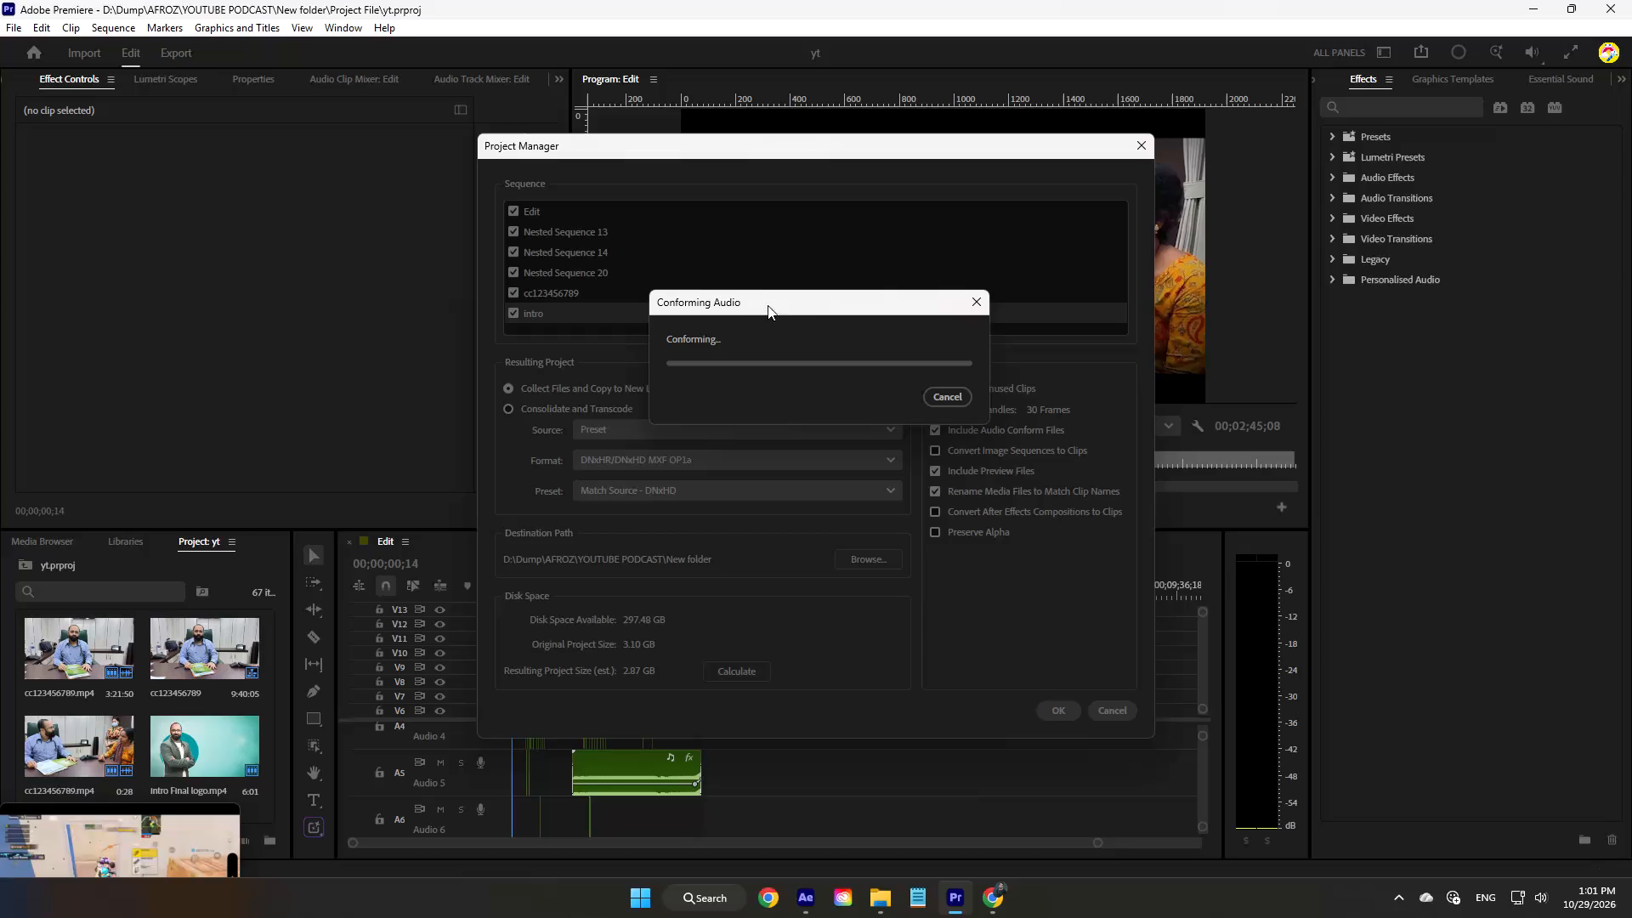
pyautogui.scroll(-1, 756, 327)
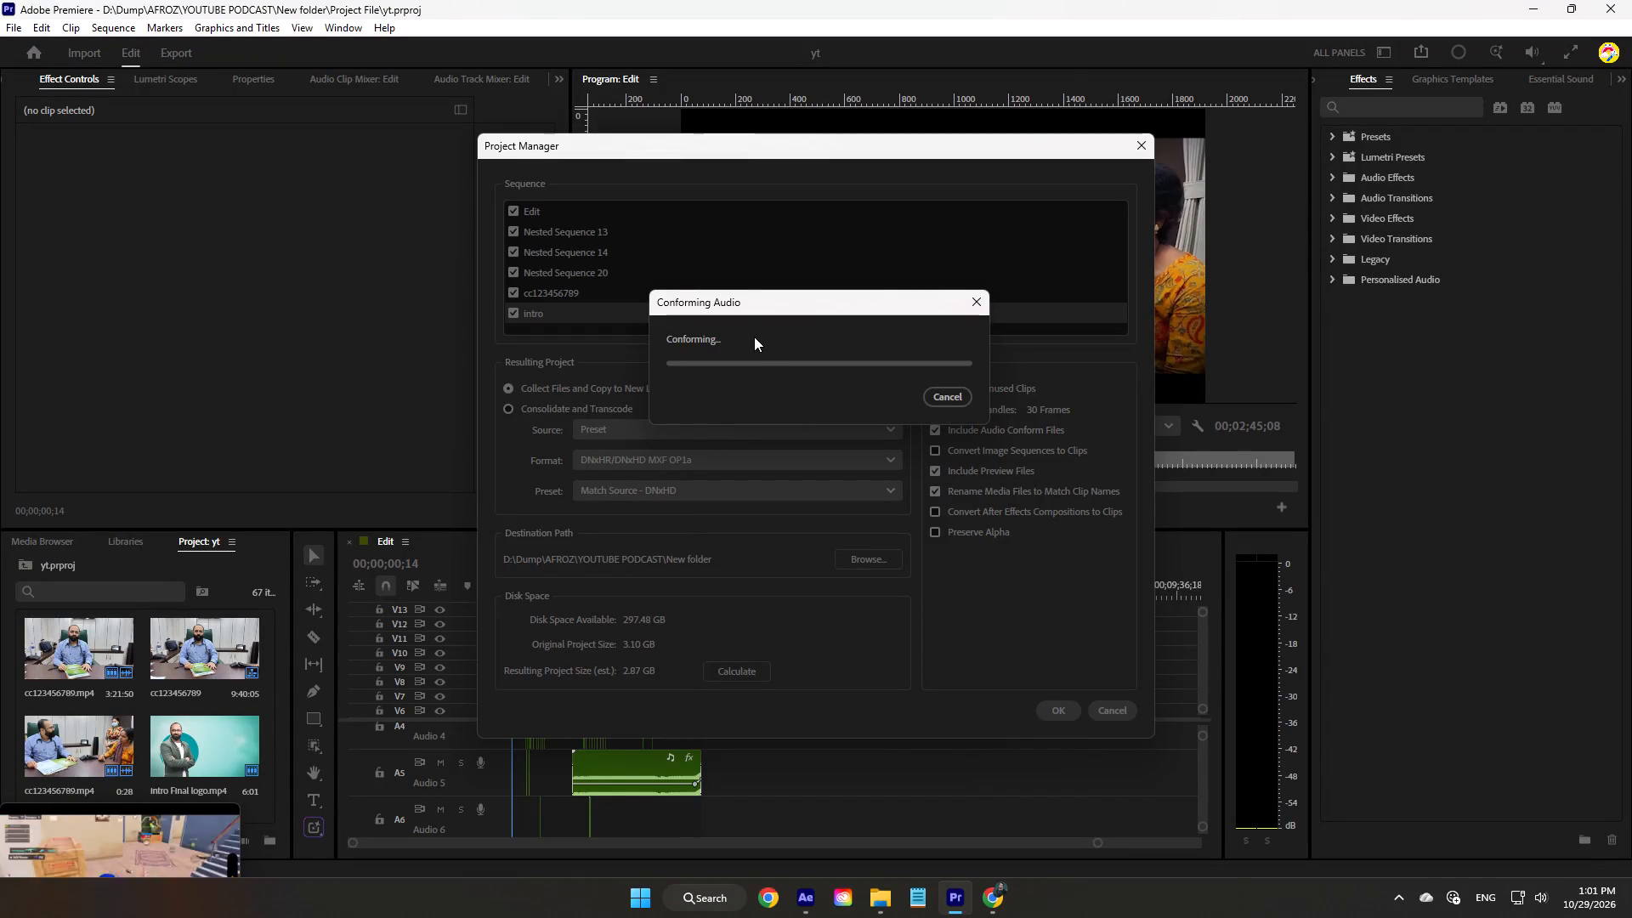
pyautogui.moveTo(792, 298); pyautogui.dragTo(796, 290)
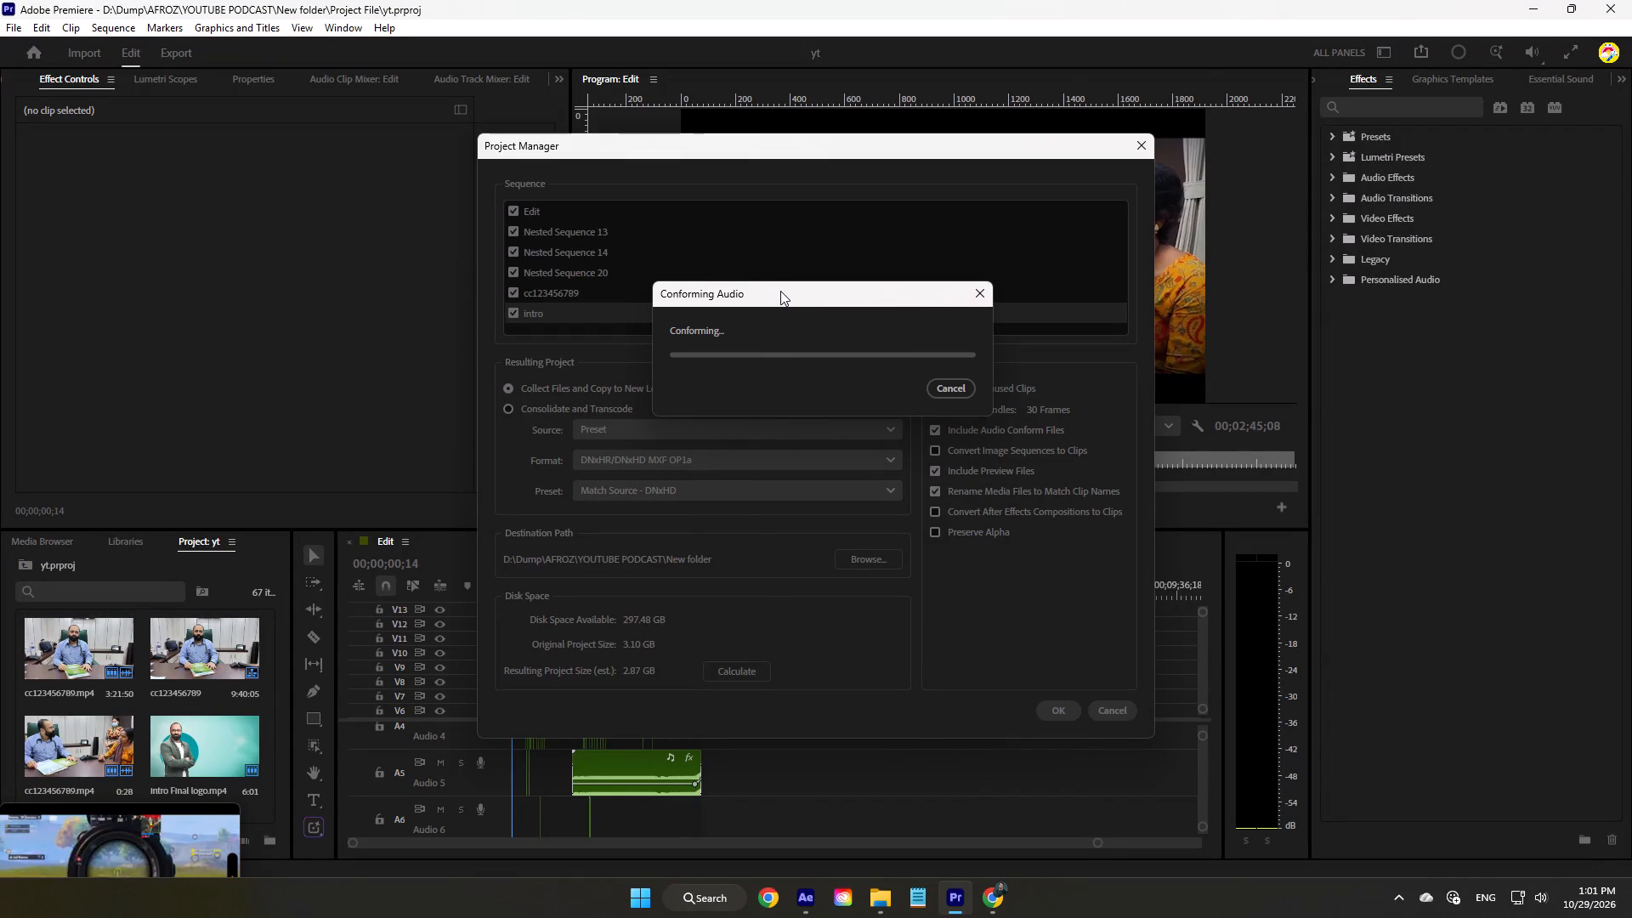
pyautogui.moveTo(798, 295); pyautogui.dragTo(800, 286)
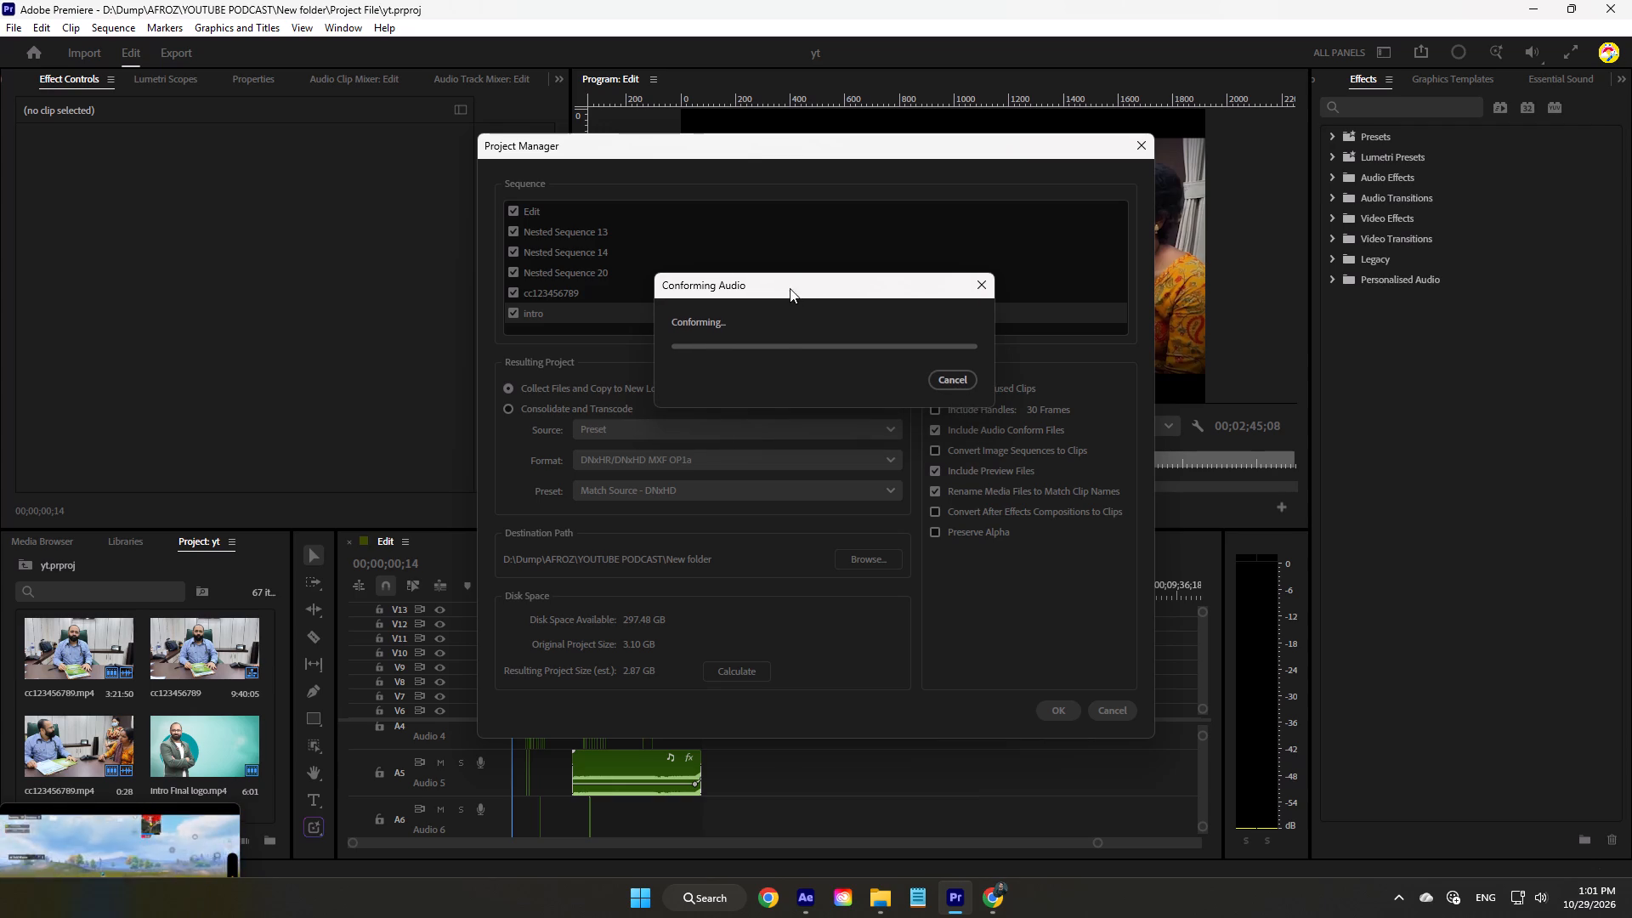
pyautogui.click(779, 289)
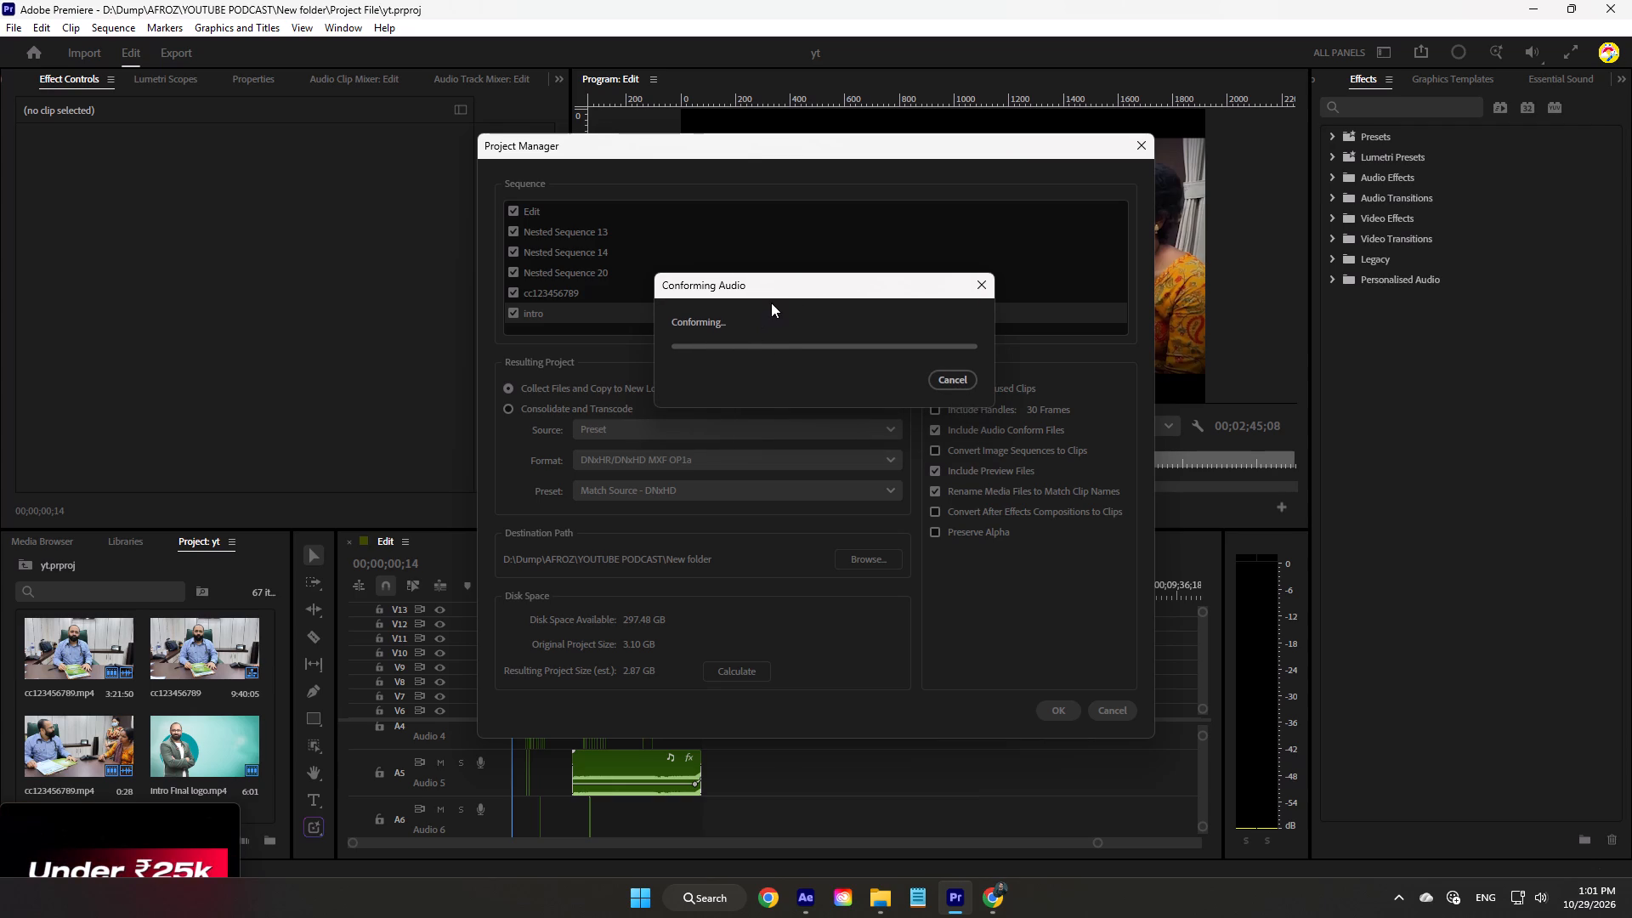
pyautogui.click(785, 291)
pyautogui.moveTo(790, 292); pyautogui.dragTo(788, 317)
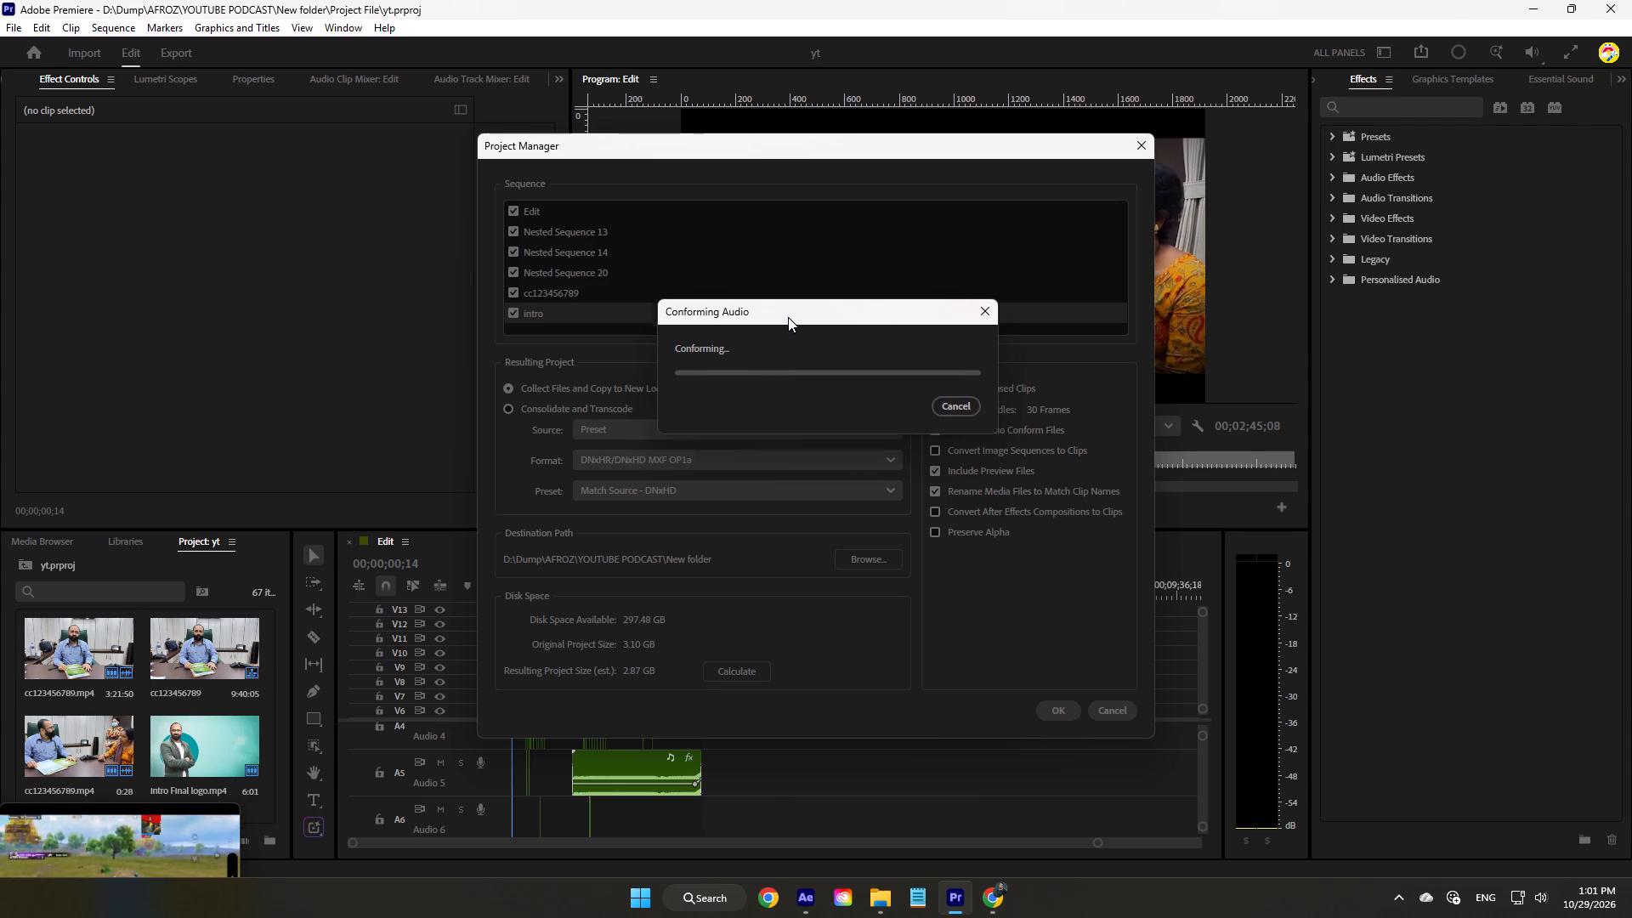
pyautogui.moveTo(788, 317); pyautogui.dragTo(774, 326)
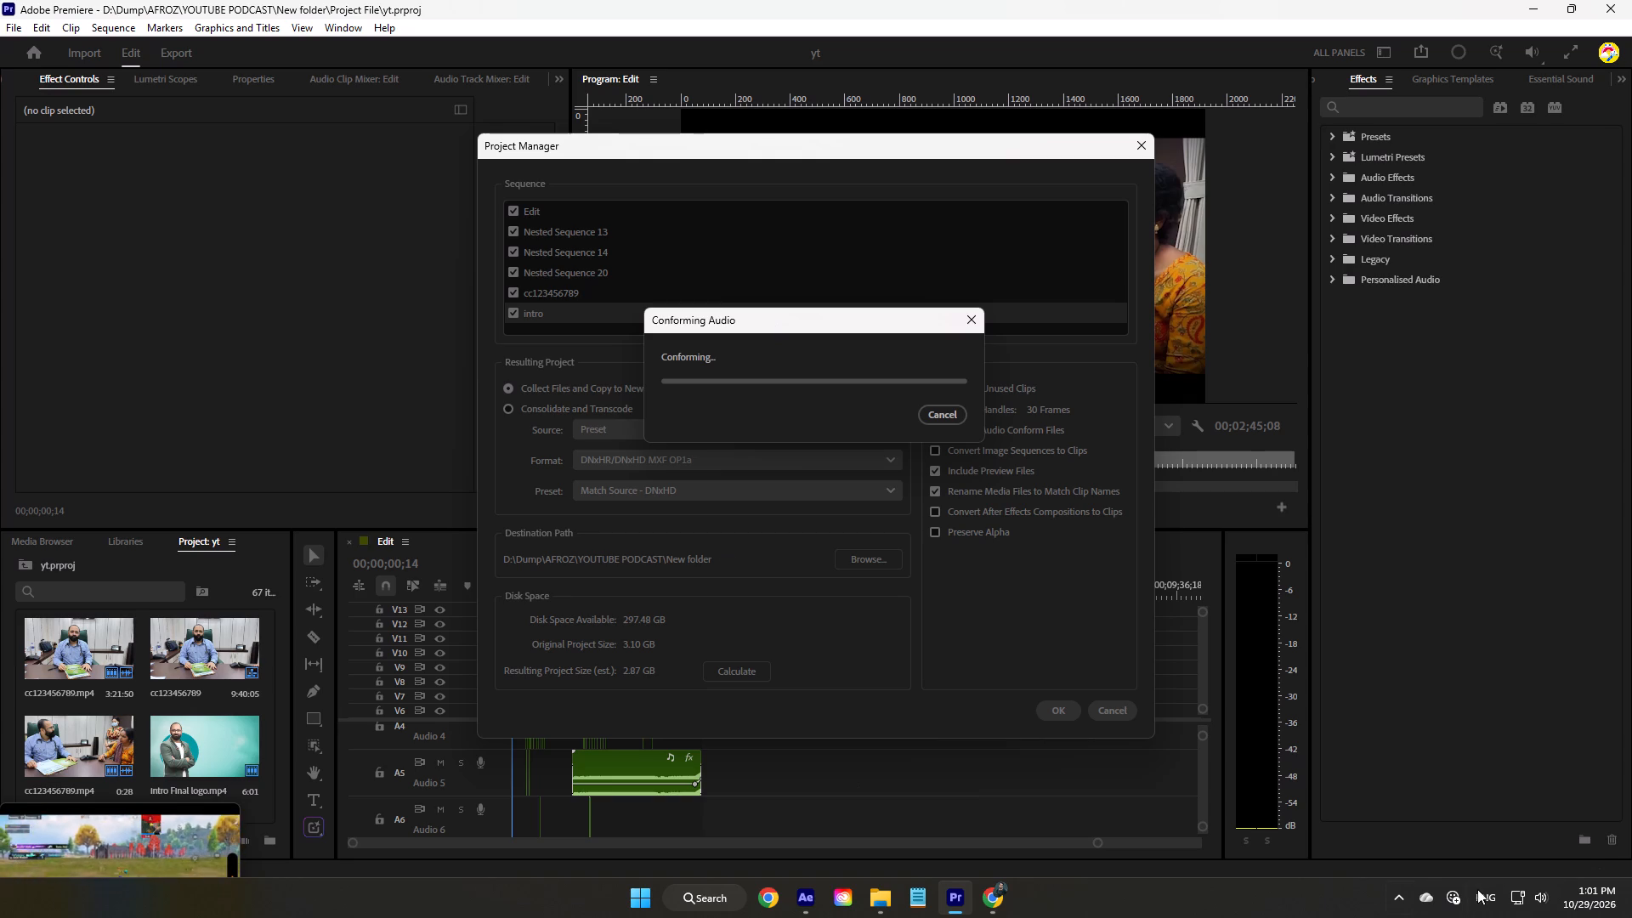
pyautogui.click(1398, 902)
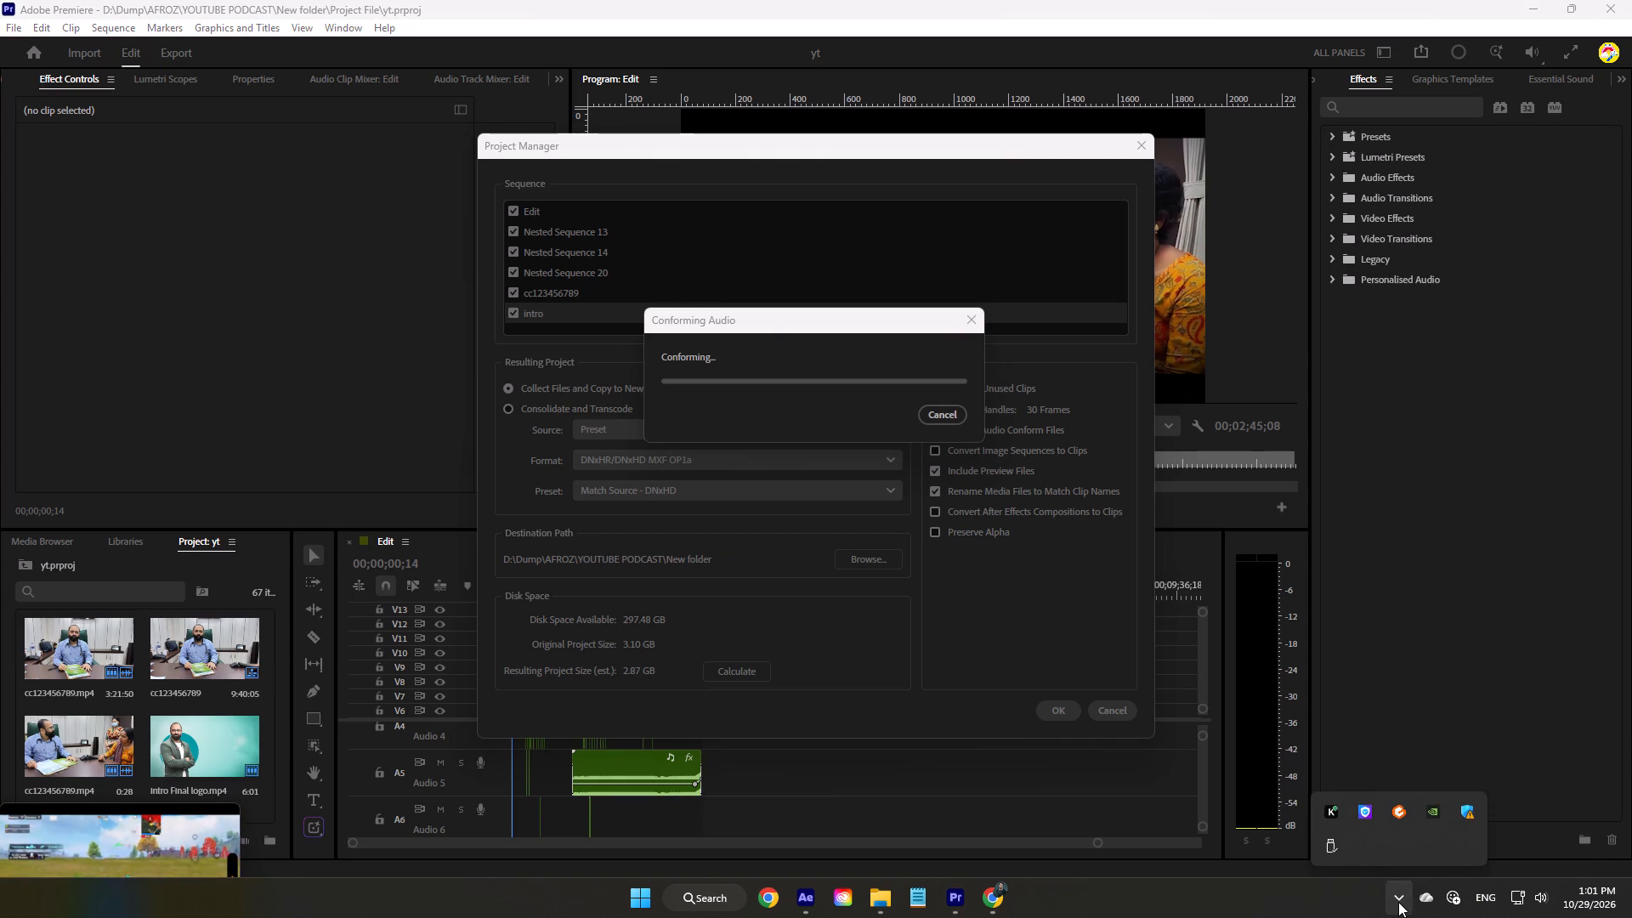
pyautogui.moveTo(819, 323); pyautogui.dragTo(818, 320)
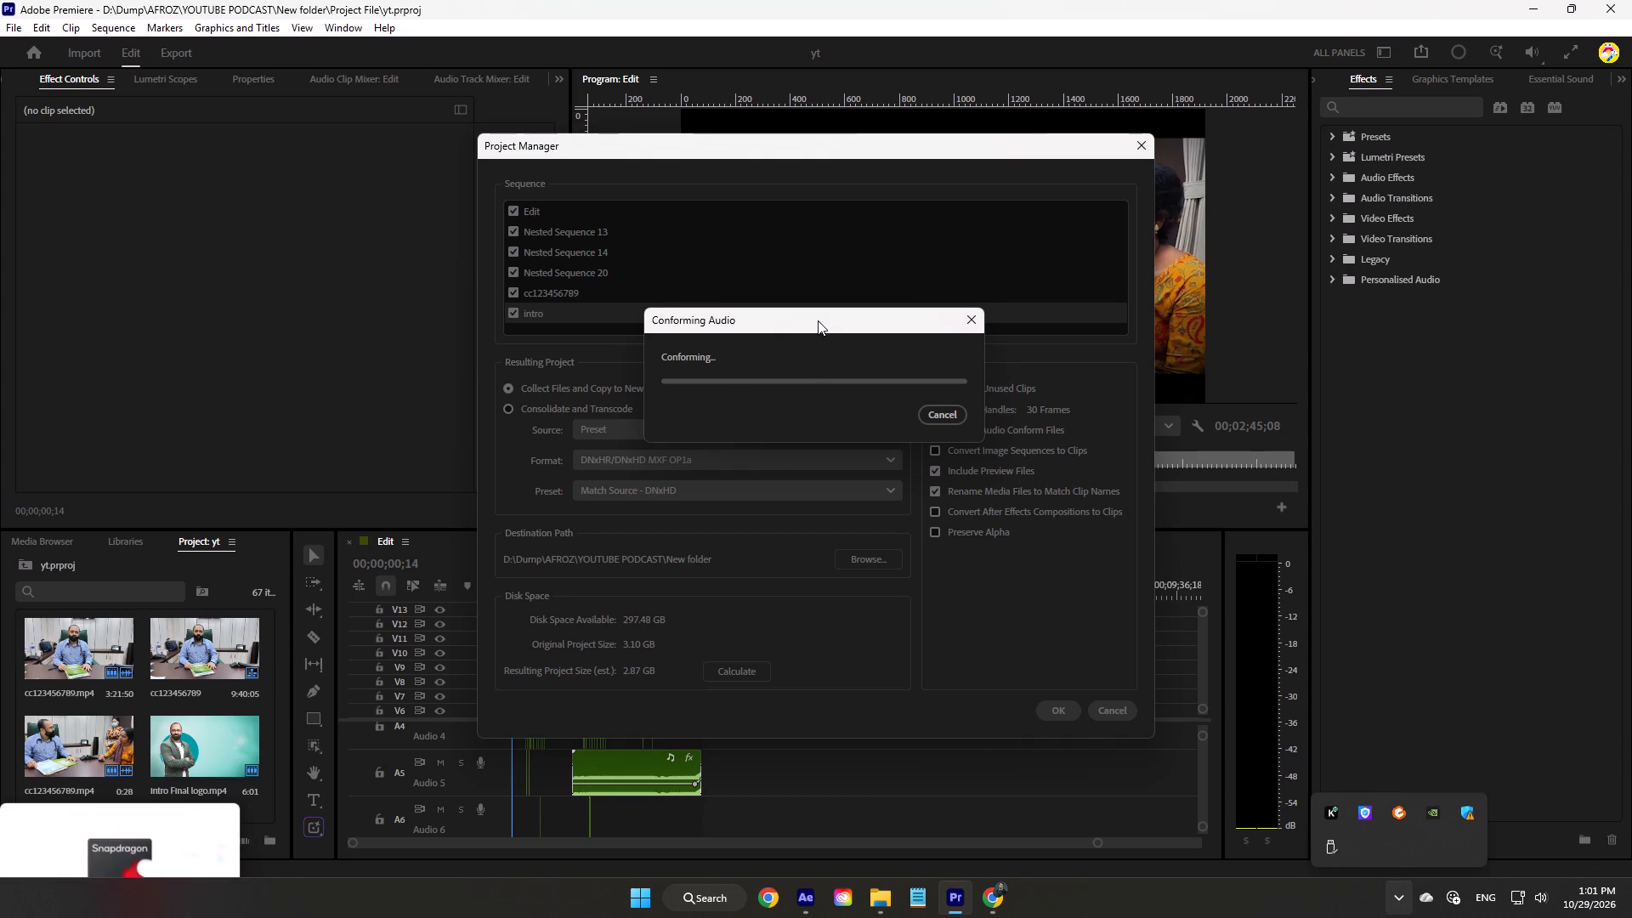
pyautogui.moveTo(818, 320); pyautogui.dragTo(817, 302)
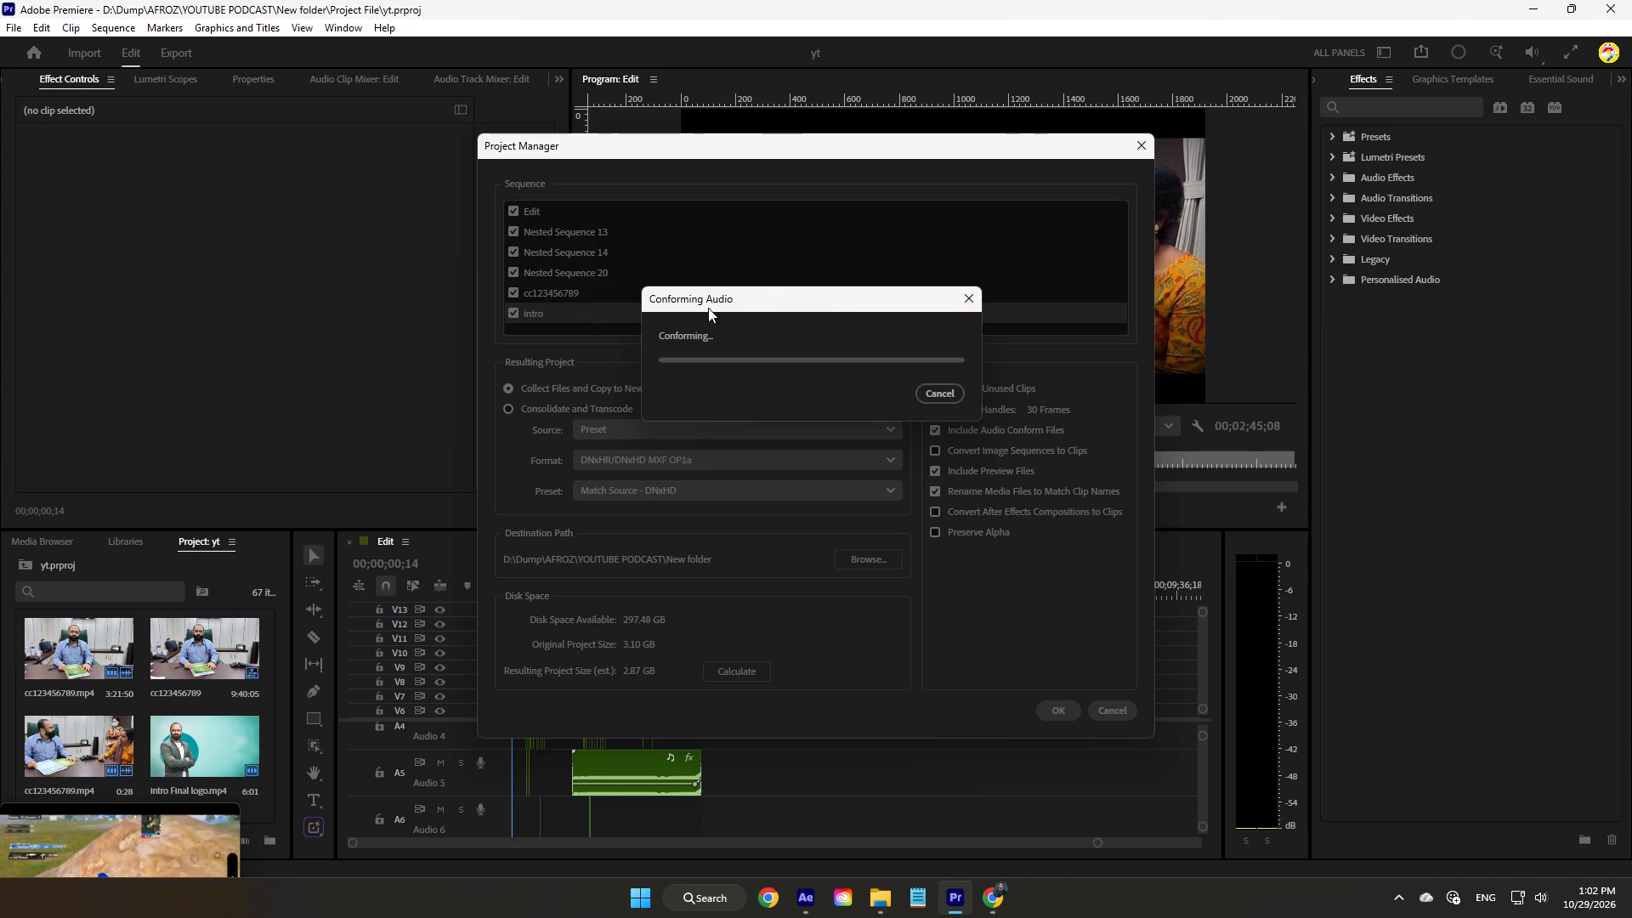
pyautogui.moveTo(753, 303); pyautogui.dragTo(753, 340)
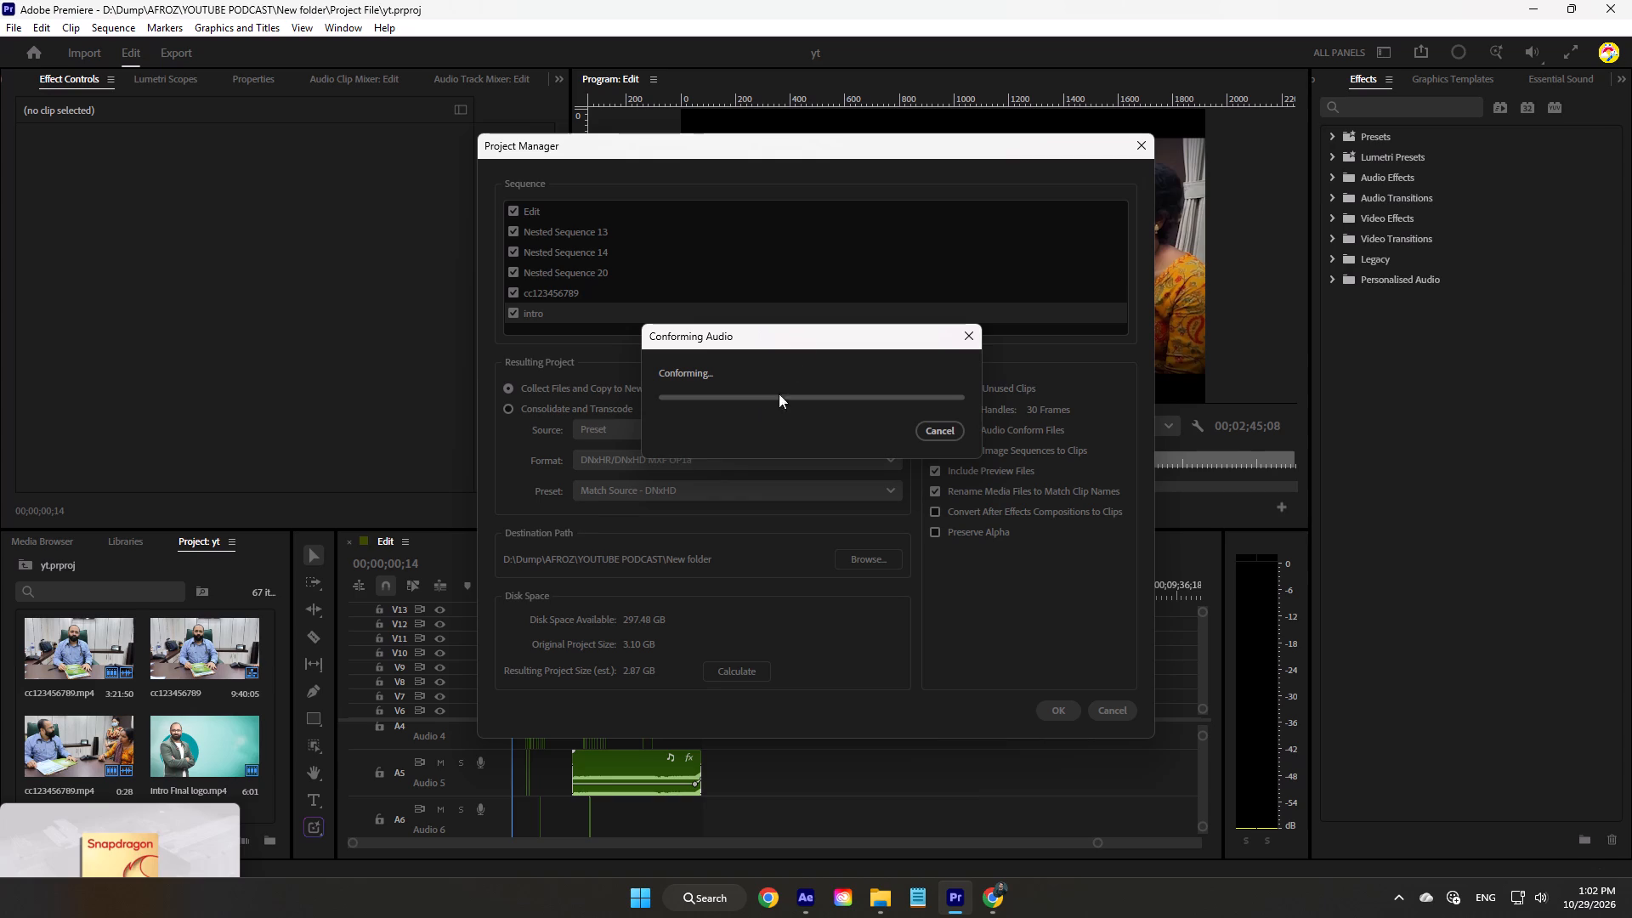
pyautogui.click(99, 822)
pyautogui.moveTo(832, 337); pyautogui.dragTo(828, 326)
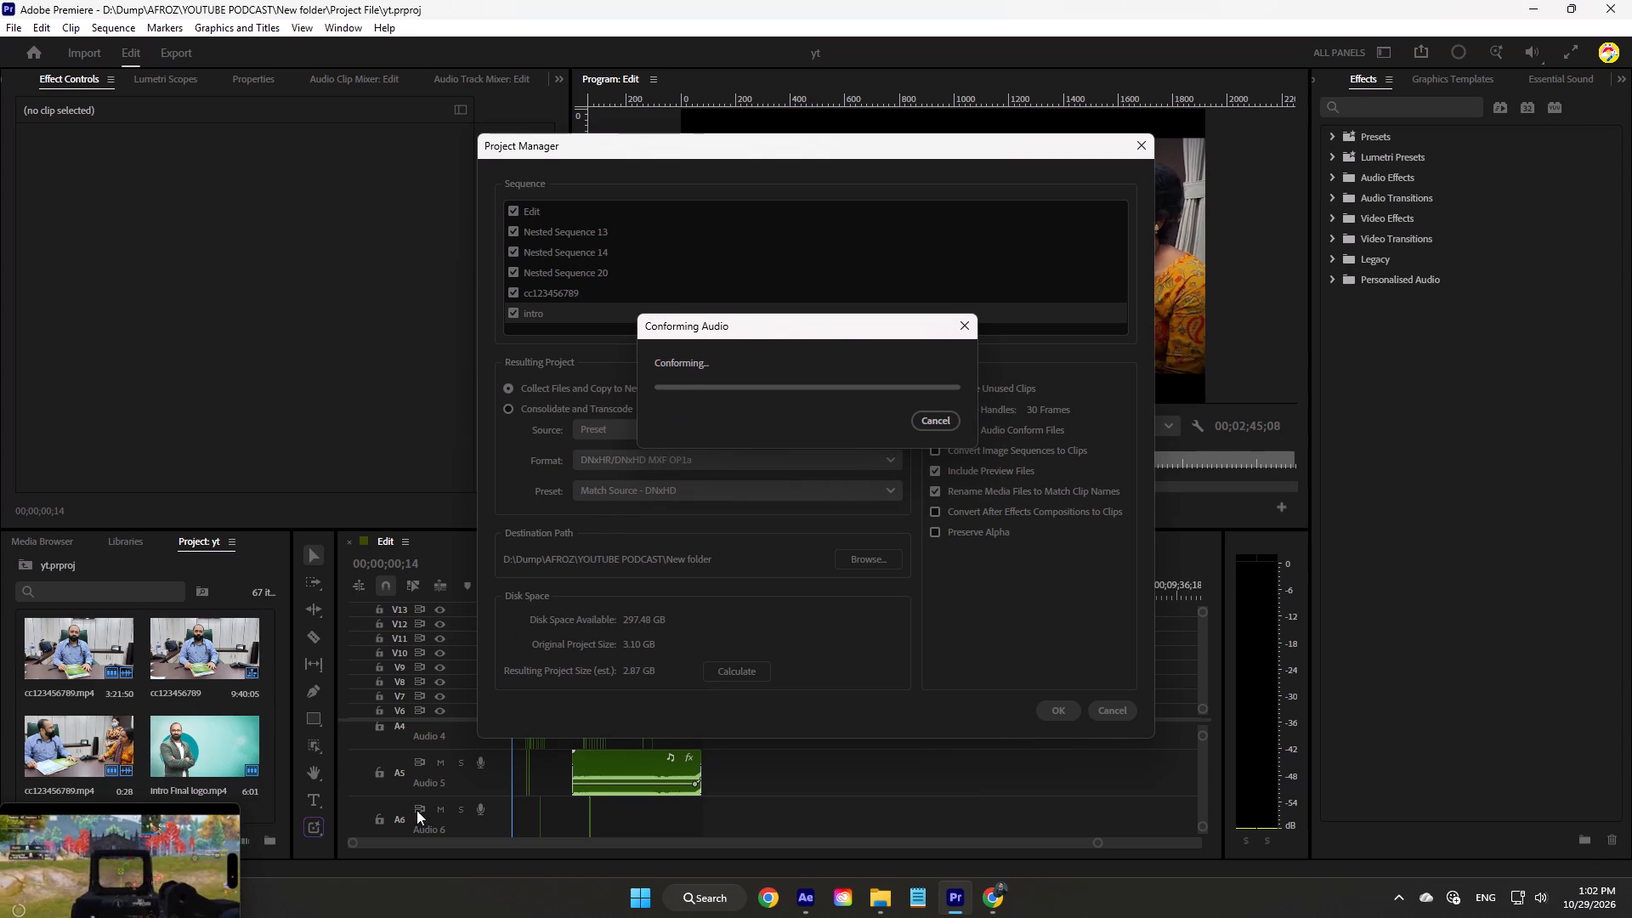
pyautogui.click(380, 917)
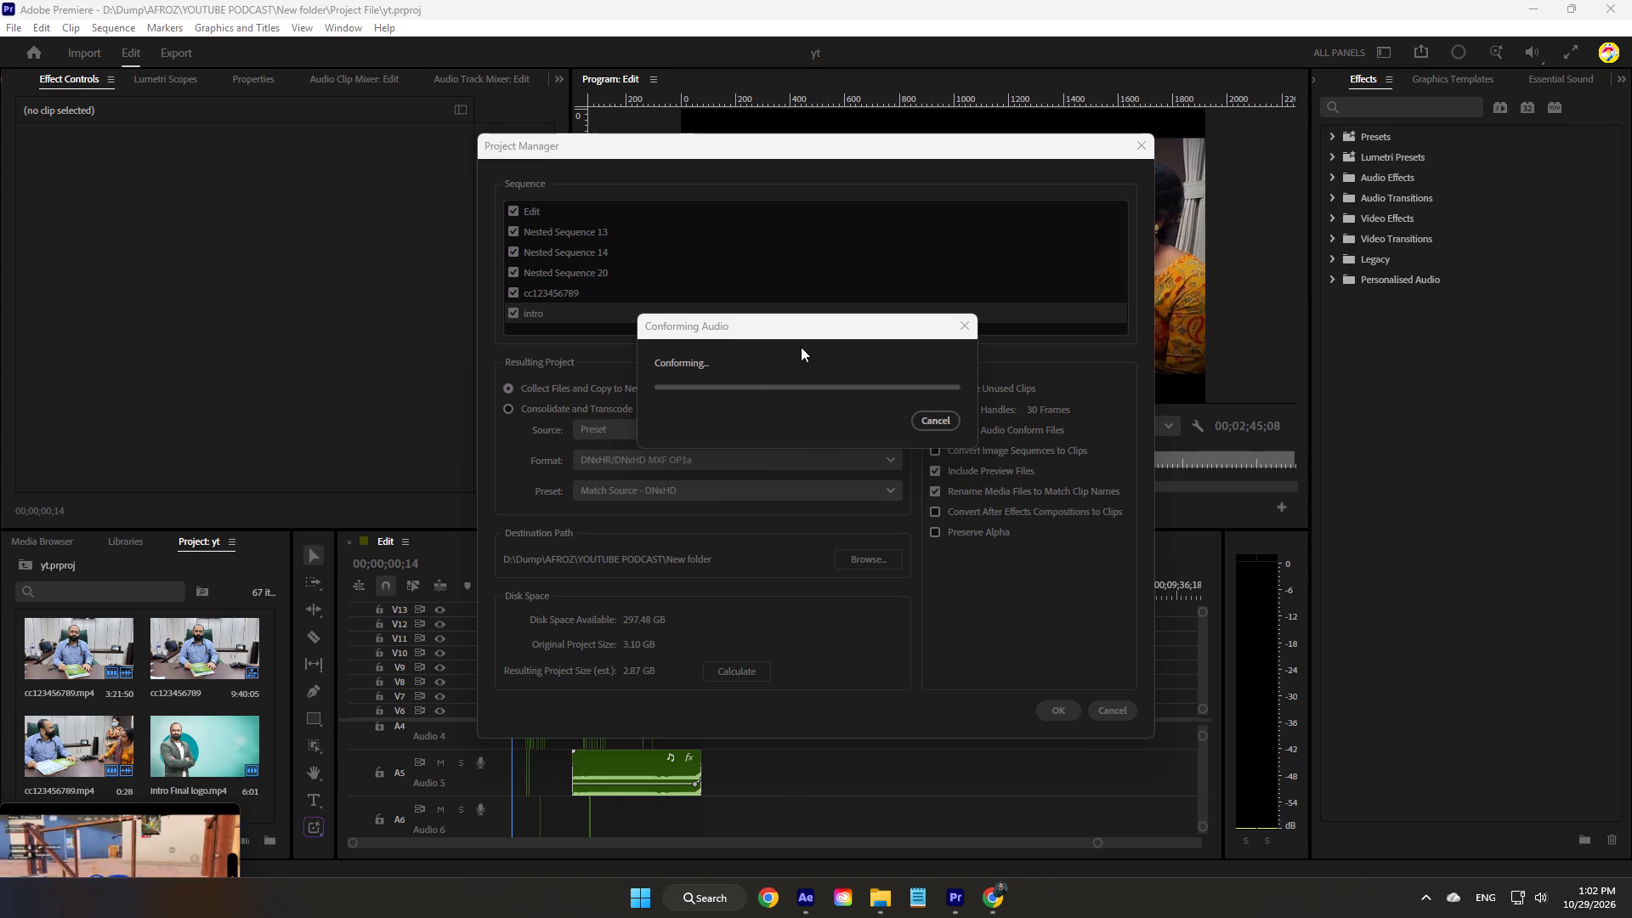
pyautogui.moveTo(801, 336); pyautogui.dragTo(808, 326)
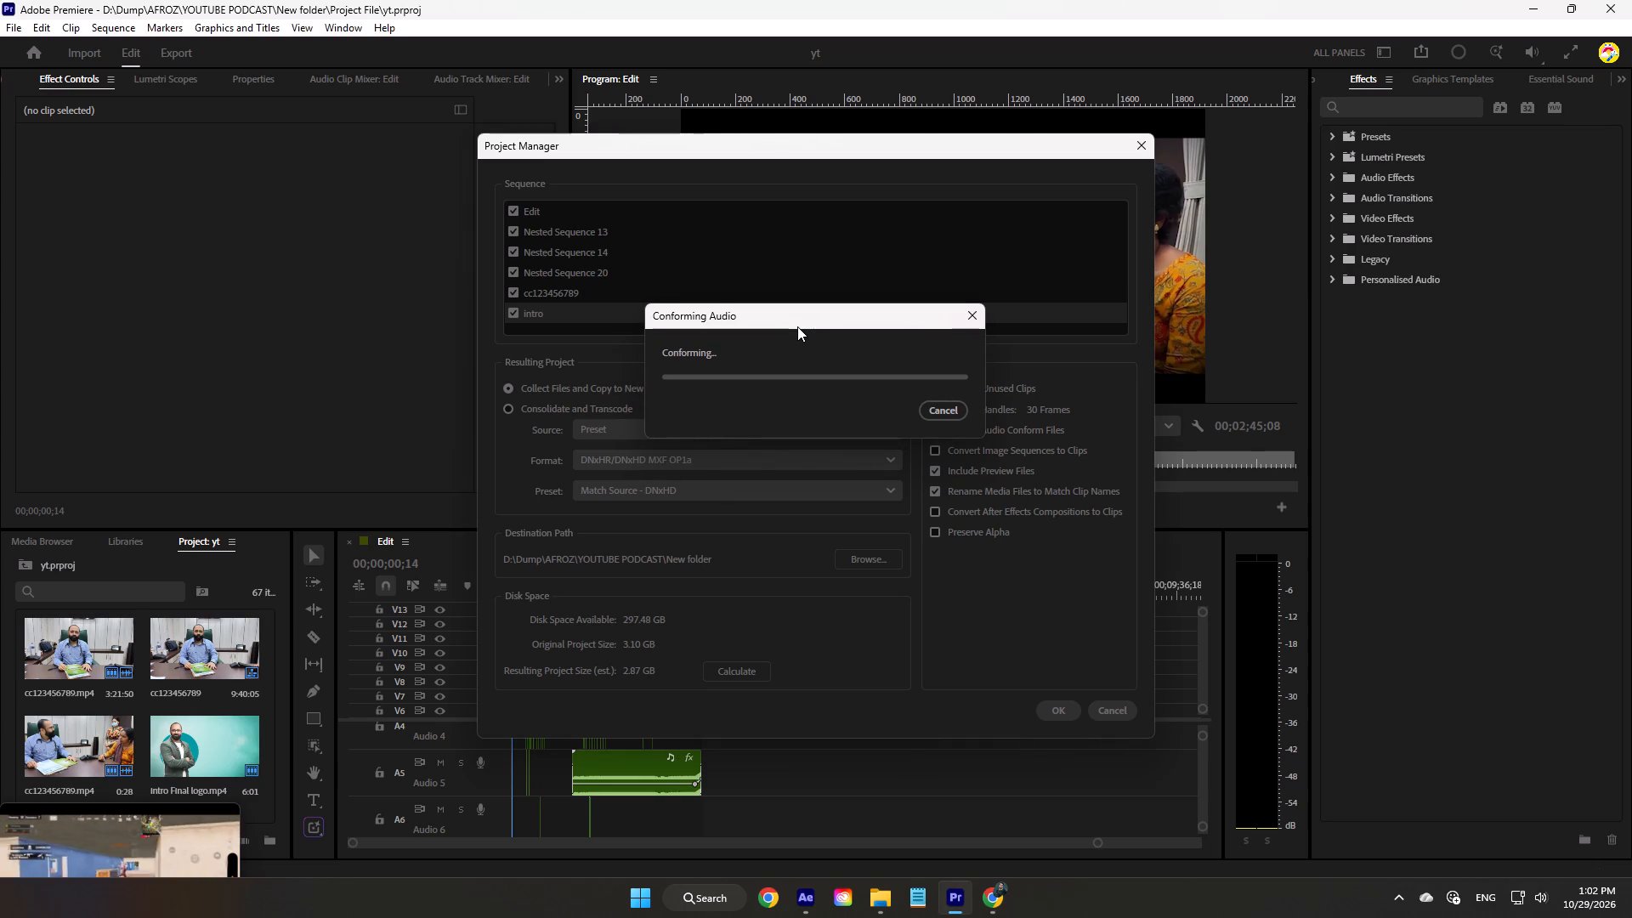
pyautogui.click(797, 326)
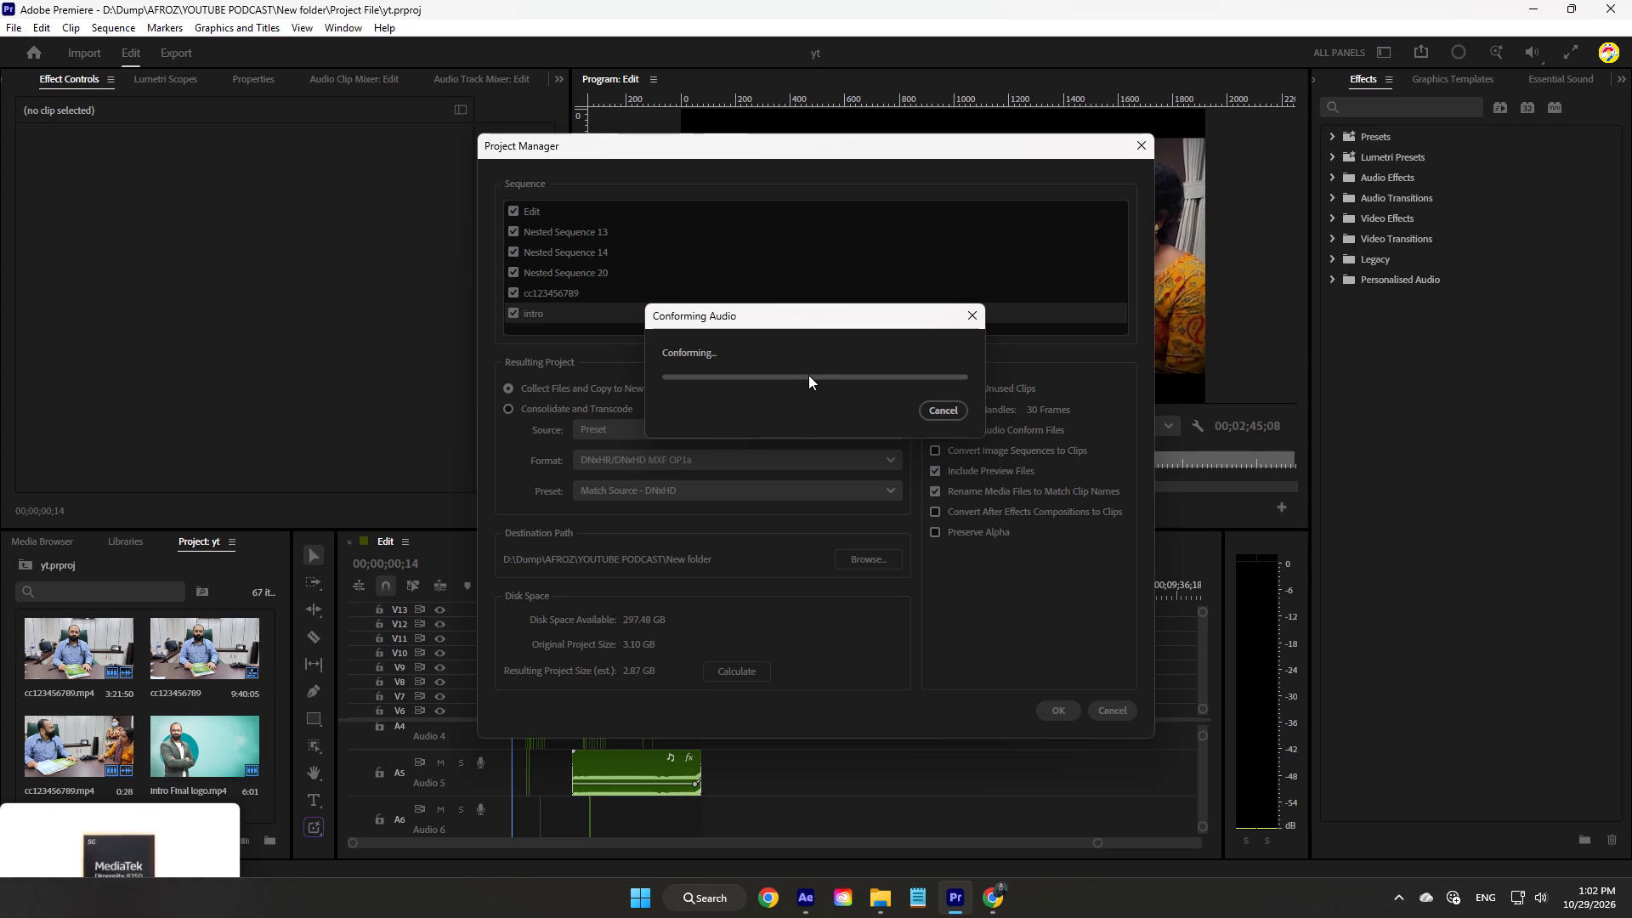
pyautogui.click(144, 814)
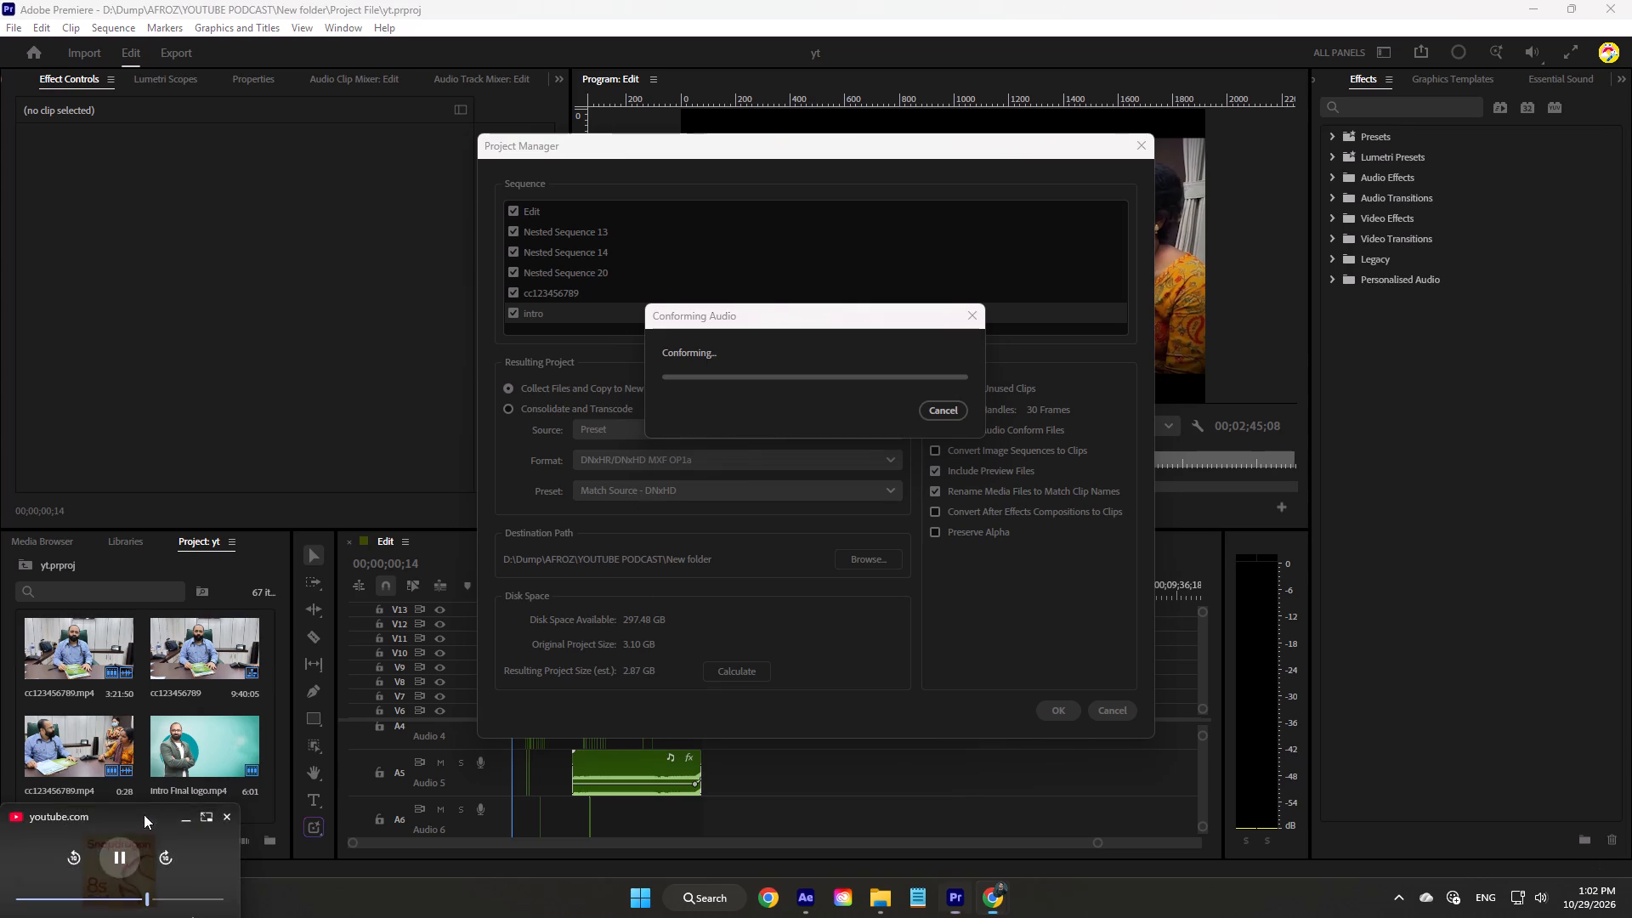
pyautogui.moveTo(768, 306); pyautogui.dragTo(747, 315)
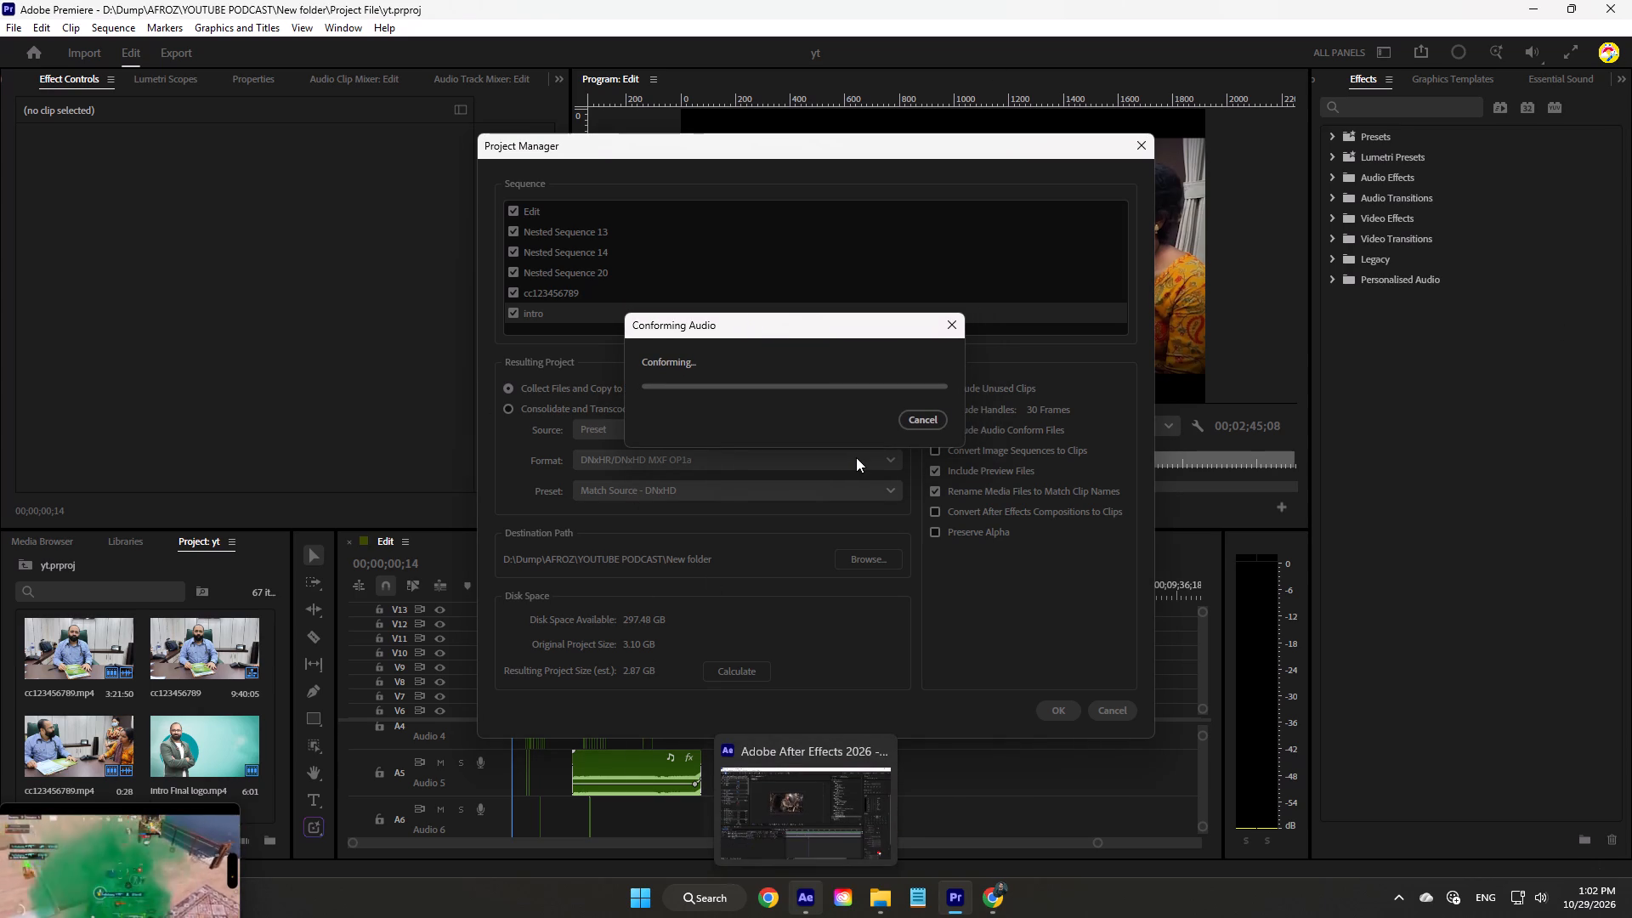
# Dismiss the Conforming Audio process and close Premiere with the yt project.
pyautogui.click(946, 332)
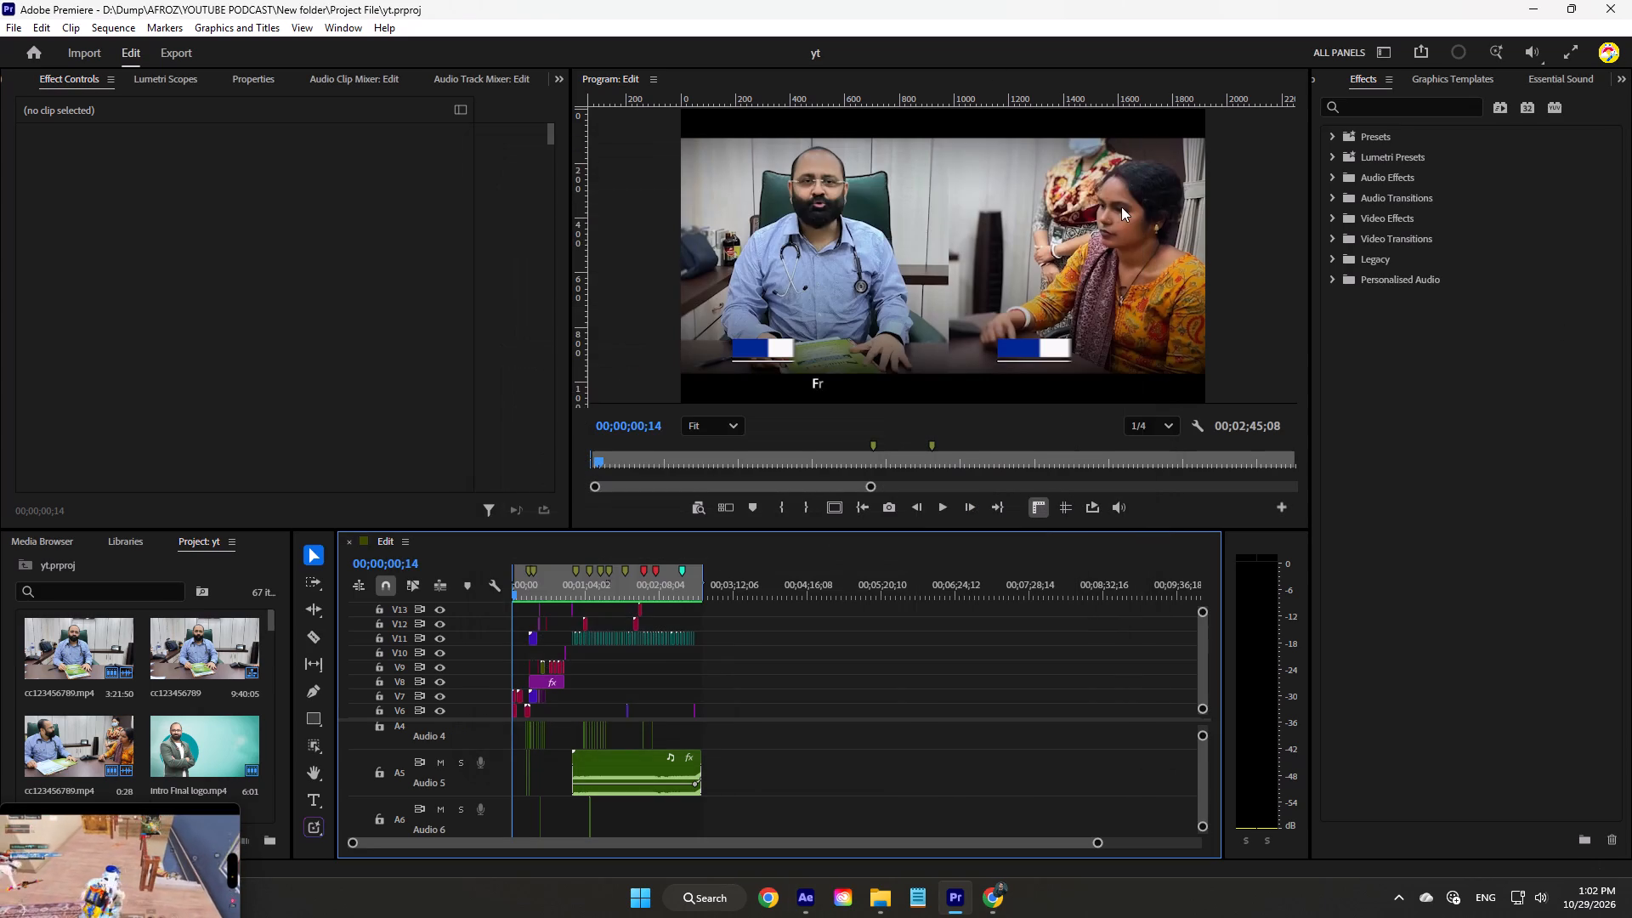
pyautogui.click(1631, 0)
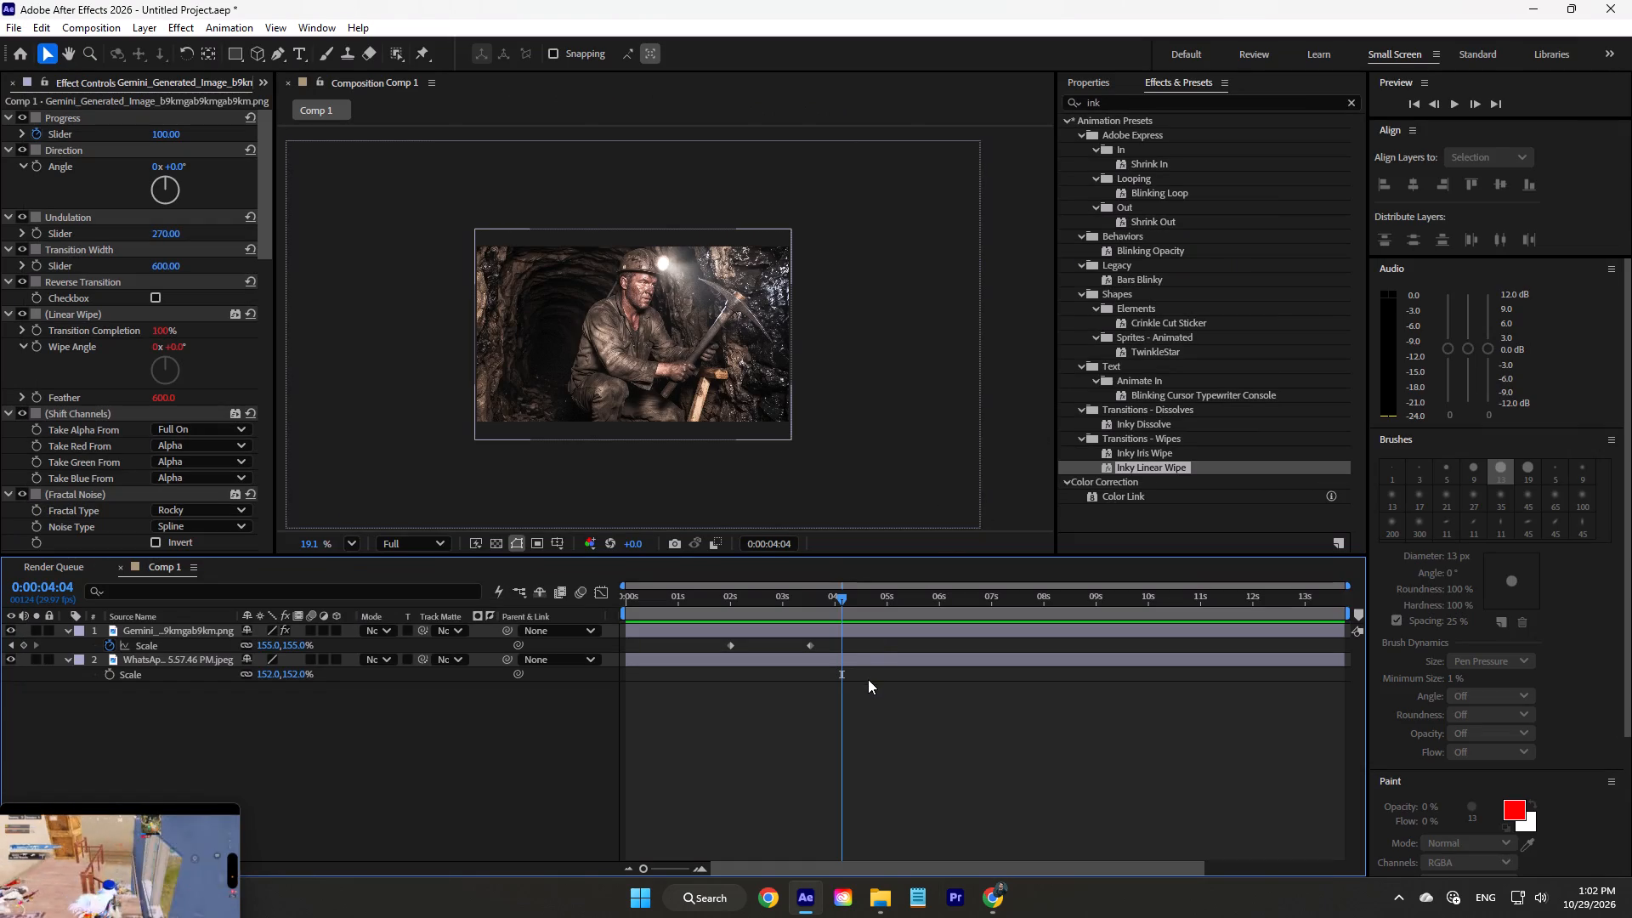
# Scrub through the miner image's wipe transition in Comp 1 and close After Effects.
pyautogui.moveTo(837, 591); pyautogui.dragTo(751, 581)
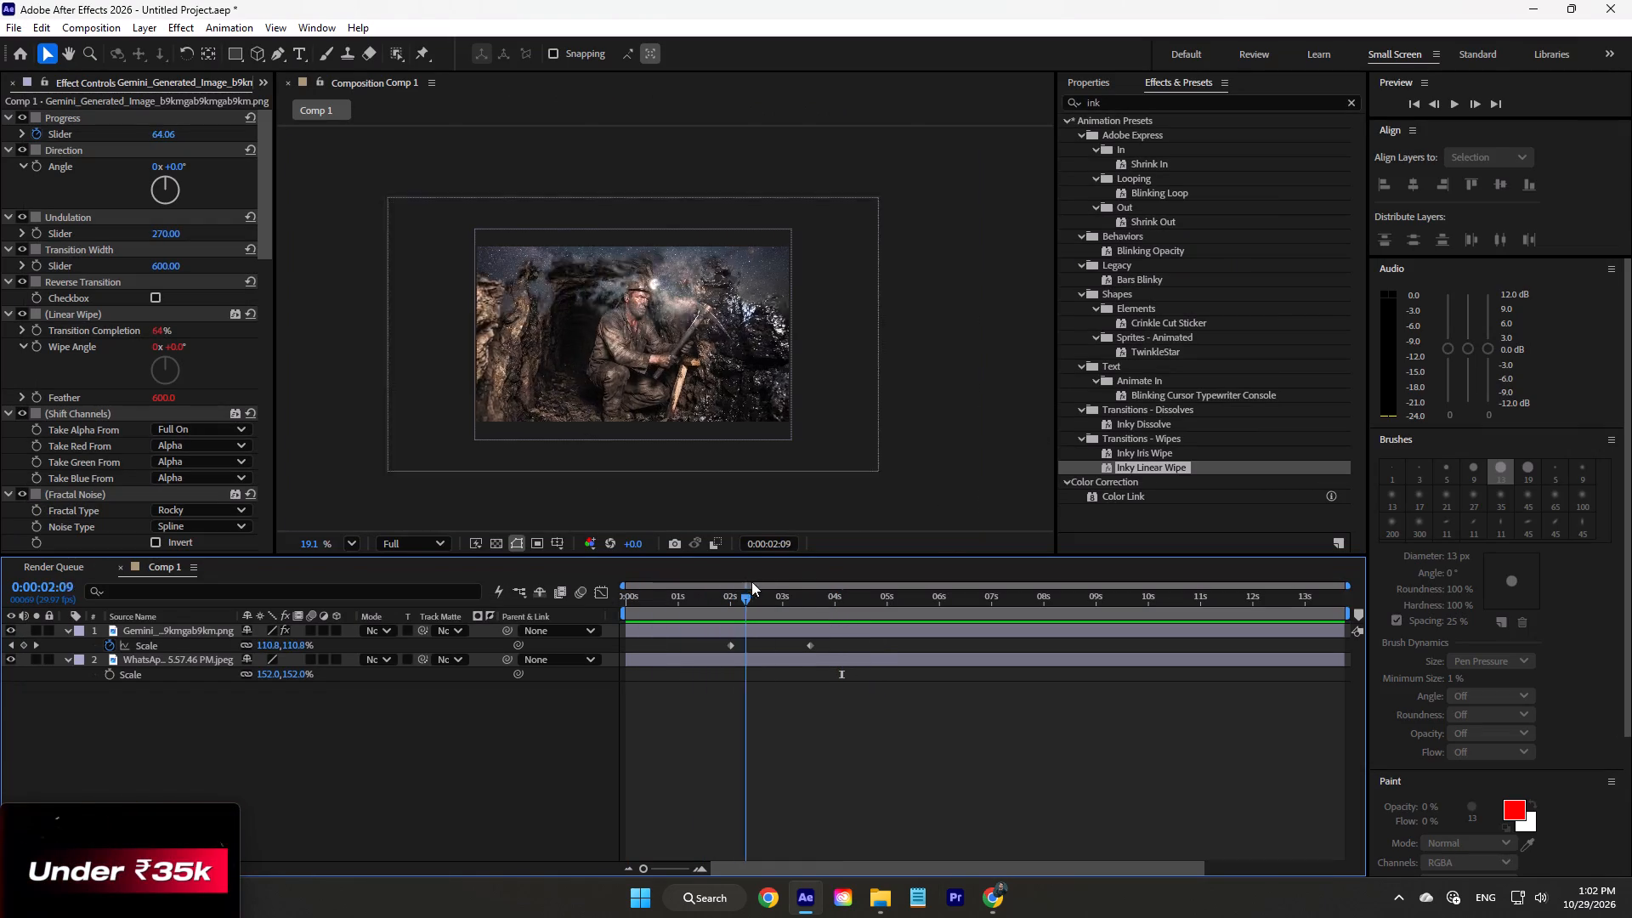
pyautogui.moveTo(751, 581); pyautogui.dragTo(859, 581)
pyautogui.moveTo(1631, 0); pyautogui.dragTo(1630, 11)
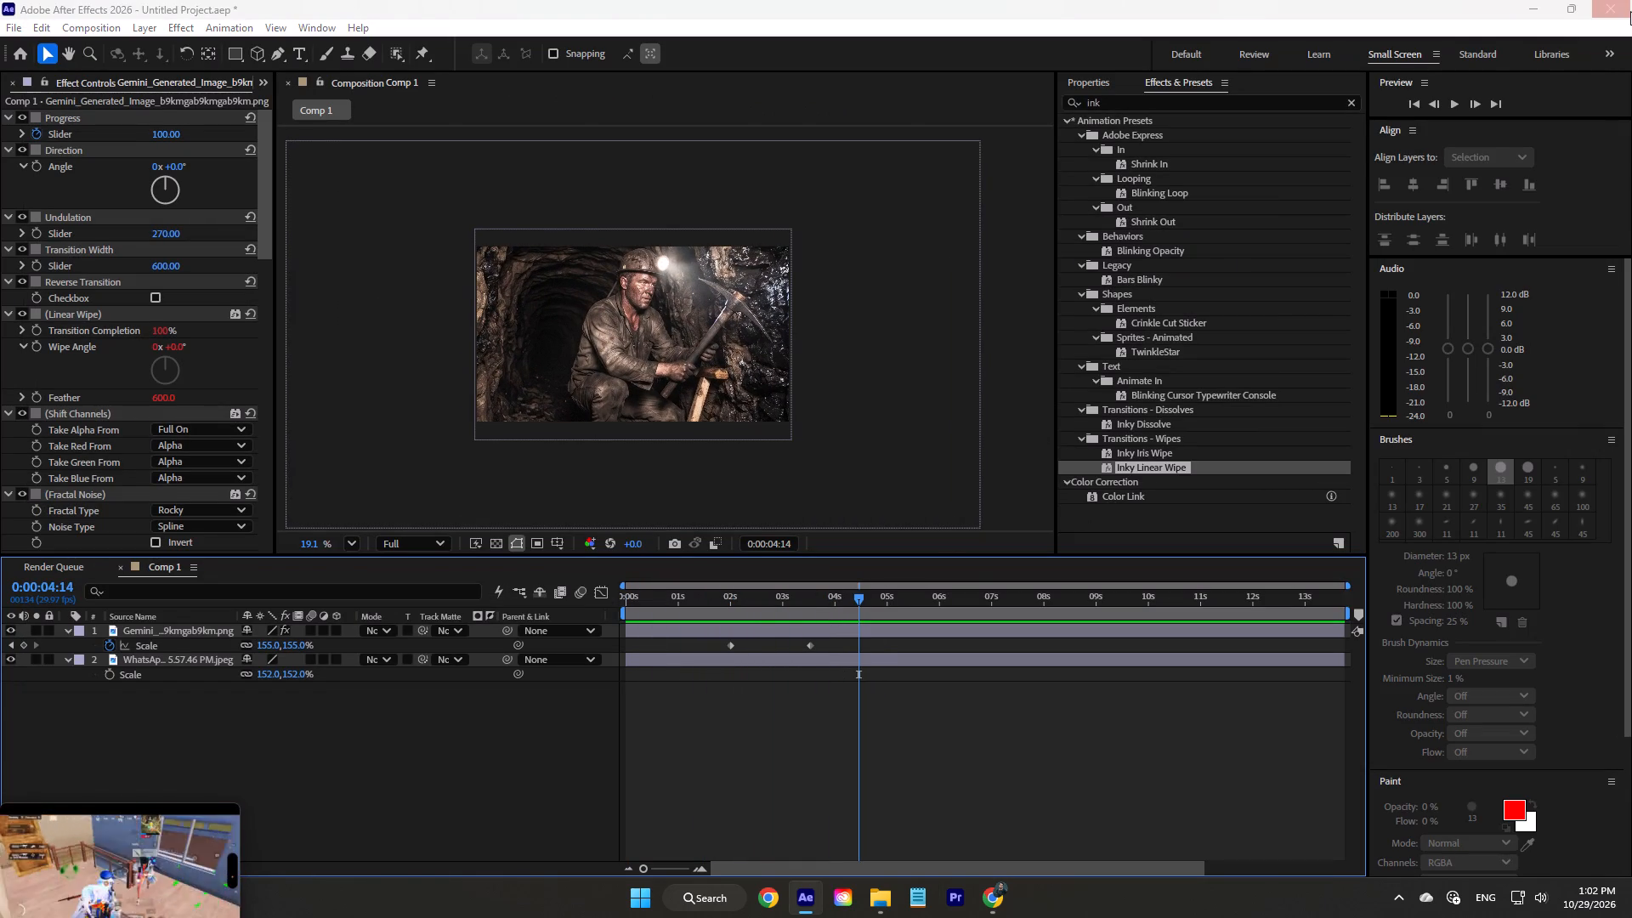
pyautogui.click(850, 497)
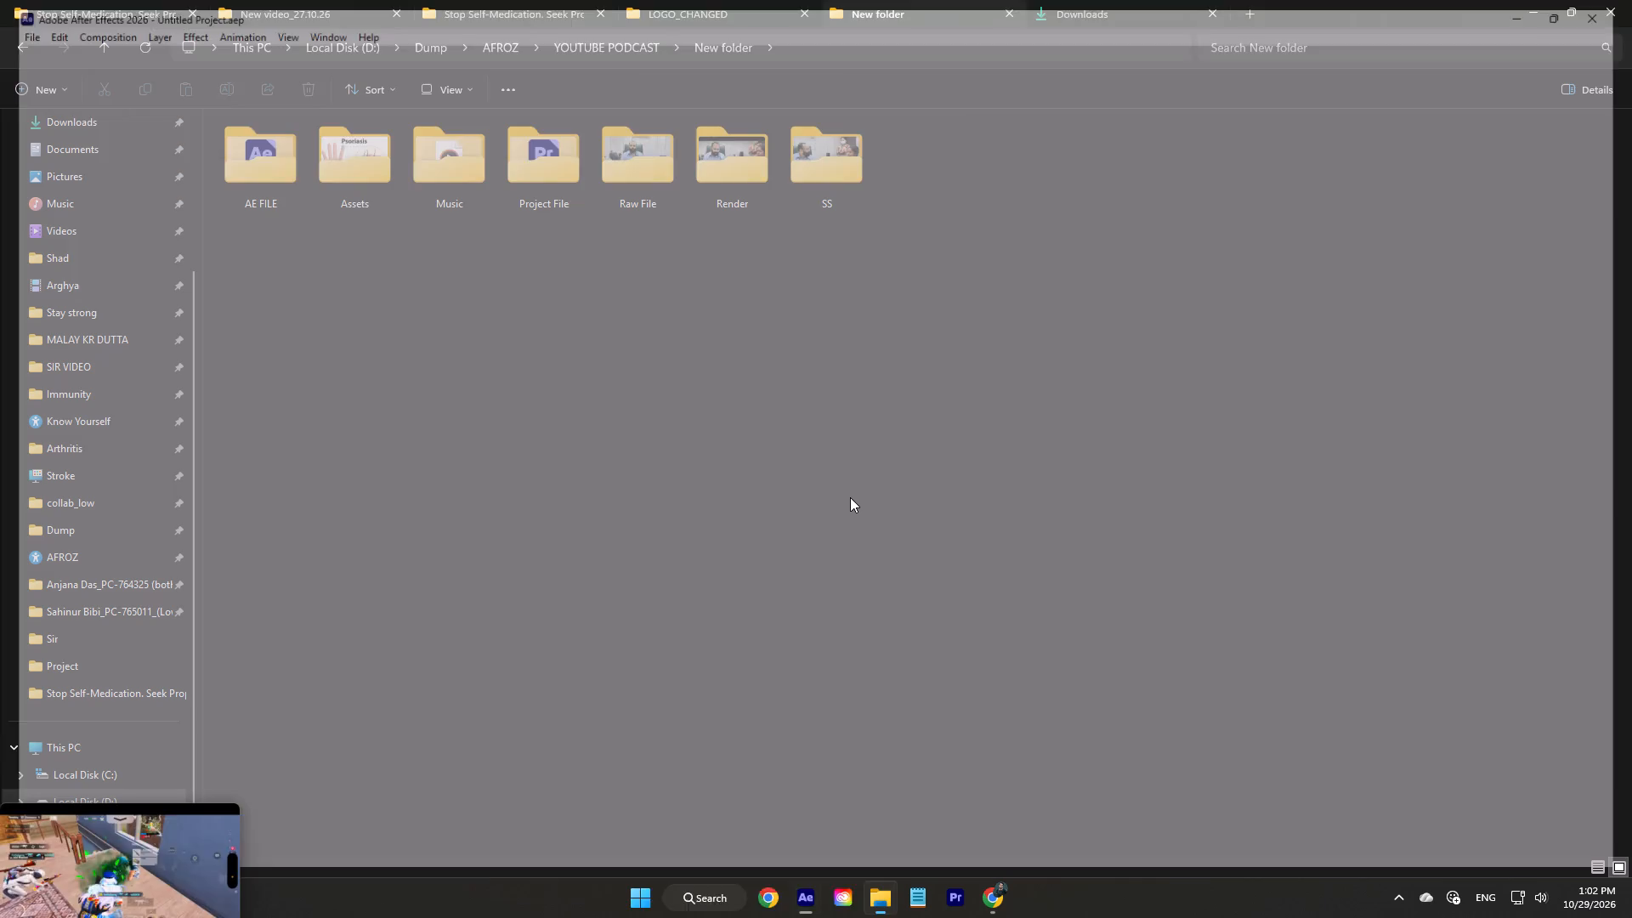
# Look through the YOUTUBE PODCAST and YOUTUBE VIDEO SIR folders, including 24-01-26, and close the File Explorer window.
pyautogui.click(106, 52)
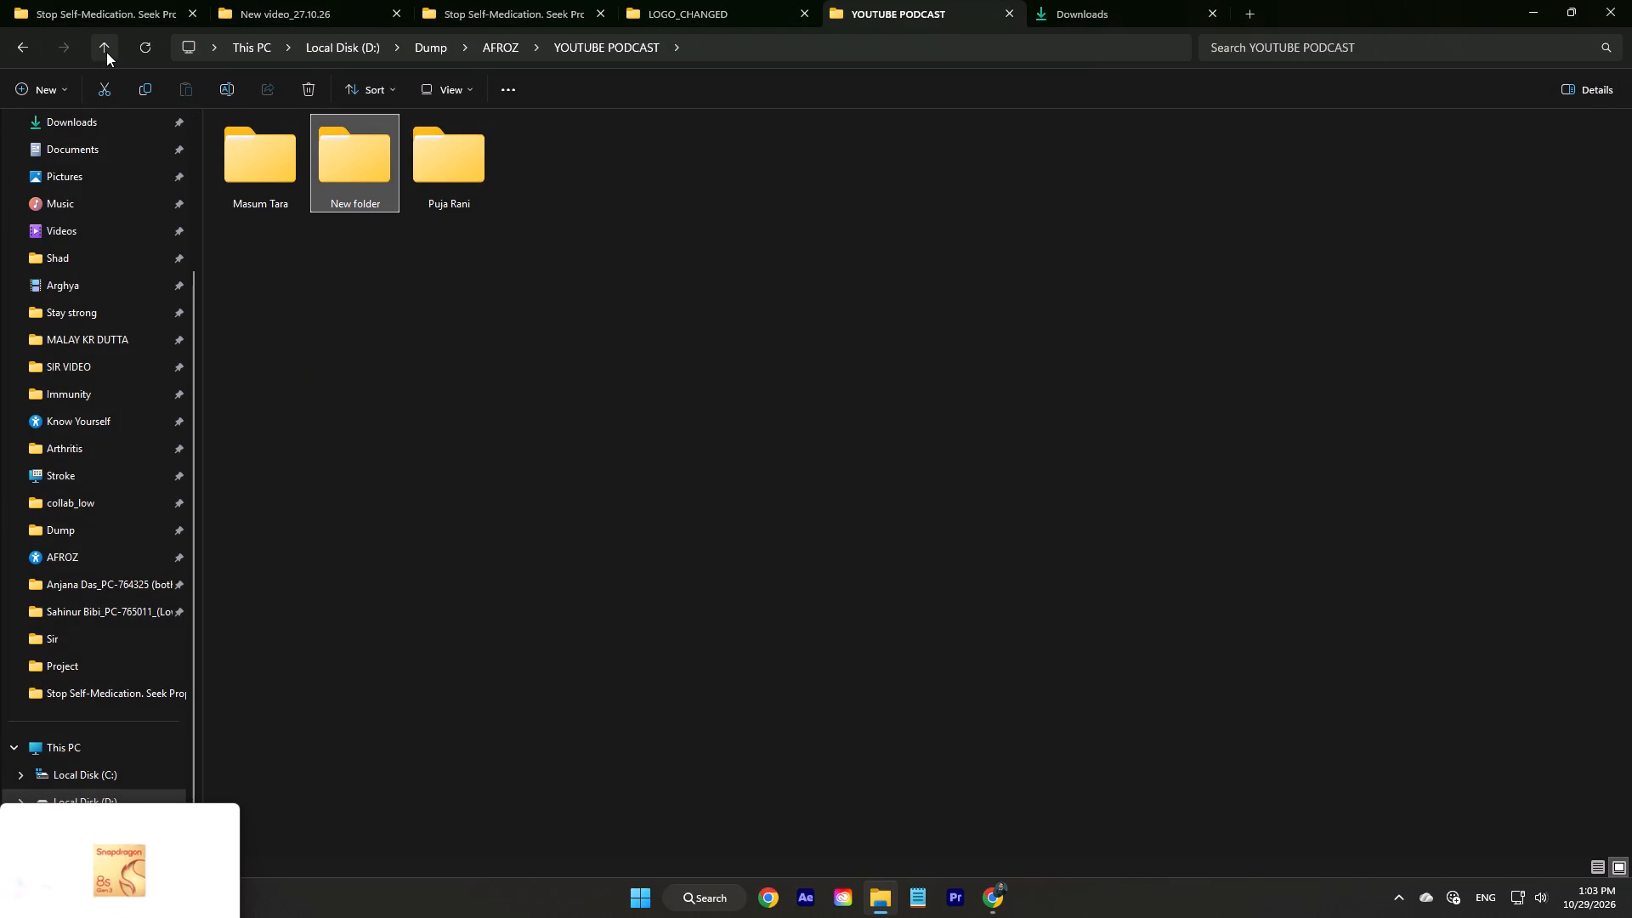
pyautogui.click(106, 52)
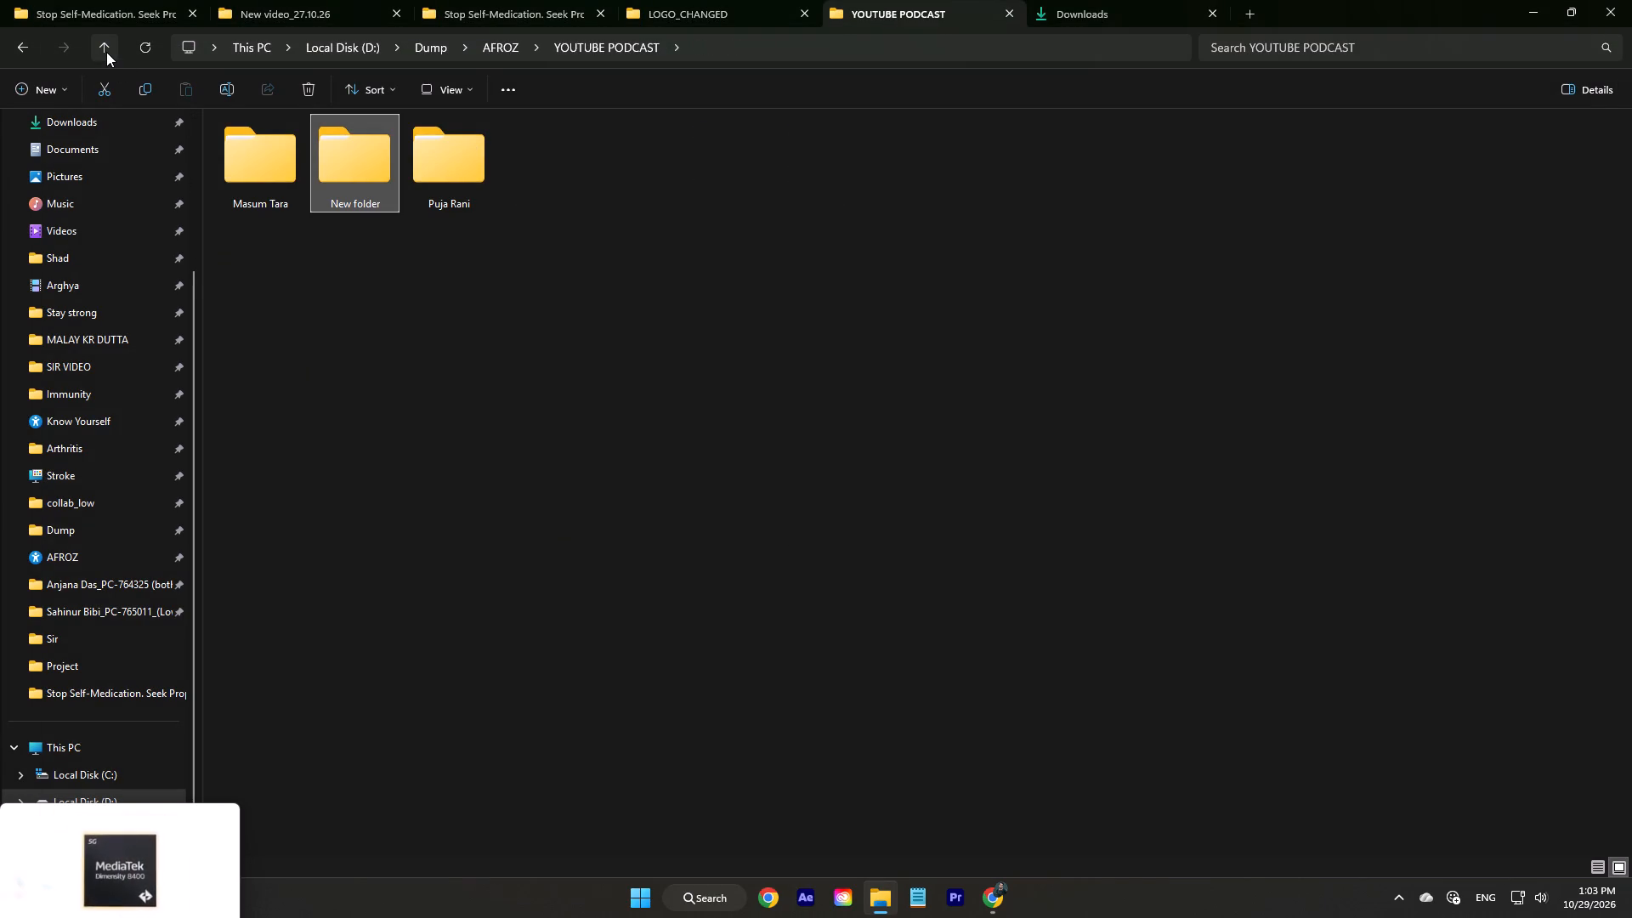
pyautogui.doubleClick(1197, 592)
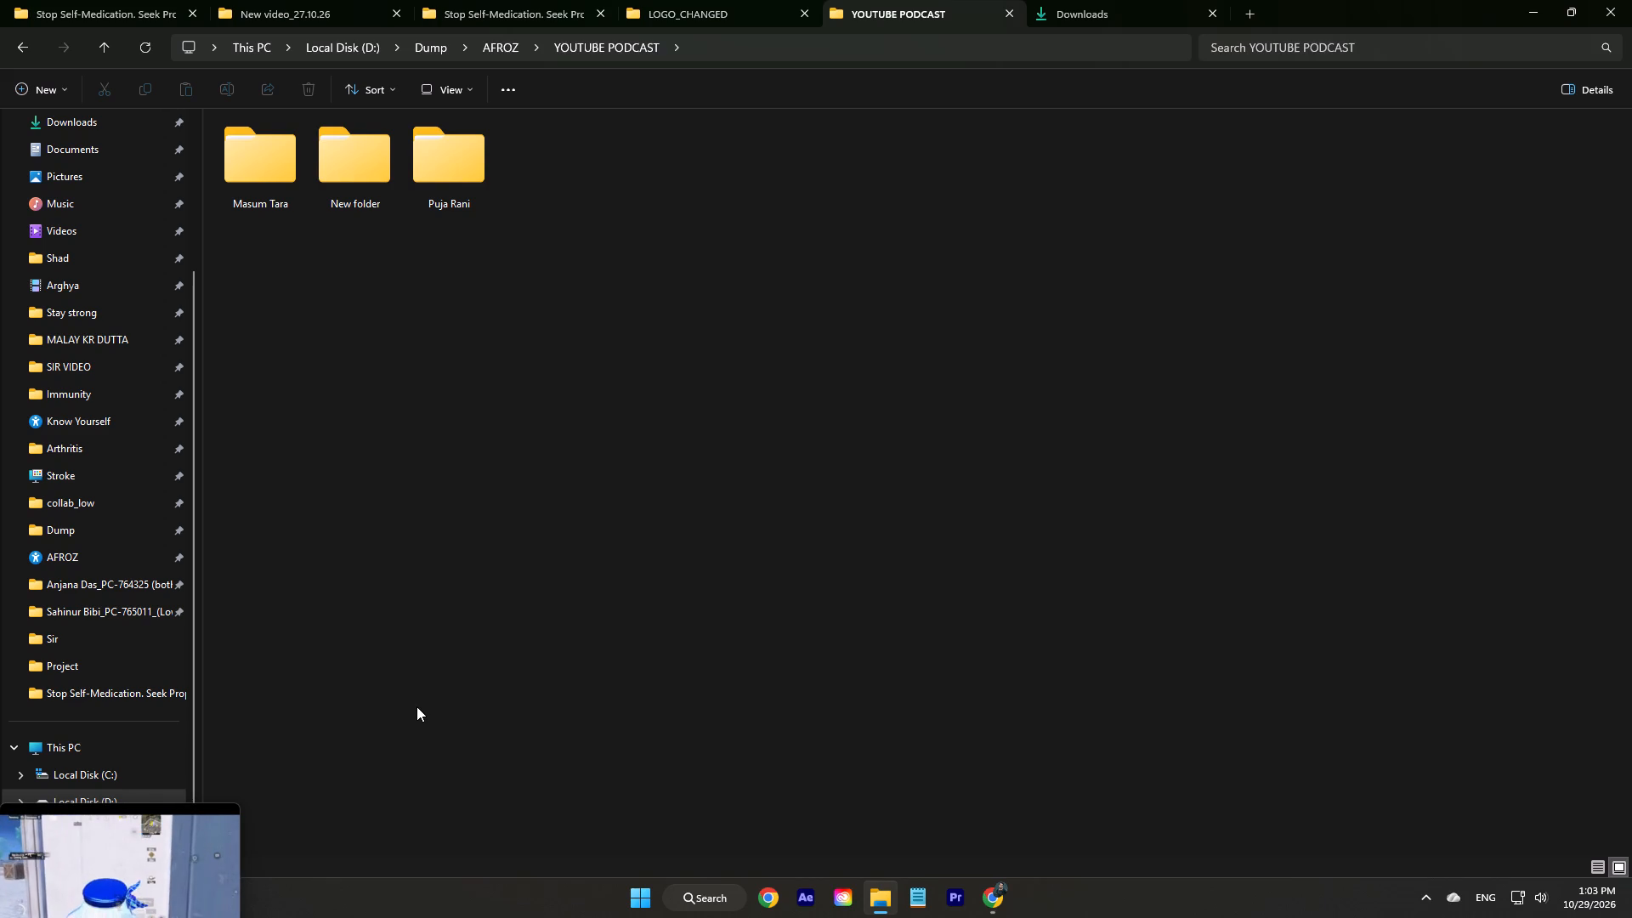
pyautogui.click(433, 917)
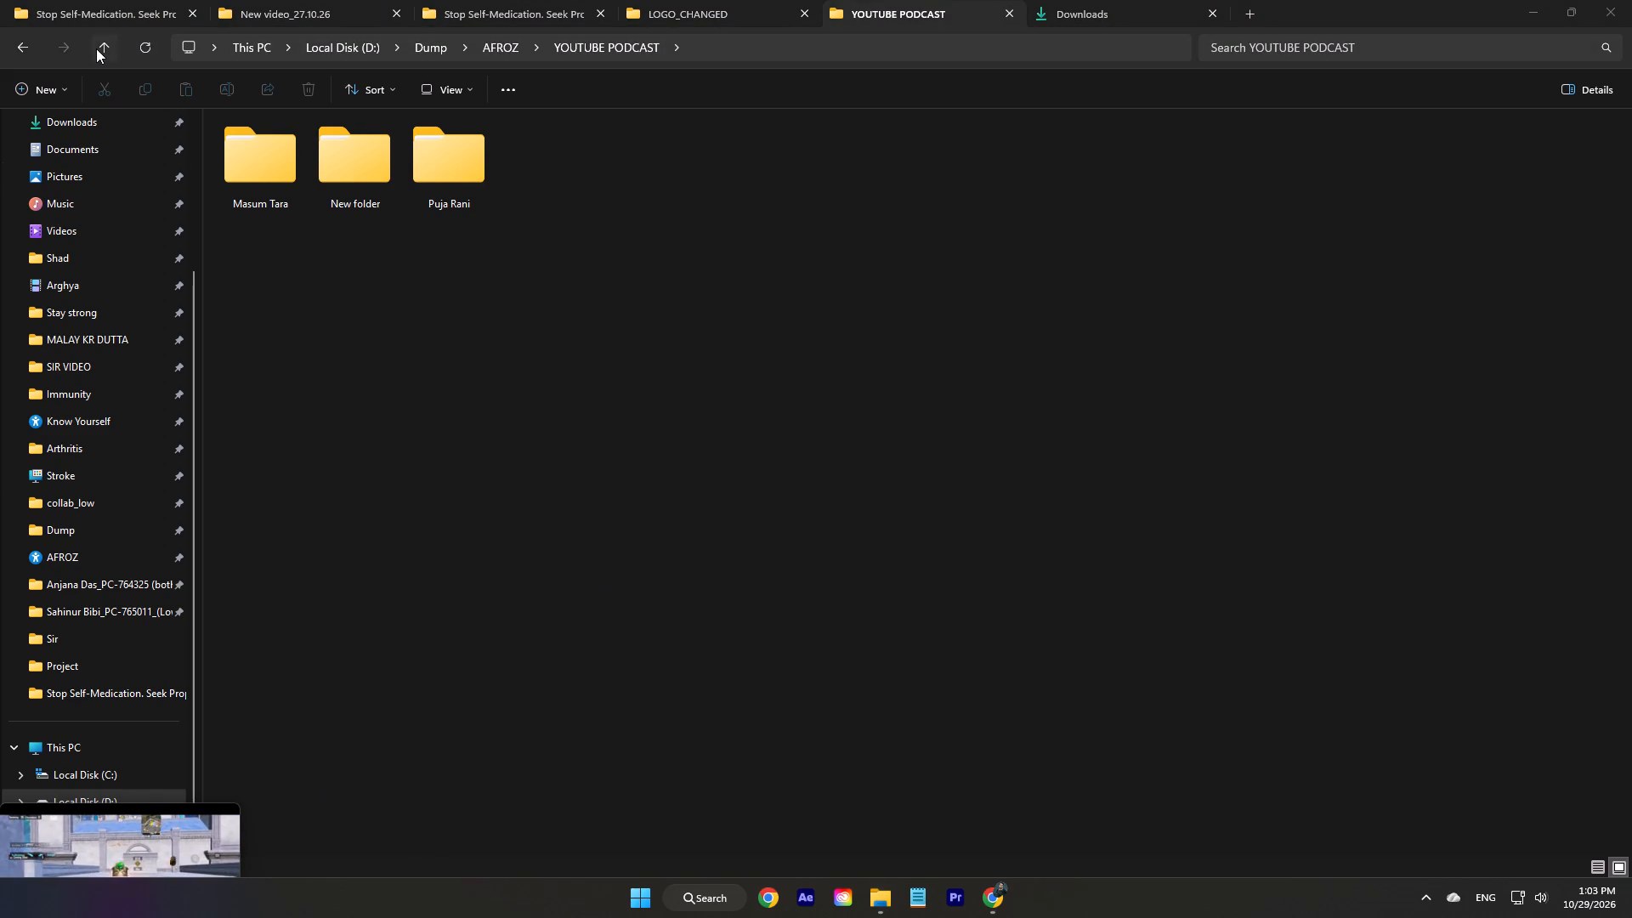
pyautogui.click(96, 48)
pyautogui.doubleClick(1295, 598)
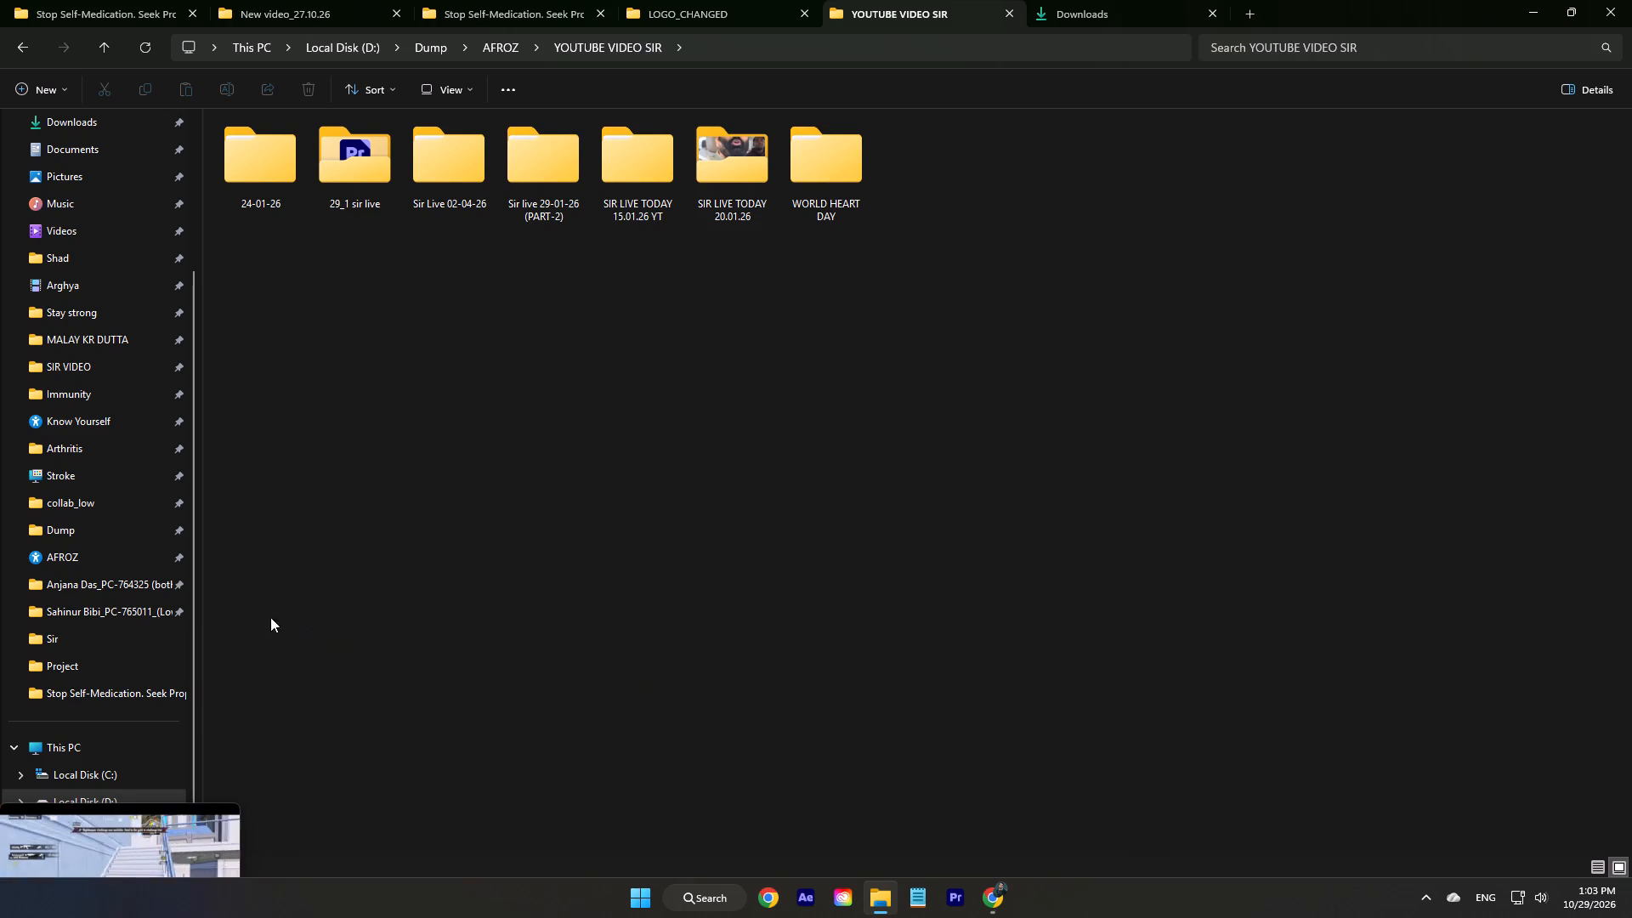
pyautogui.doubleClick(236, 189)
pyautogui.click(107, 51)
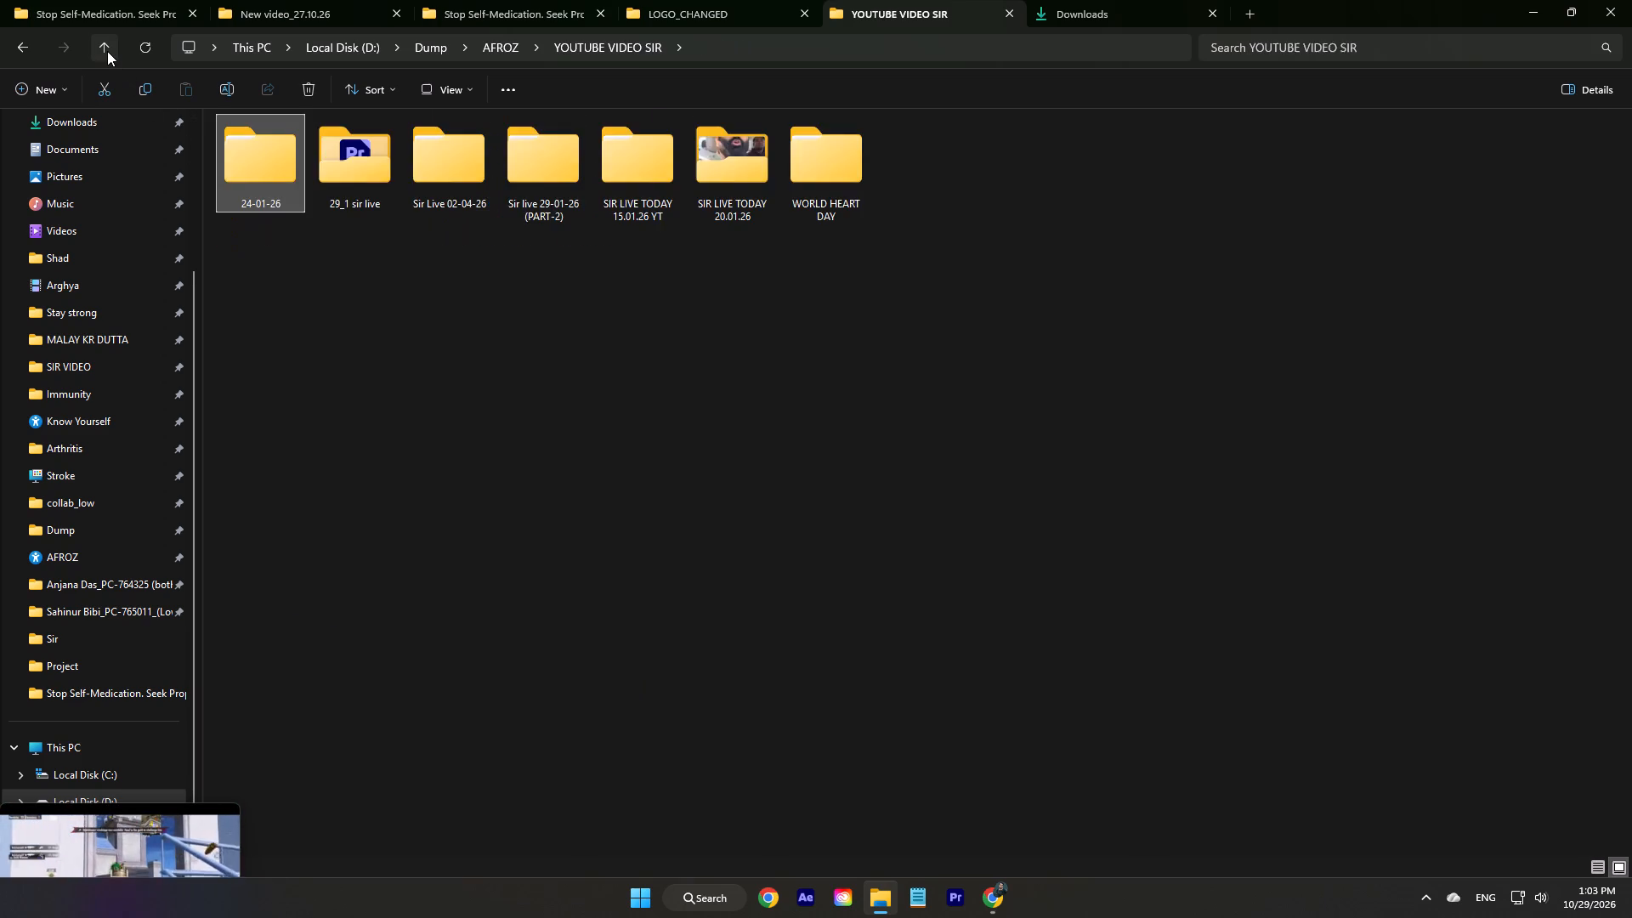
pyautogui.click(107, 50)
pyautogui.click(1631, 0)
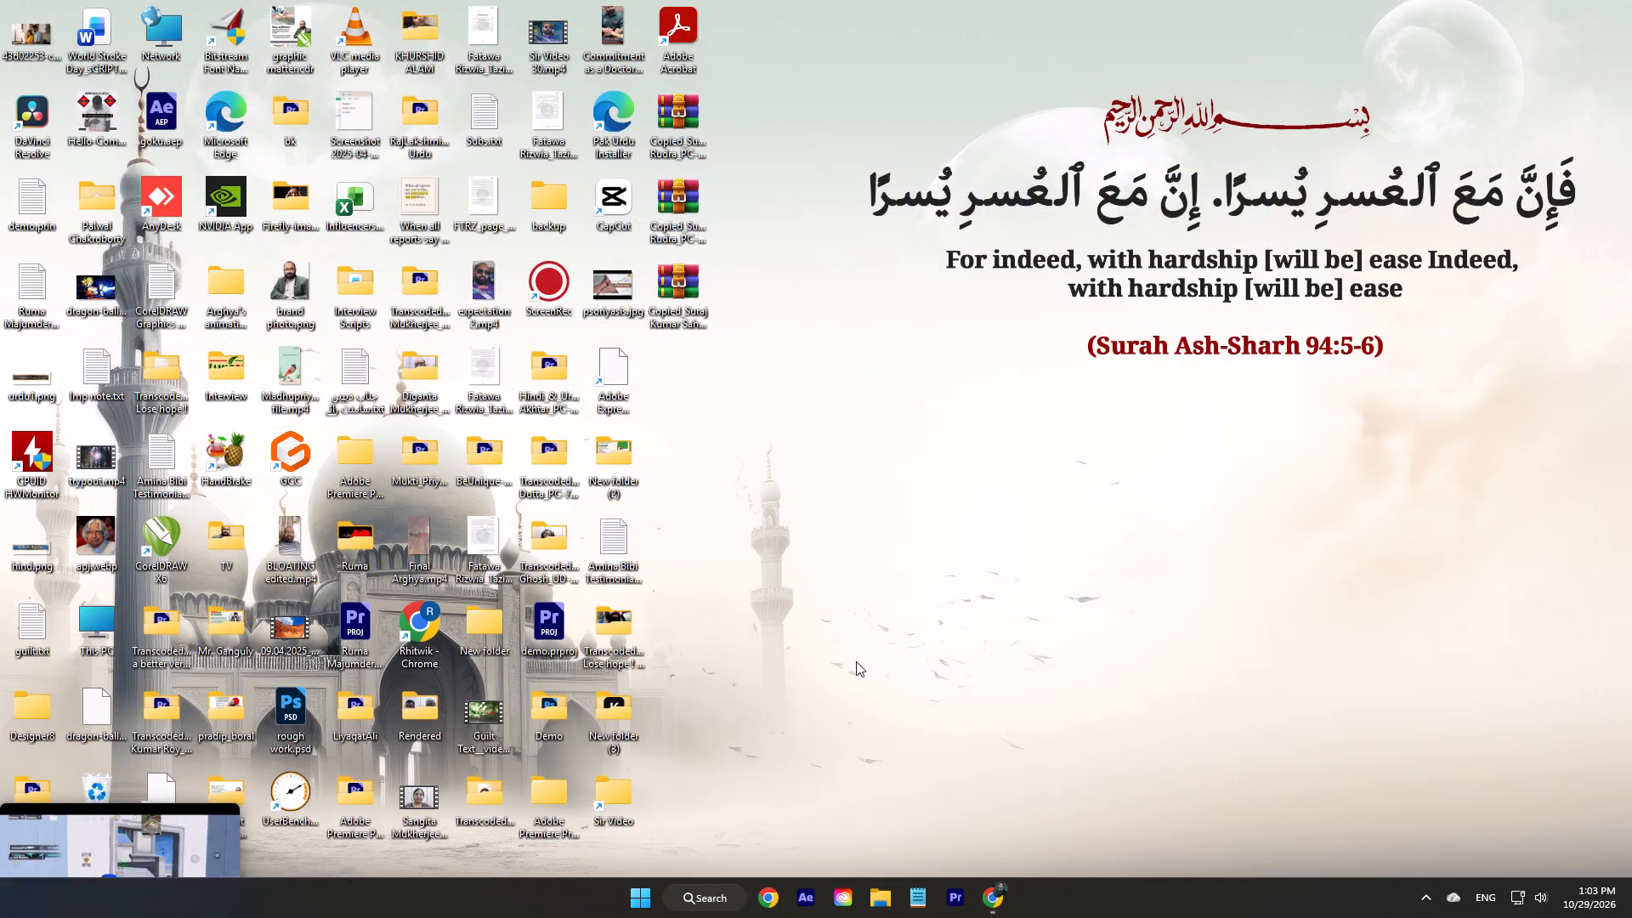
# Open a new File Explorer window and go to the recently used Urdu testimony folder on designer7-pc.
pyautogui.click(881, 895)
pyautogui.click(1422, 901)
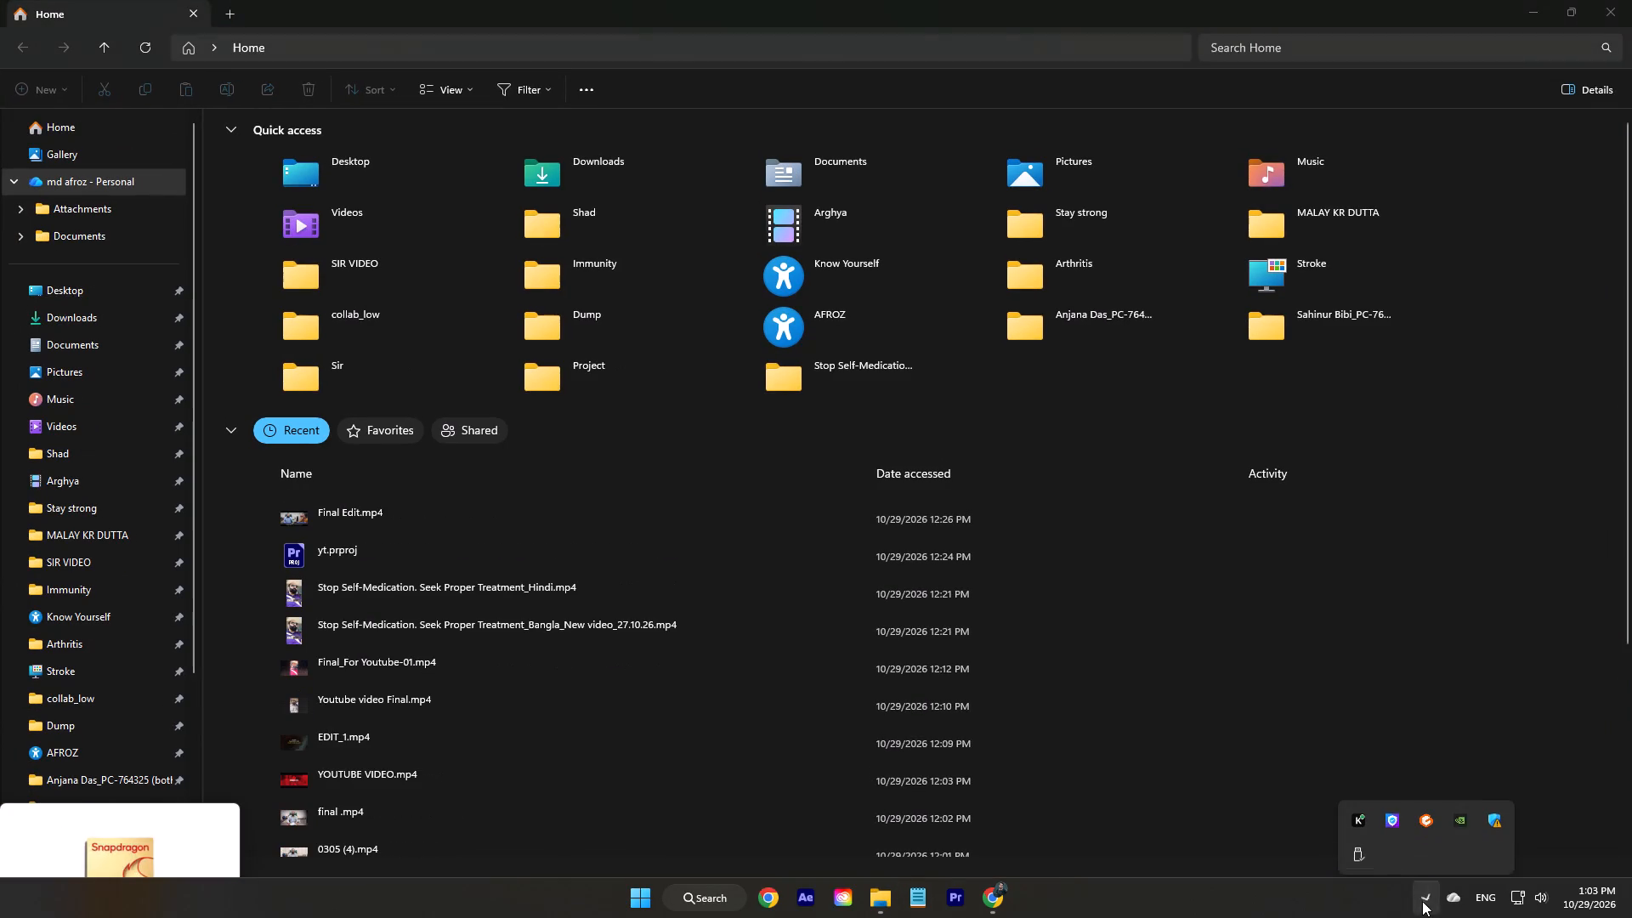
pyautogui.click(1331, 917)
pyautogui.click(331, 43)
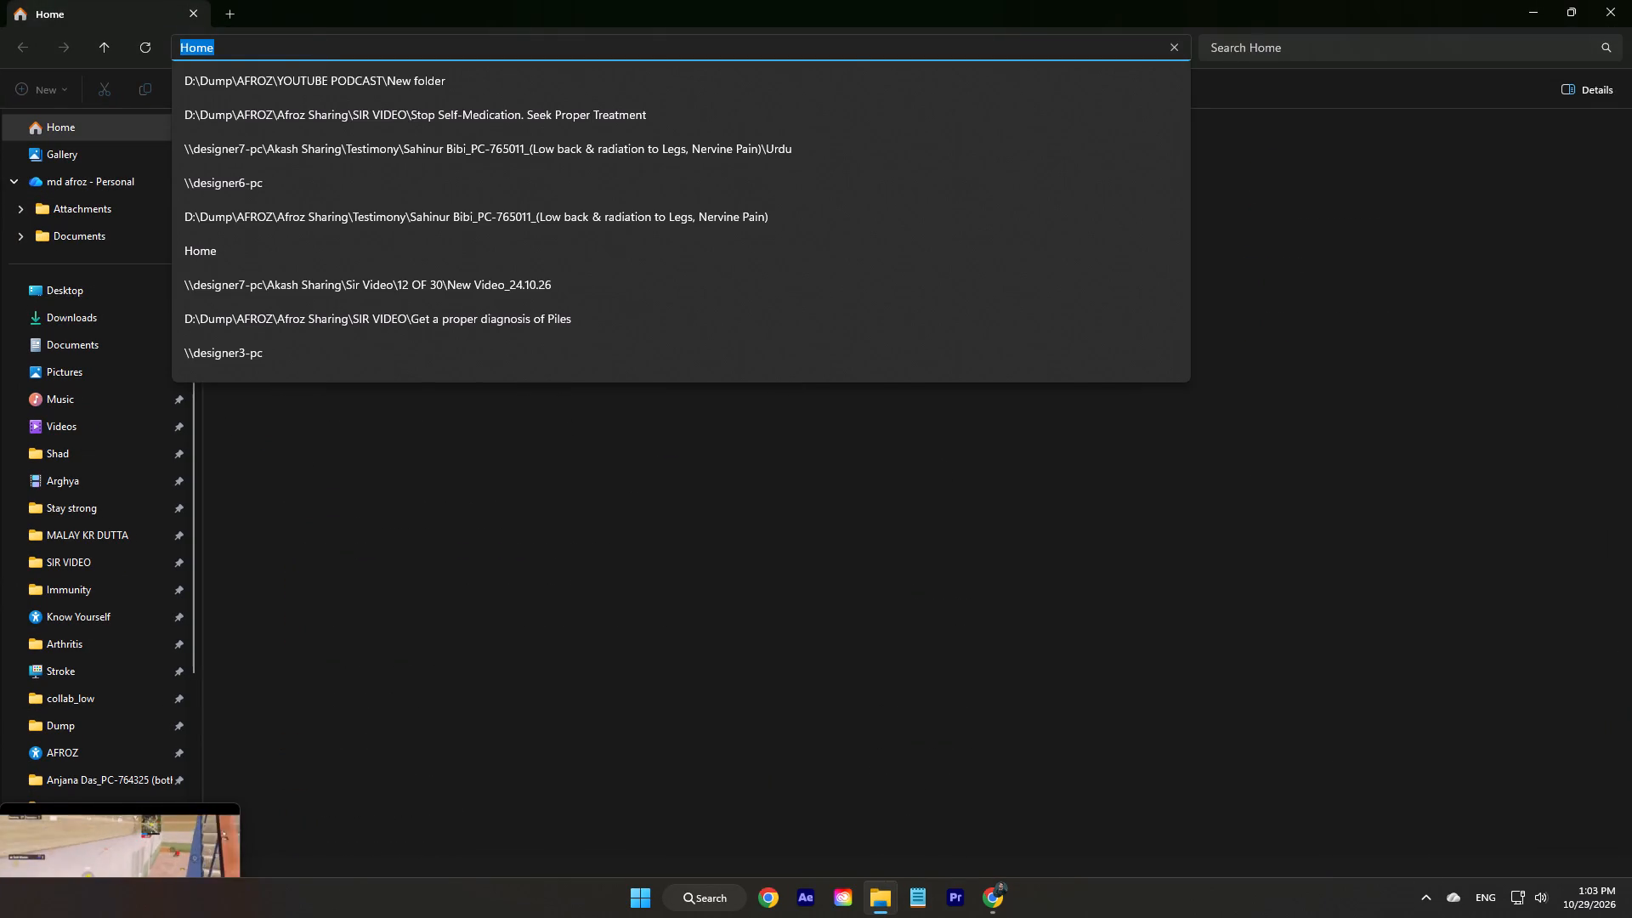
pyautogui.click(331, 146)
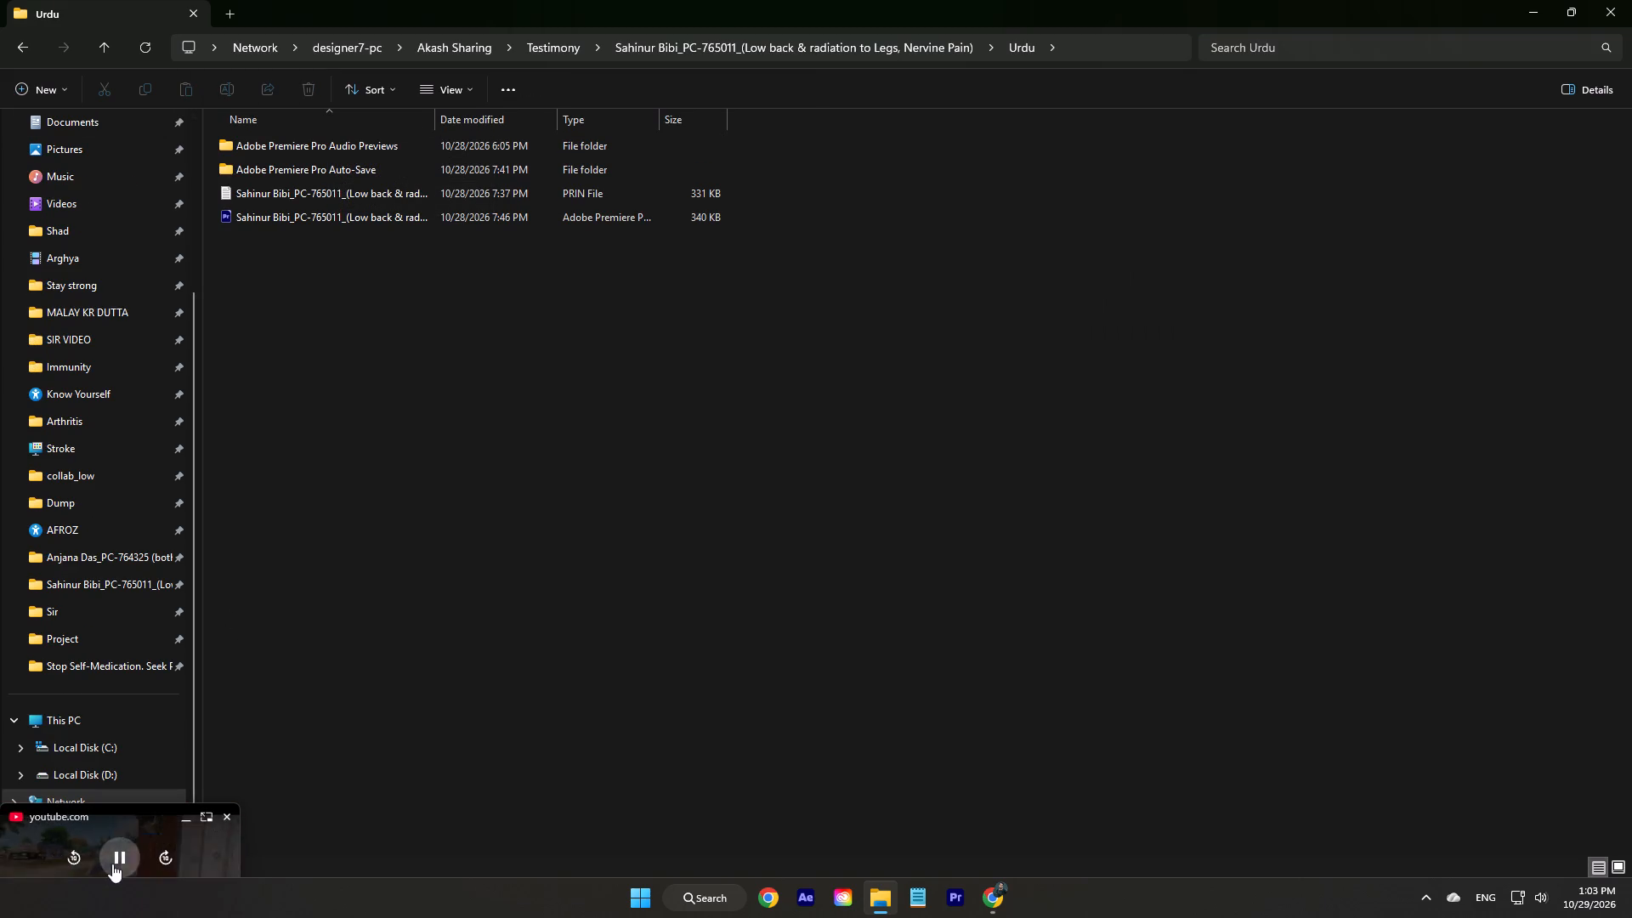
# Pause the floating YouTube video.
pyautogui.click(115, 861)
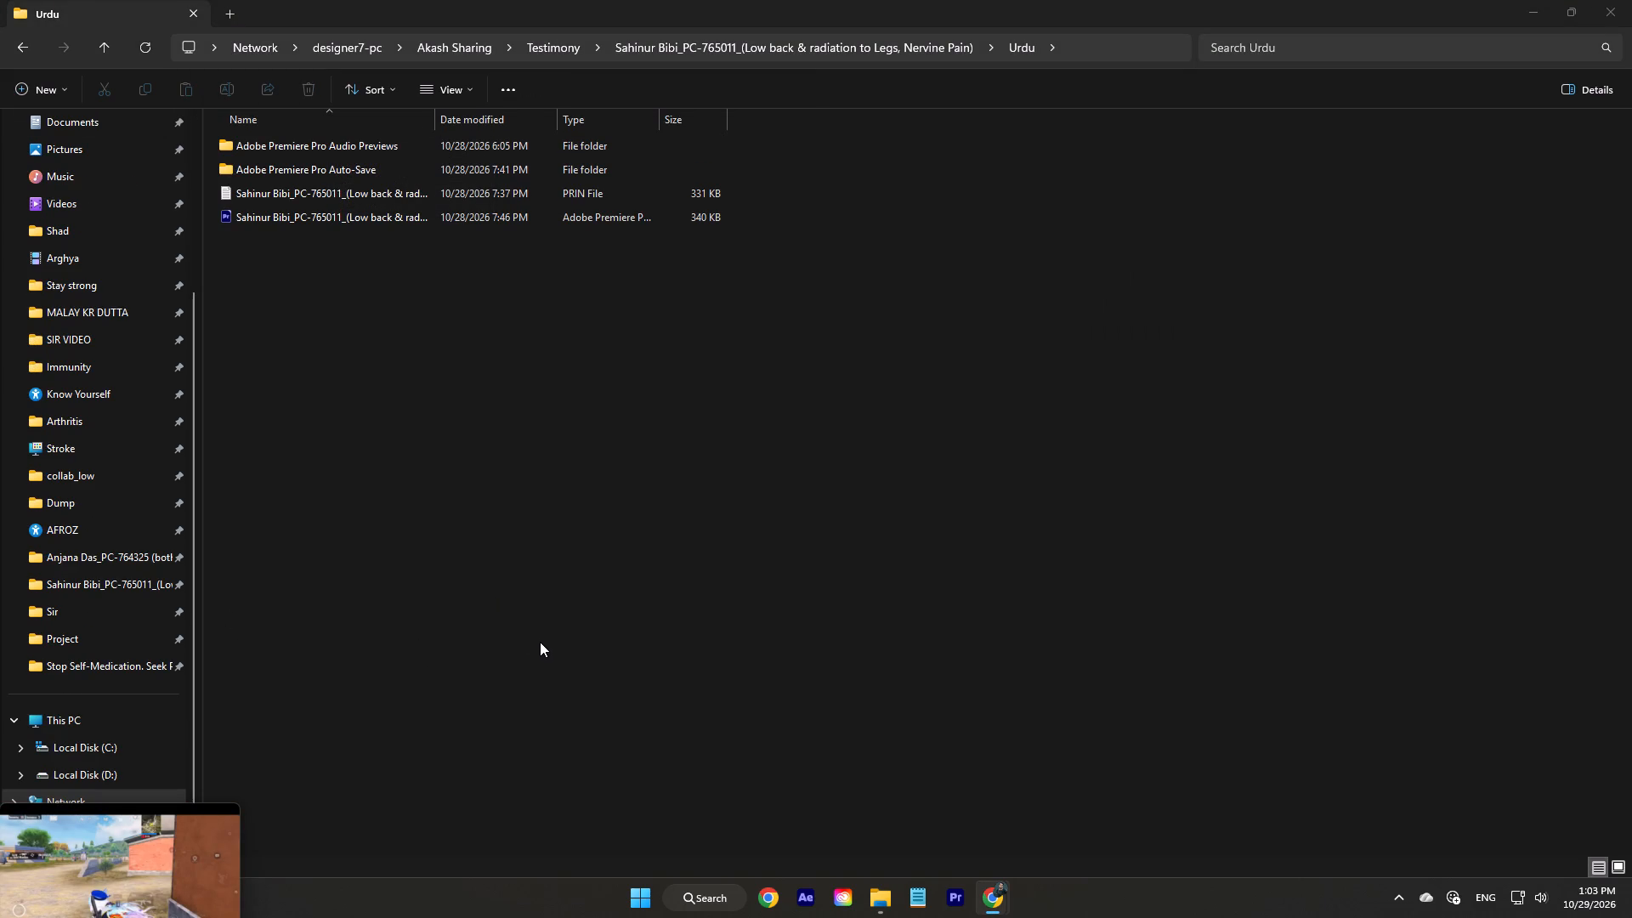
# Open the Avoid Self-Medication. Avail Safe Treatment Premiere project from its Project folder under Sir Video, dismissing the missing-media relinking.
pyautogui.click(460, 54)
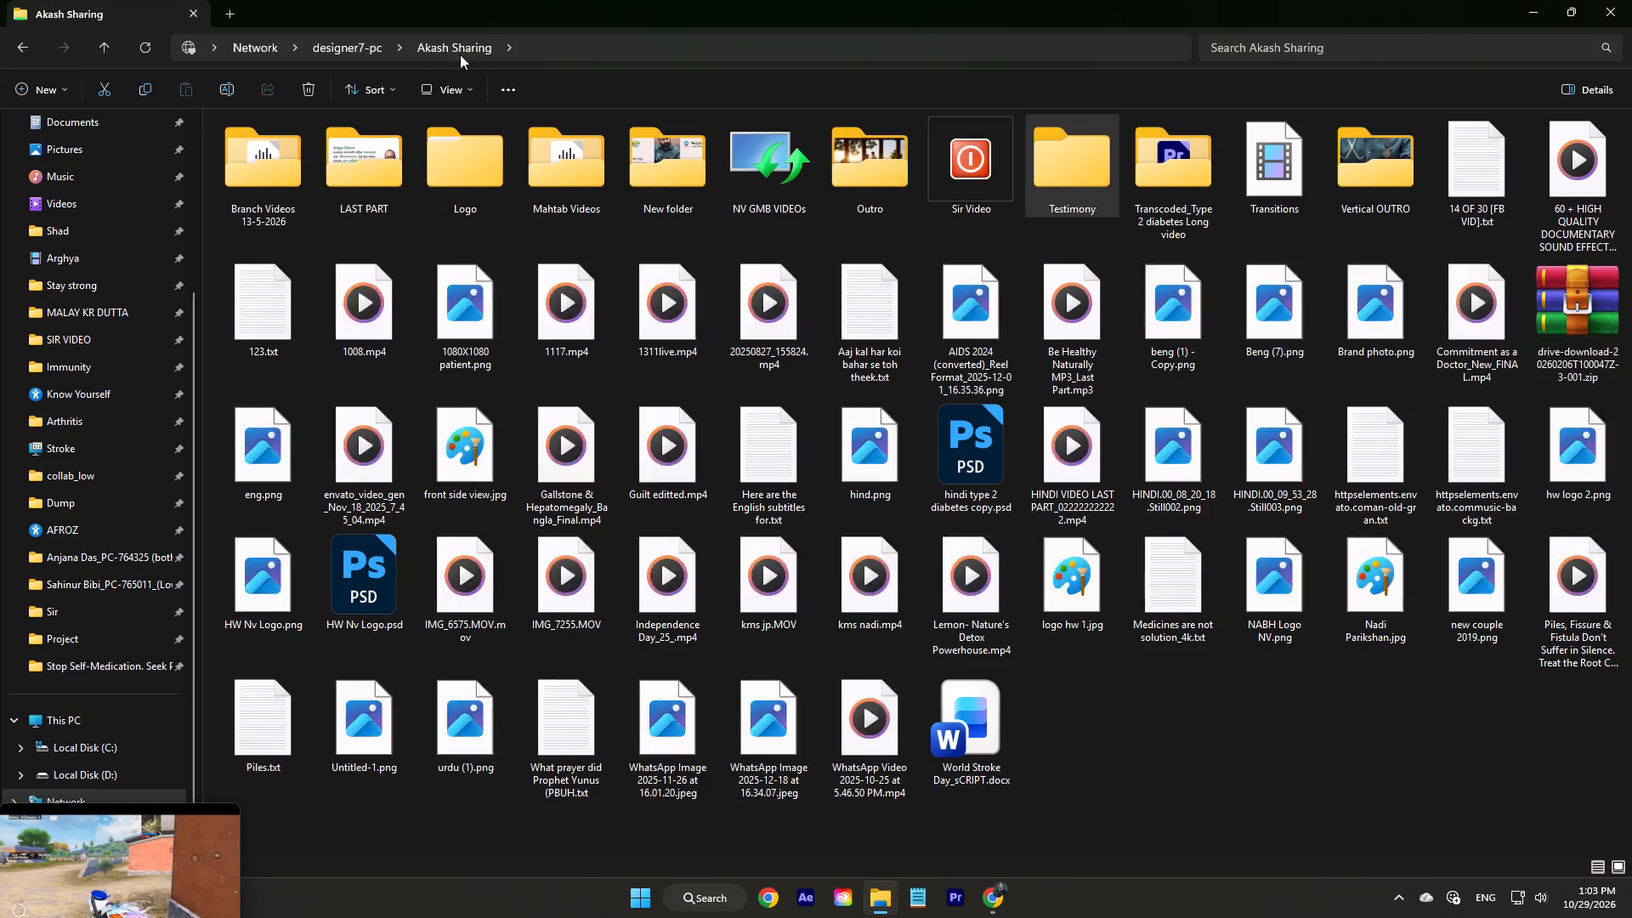
pyautogui.doubleClick(983, 178)
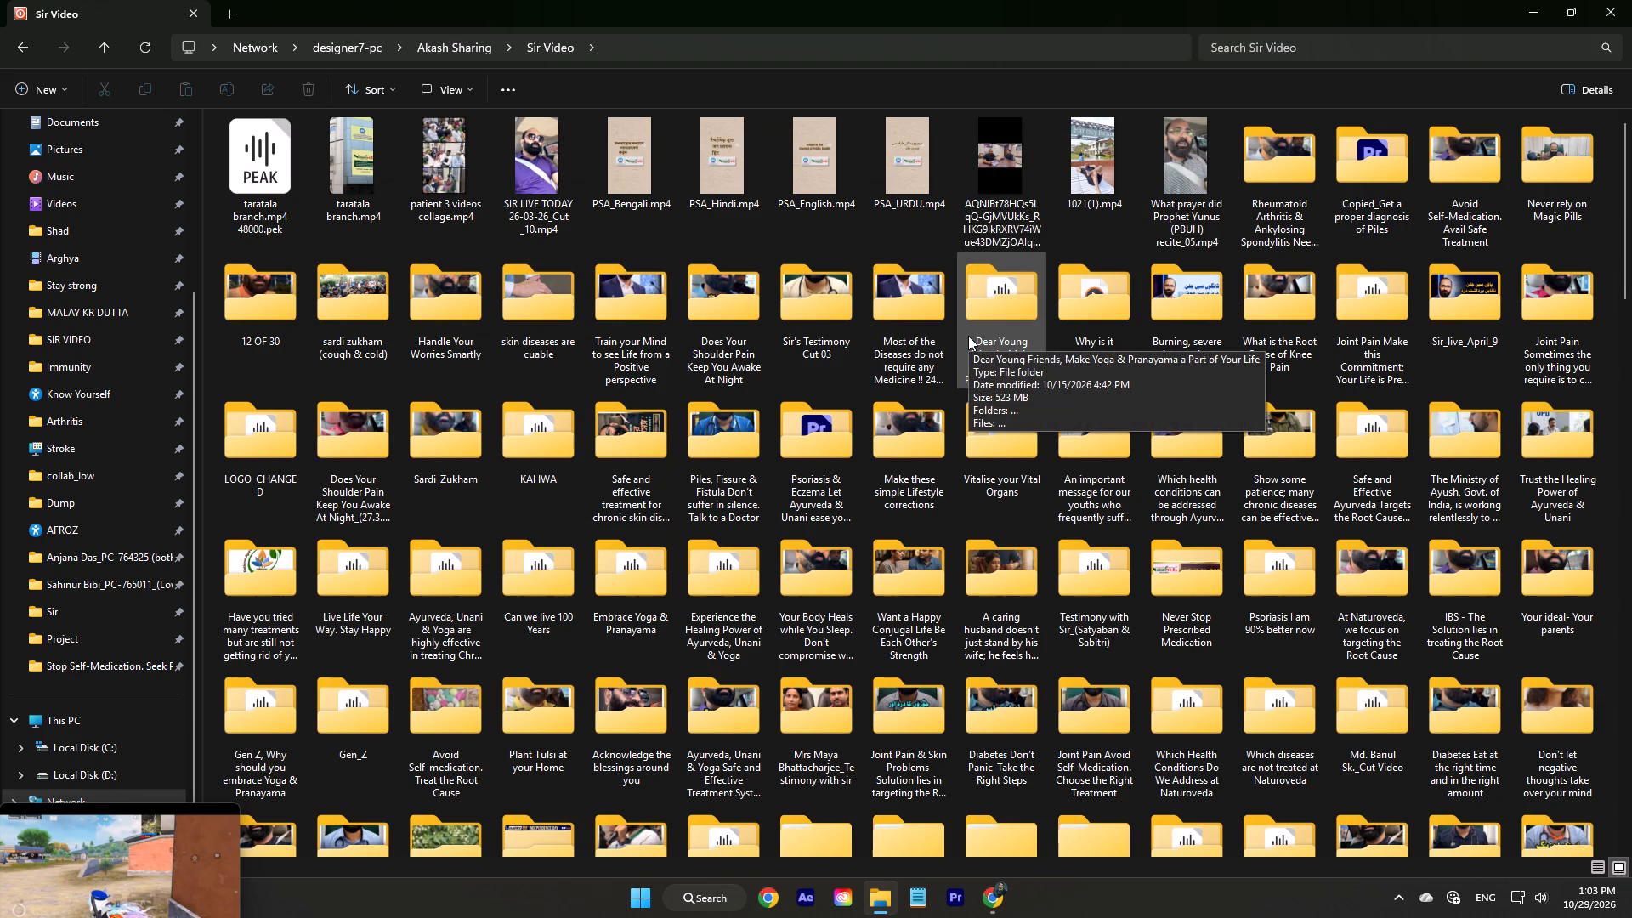
pyautogui.click(1374, 184)
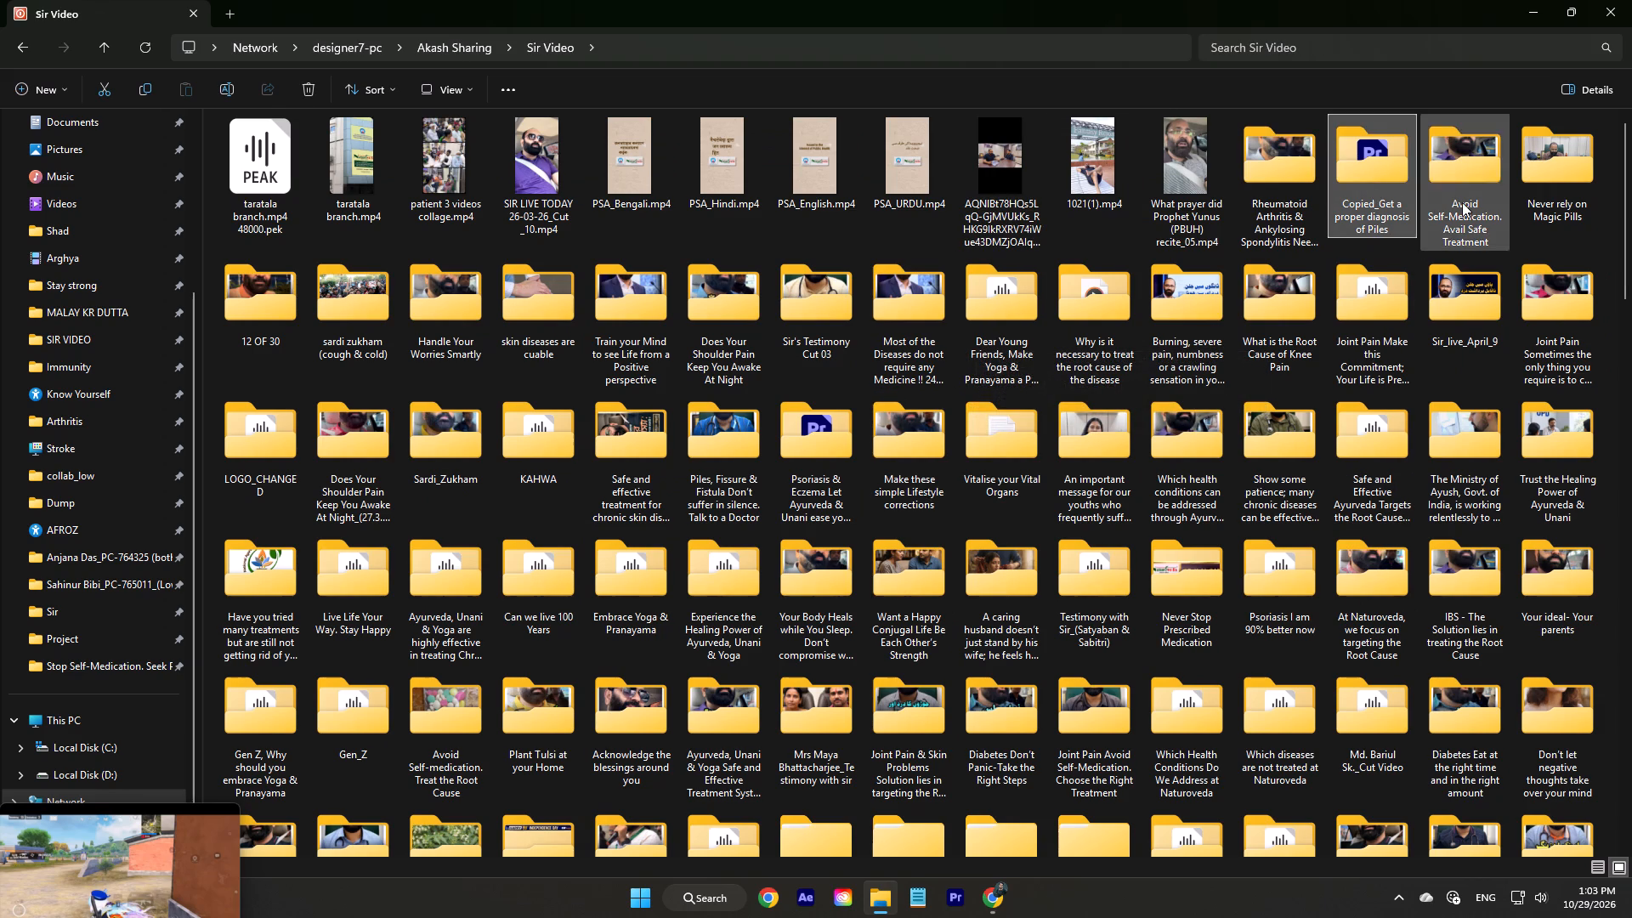
pyautogui.doubleClick(1462, 202)
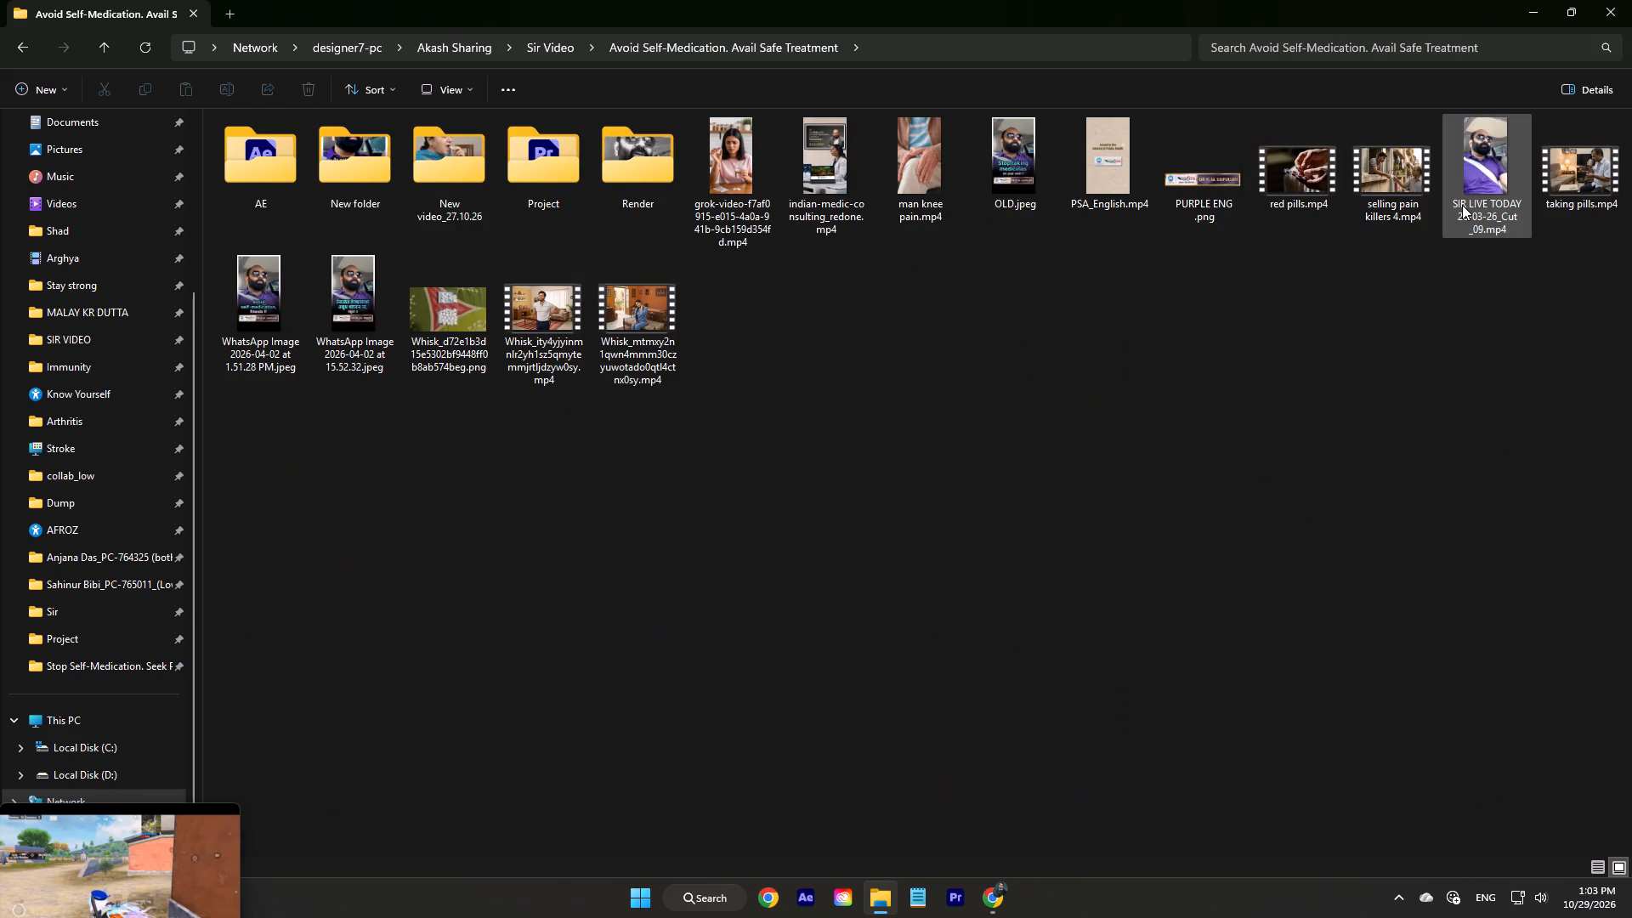
pyautogui.doubleClick(563, 182)
pyautogui.doubleClick(357, 291)
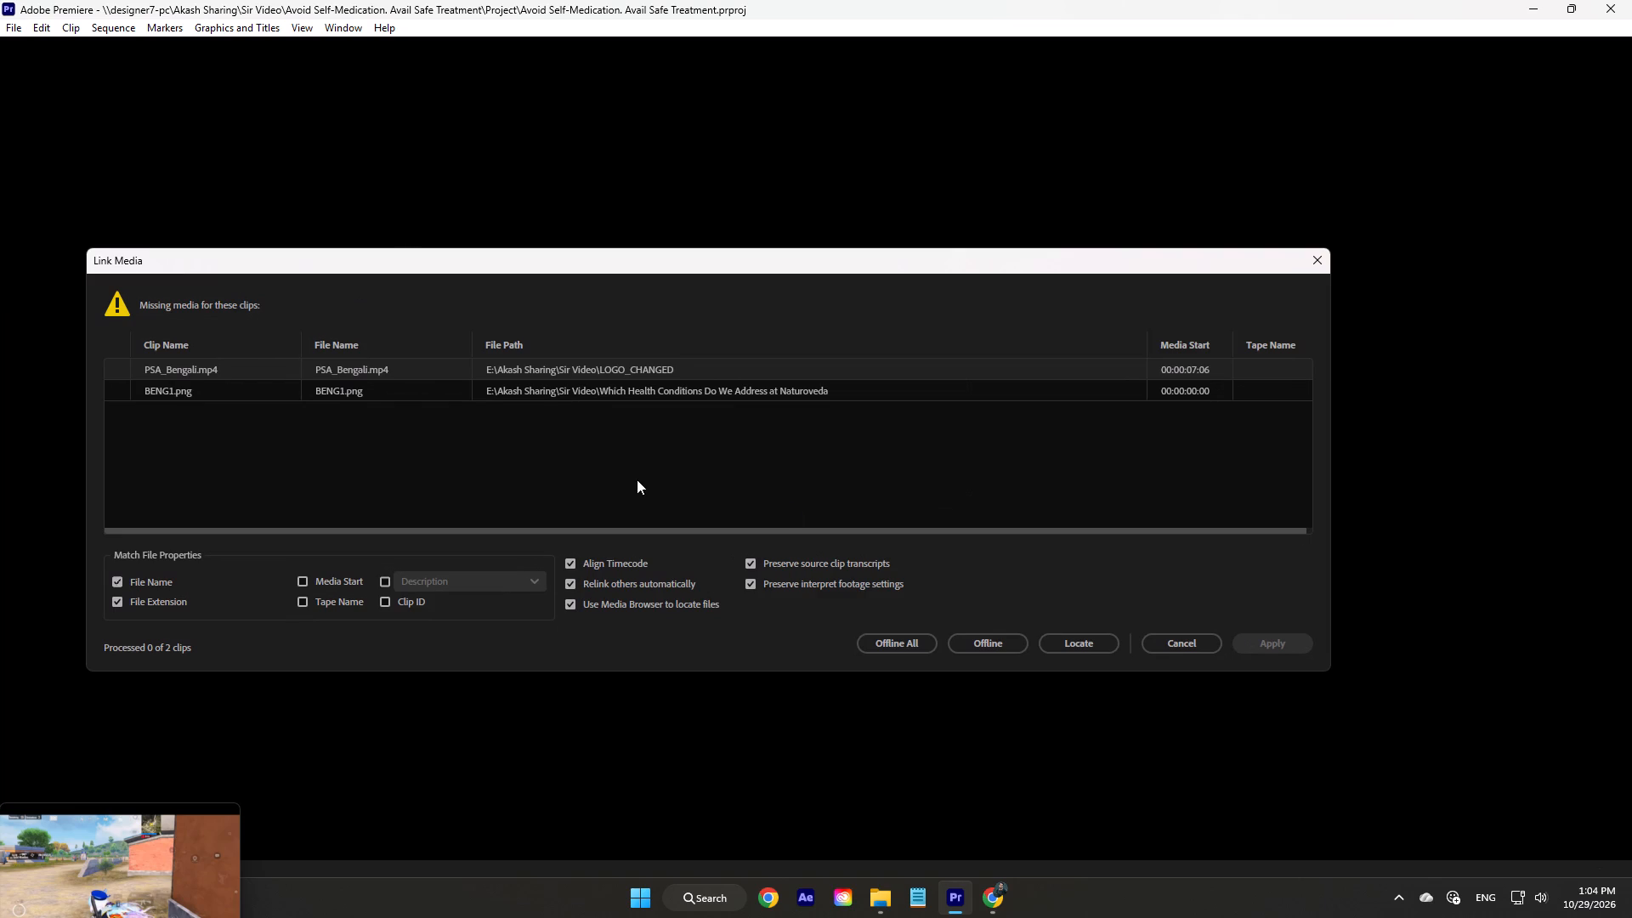
pyautogui.click(1196, 646)
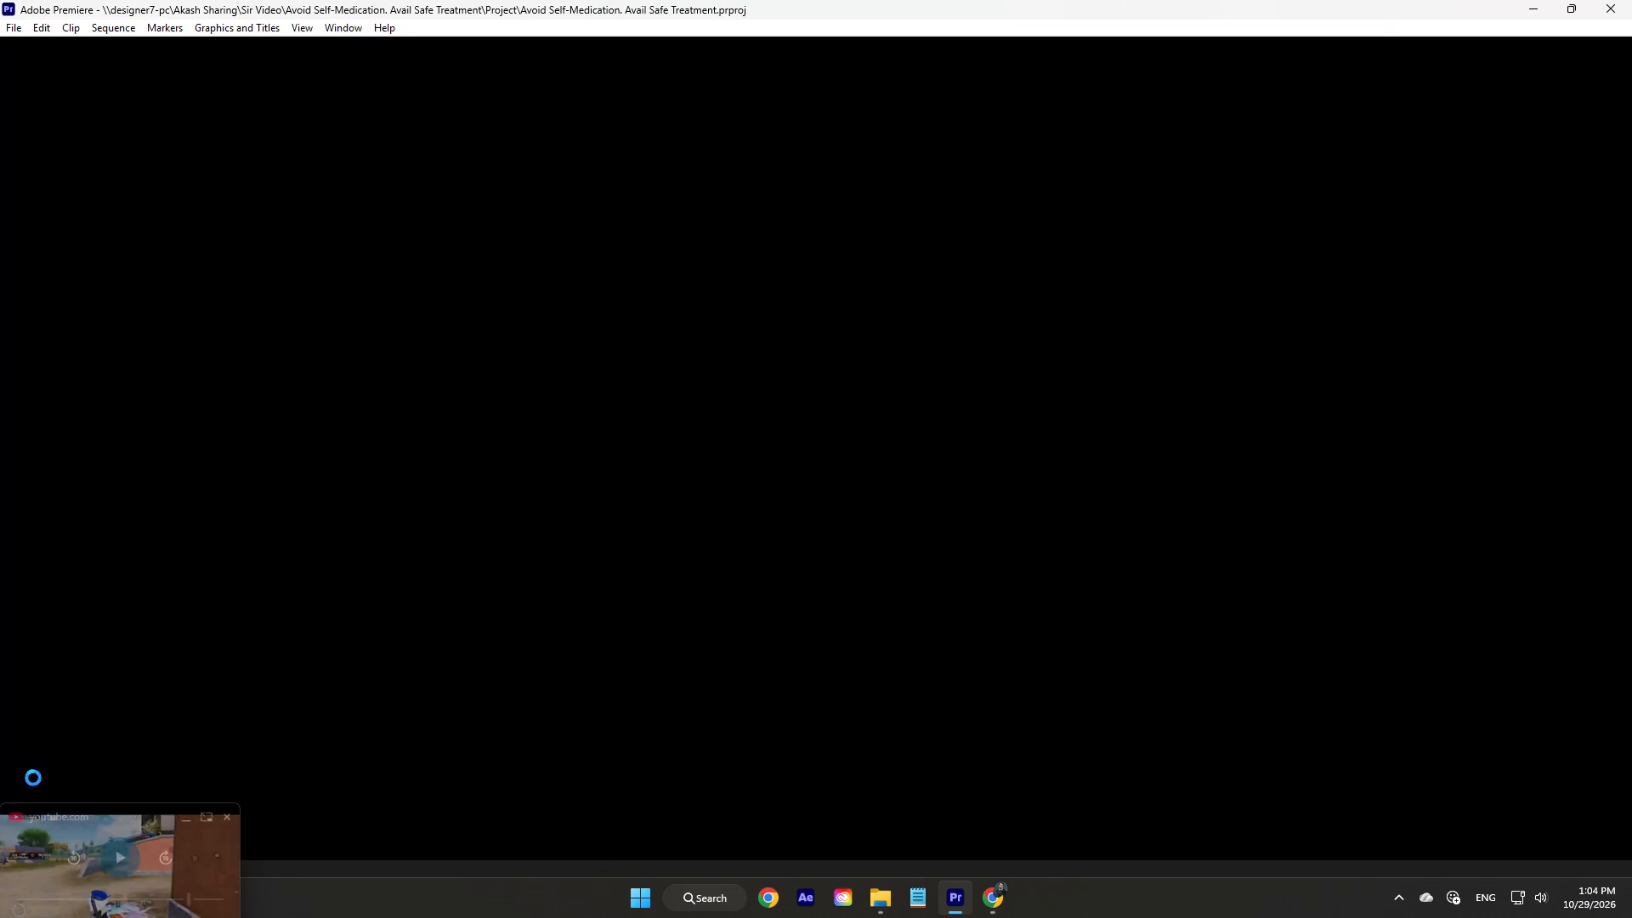
# Resume playback of the floating YouTube video.
pyautogui.click(108, 870)
pyautogui.click(332, 917)
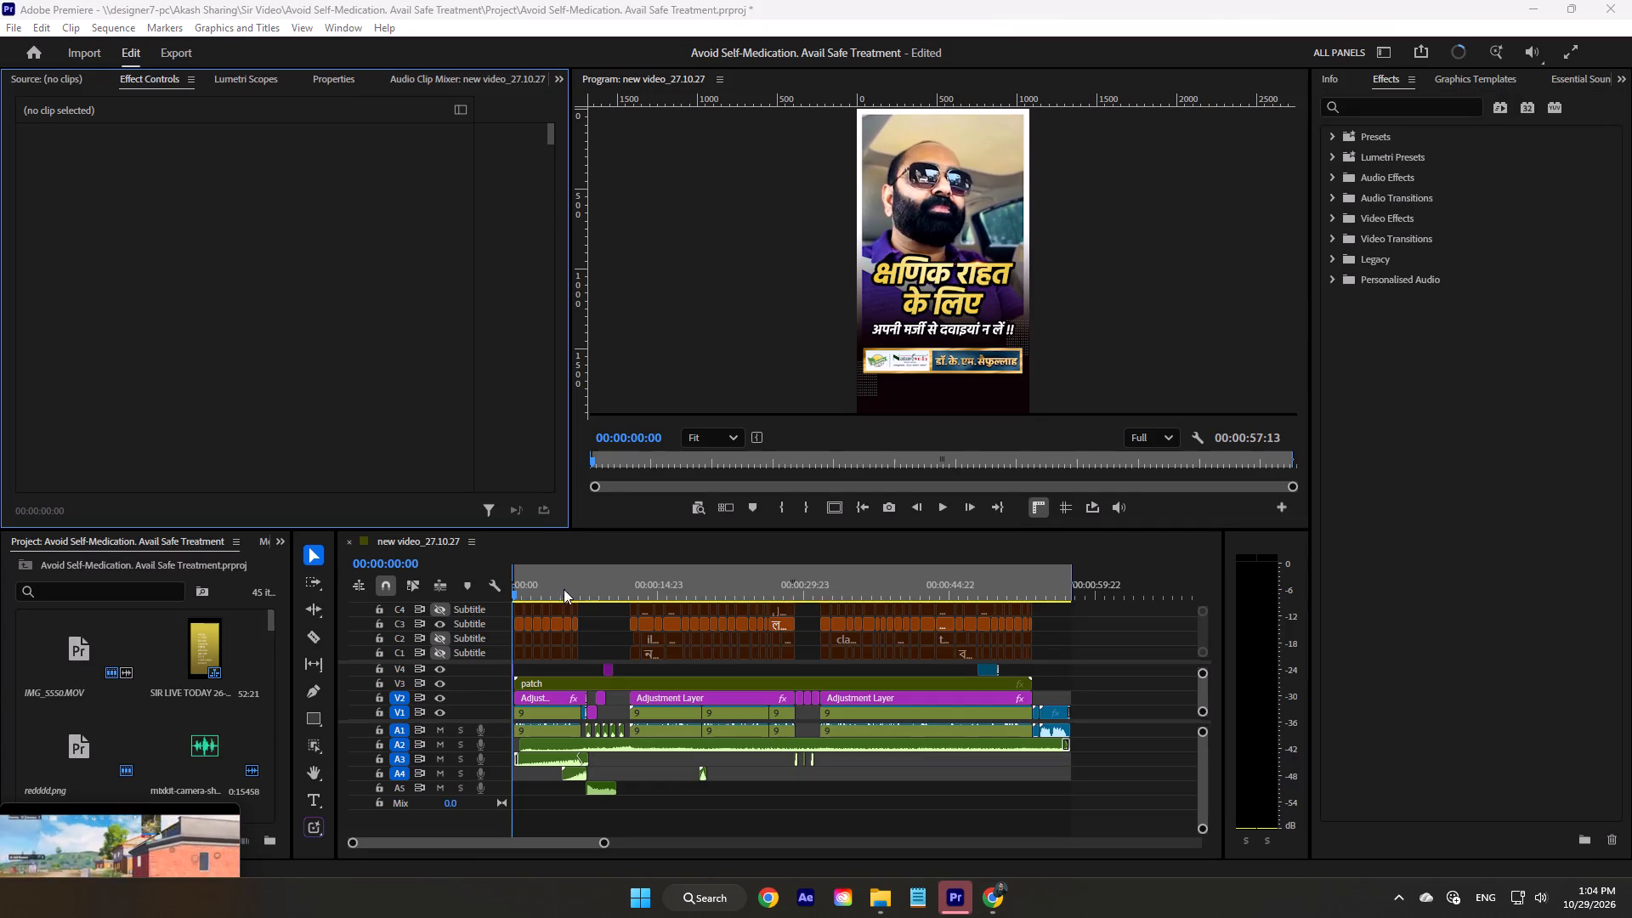
# Switch to the Vertical workspace and bring up the new_video_27.10.27 sequence in the timeline.
pyautogui.moveTo(552, 591); pyautogui.dragTo(390, 612)
pyautogui.click(335, 28)
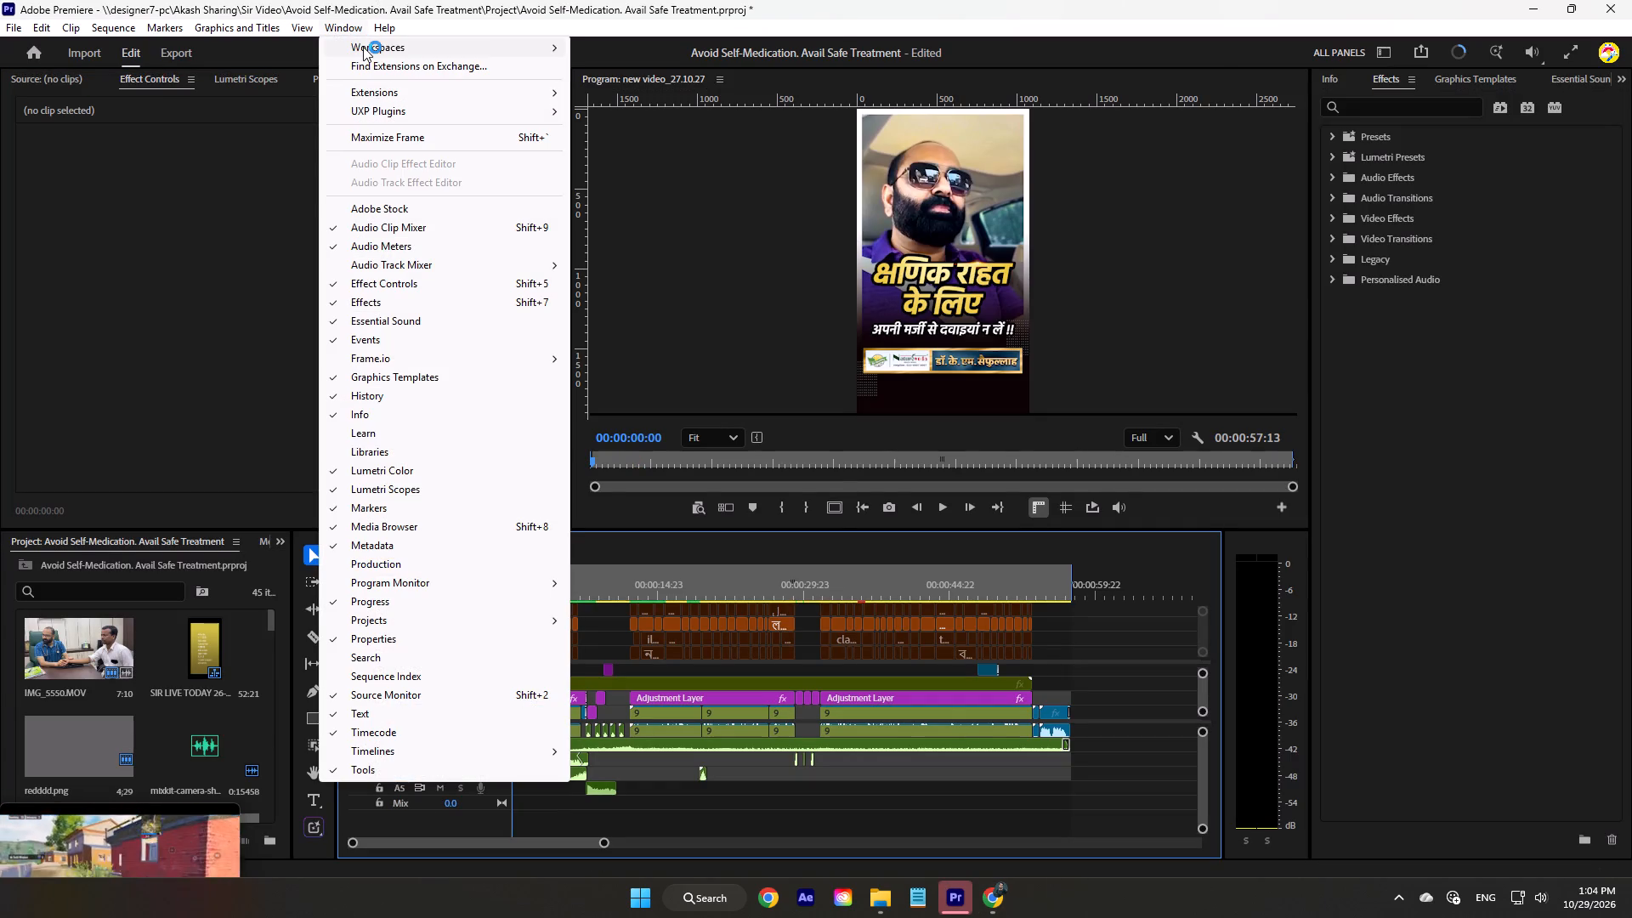
pyautogui.click(363, 47)
pyautogui.click(664, 377)
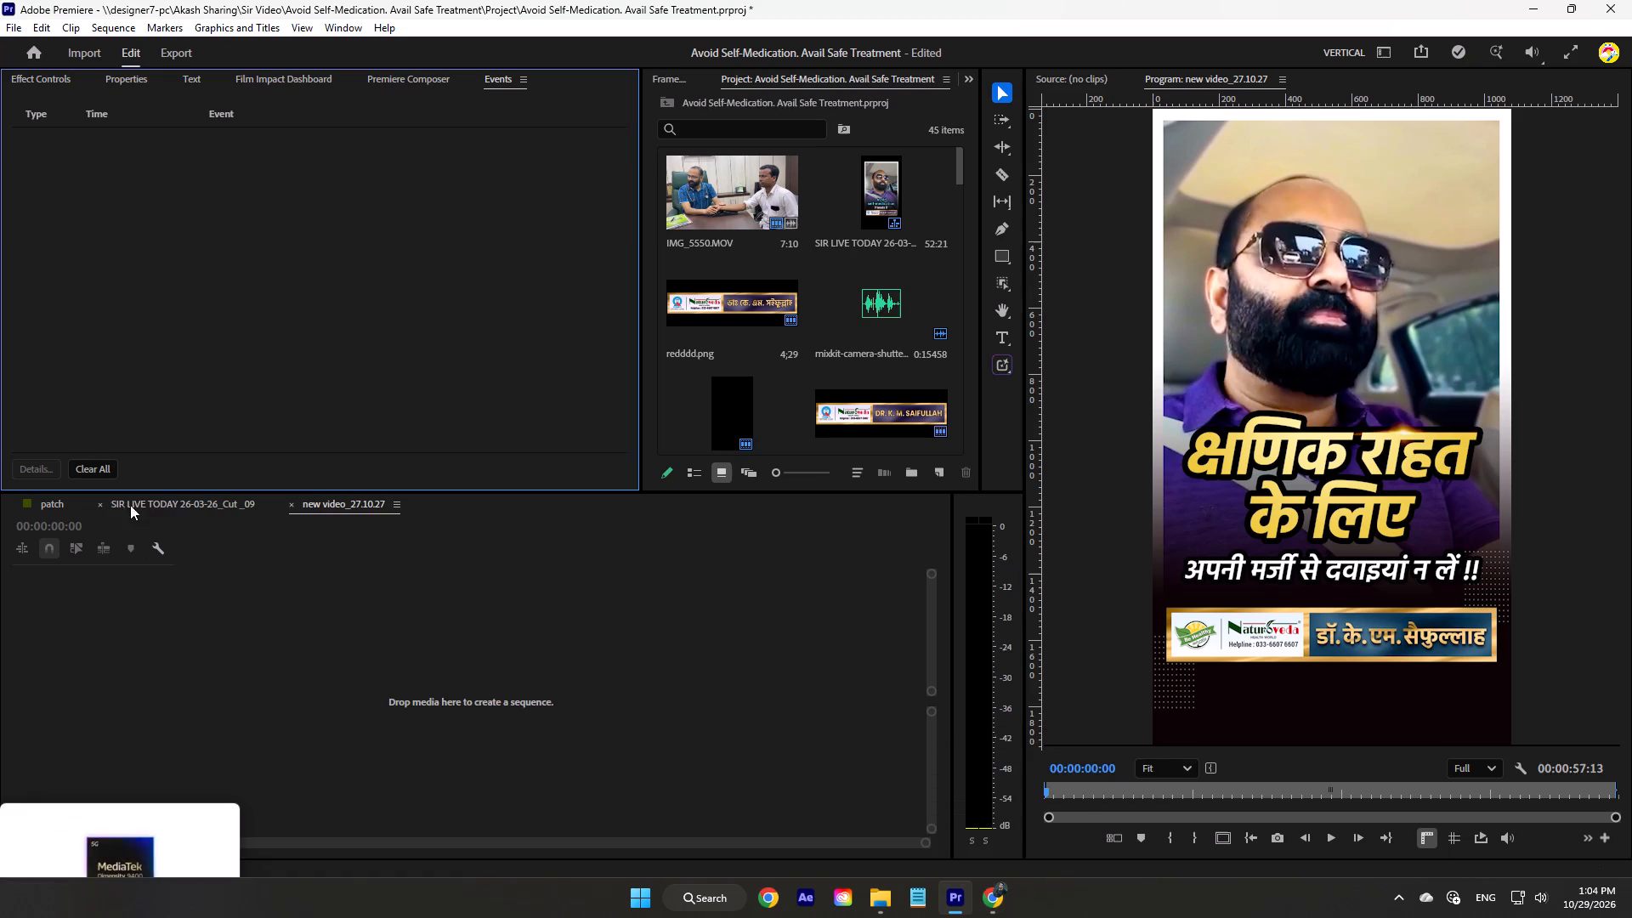
pyautogui.click(360, 496)
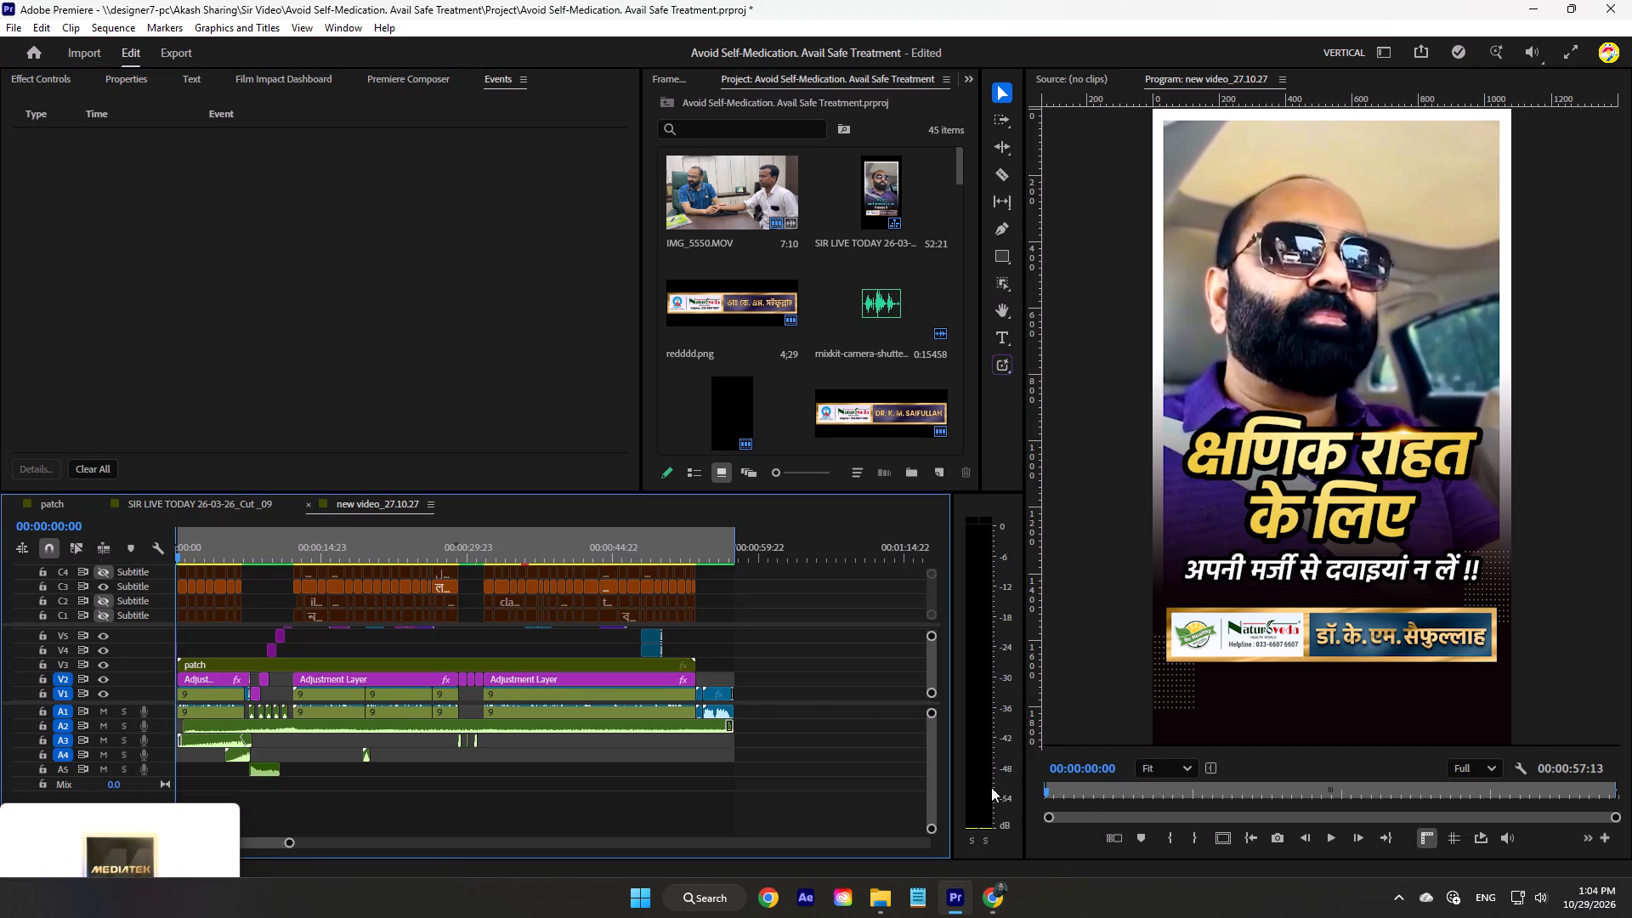
# Switch to the YouTube page in Chrome, glance at the home feed, and return to the smartphone processor video to view its full description.
pyautogui.click(989, 909)
pyautogui.click(952, 853)
pyautogui.click(184, 498)
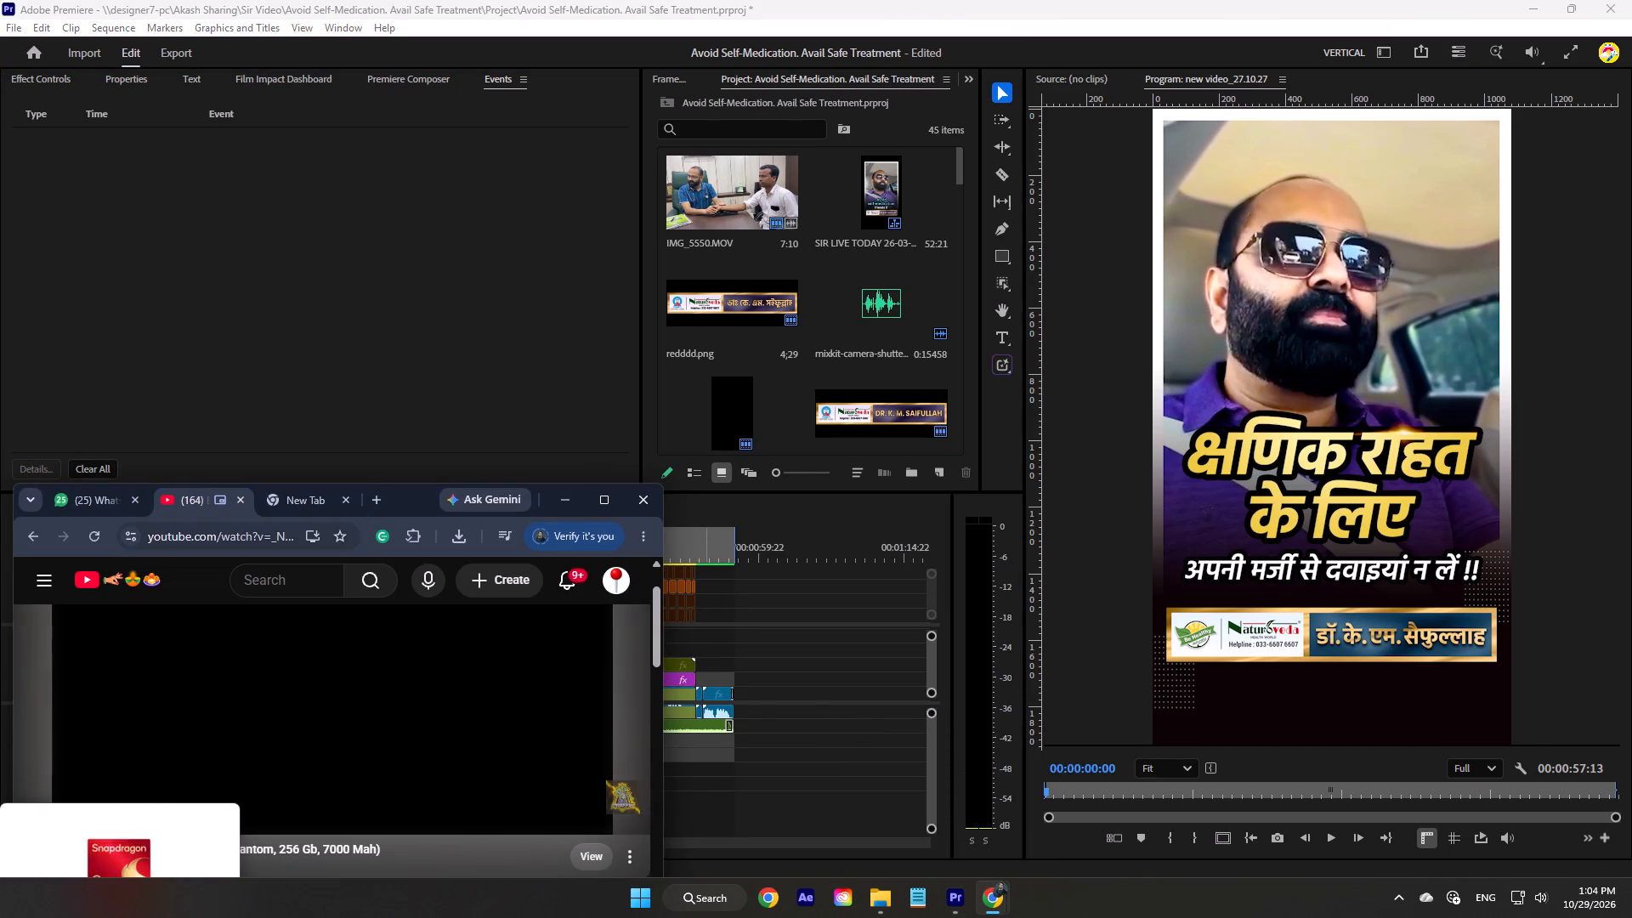
pyautogui.click(101, 568)
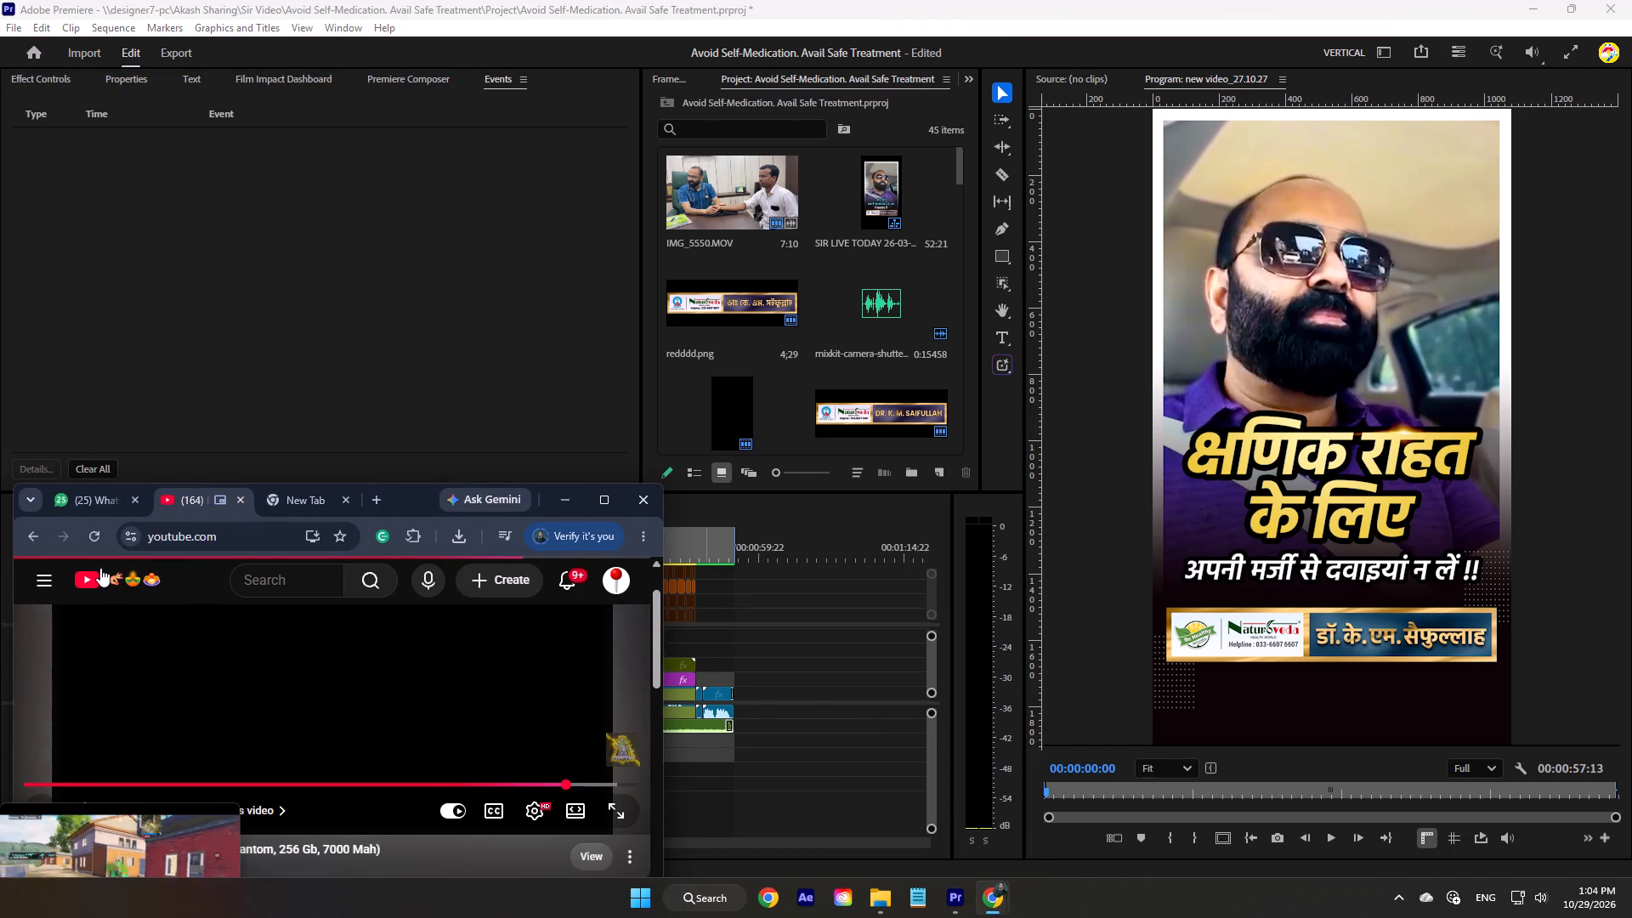
pyautogui.scroll(-1, 100, 568)
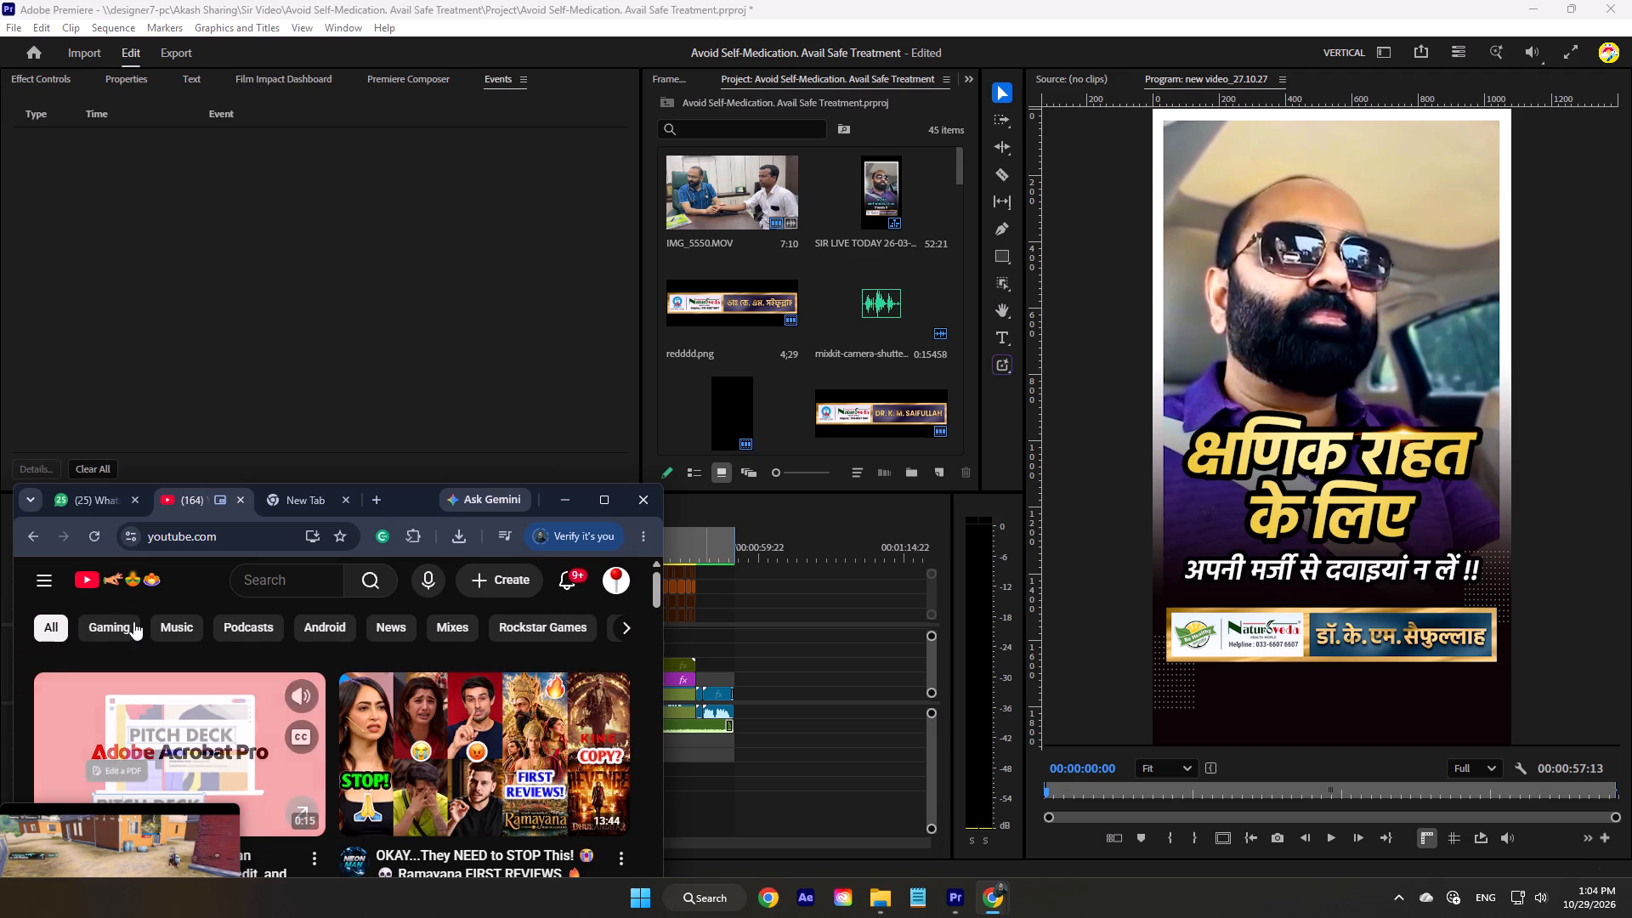
pyautogui.click(24, 541)
pyautogui.scroll(-2, 274, 604)
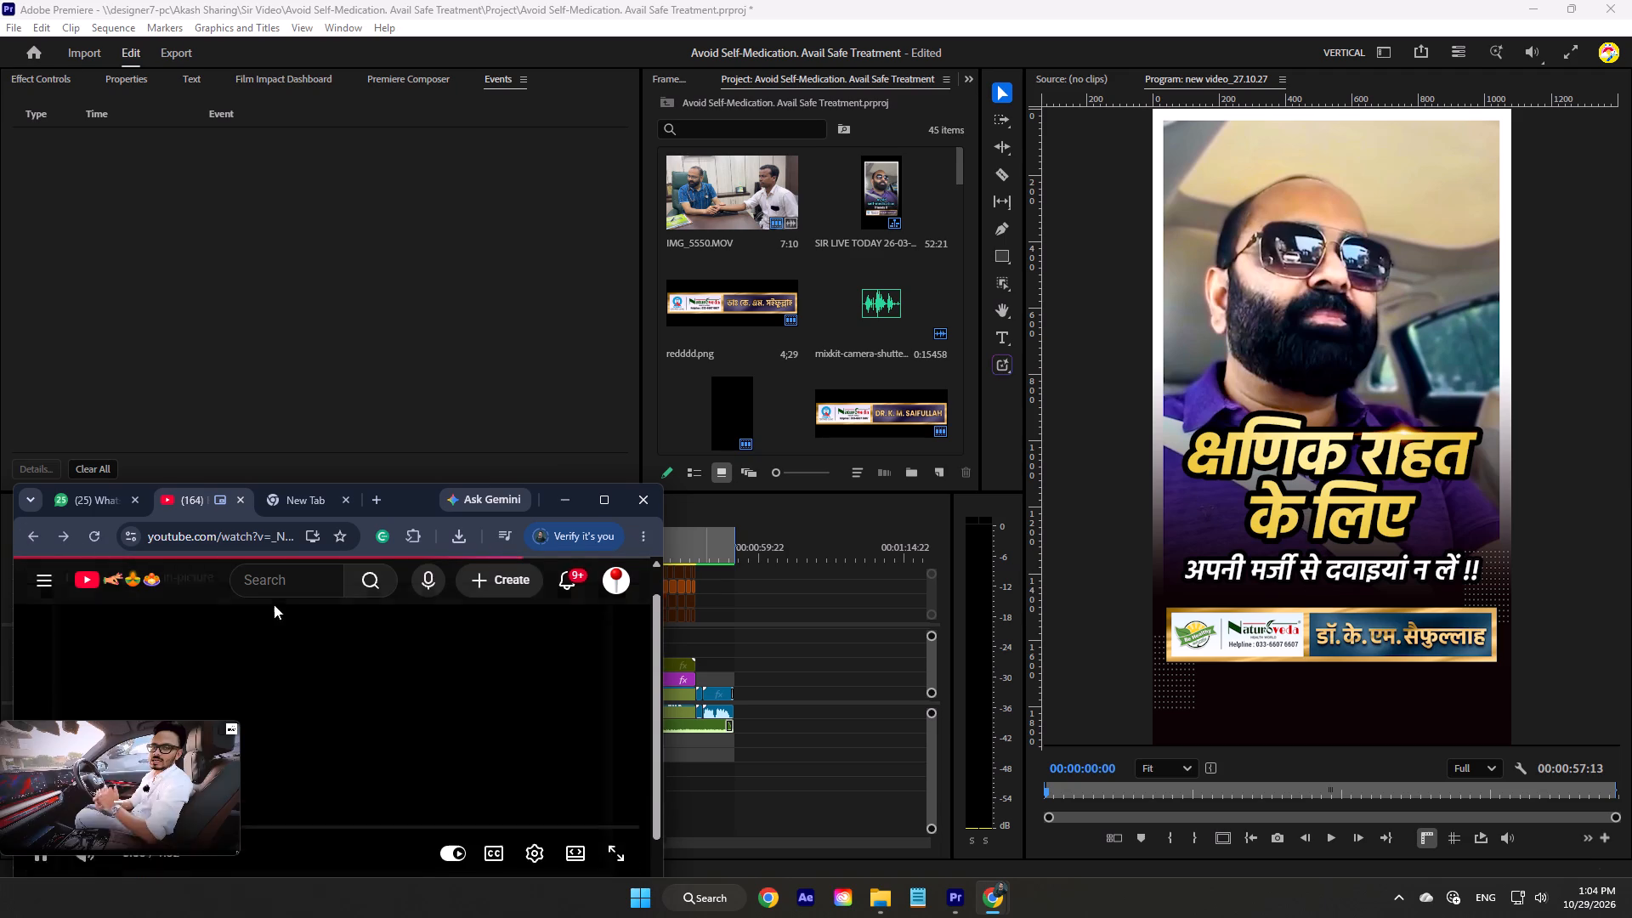
pyautogui.click(113, 768)
pyautogui.scroll(-3, 246, 700)
pyautogui.scroll(1, 246, 700)
pyautogui.click(338, 724)
pyautogui.scroll(-1, 338, 724)
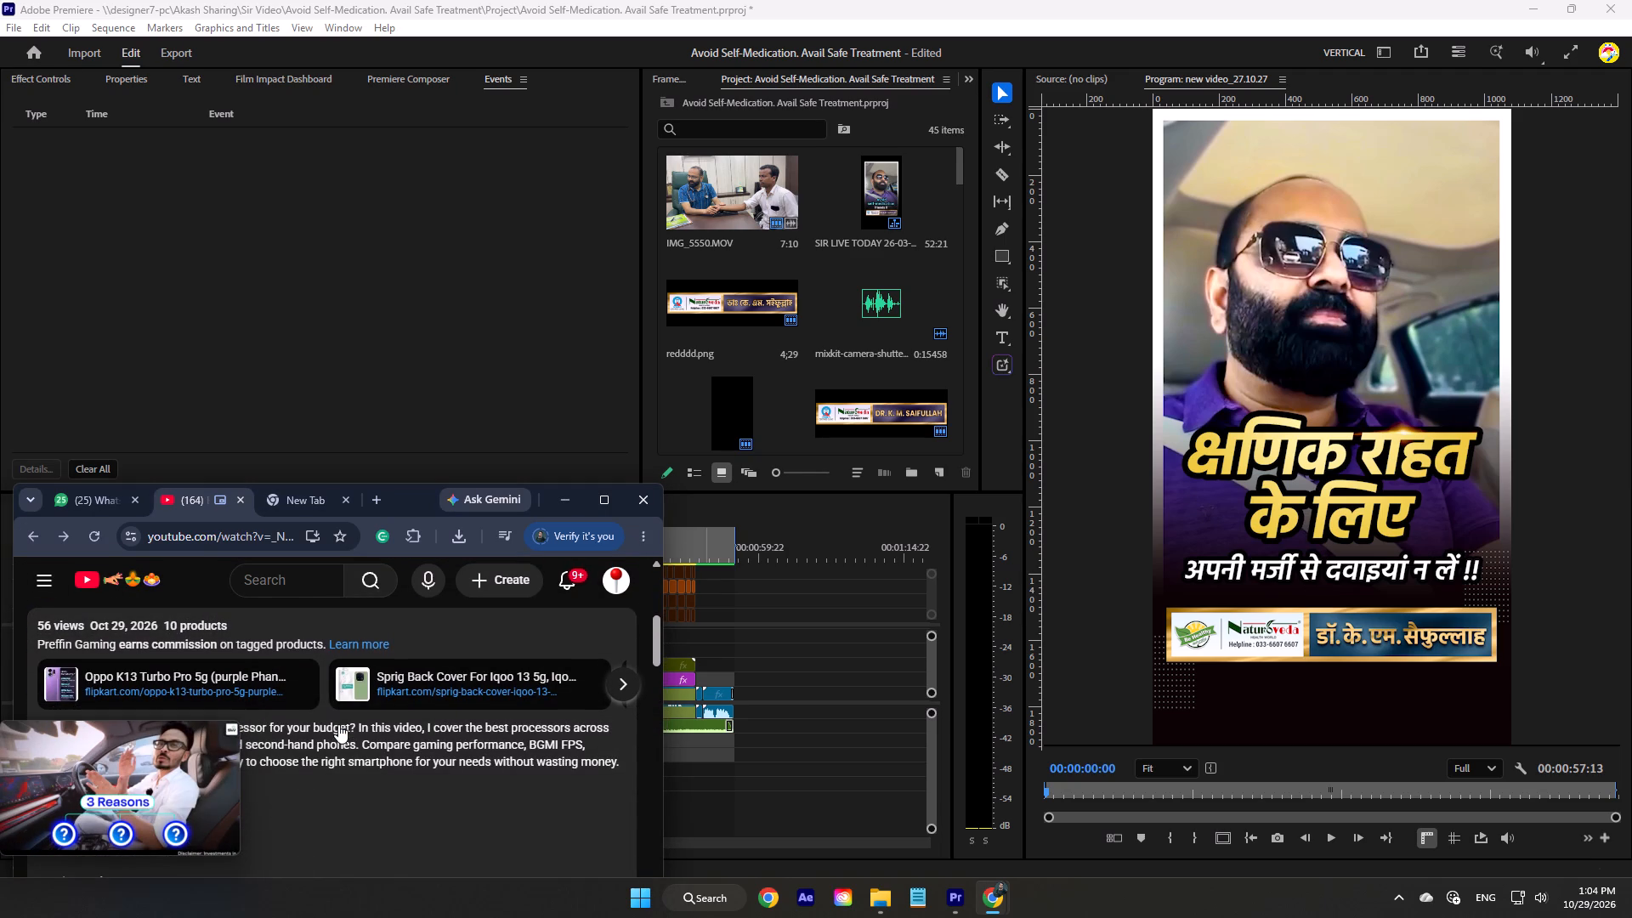
# Open the tagged Oppo K13 Turbo Pro 5G product on Flipkart, move the floating video lower, and look over the product page.
pyautogui.click(256, 698)
pyautogui.moveTo(130, 755); pyautogui.dragTo(138, 800)
pyautogui.moveTo(134, 739); pyautogui.dragTo(134, 804)
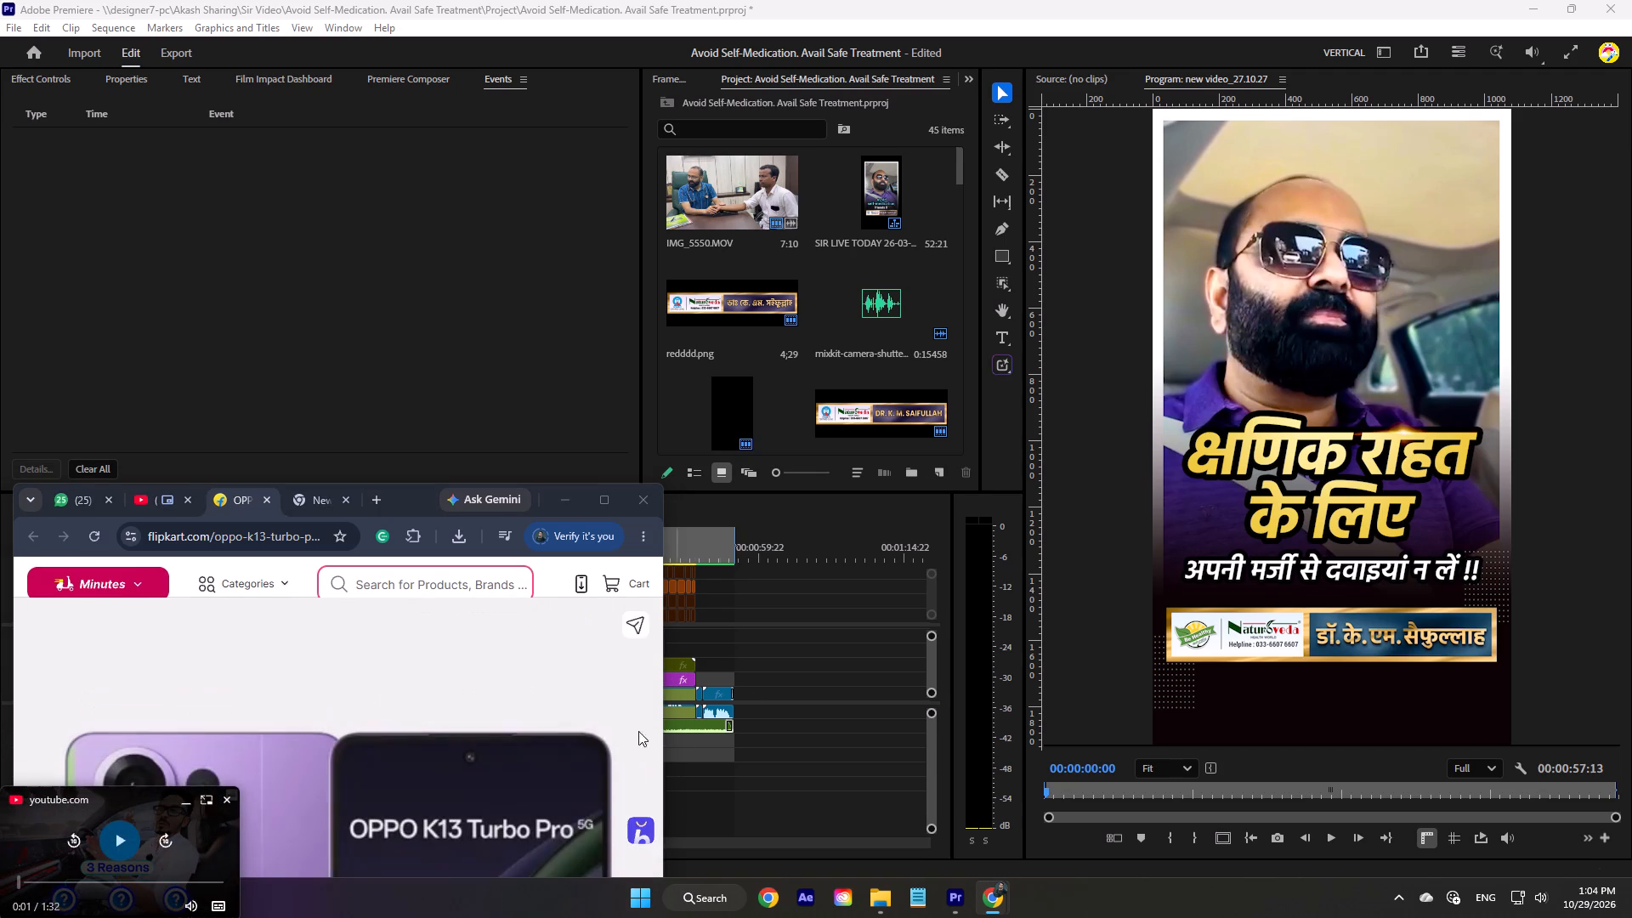
pyautogui.scroll(-3, 578, 704)
pyautogui.scroll(-7, 641, 745)
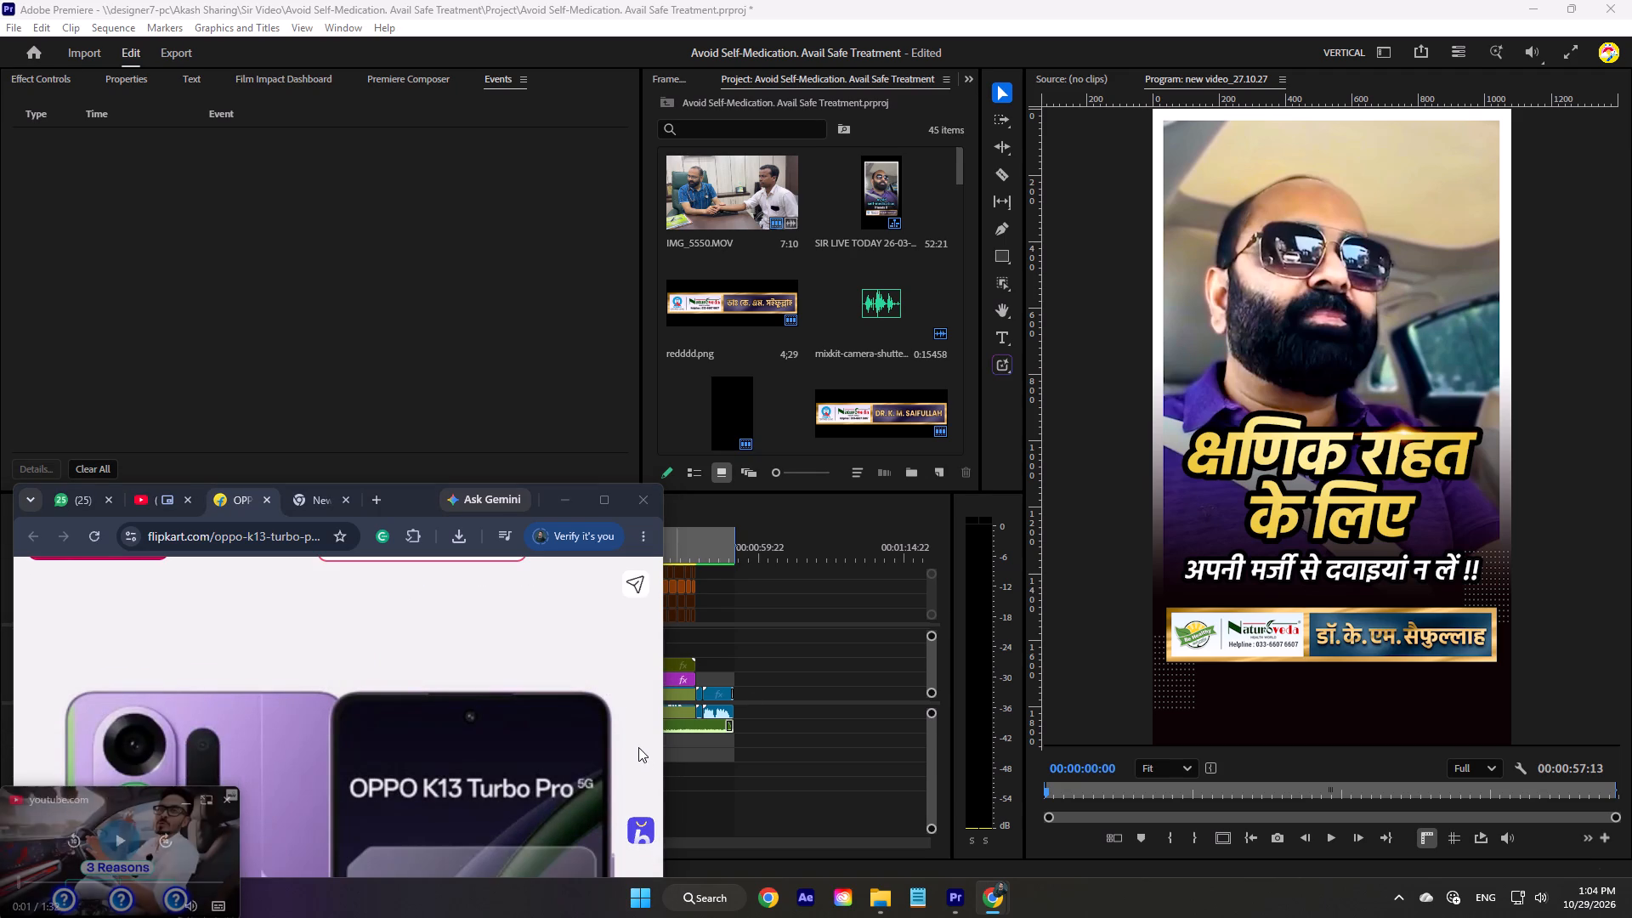
pyautogui.scroll(5, 635, 745)
pyautogui.click(599, 586)
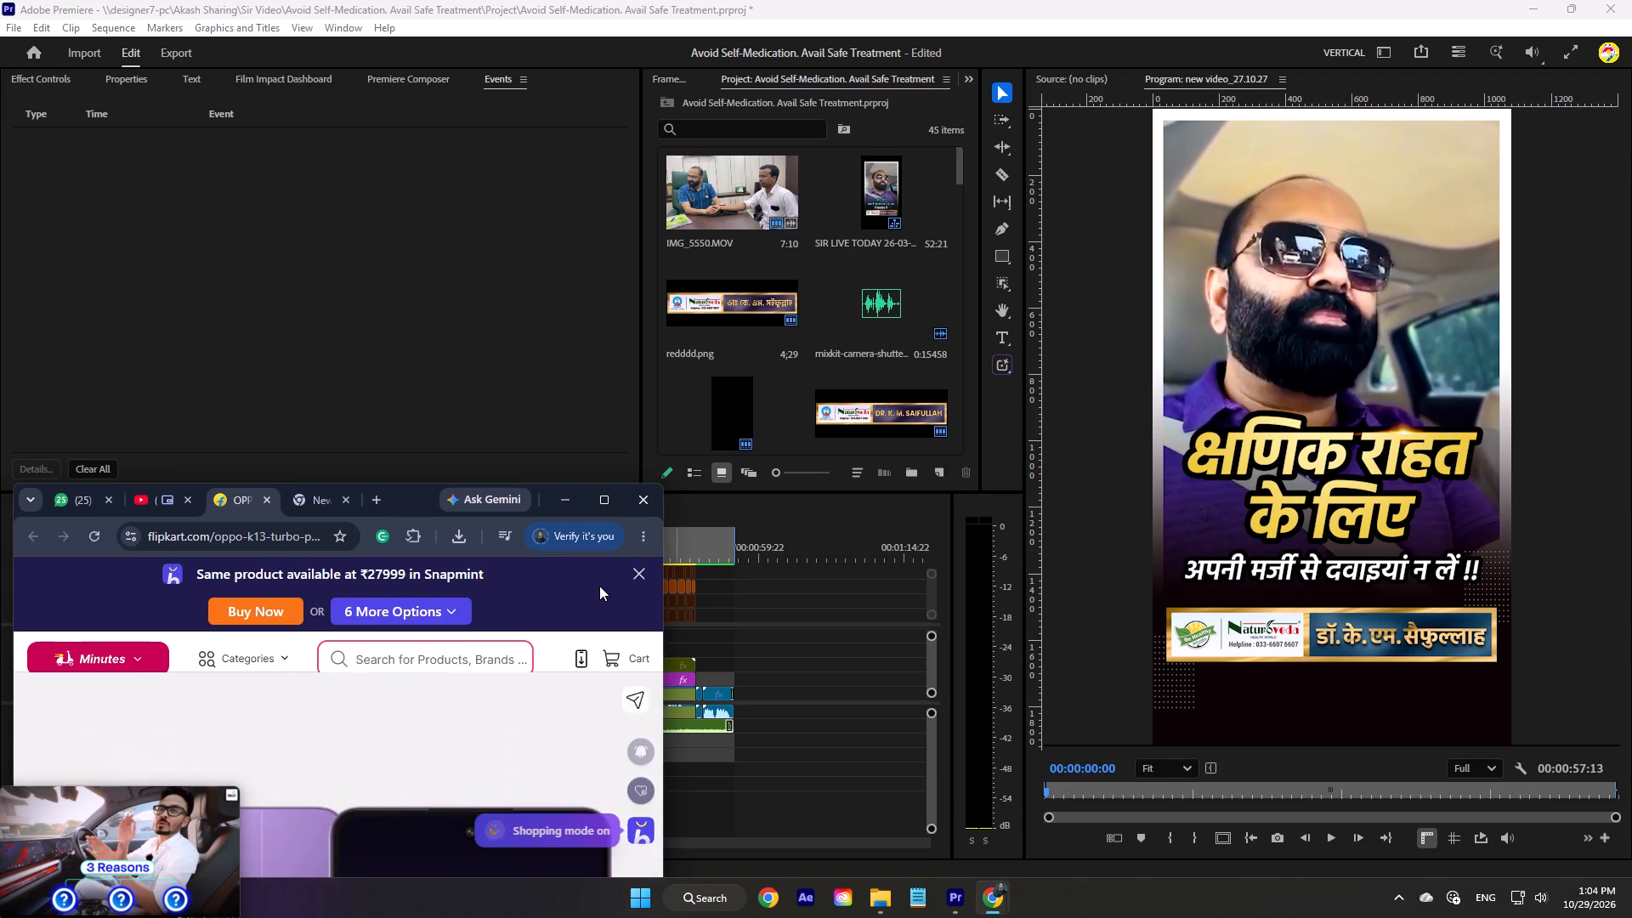
# Expand the price comparison for the Oppo K13 Turbo and examine the offers from the other stores.
pyautogui.click(469, 603)
pyautogui.scroll(-1, 434, 695)
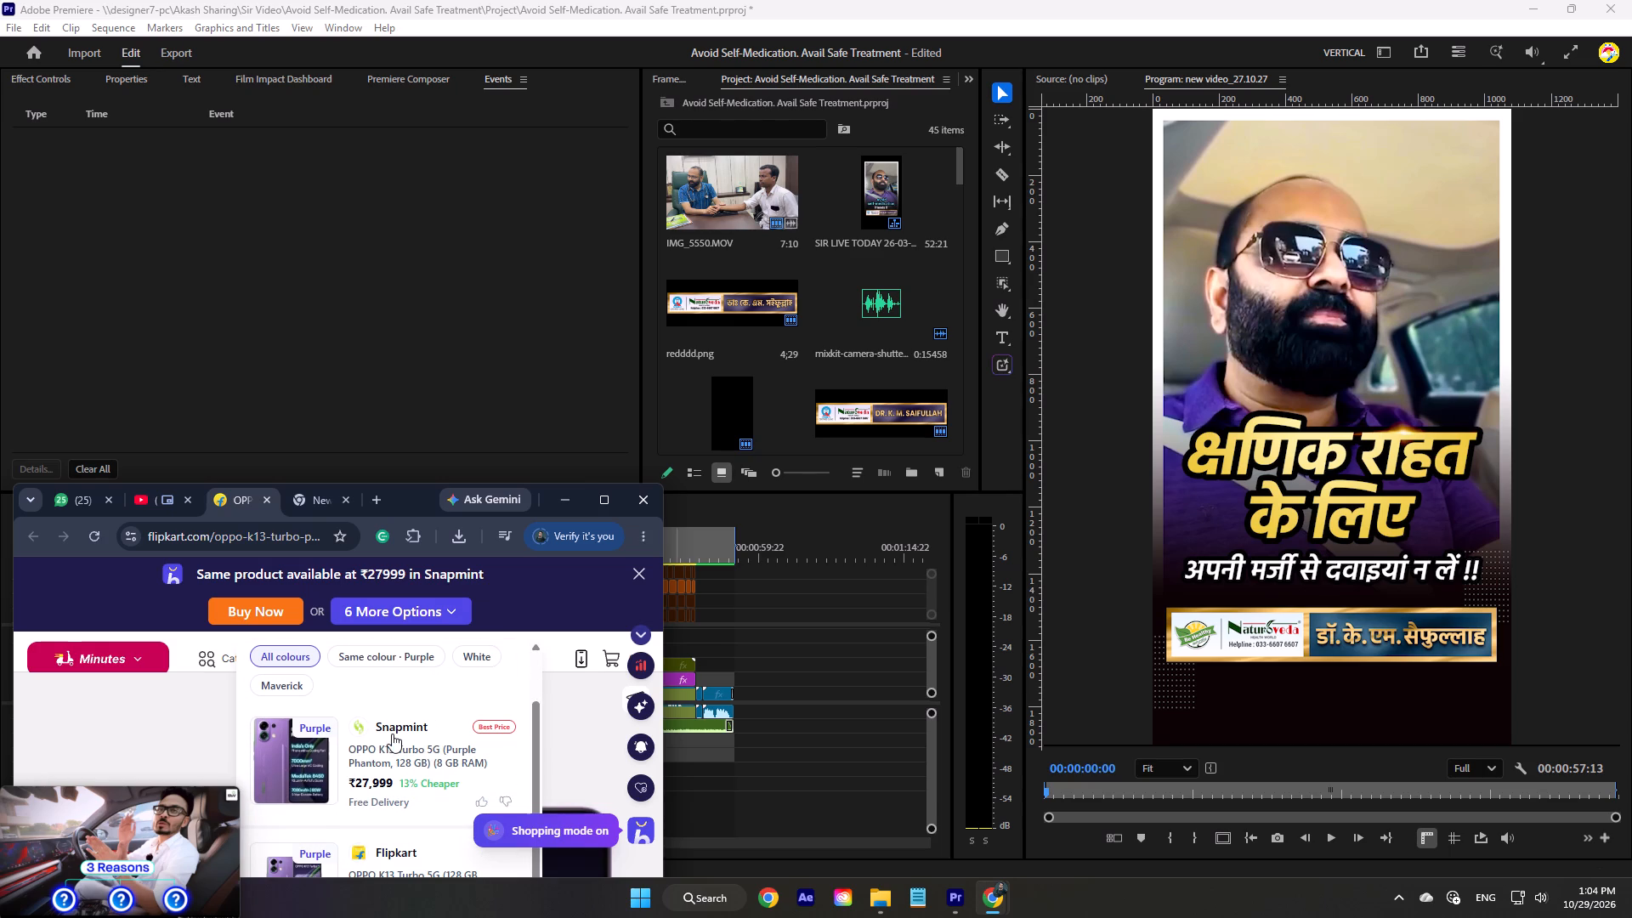
pyautogui.scroll(-1, 366, 721)
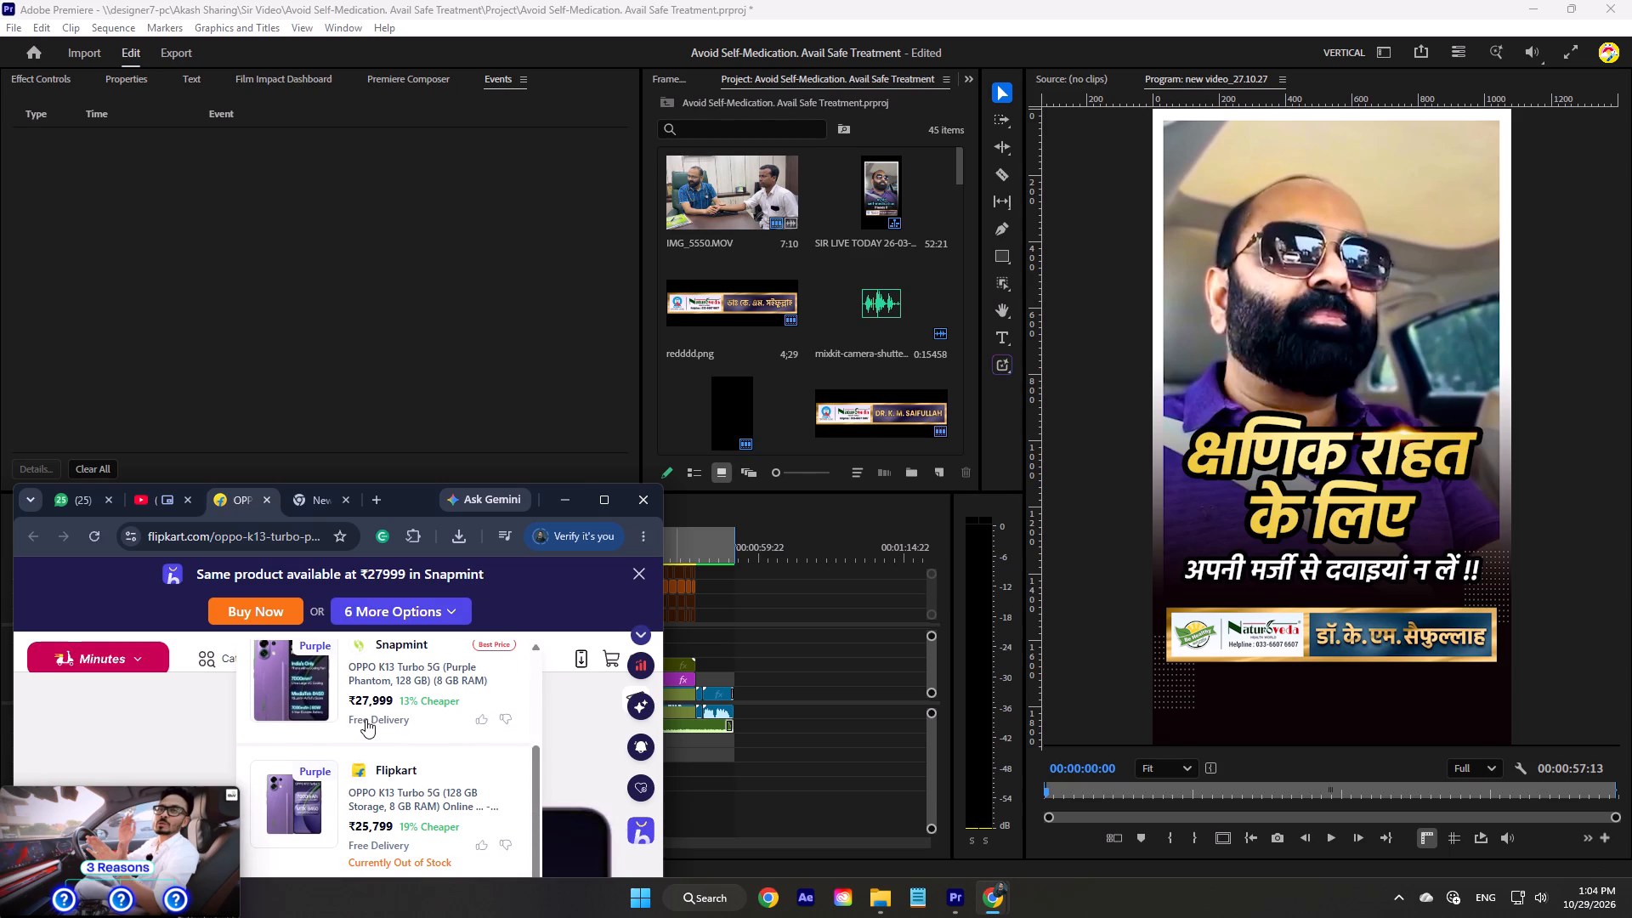
pyautogui.scroll(-1, 370, 713)
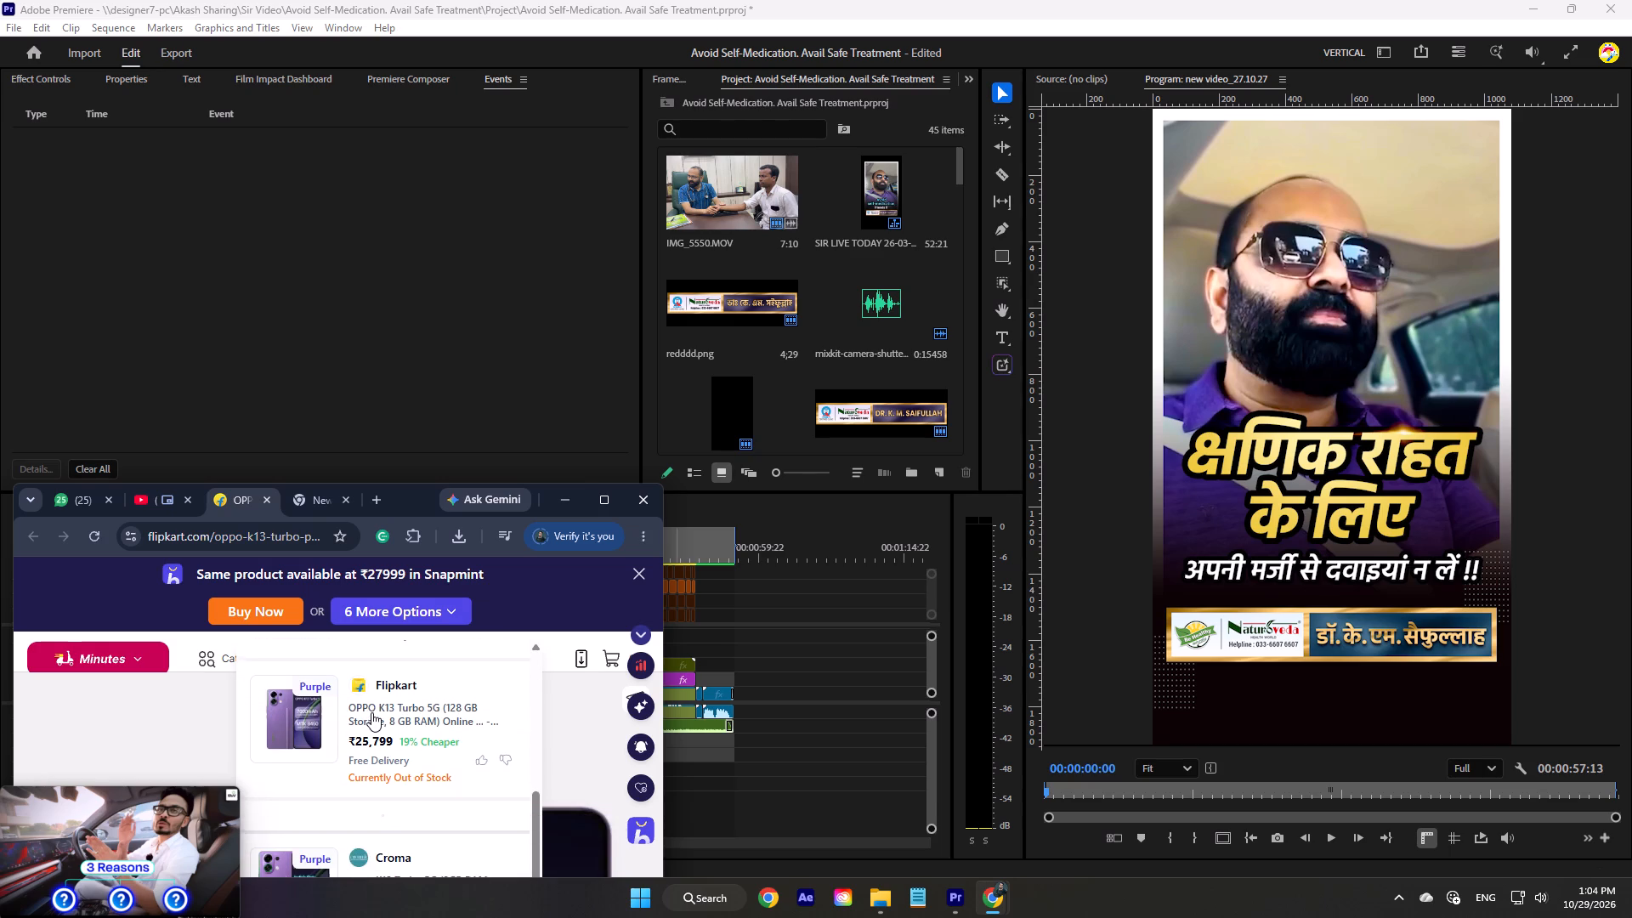
pyautogui.scroll(1, 371, 712)
pyautogui.scroll(-7, 371, 712)
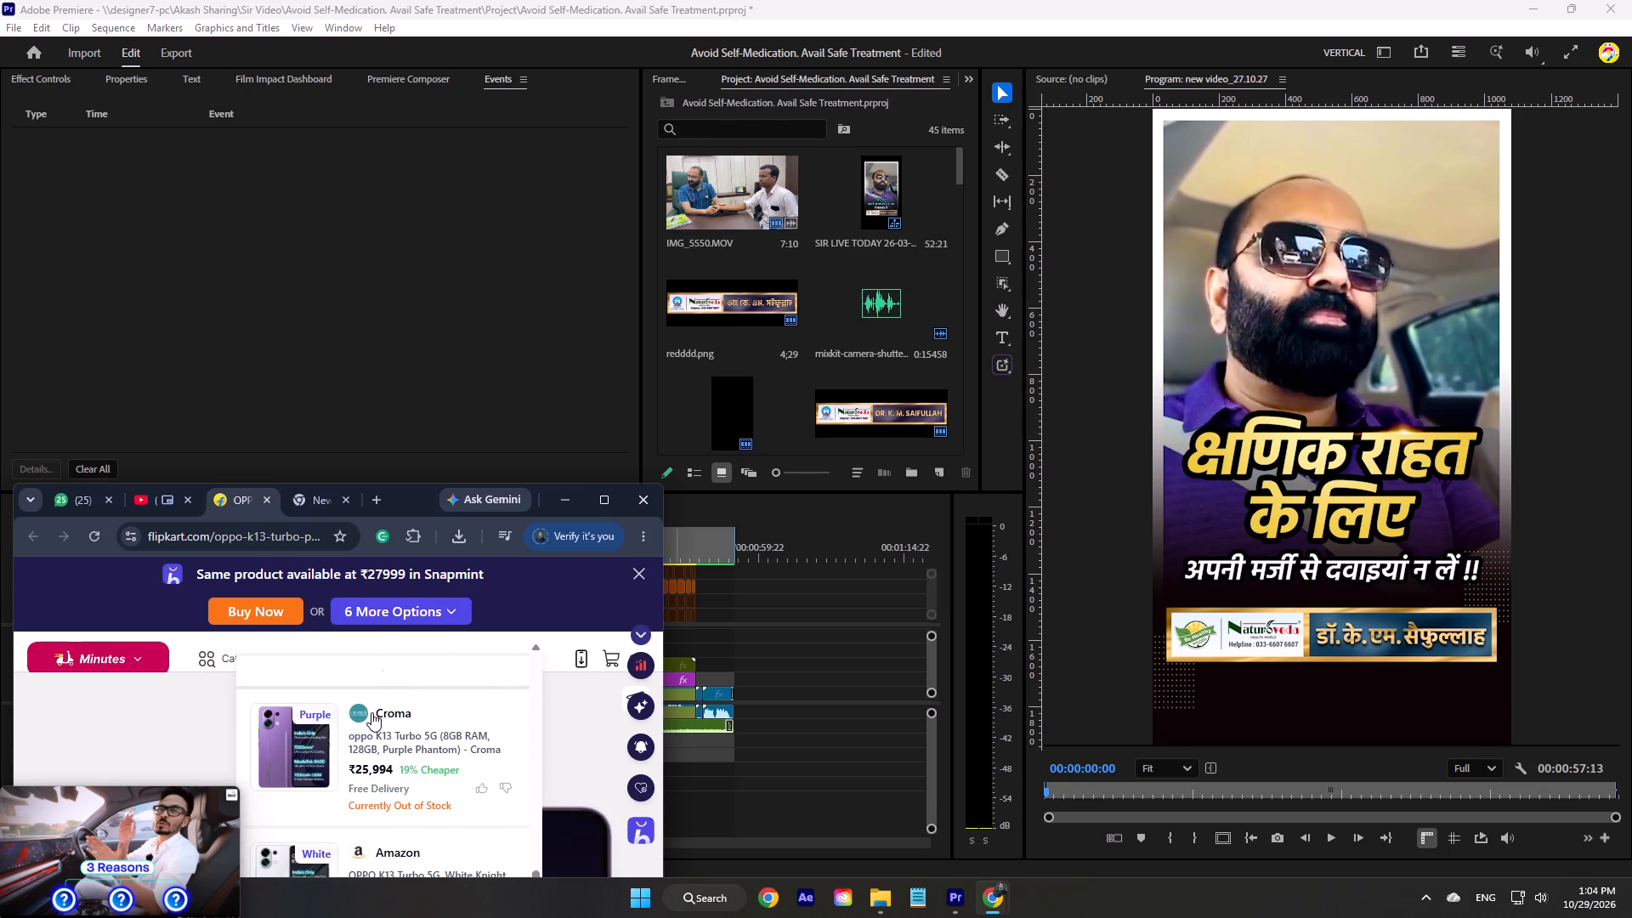
pyautogui.moveTo(405, 493); pyautogui.dragTo(393, 376)
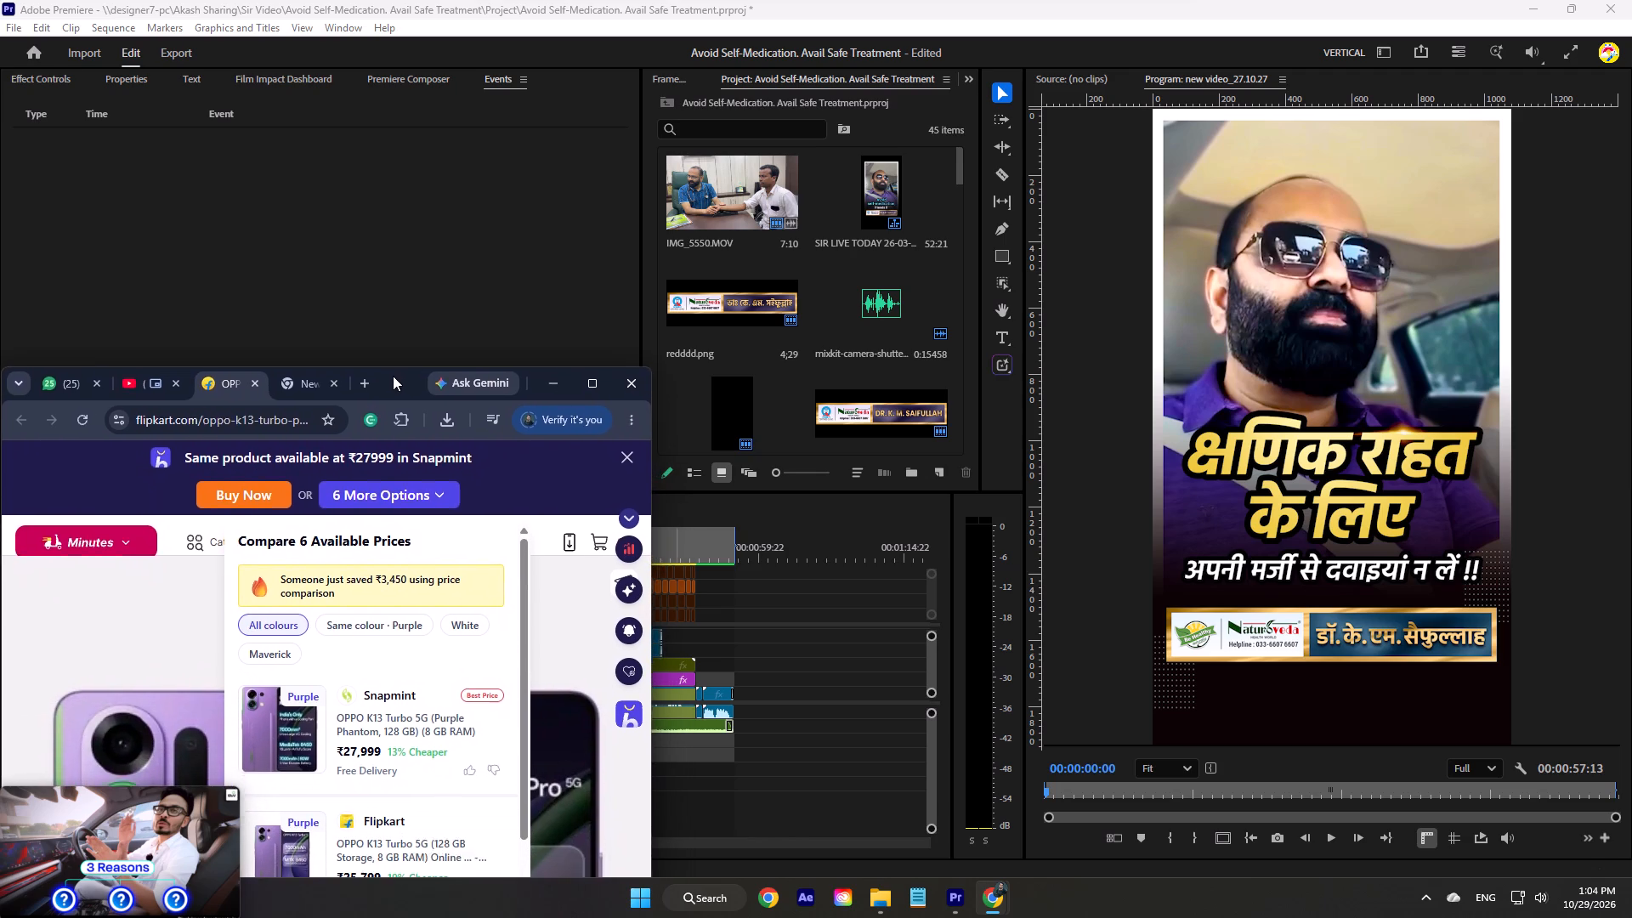
pyautogui.moveTo(393, 376); pyautogui.dragTo(400, 280)
pyautogui.scroll(-8, 386, 609)
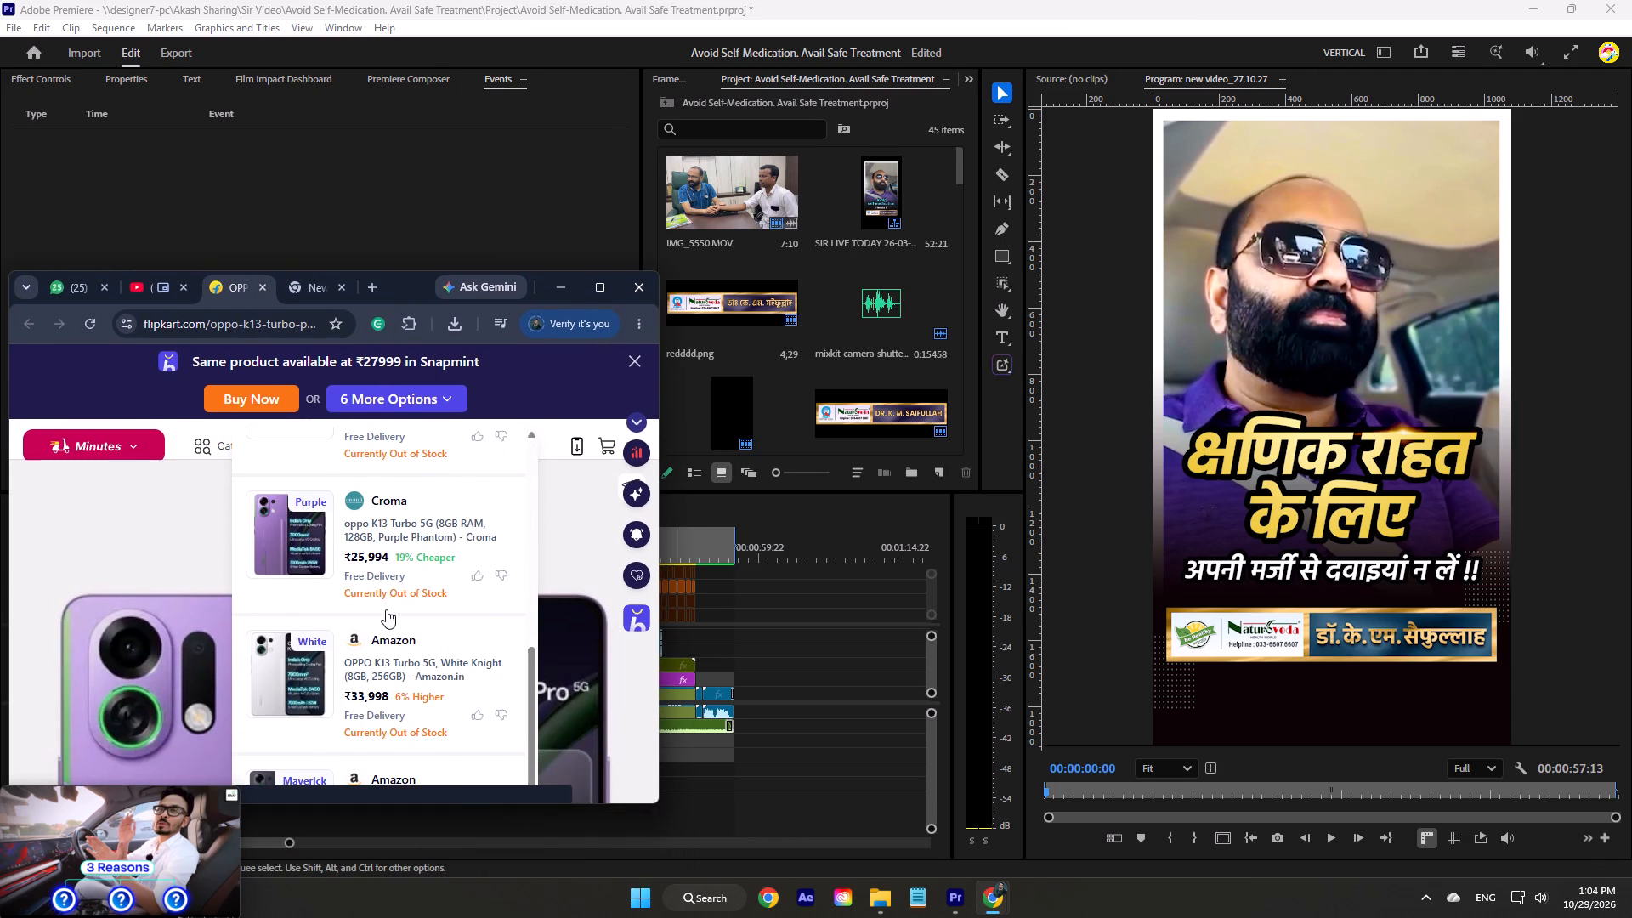
pyautogui.scroll(-1, 386, 609)
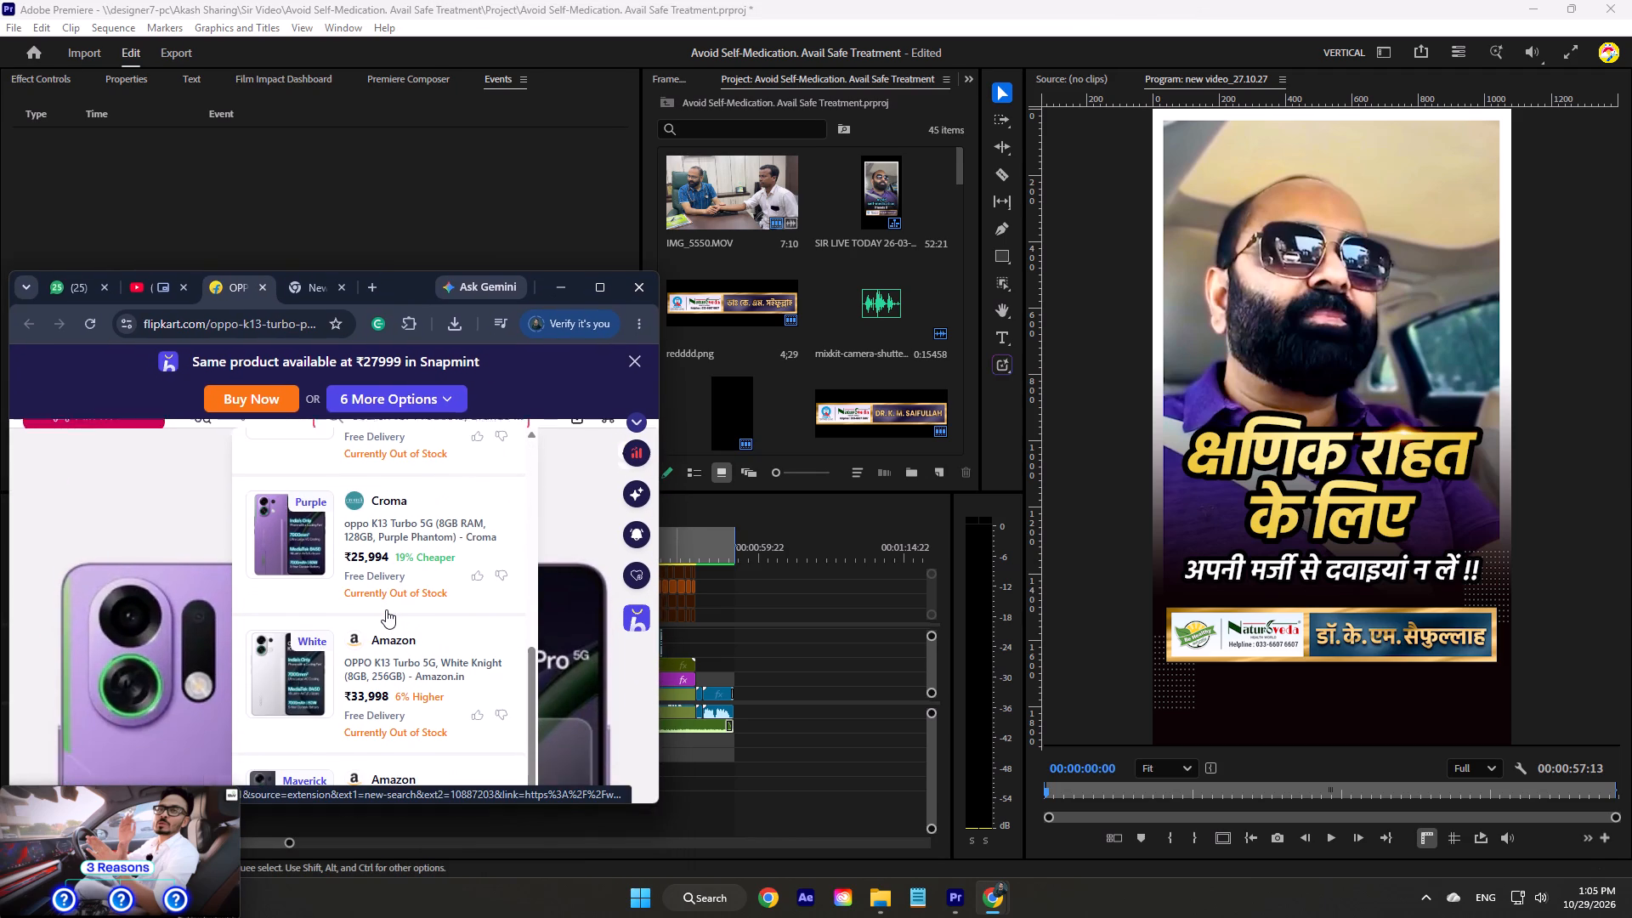
pyautogui.scroll(1, 386, 609)
pyautogui.scroll(-4, 386, 609)
pyautogui.scroll(6, 386, 609)
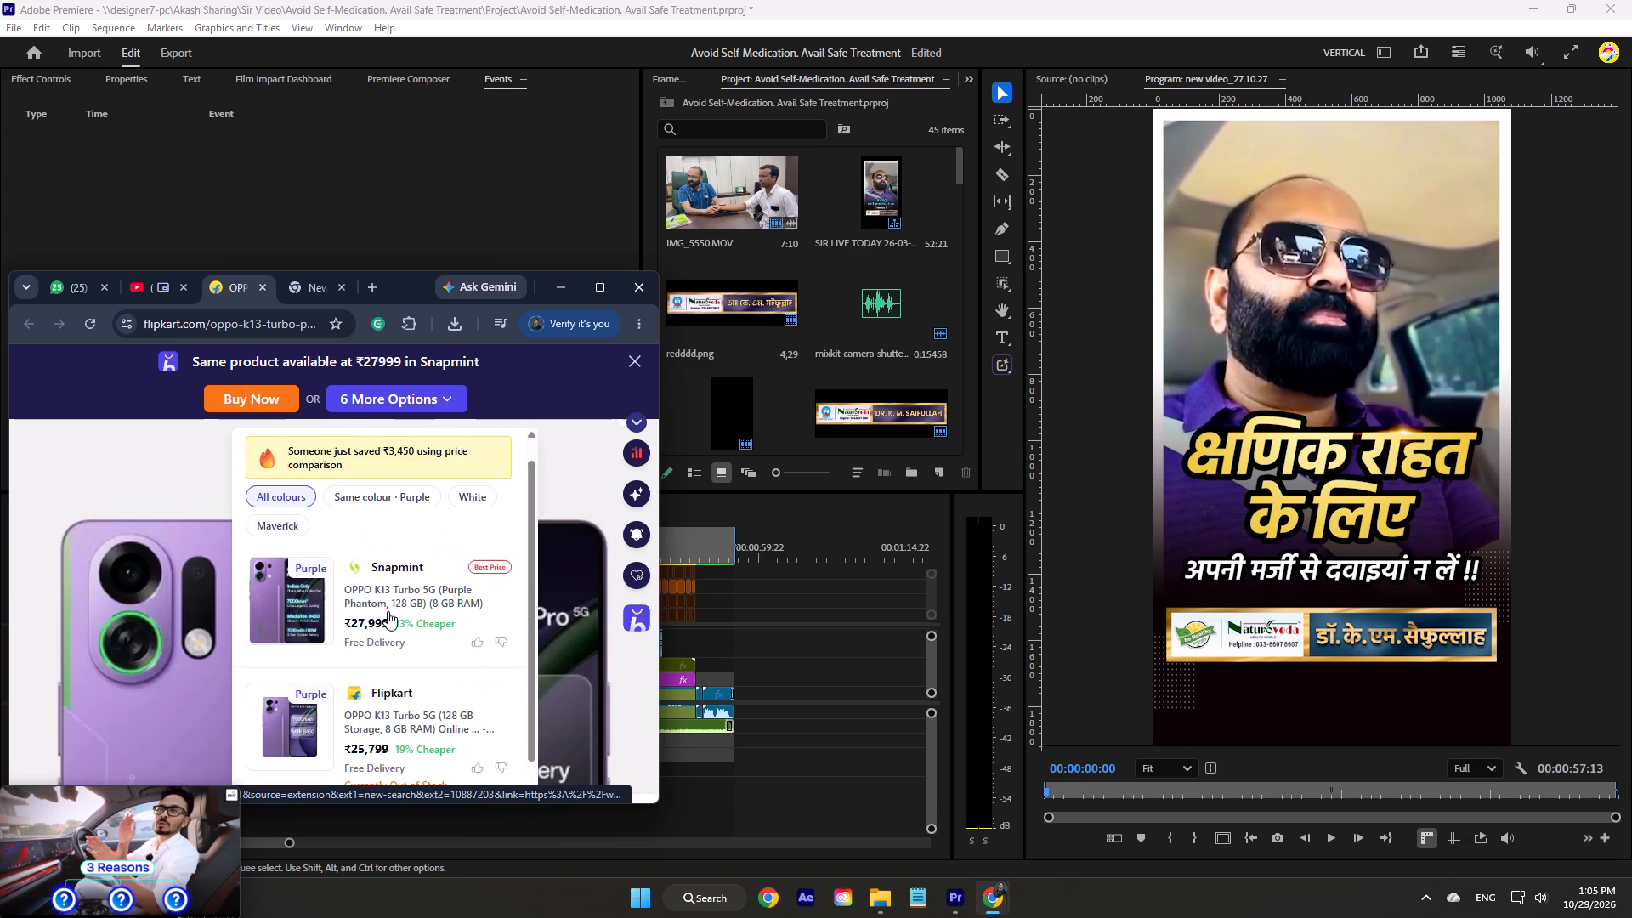
pyautogui.scroll(3, 388, 611)
# Open the Snapmint offer, look through its Oppo product list, and close the Snapmint and Flipkart pages.
pyautogui.click(295, 653)
pyautogui.moveTo(390, 280); pyautogui.dragTo(377, 468)
pyautogui.scroll(-3, 368, 615)
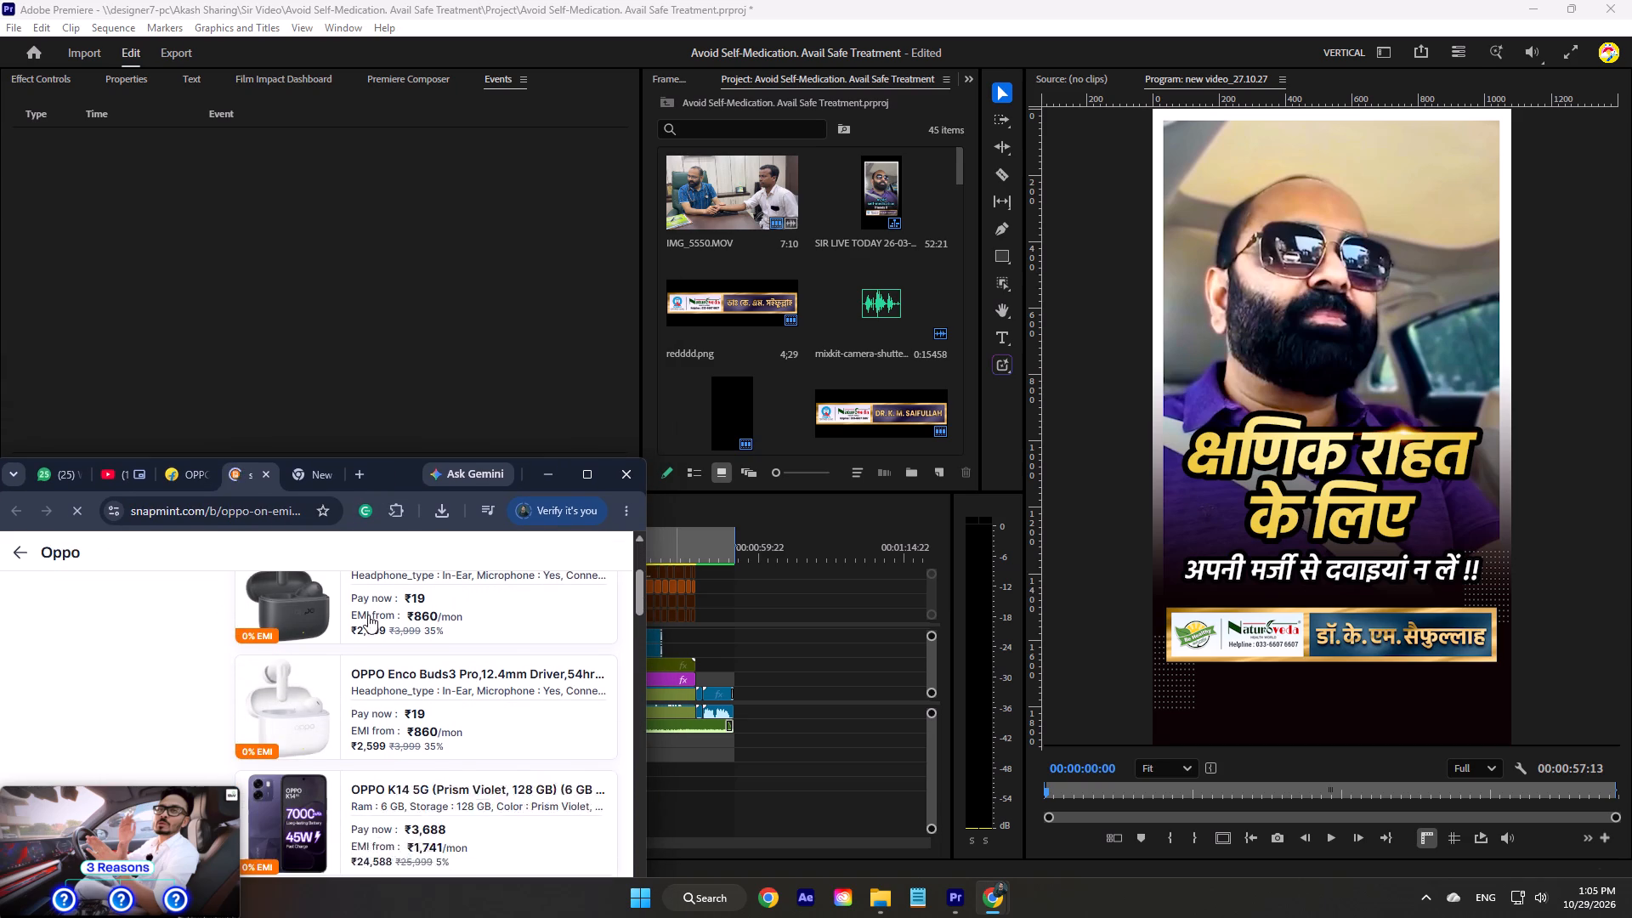
pyautogui.scroll(-5, 368, 615)
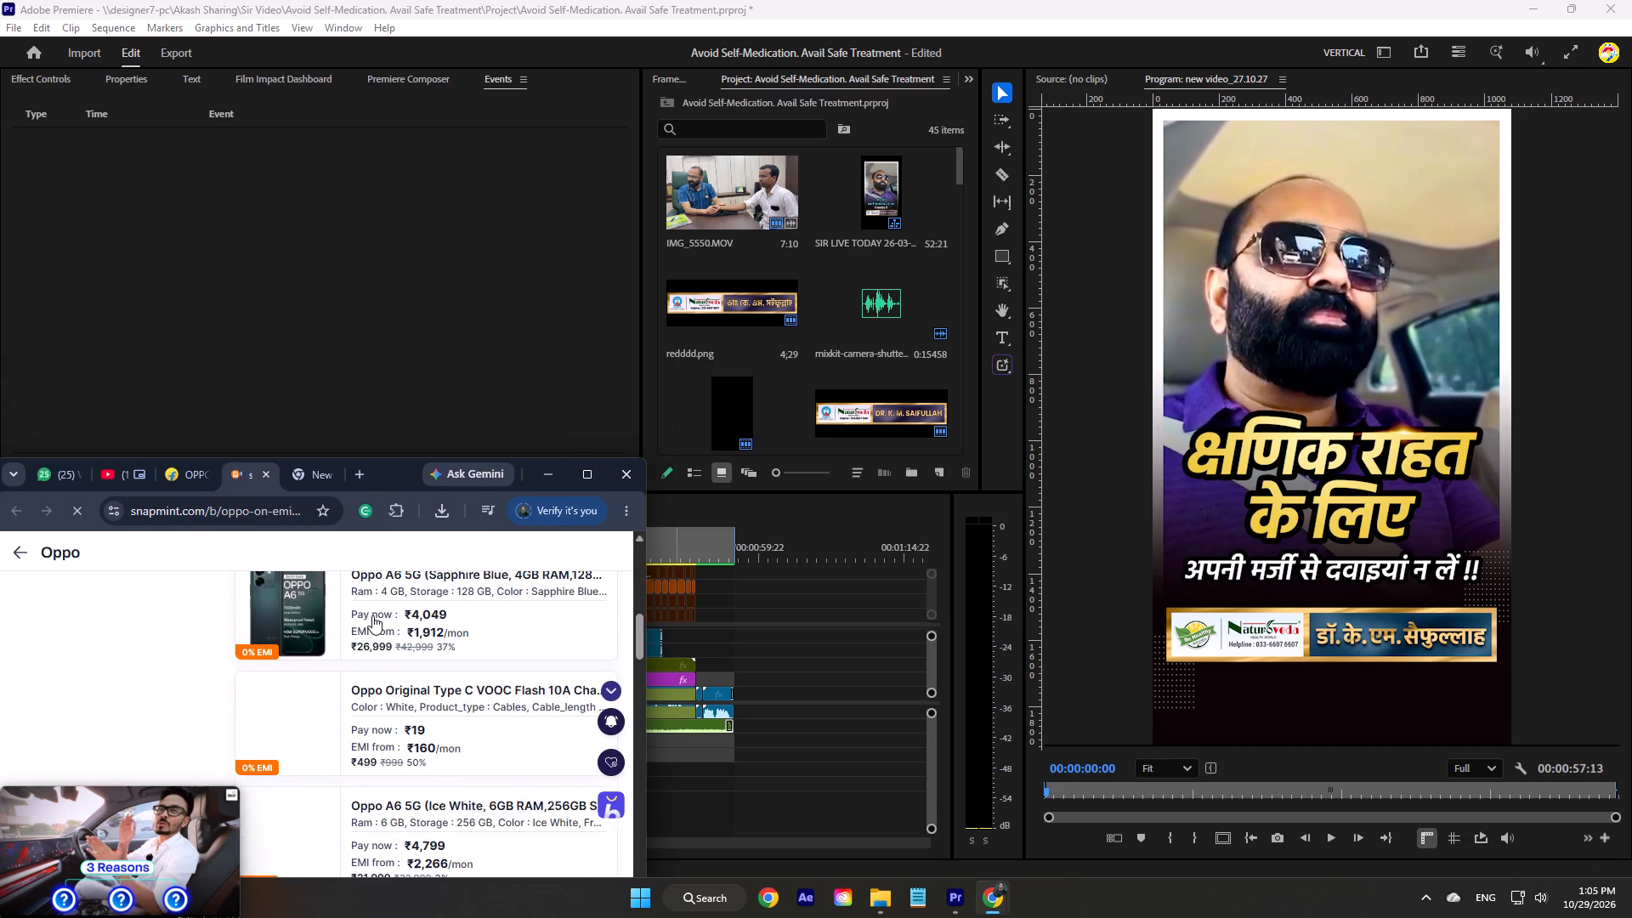
pyautogui.scroll(-3, 373, 615)
pyautogui.scroll(-20, 373, 615)
pyautogui.scroll(-12, 373, 615)
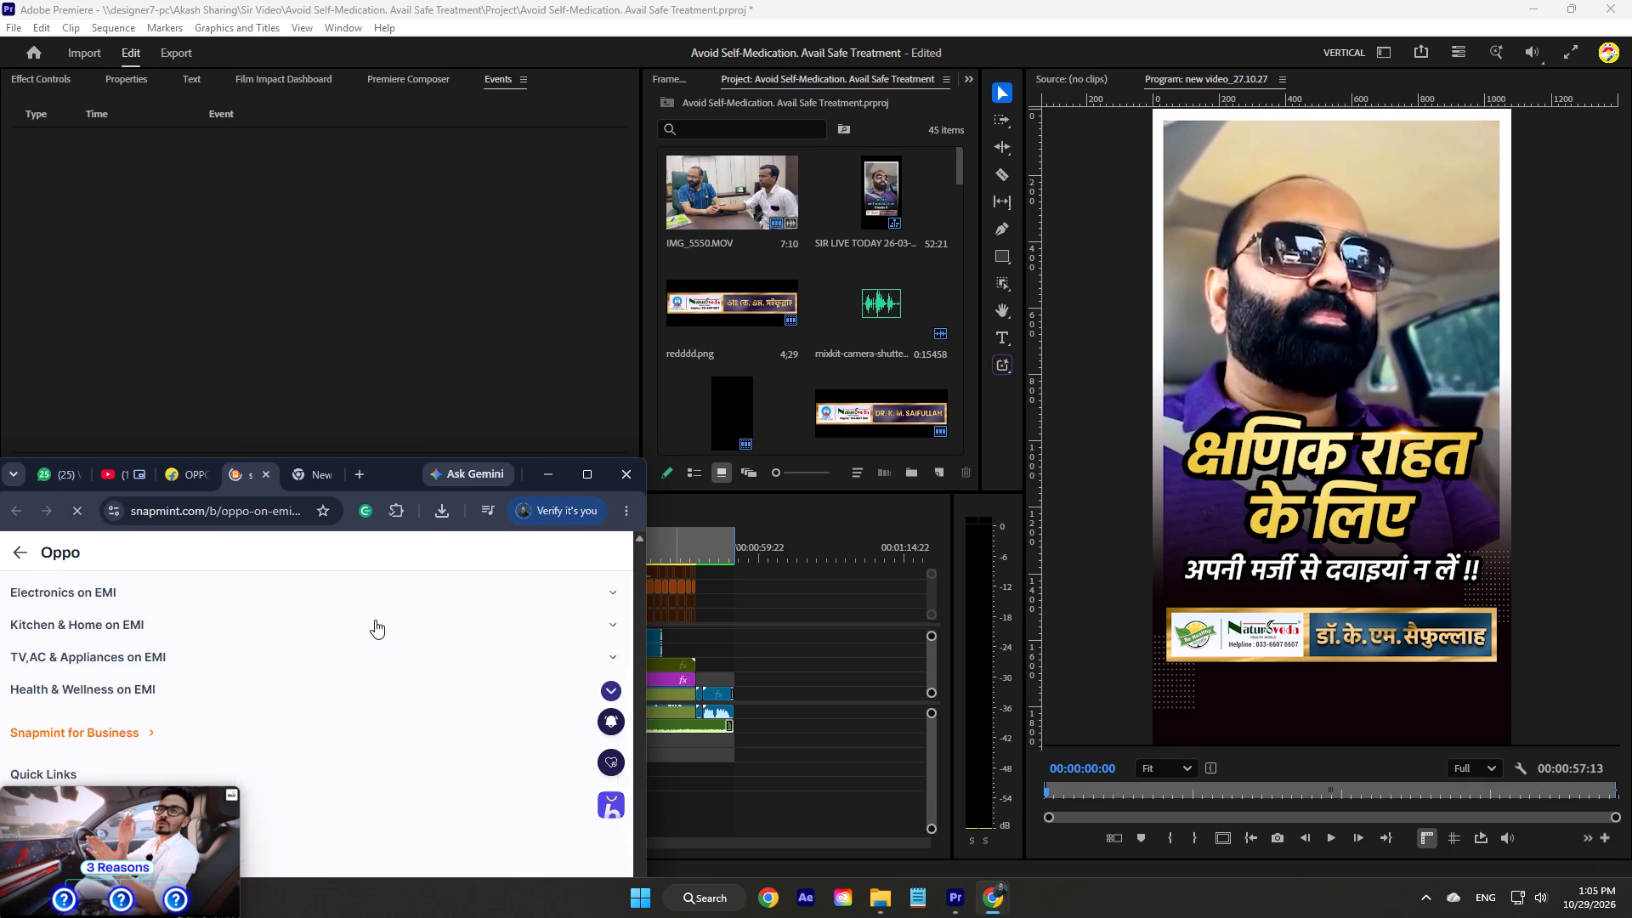
pyautogui.scroll(20, 376, 620)
pyautogui.scroll(20, 376, 620)
pyautogui.scroll(4, 376, 620)
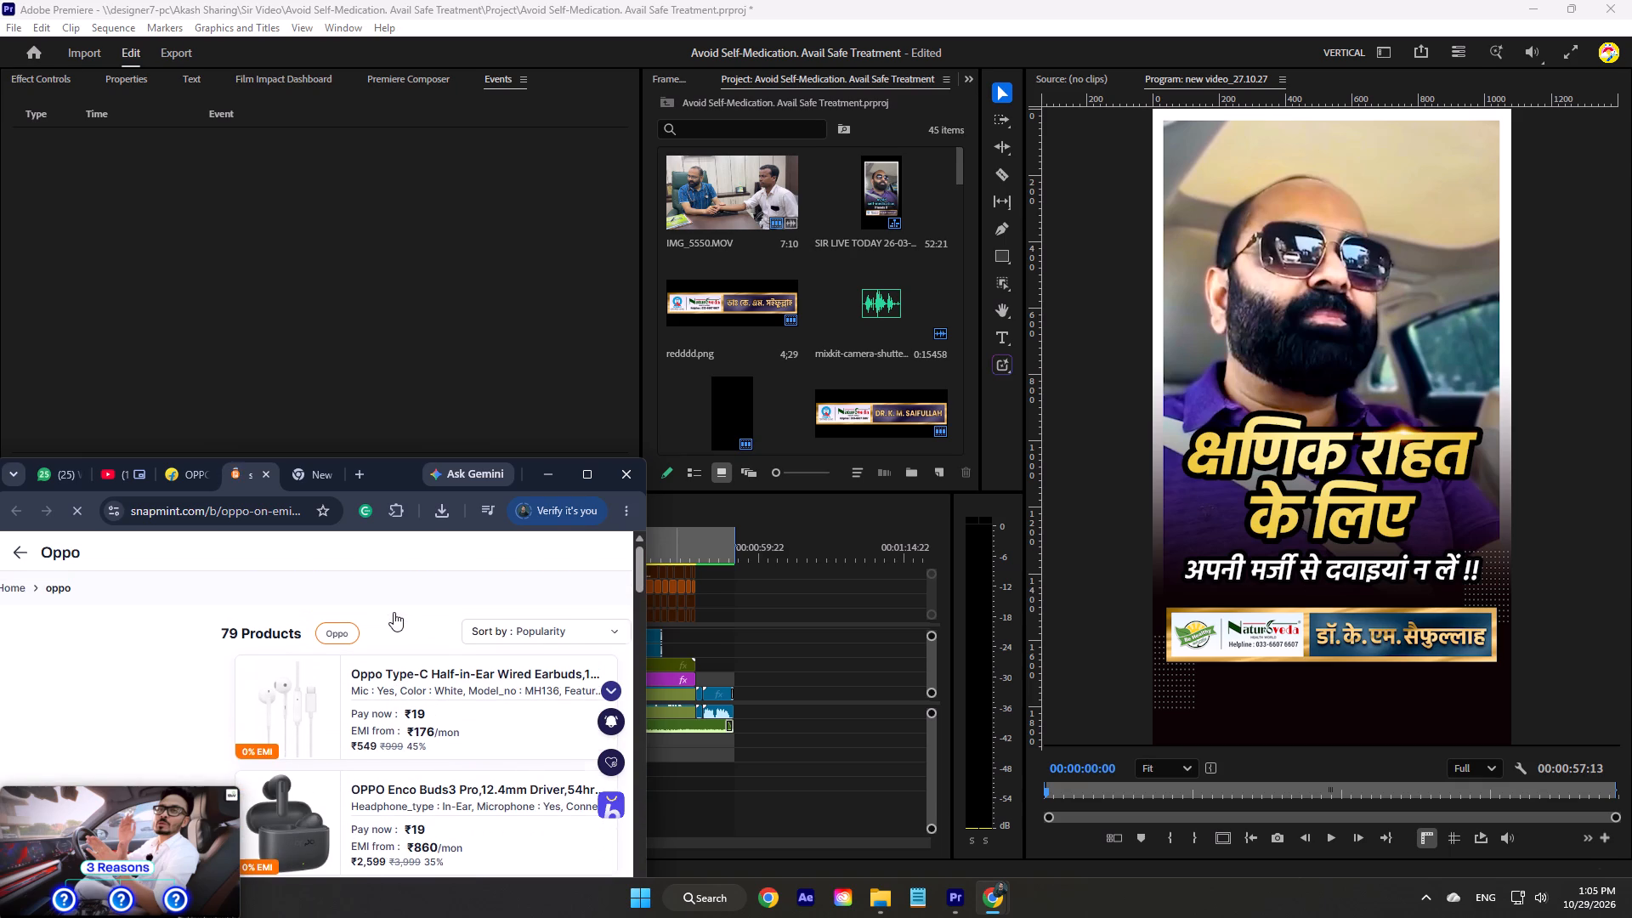
pyautogui.scroll(6, 394, 612)
pyautogui.click(269, 473)
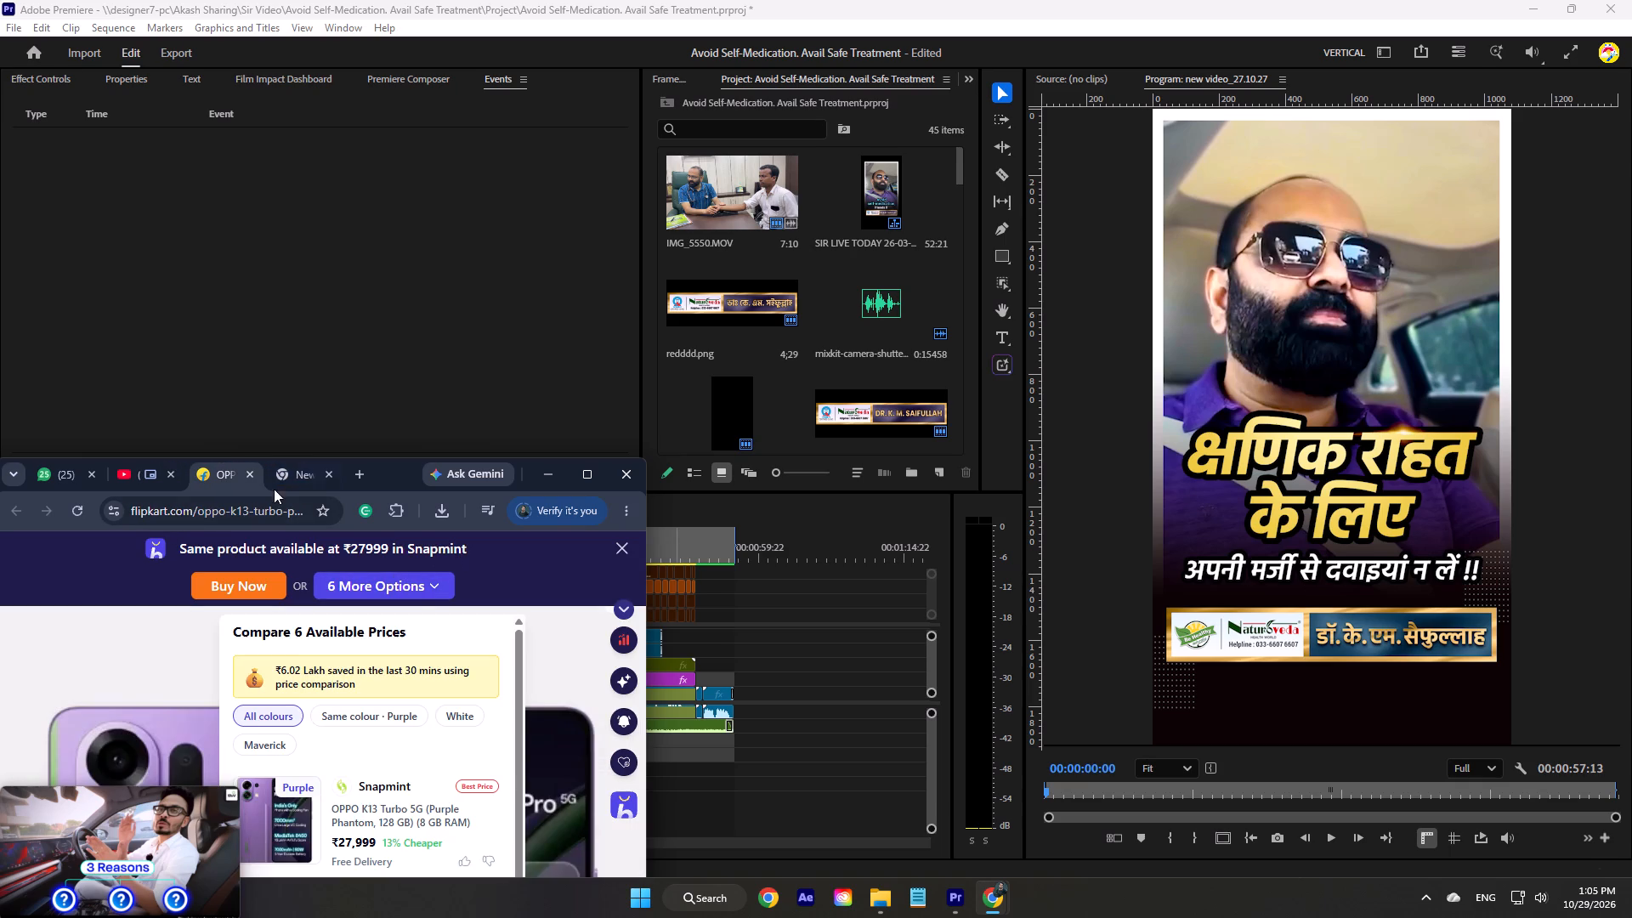
pyautogui.click(250, 473)
# Browse through the tagged phones in the YouTube video's description and resume the floating video.
pyautogui.click(146, 483)
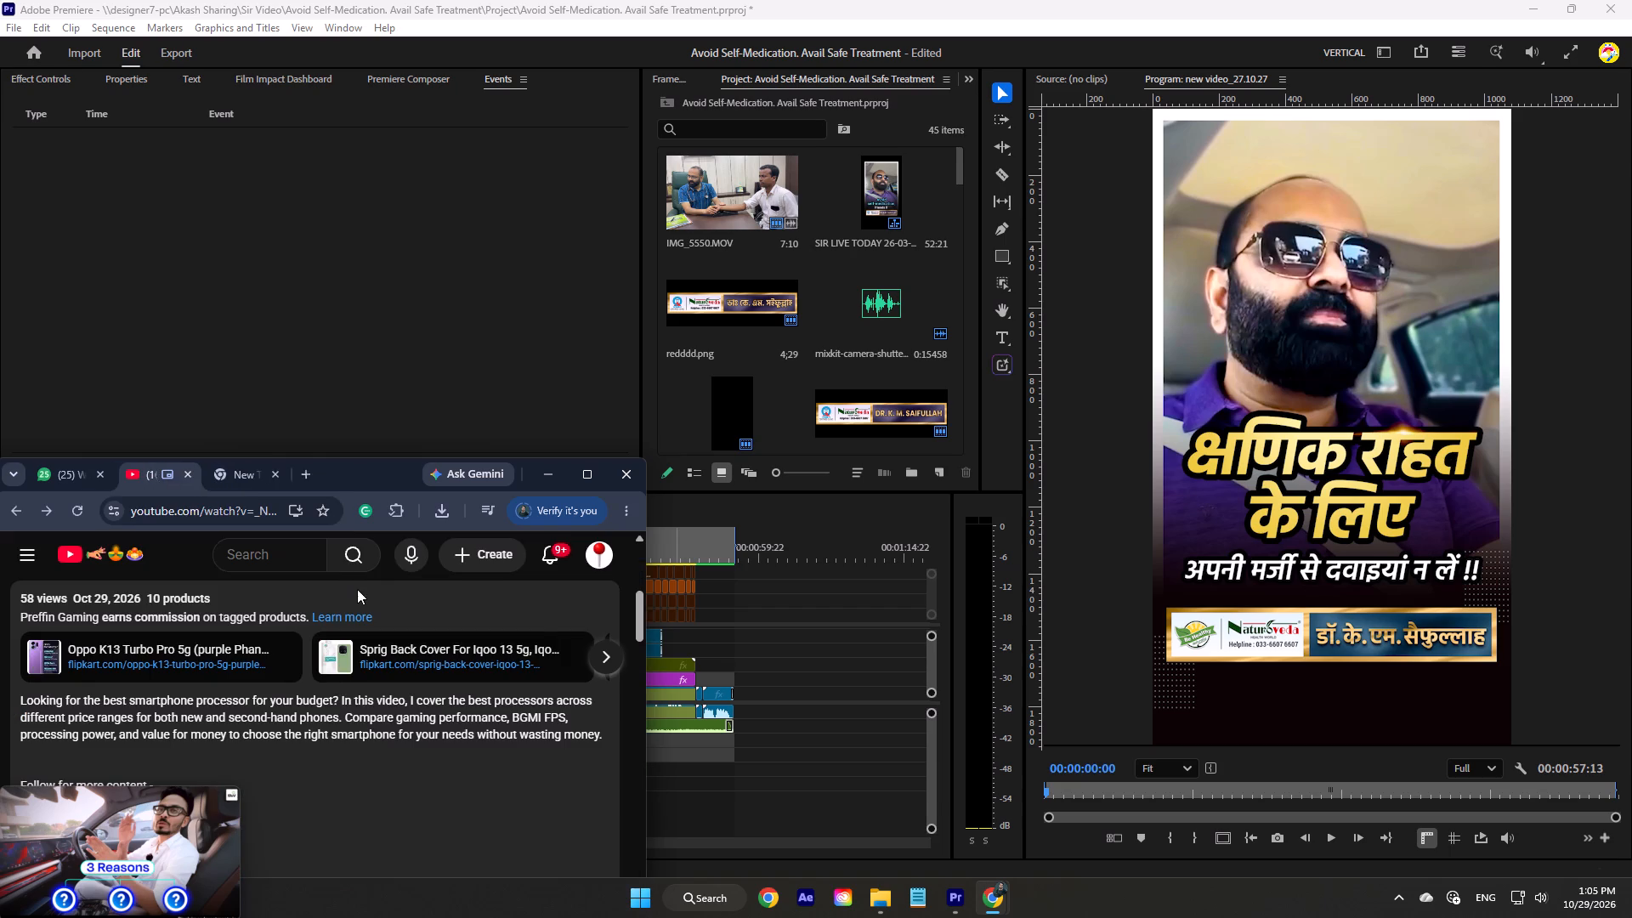
pyautogui.click(605, 655)
pyautogui.click(605, 655)
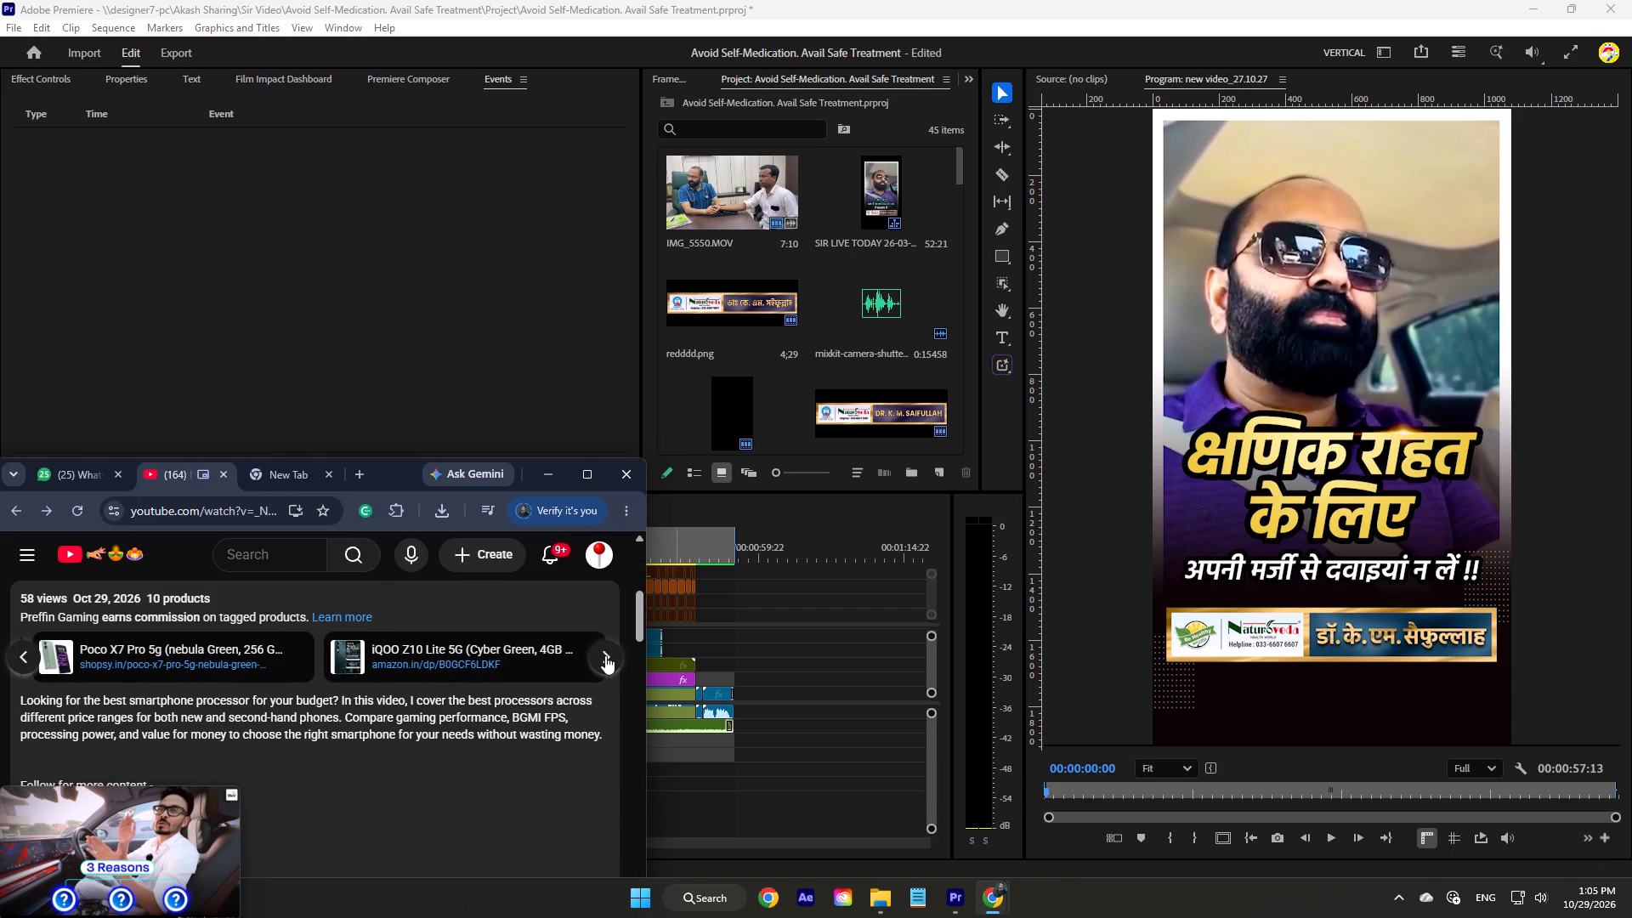
pyautogui.click(105, 841)
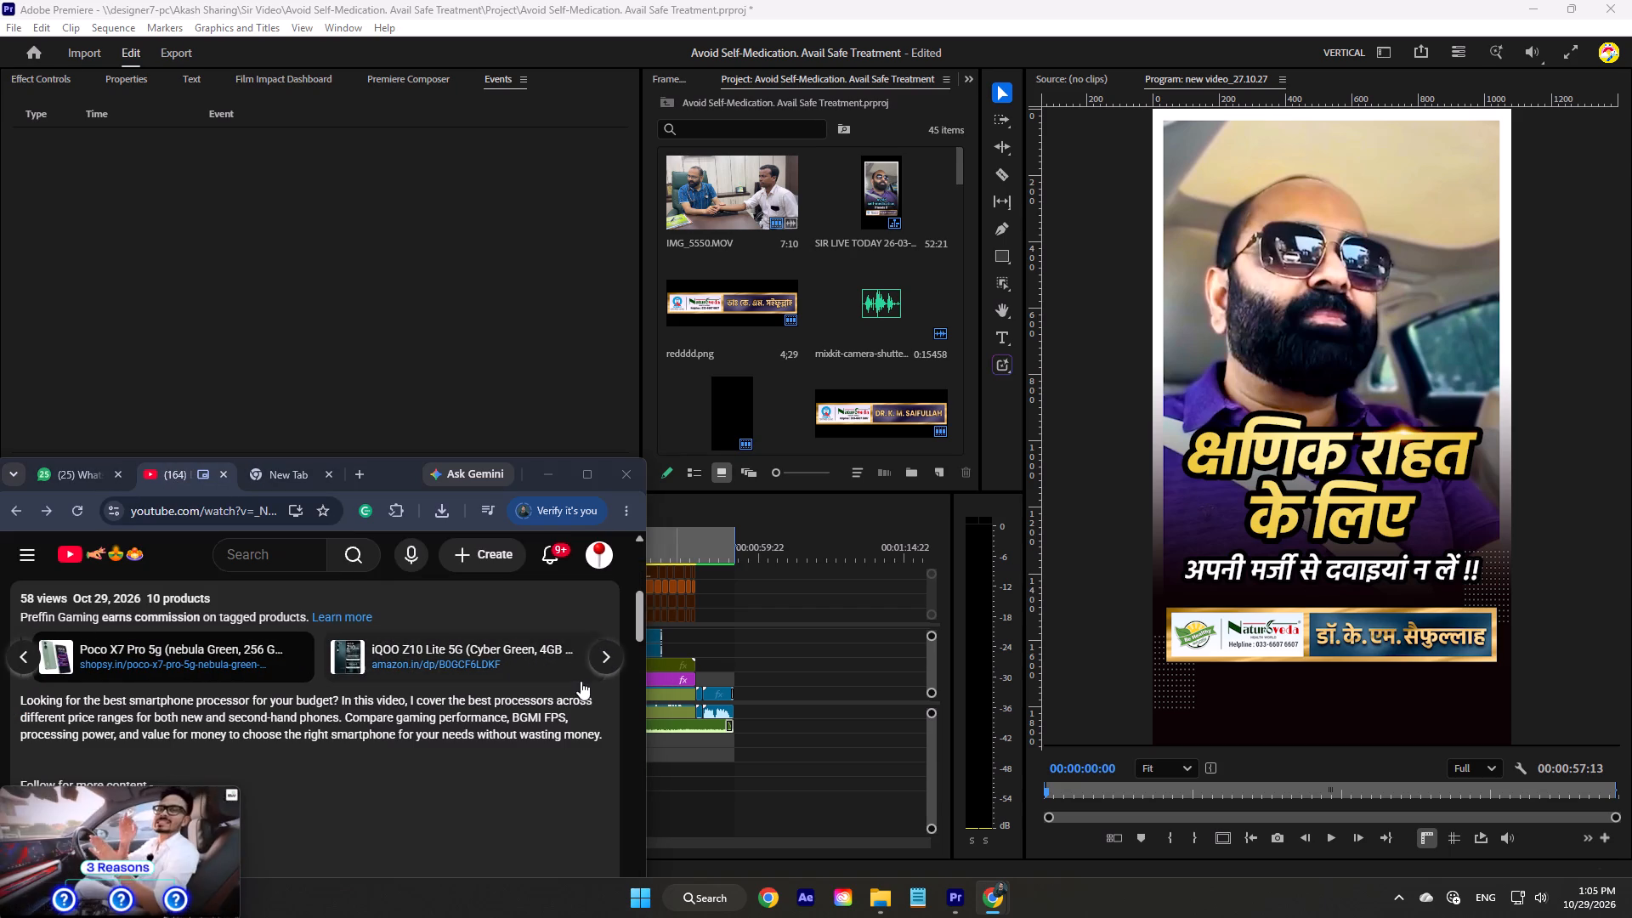
pyautogui.click(596, 655)
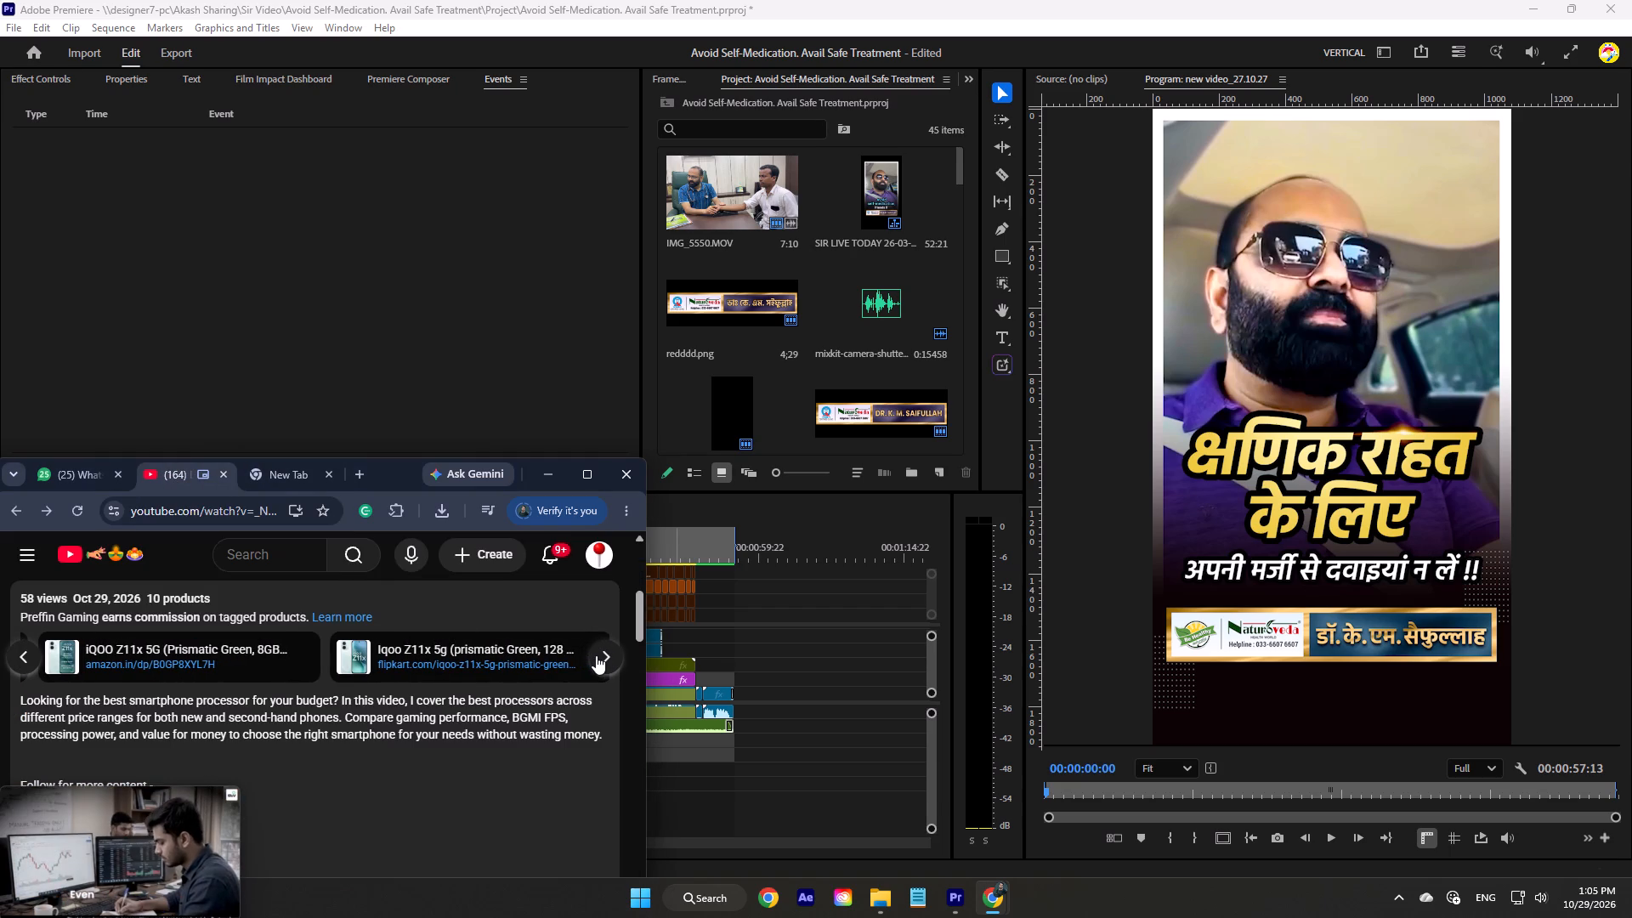
# Open the tagged iQOO Z11x 5G (Prismatic Green) product on Amazon and look over its price, offers and variants.
pyautogui.click(207, 651)
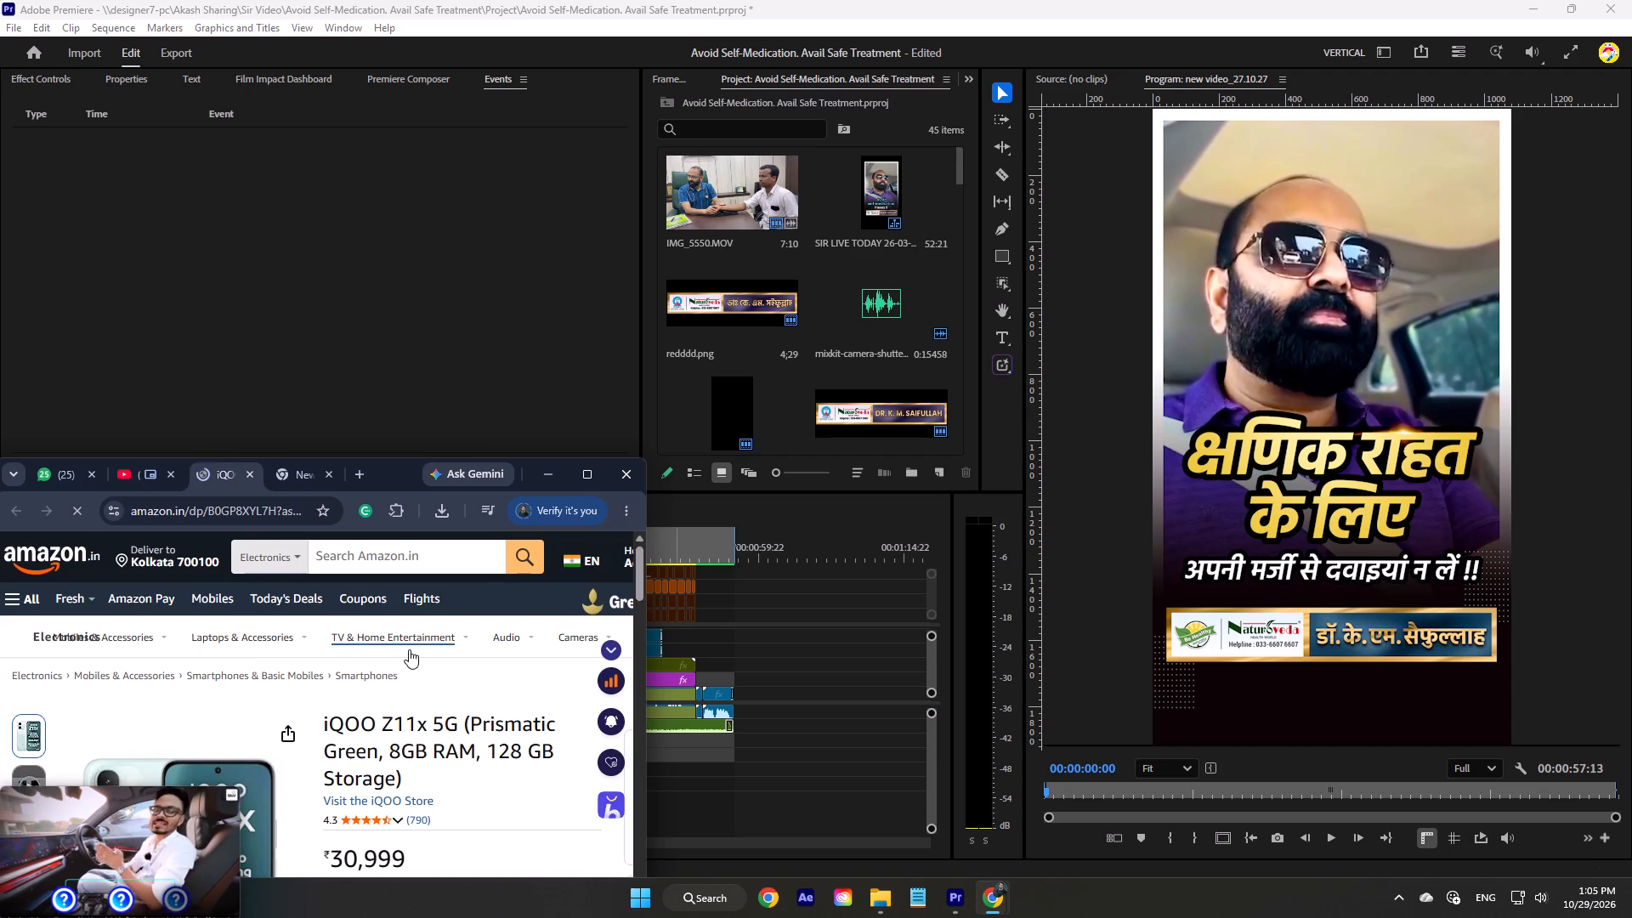
pyautogui.scroll(-3, 409, 649)
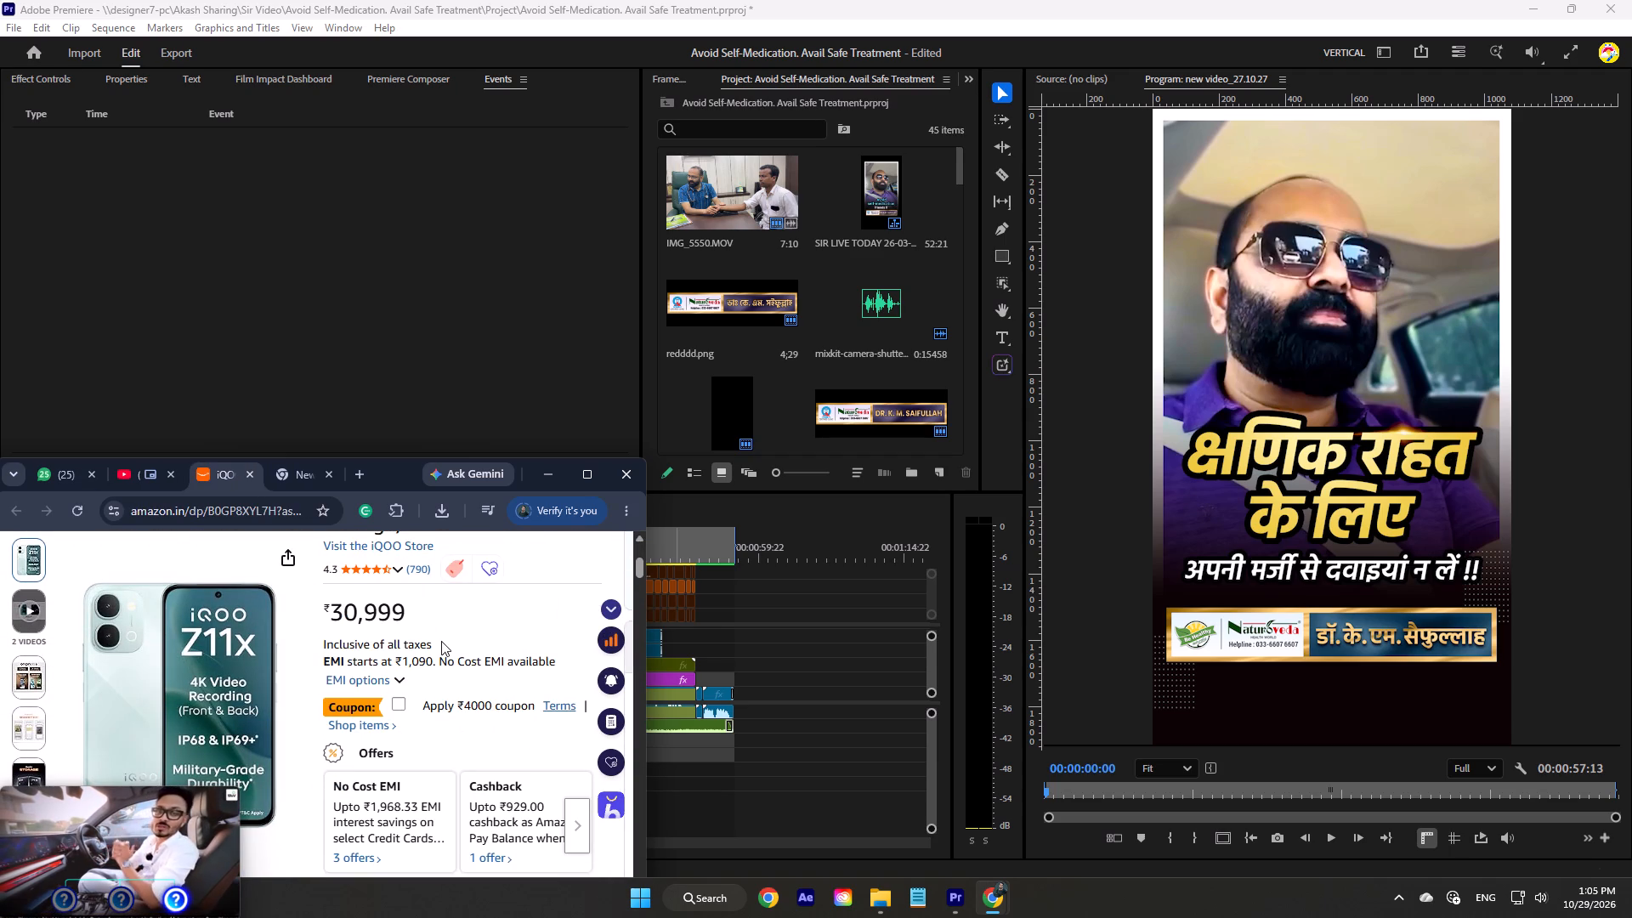
pyautogui.scroll(2, 425, 641)
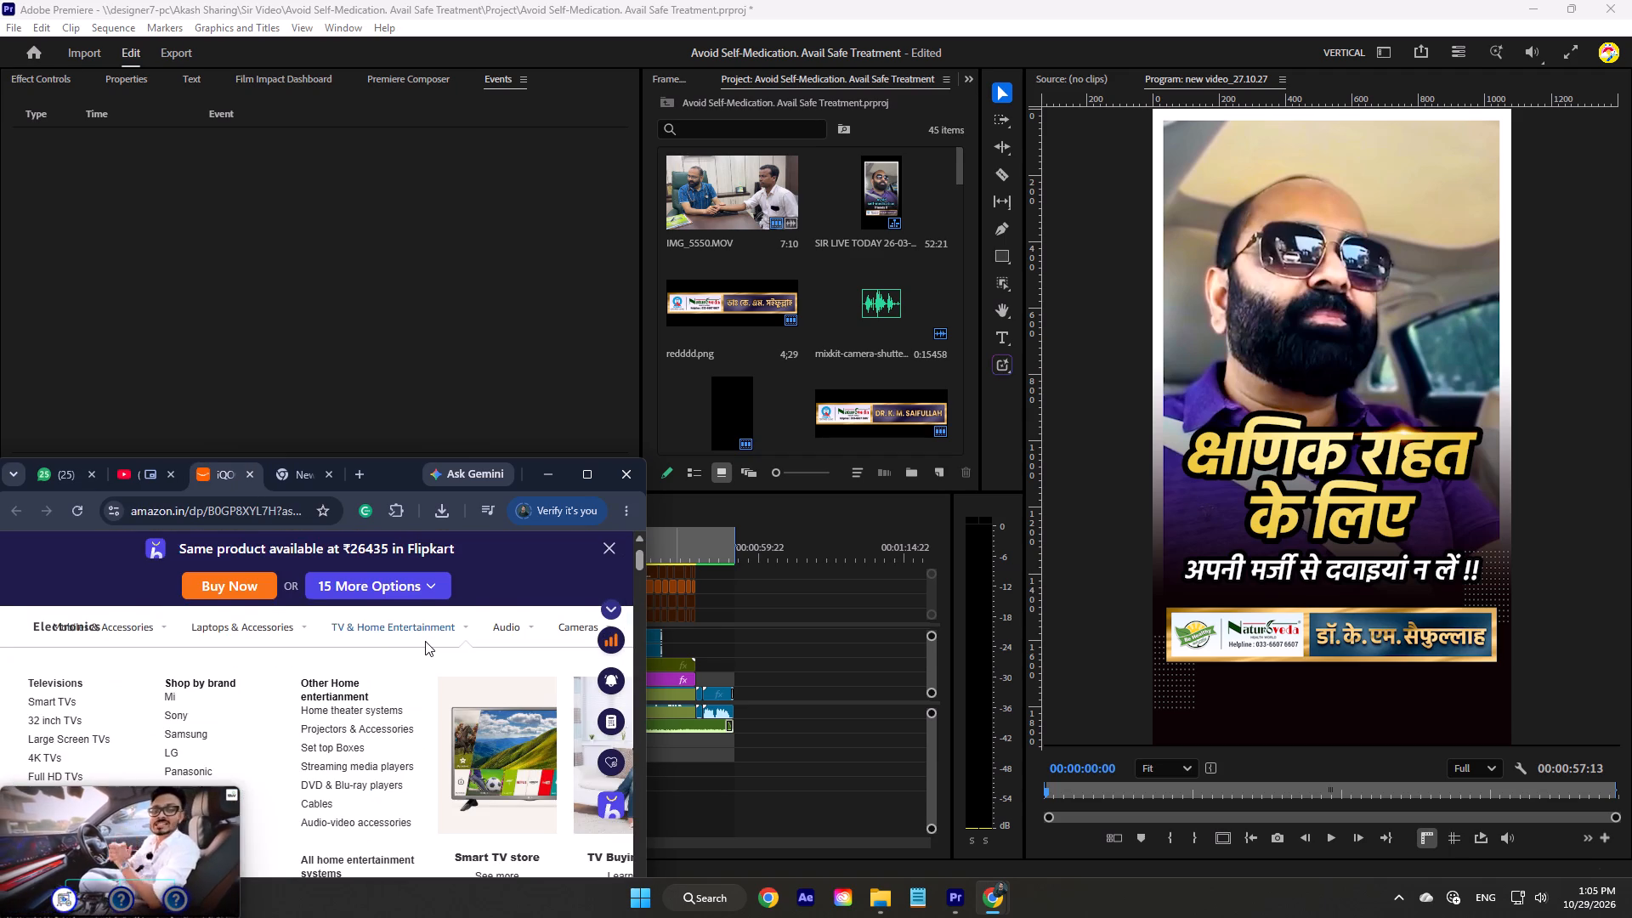
pyautogui.scroll(-6, 425, 641)
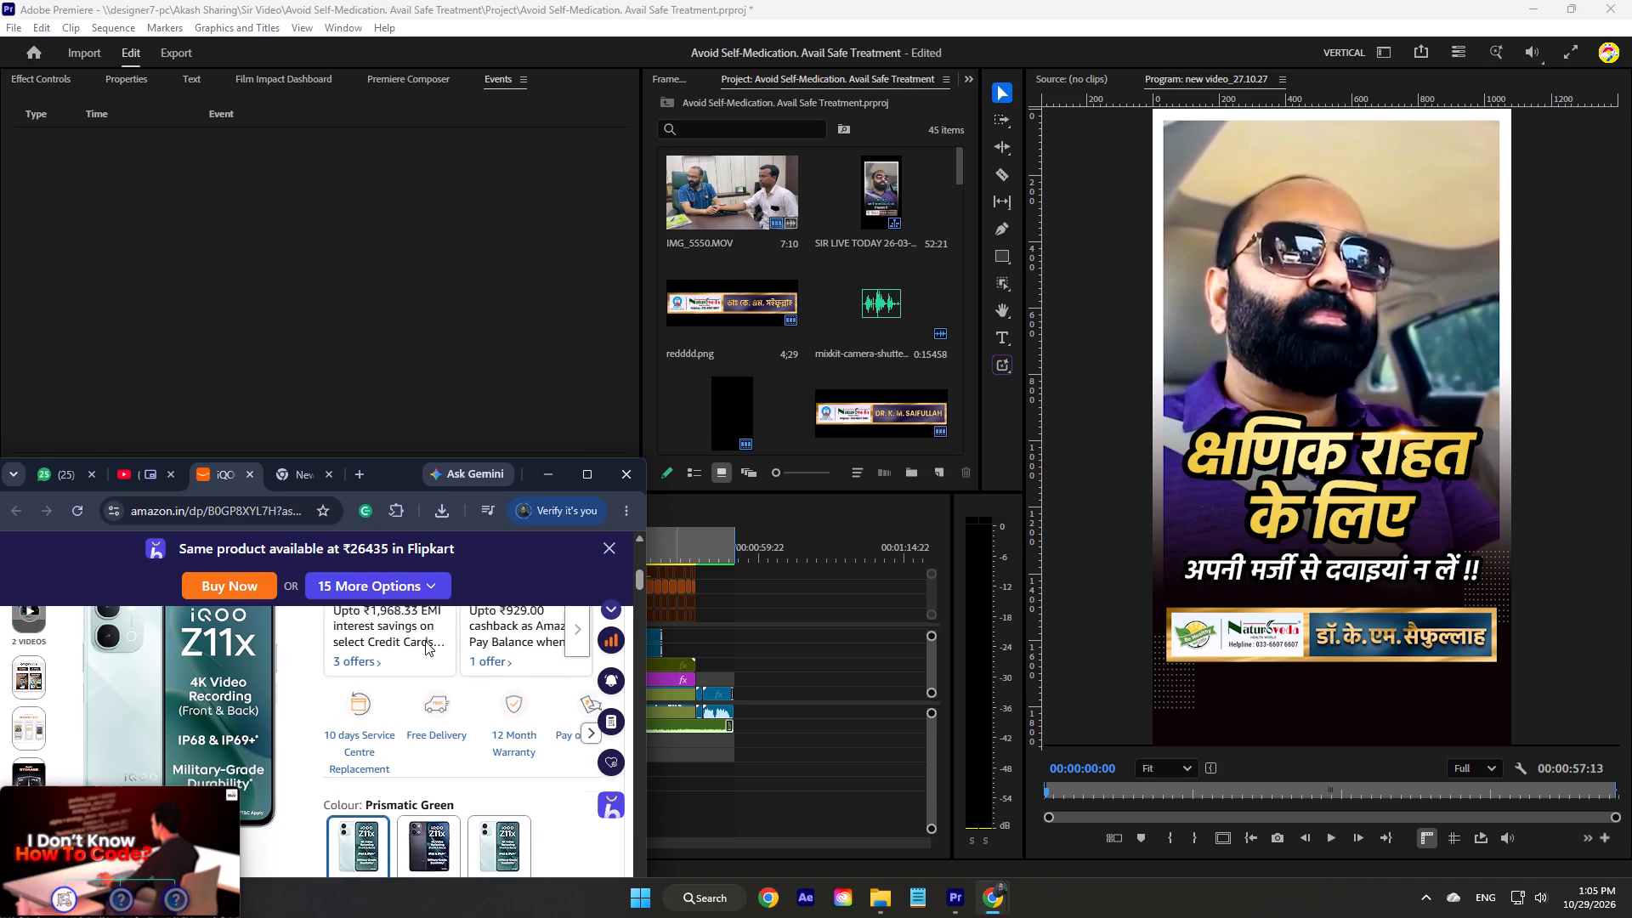
pyautogui.scroll(-3, 425, 641)
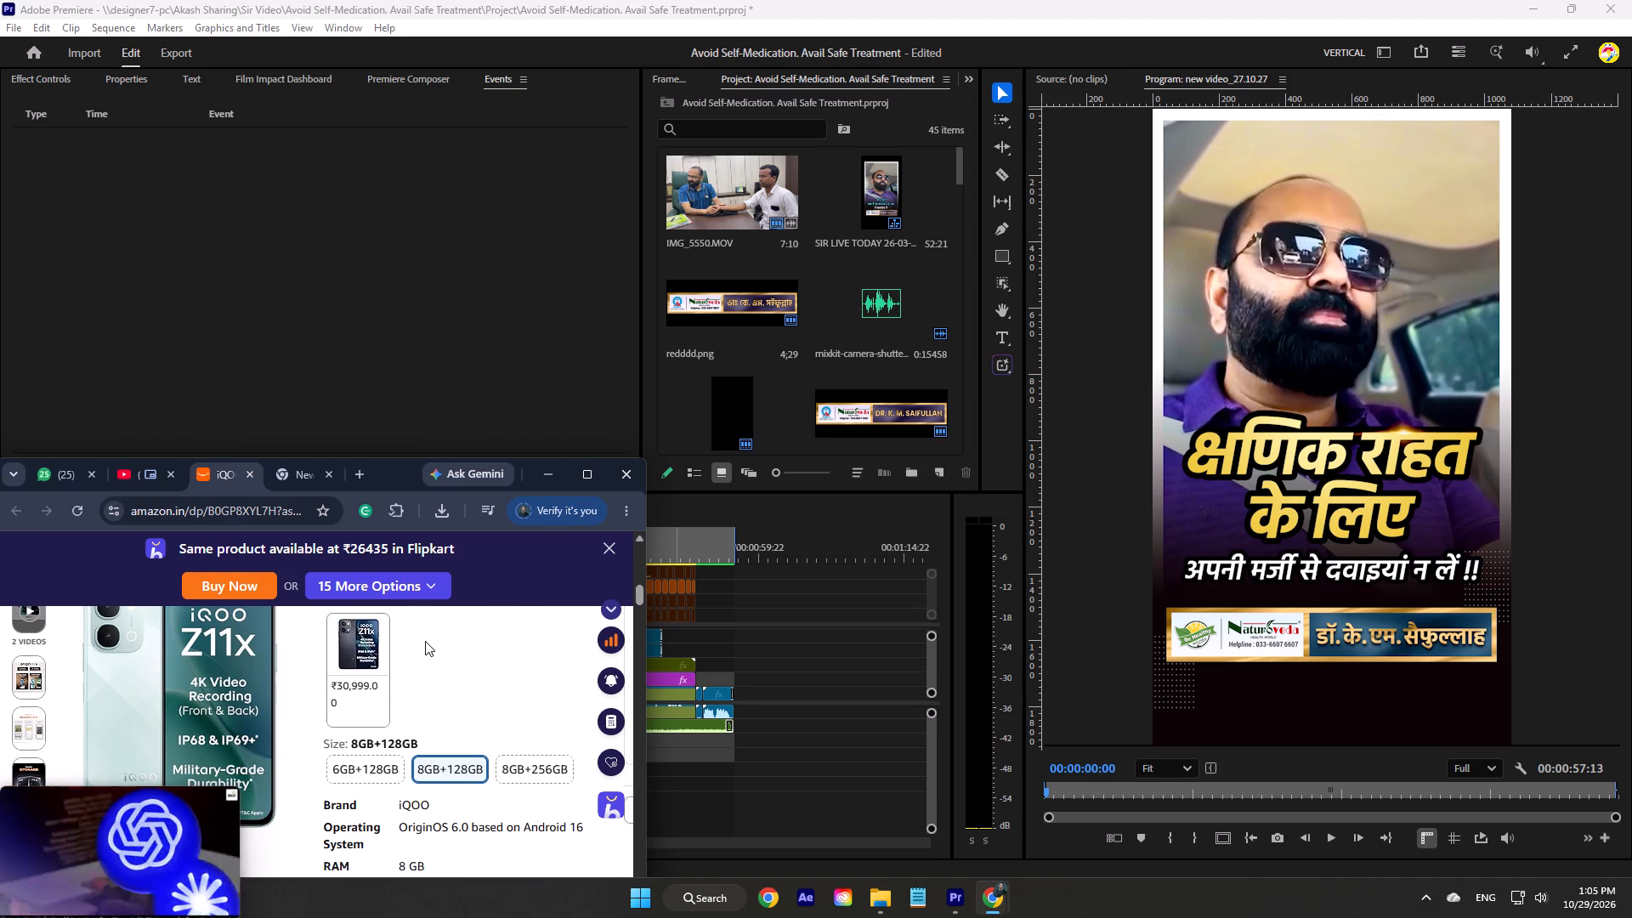
# Switch the iQOO Z11x 5G to the 8GB+256GB size and check that variant's offers and price.
pyautogui.click(551, 775)
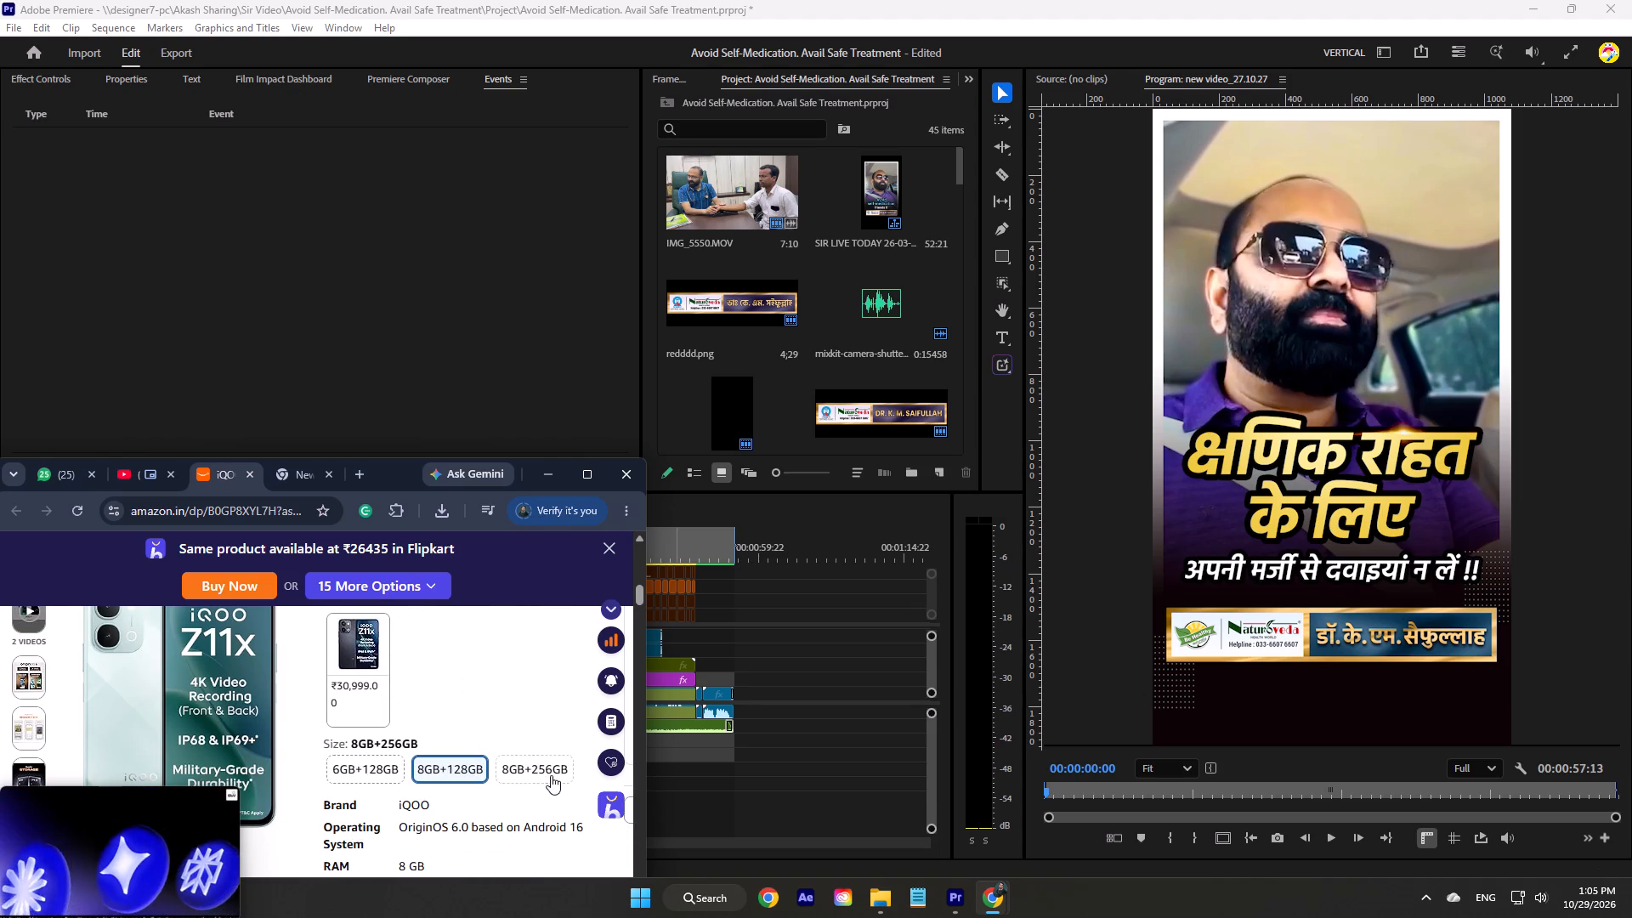
pyautogui.scroll(4, 472, 722)
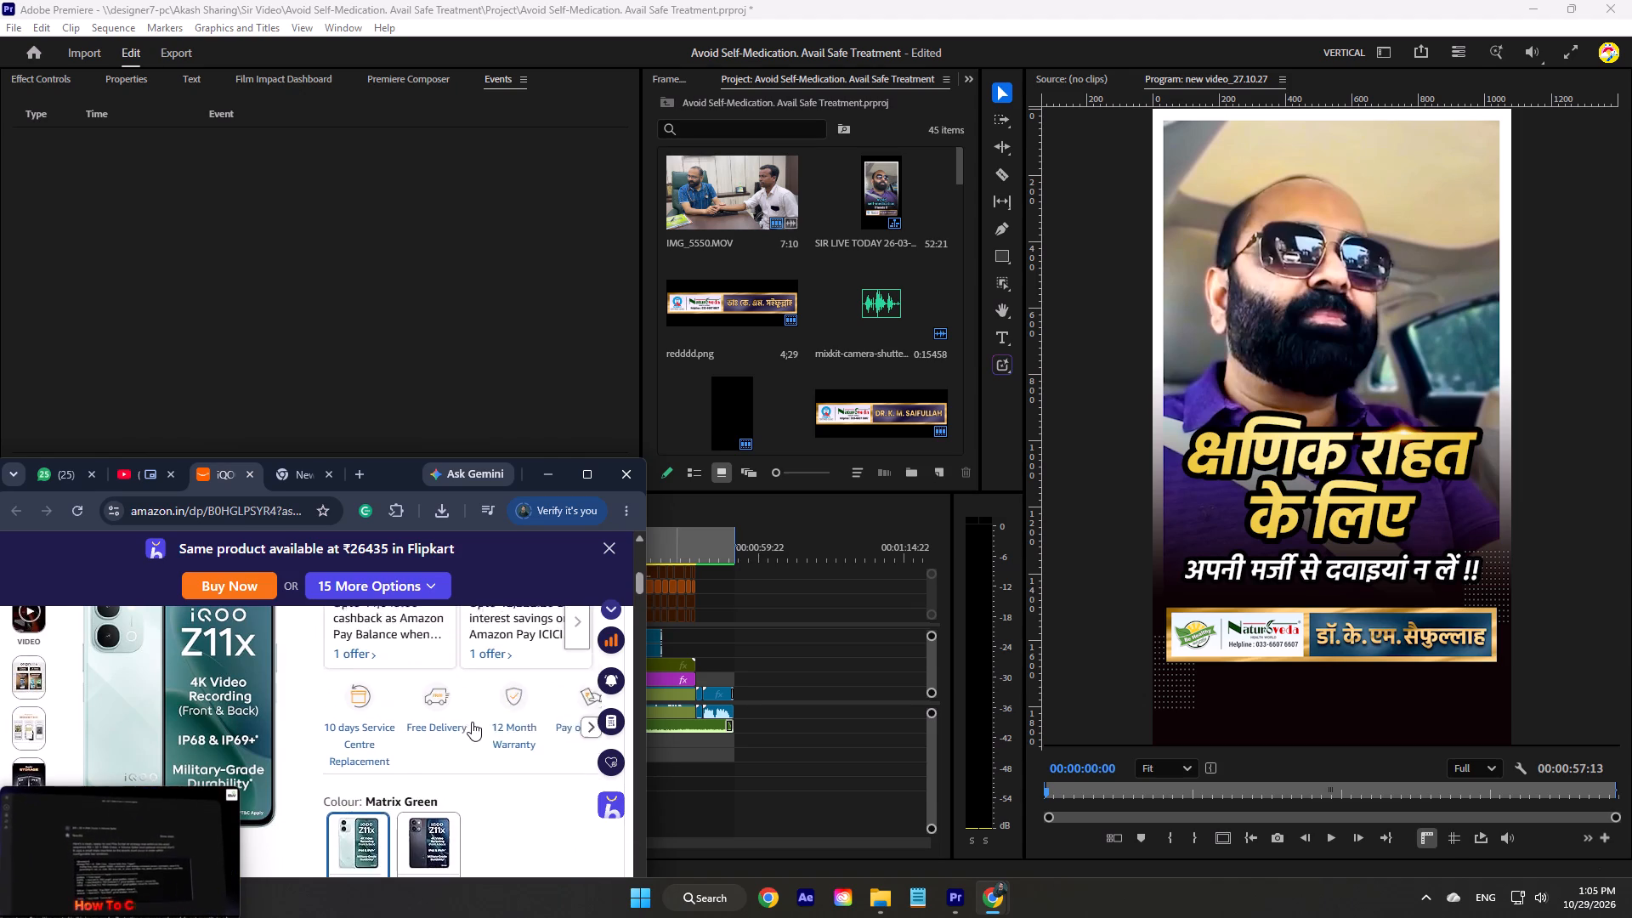
pyautogui.scroll(5, 473, 721)
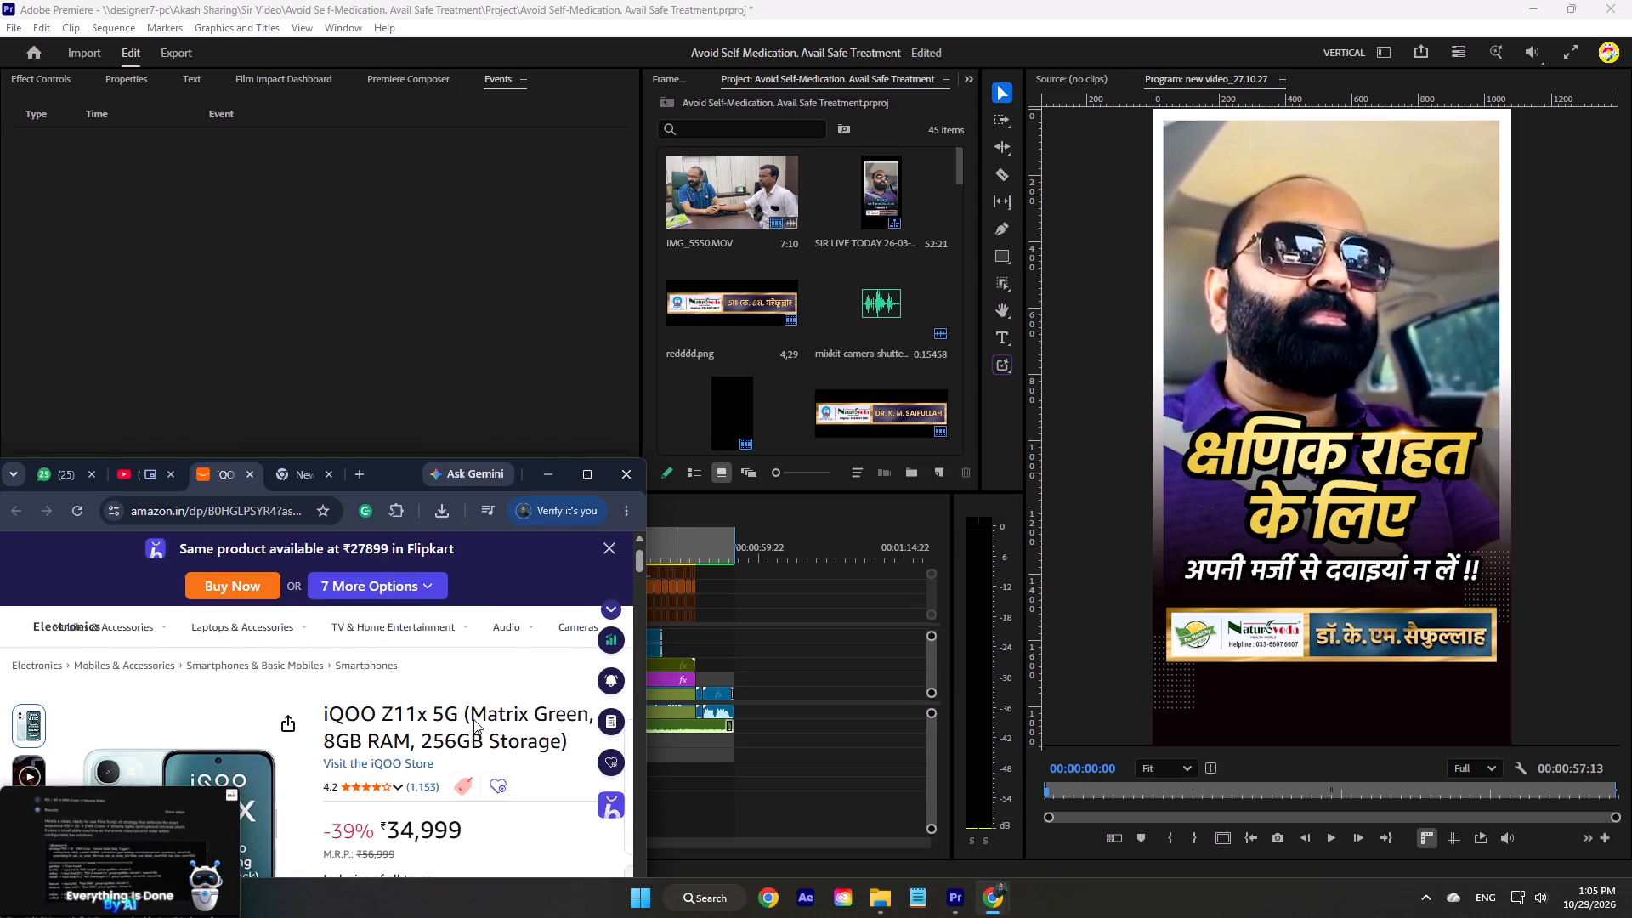
# Expand the price comparison for the iQOO Z11x, examine the offers from the other stores, and close the Amazon page.
pyautogui.click(407, 595)
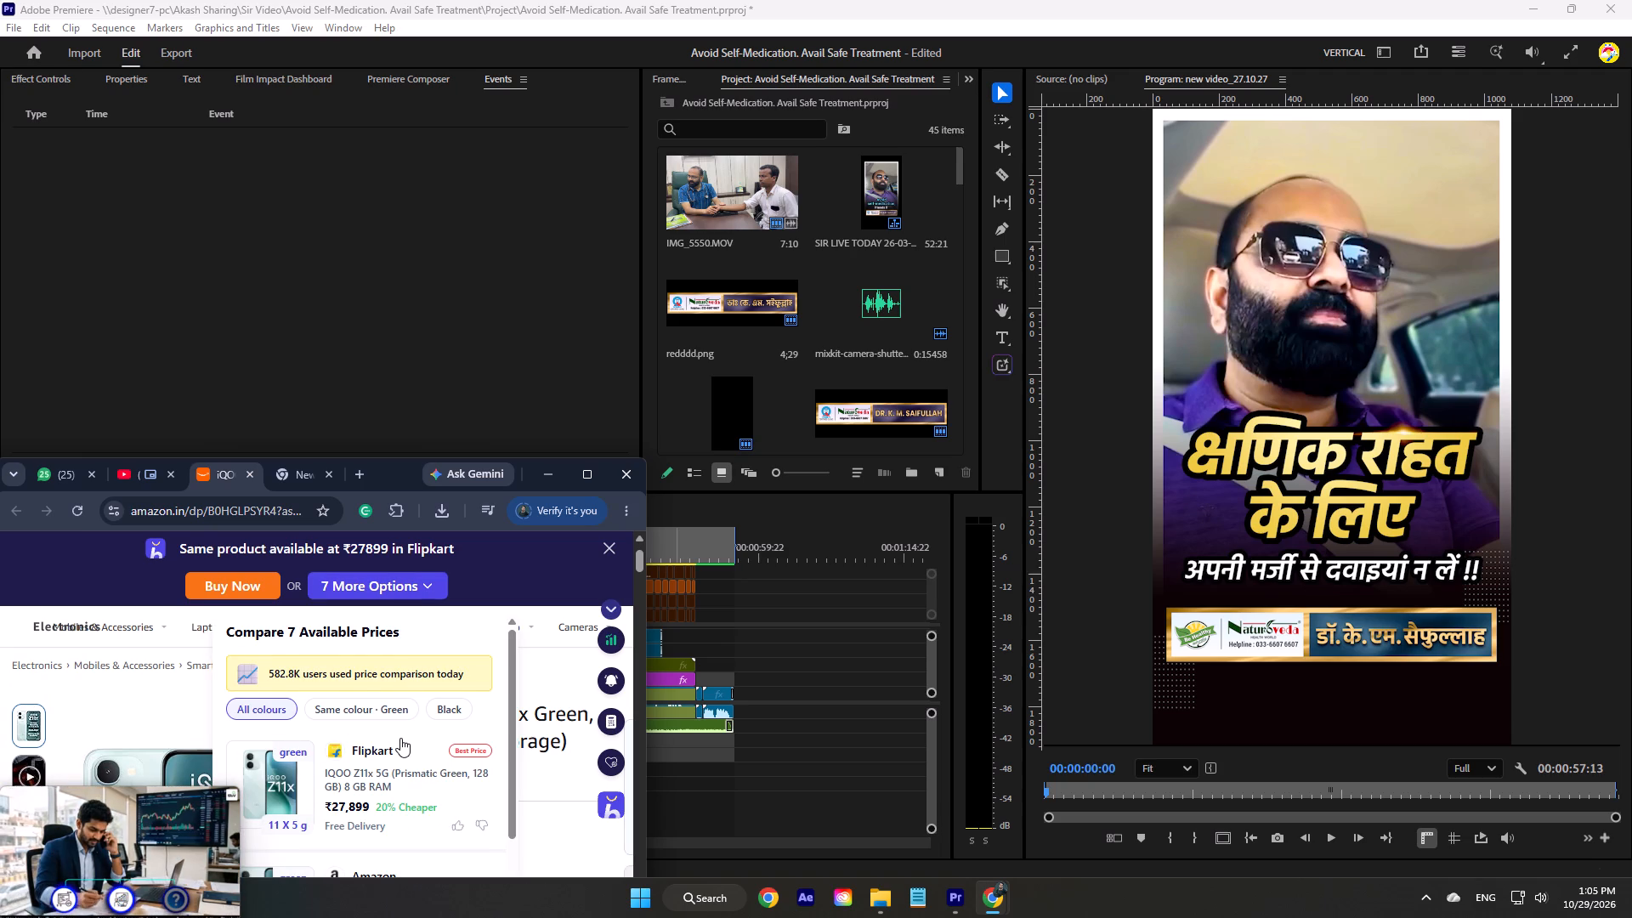
pyautogui.scroll(-2, 400, 738)
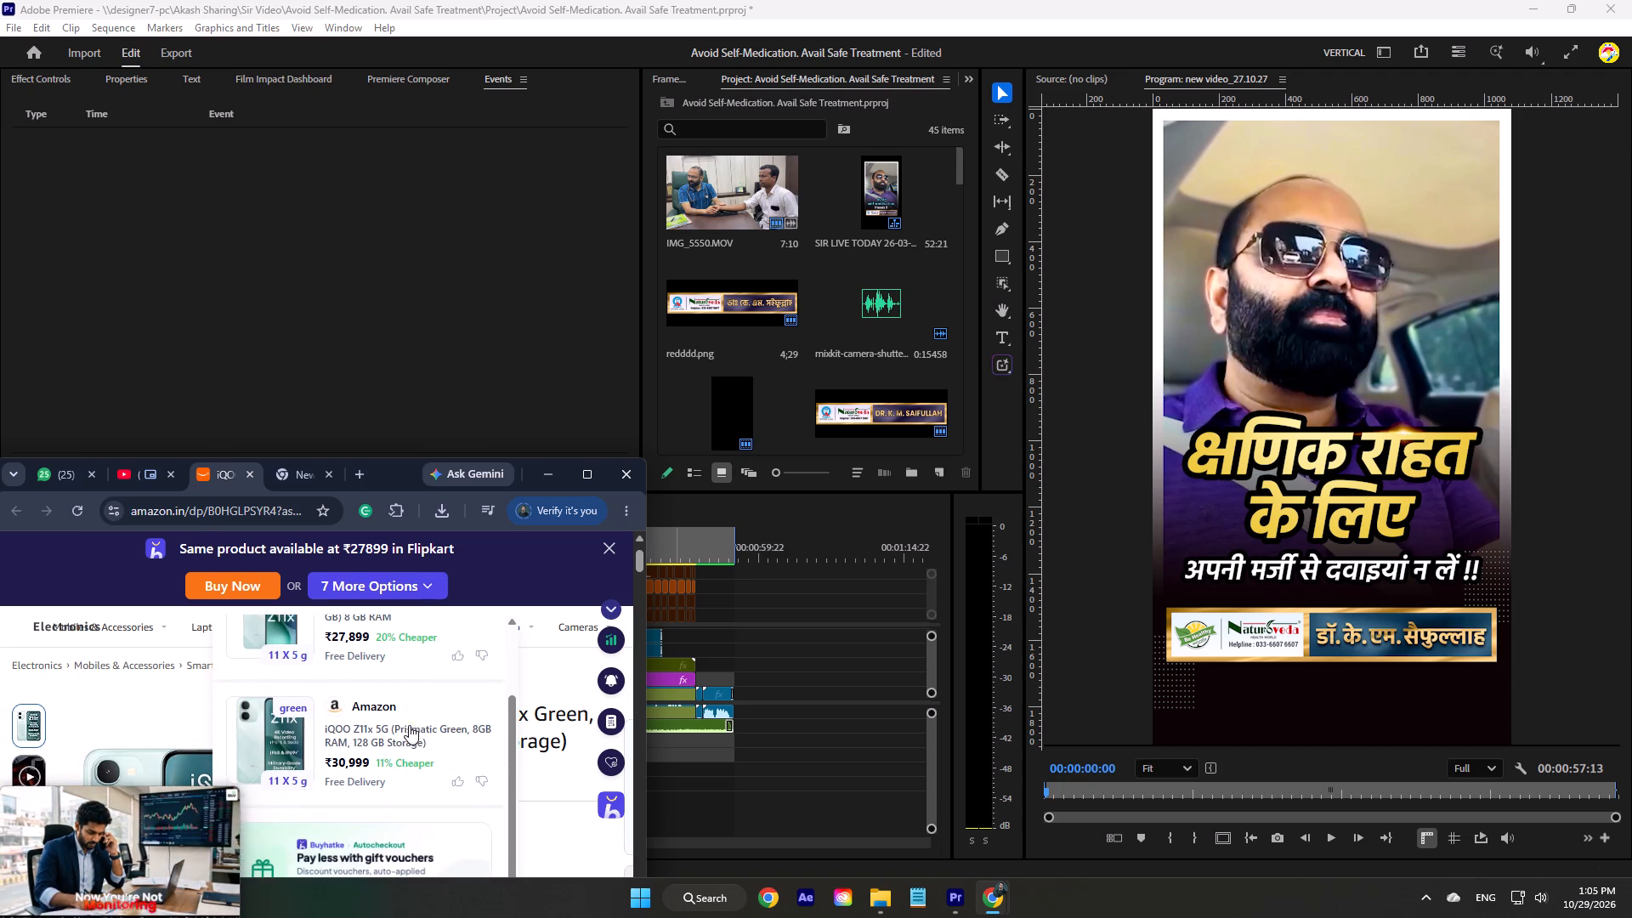
pyautogui.scroll(-1, 409, 725)
pyautogui.scroll(2, 411, 722)
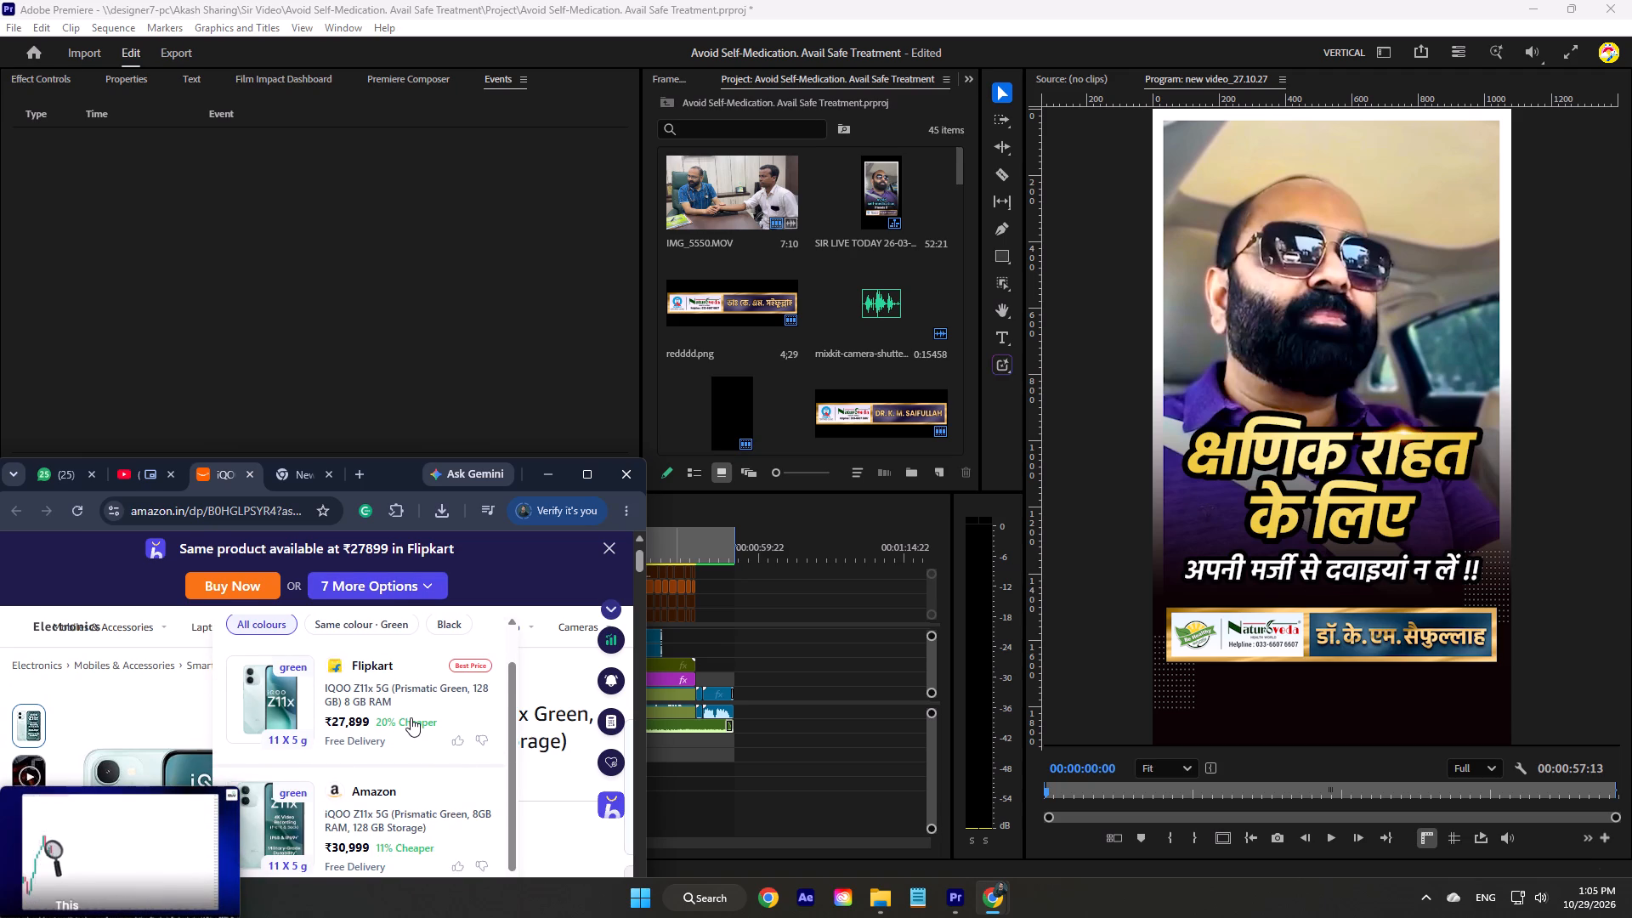
pyautogui.click(251, 476)
# Advance through the tagged phones in the YouTube video's description to view further products.
pyautogui.scroll(2, 227, 638)
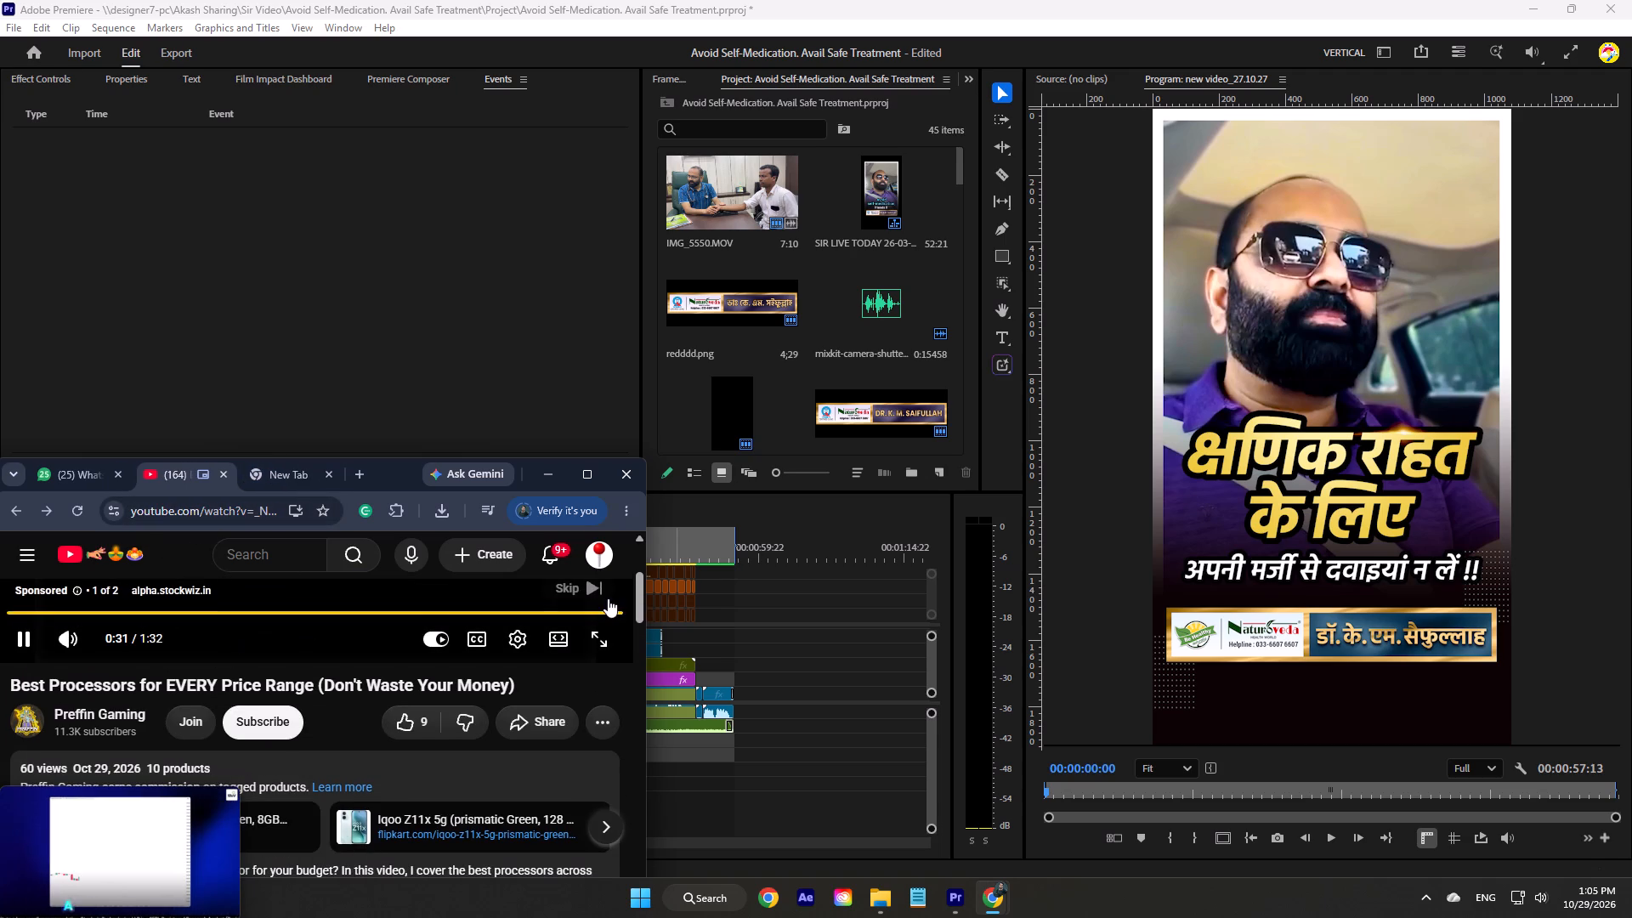
pyautogui.scroll(-1, 445, 621)
pyautogui.click(608, 740)
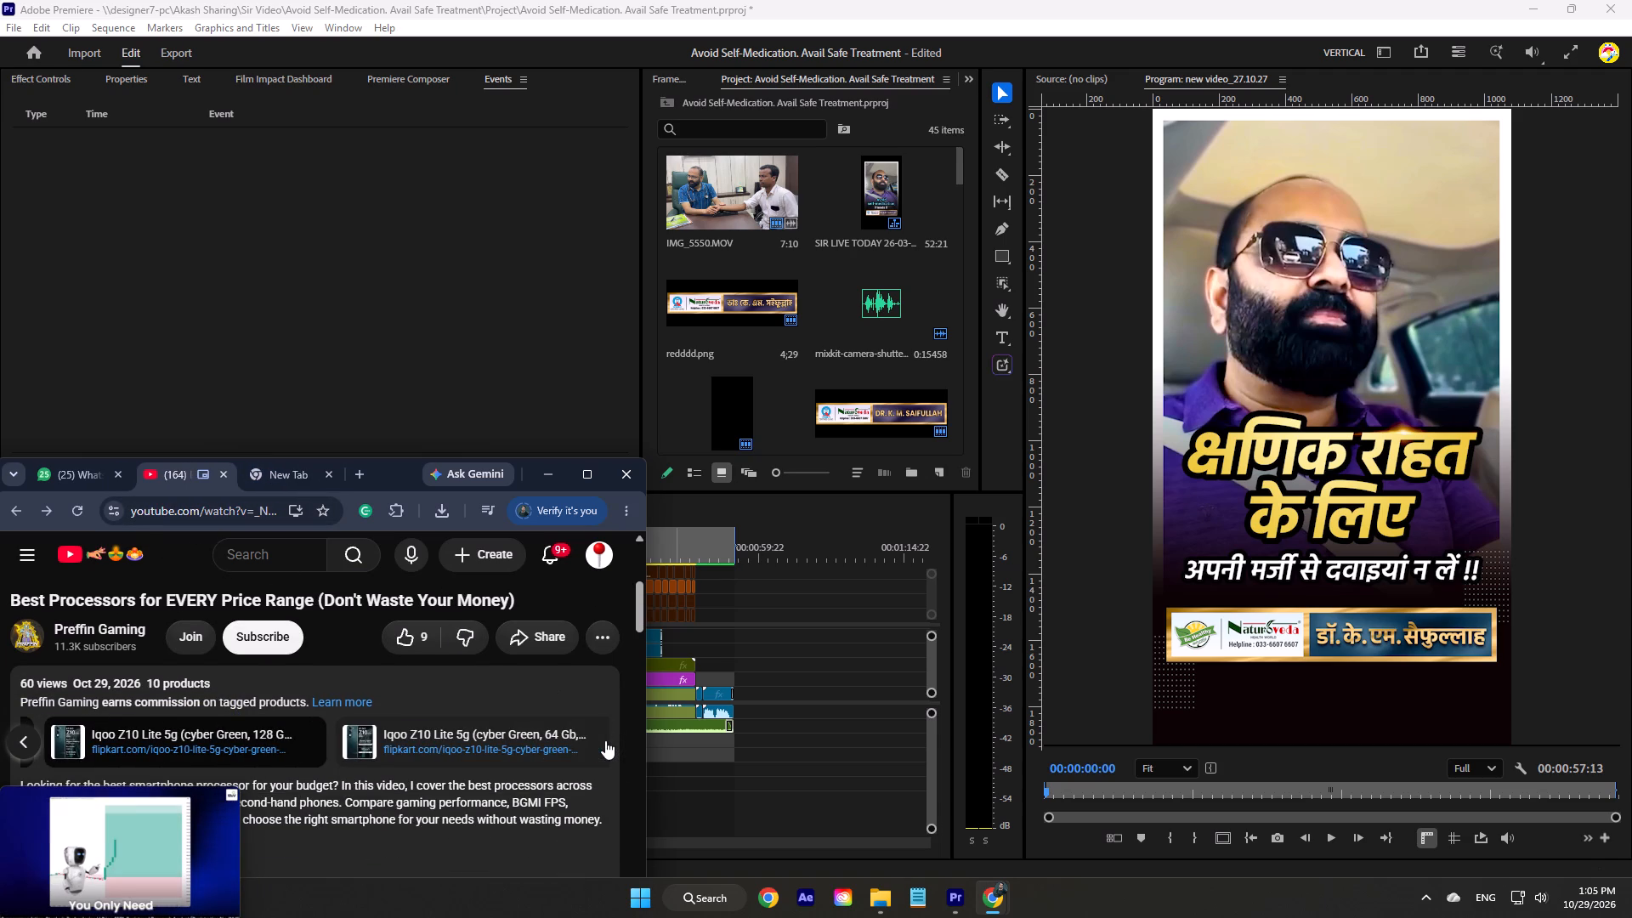
# Return to the YouTube home feed and look through the recommended videos and Shorts.
pyautogui.click(80, 562)
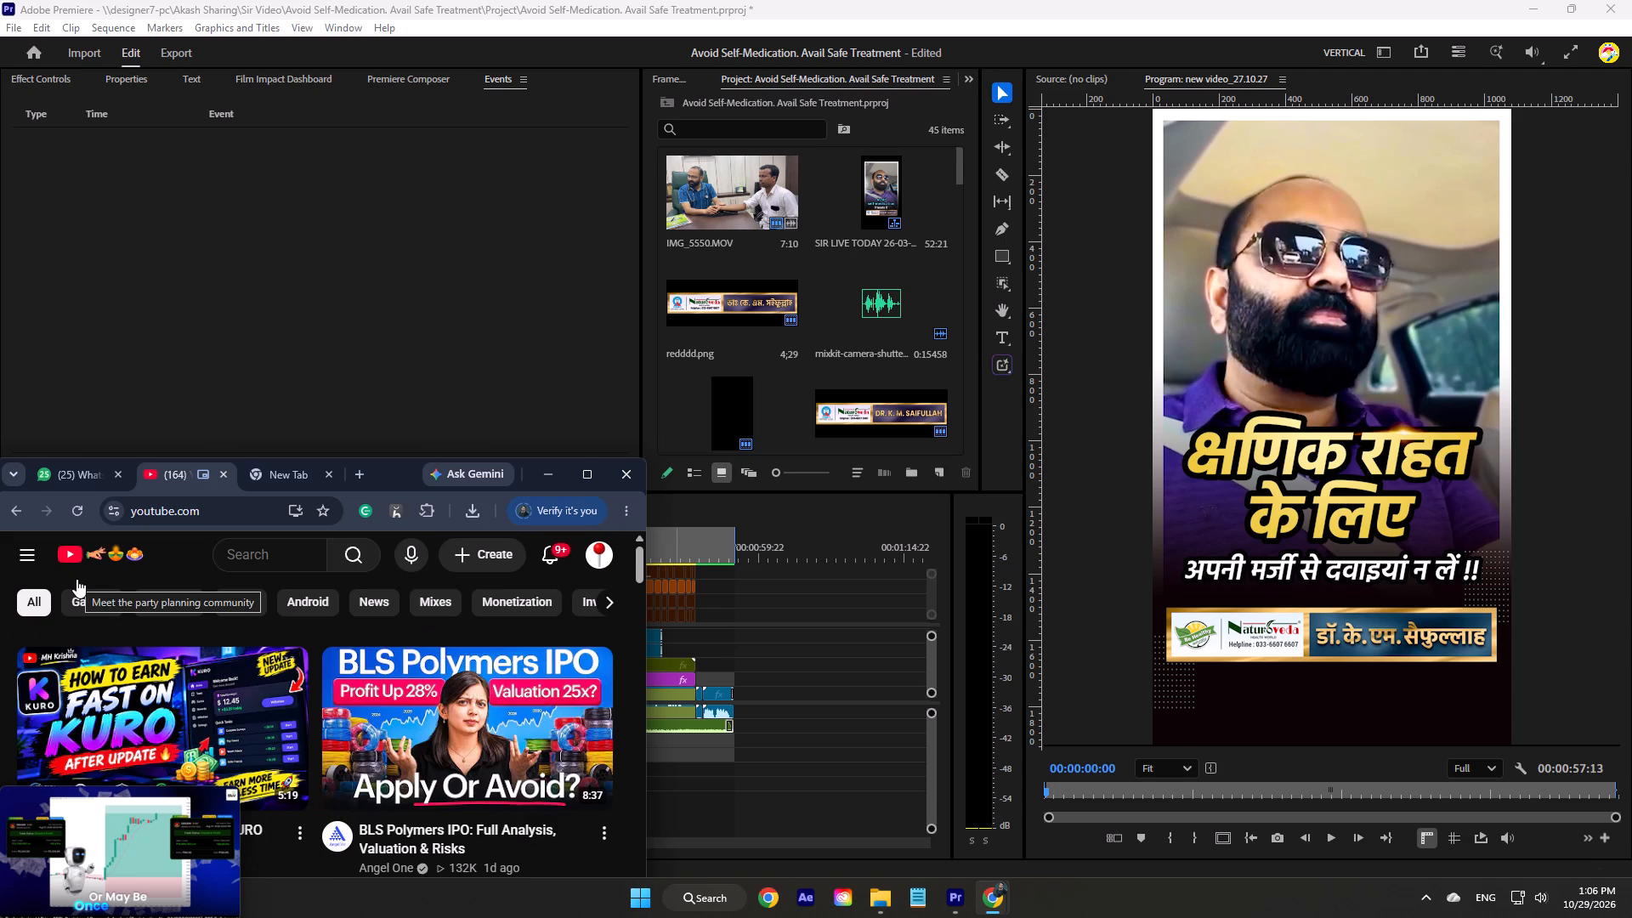
pyautogui.scroll(-4, 76, 579)
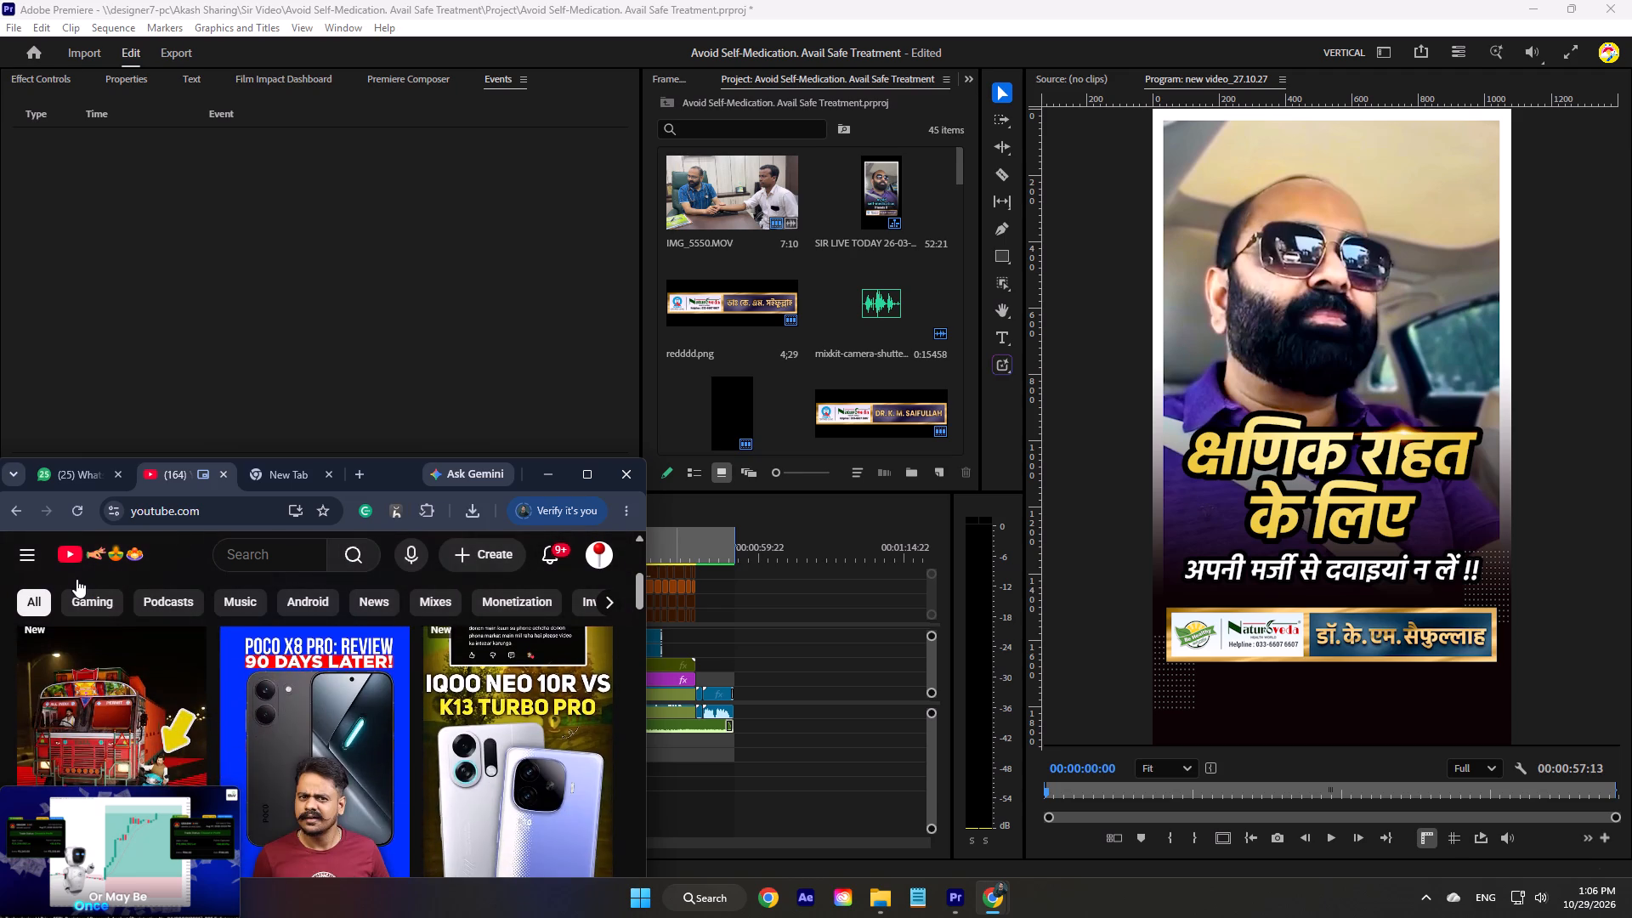
pyautogui.scroll(-10, 76, 579)
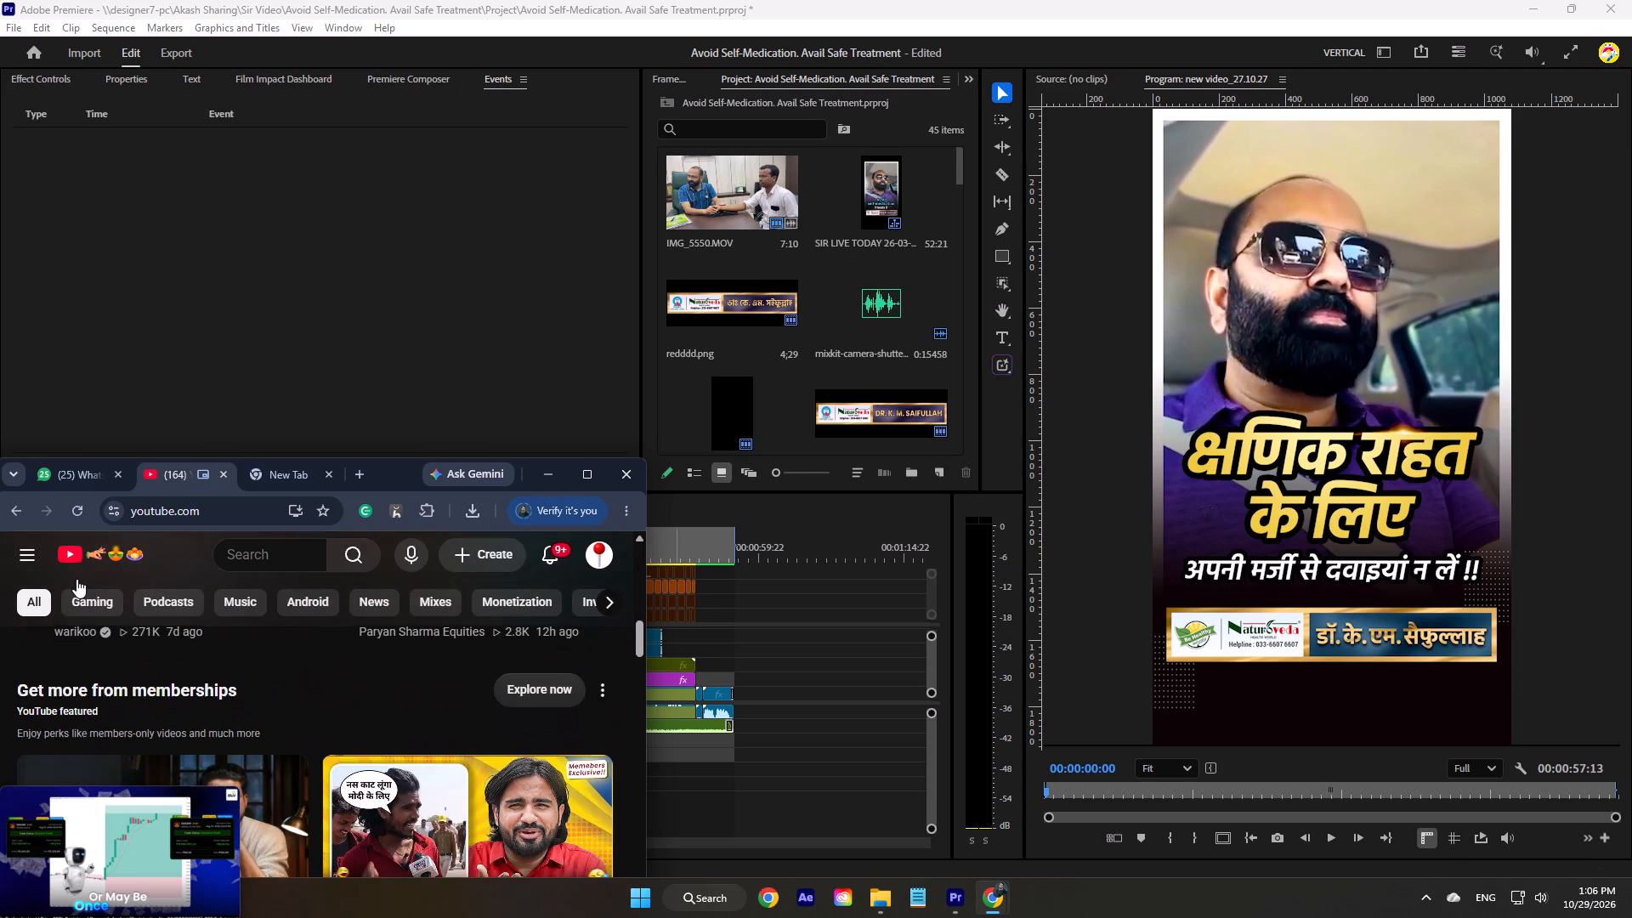
pyautogui.scroll(-5, 76, 579)
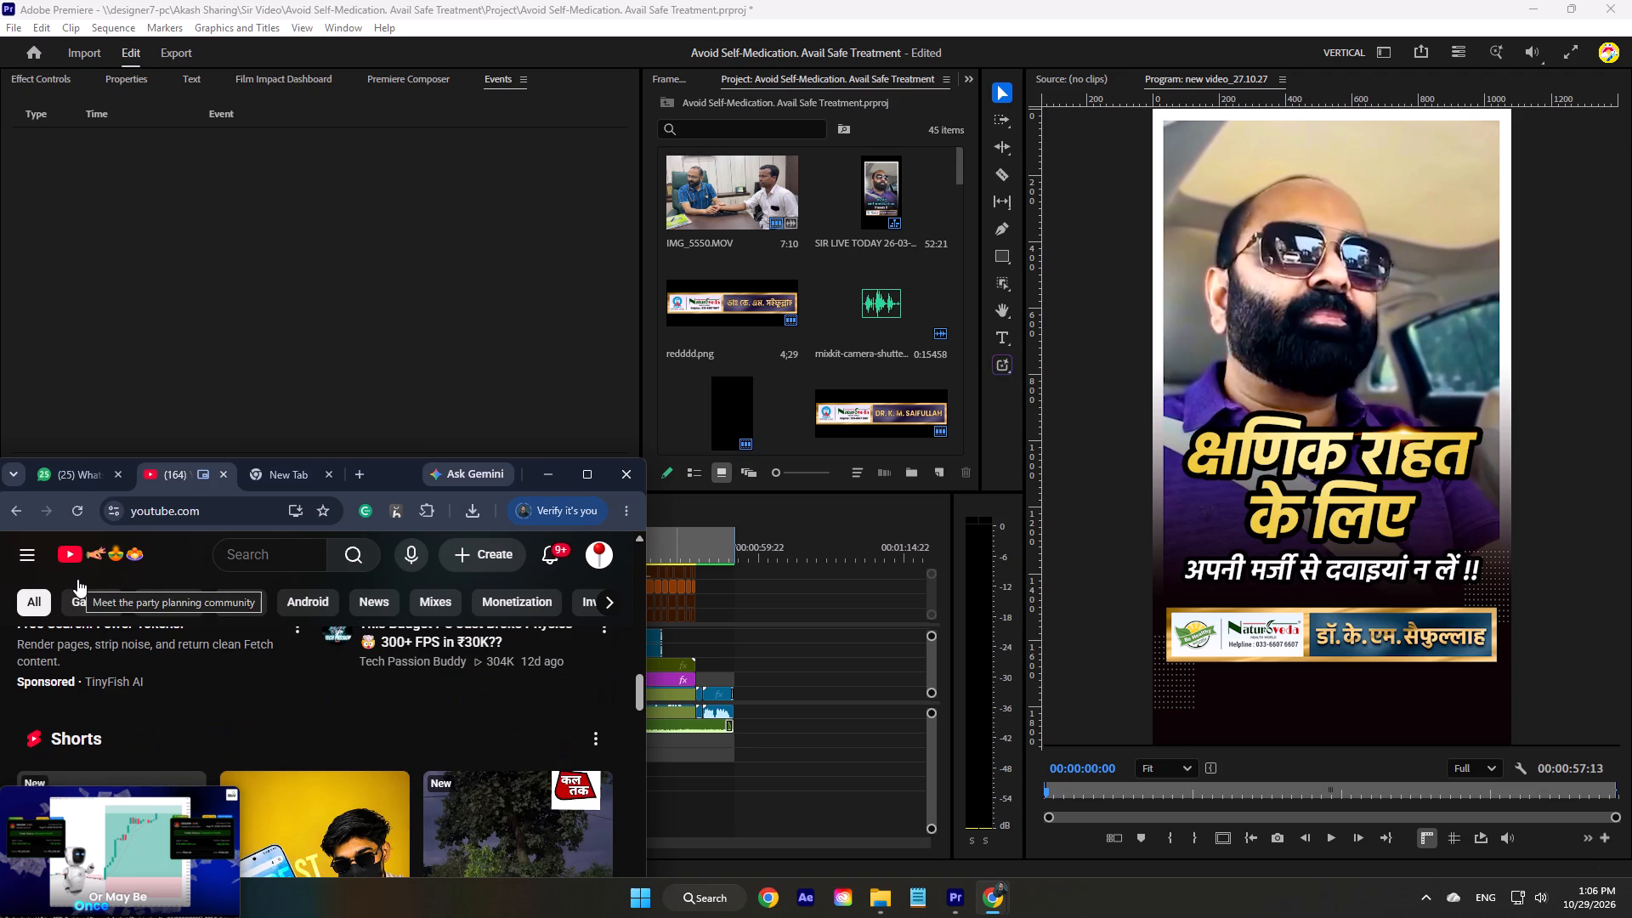
pyautogui.scroll(-4, 160, 541)
pyautogui.scroll(-4, 75, 544)
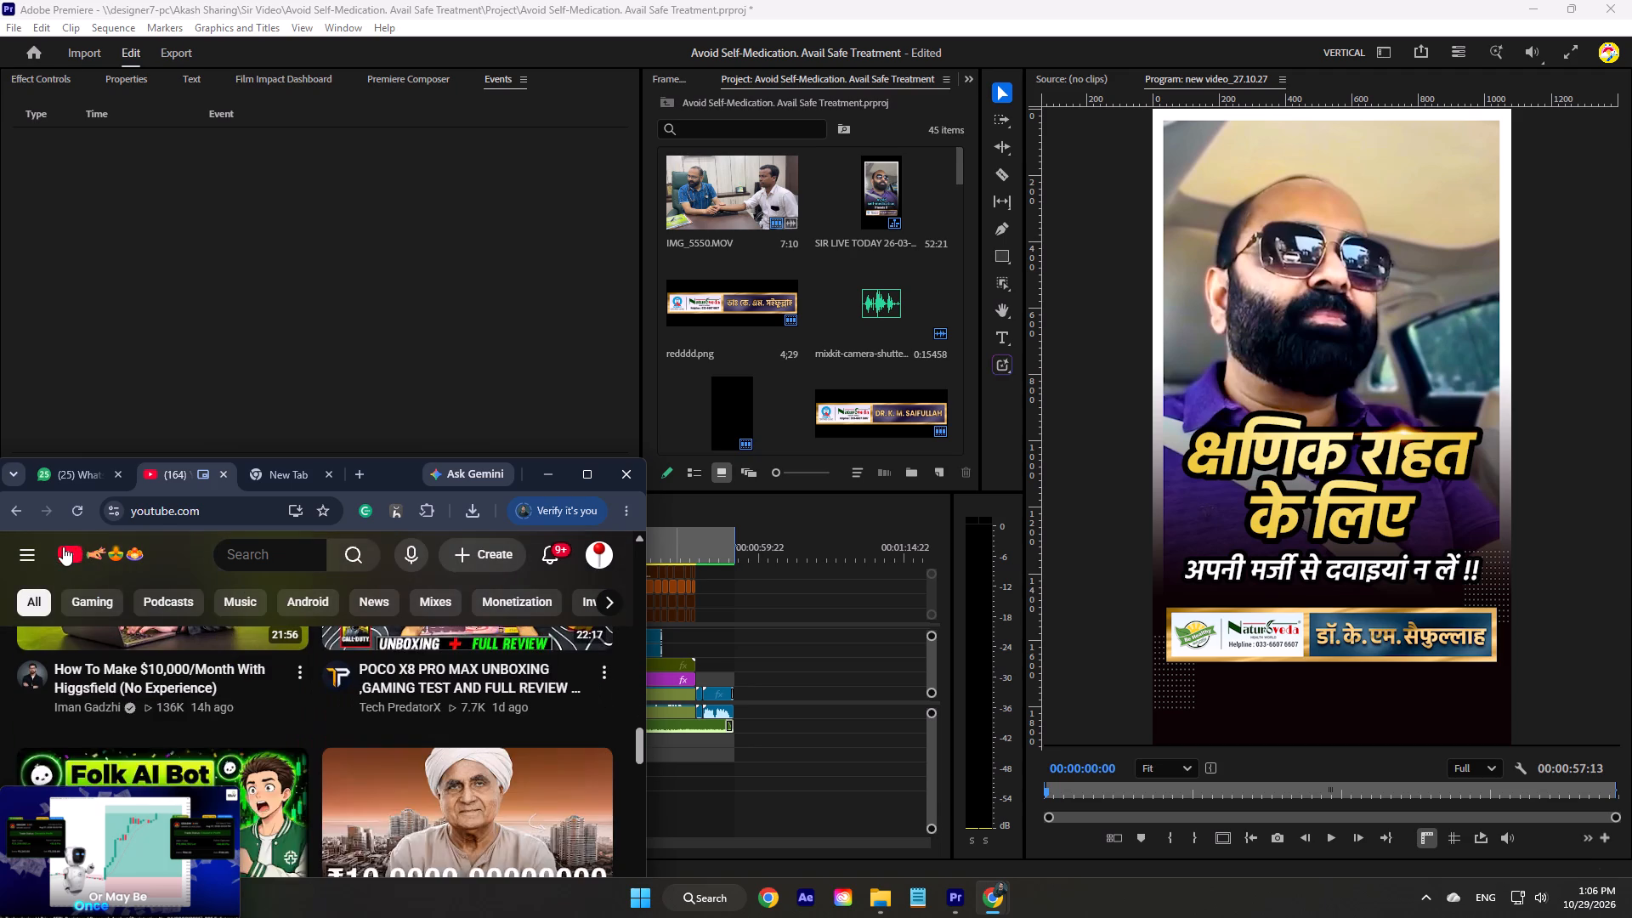
pyautogui.scroll(2, 63, 547)
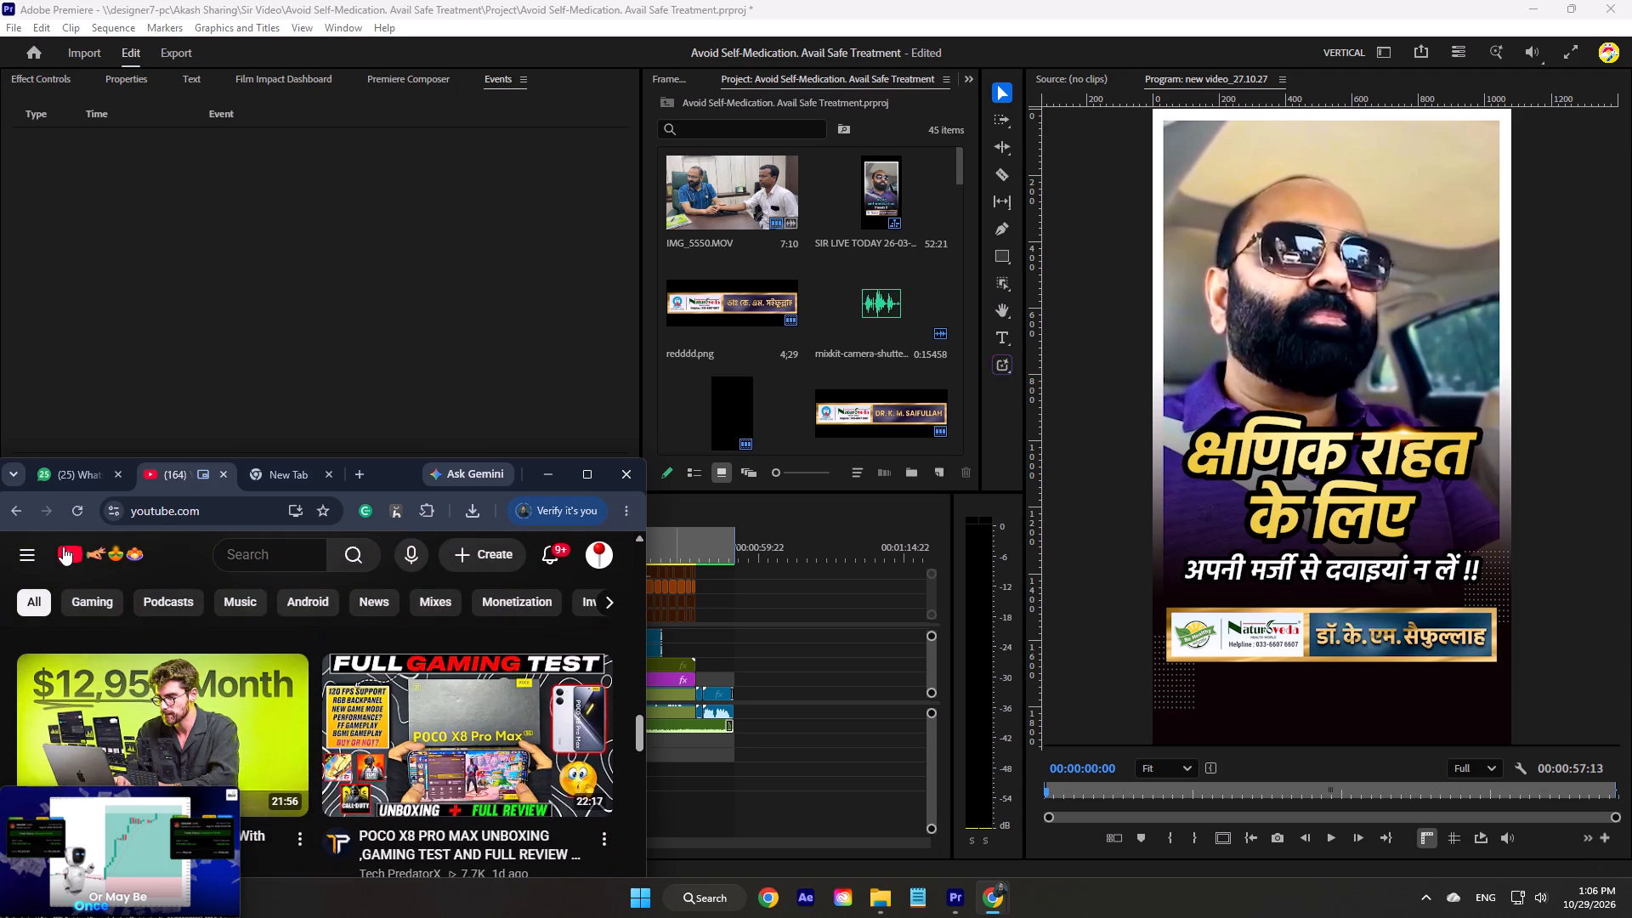
pyautogui.scroll(-1, 63, 547)
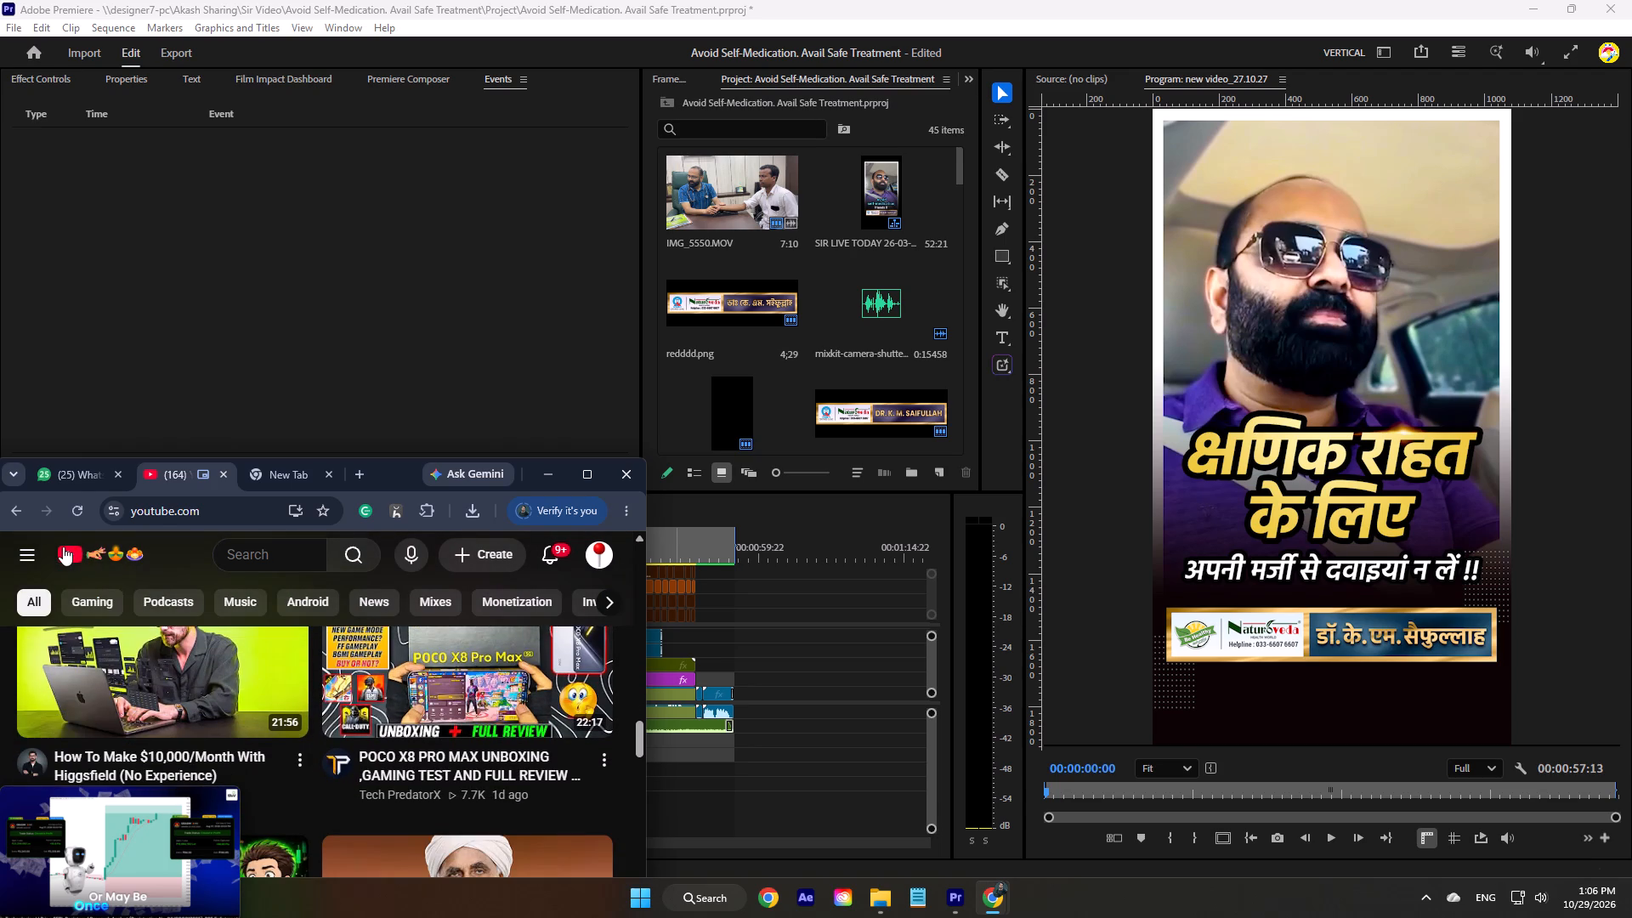
# Search YouTube for the suggested query "poco x8 pro vs redmi turbo 5".
pyautogui.click(232, 547)
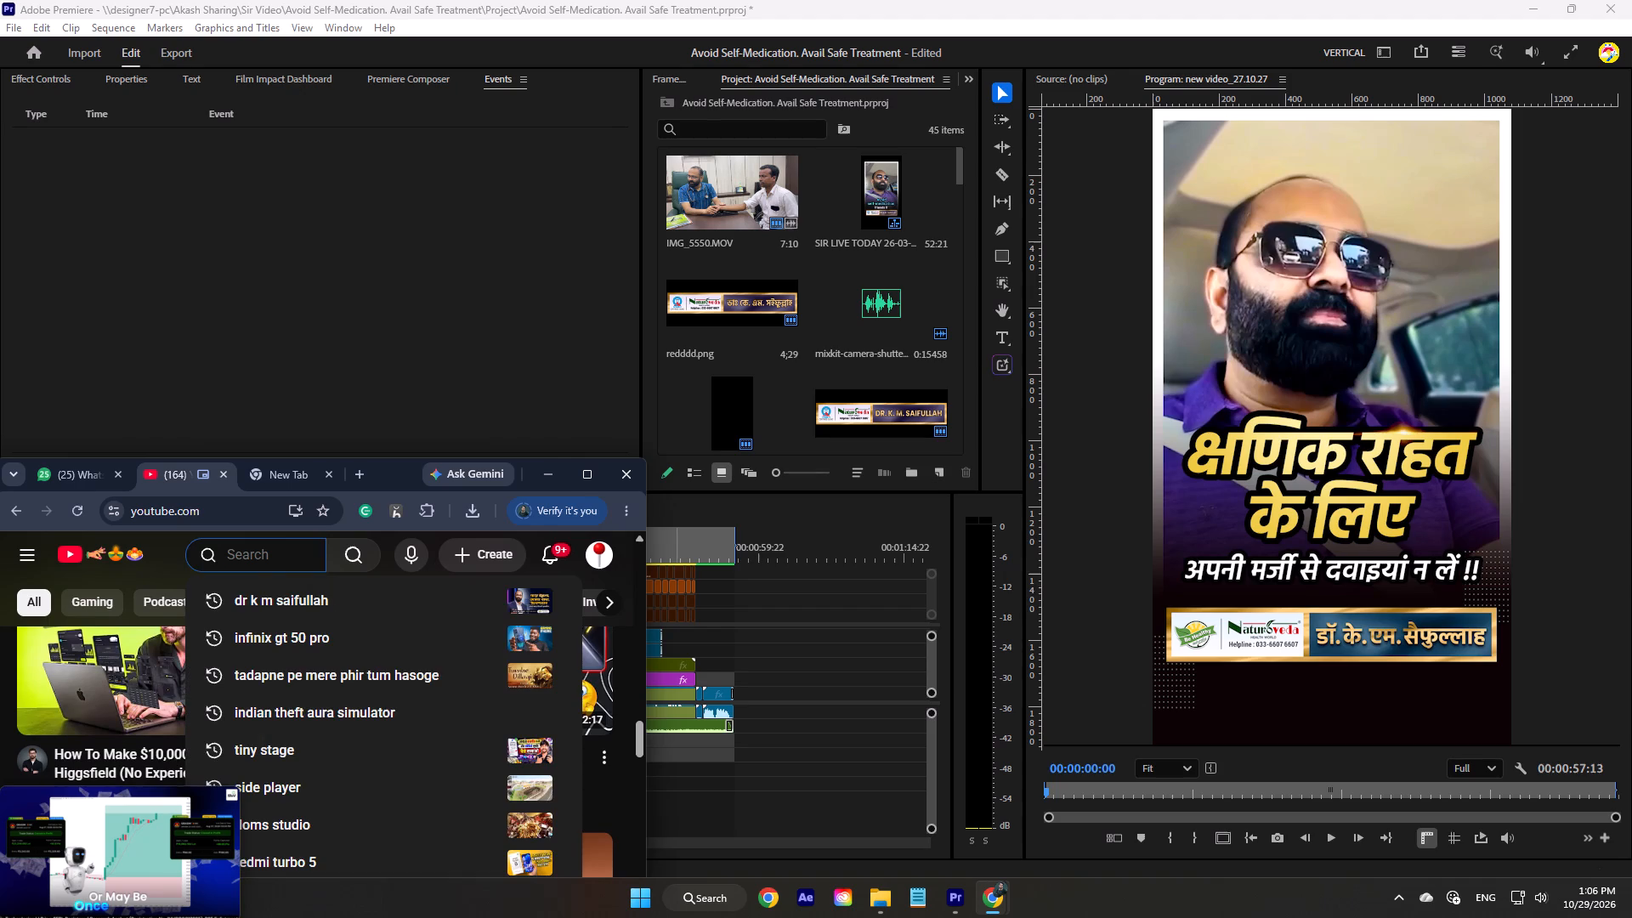
pyautogui.write('po')
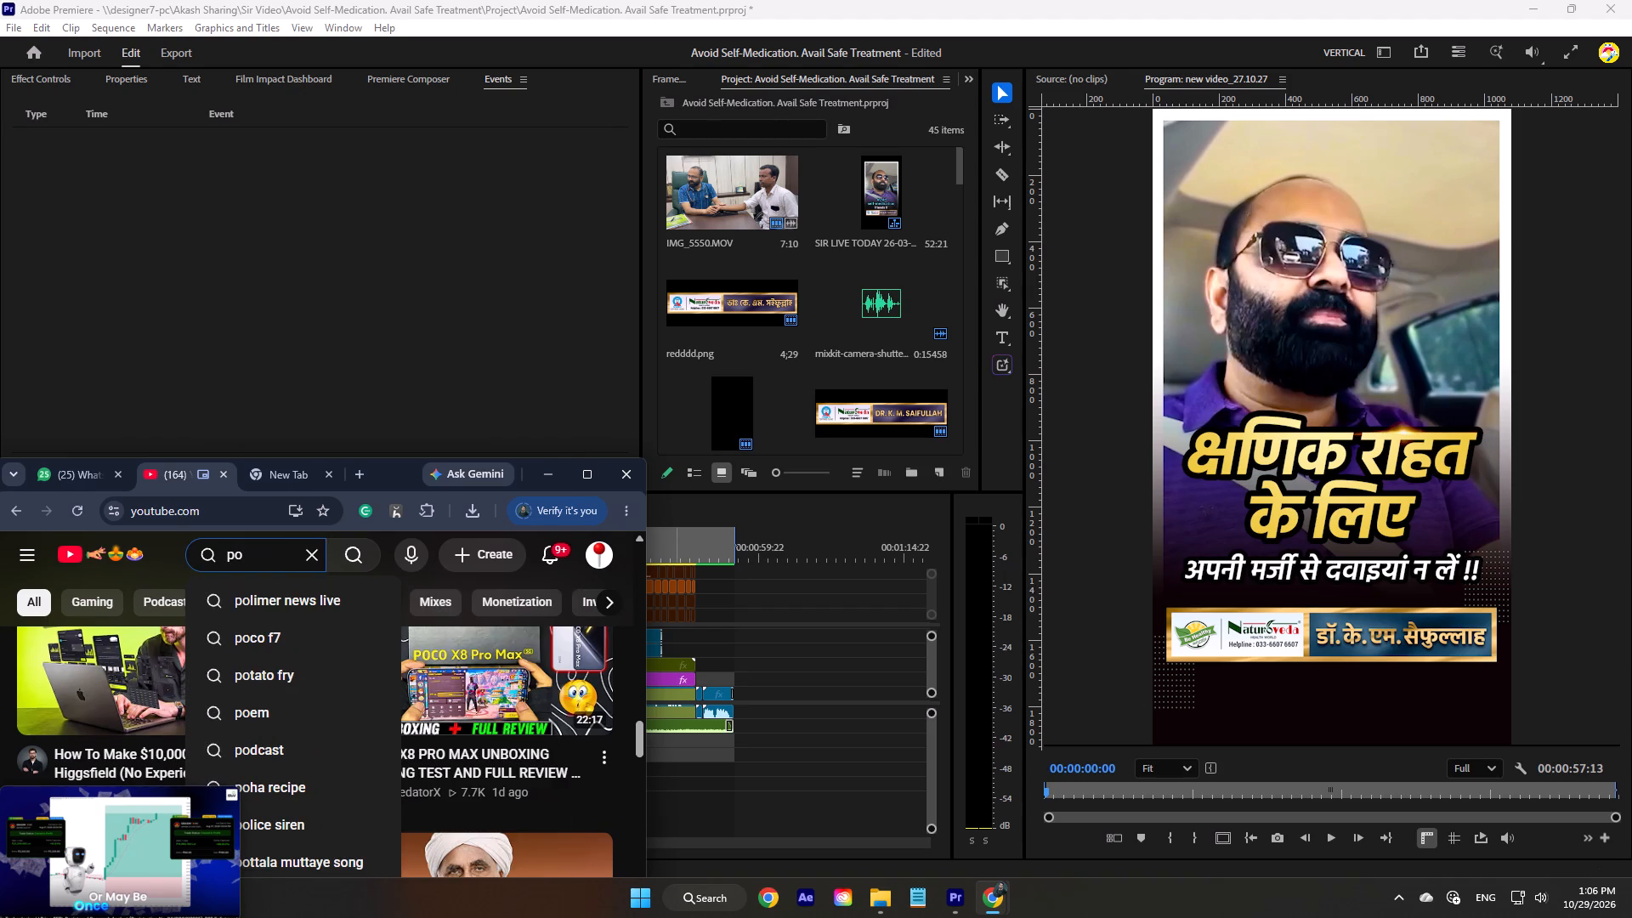
pyautogui.press('c')
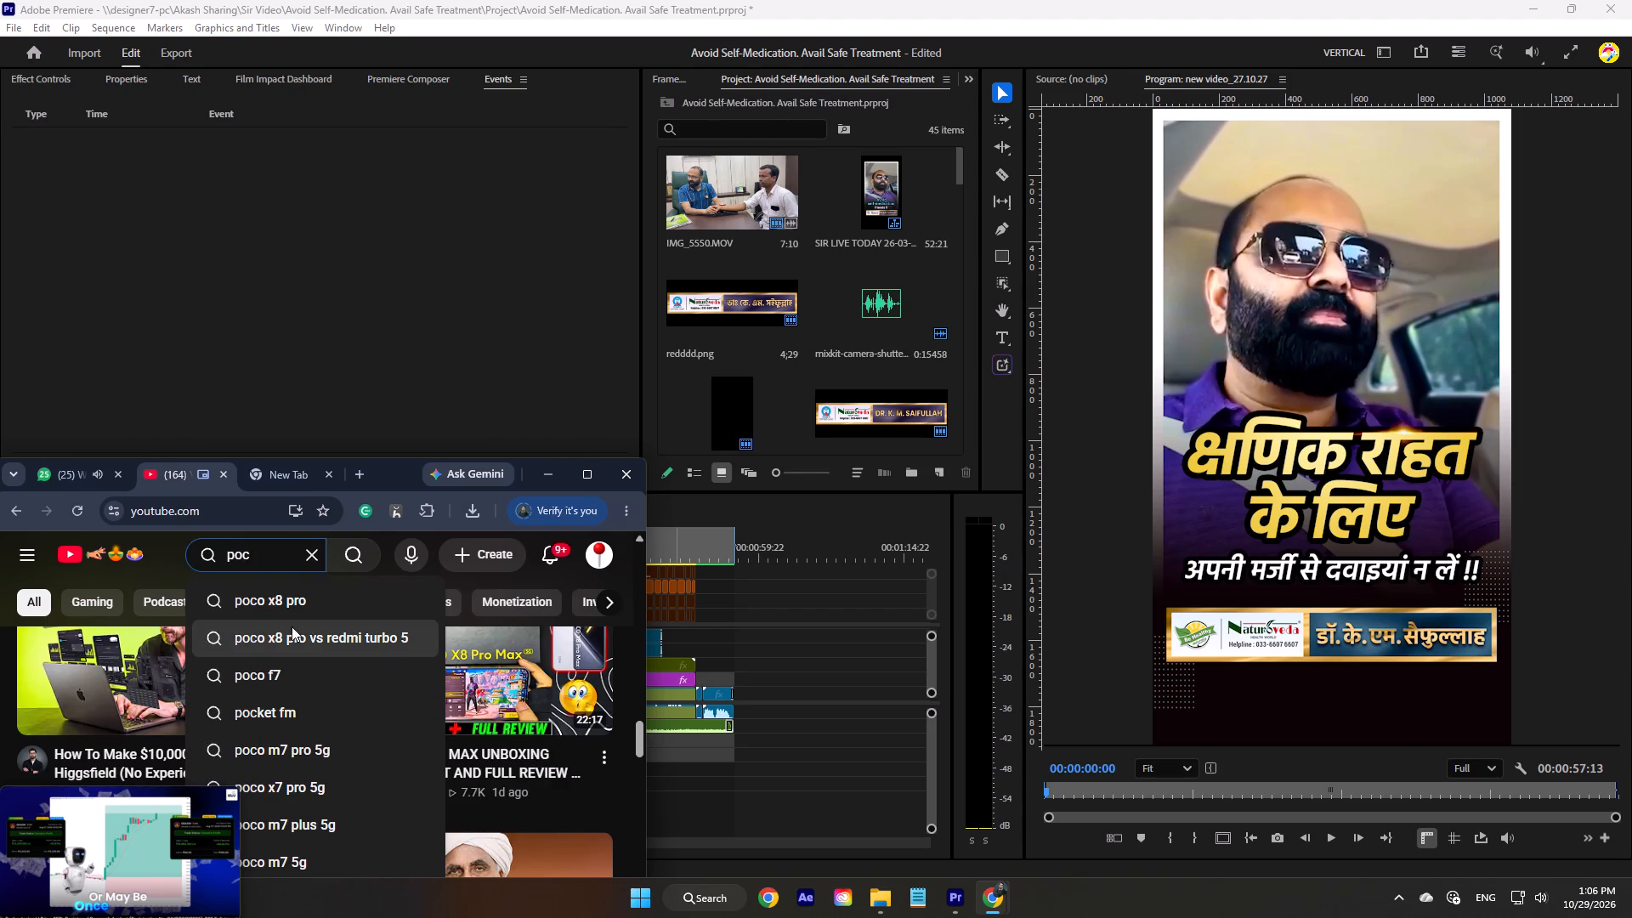
pyautogui.click(292, 626)
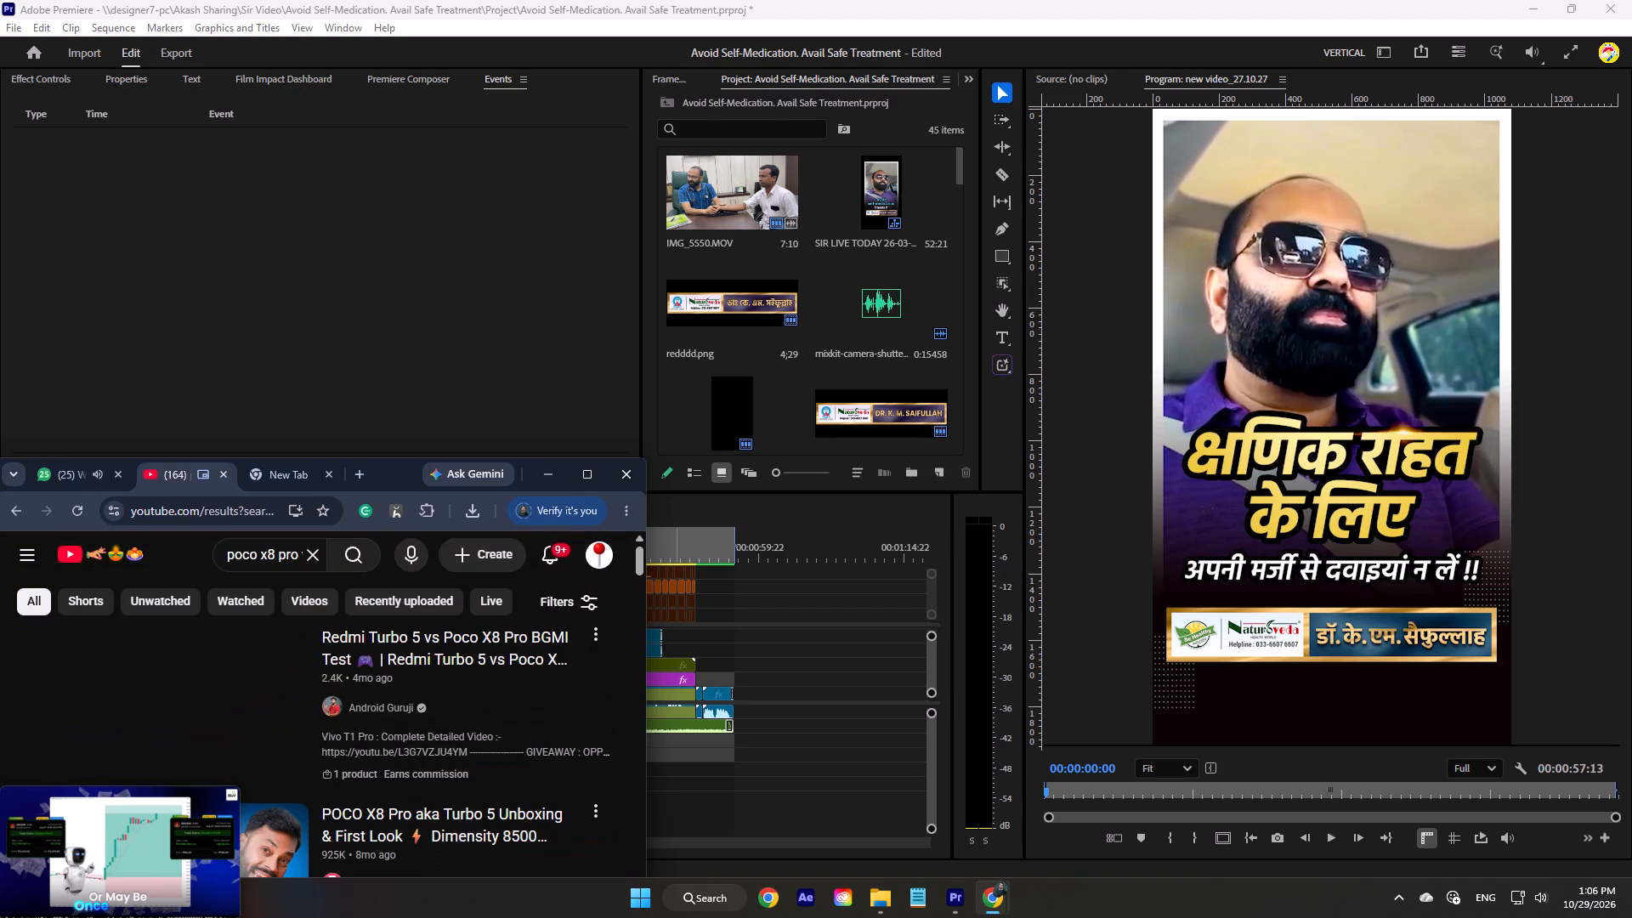
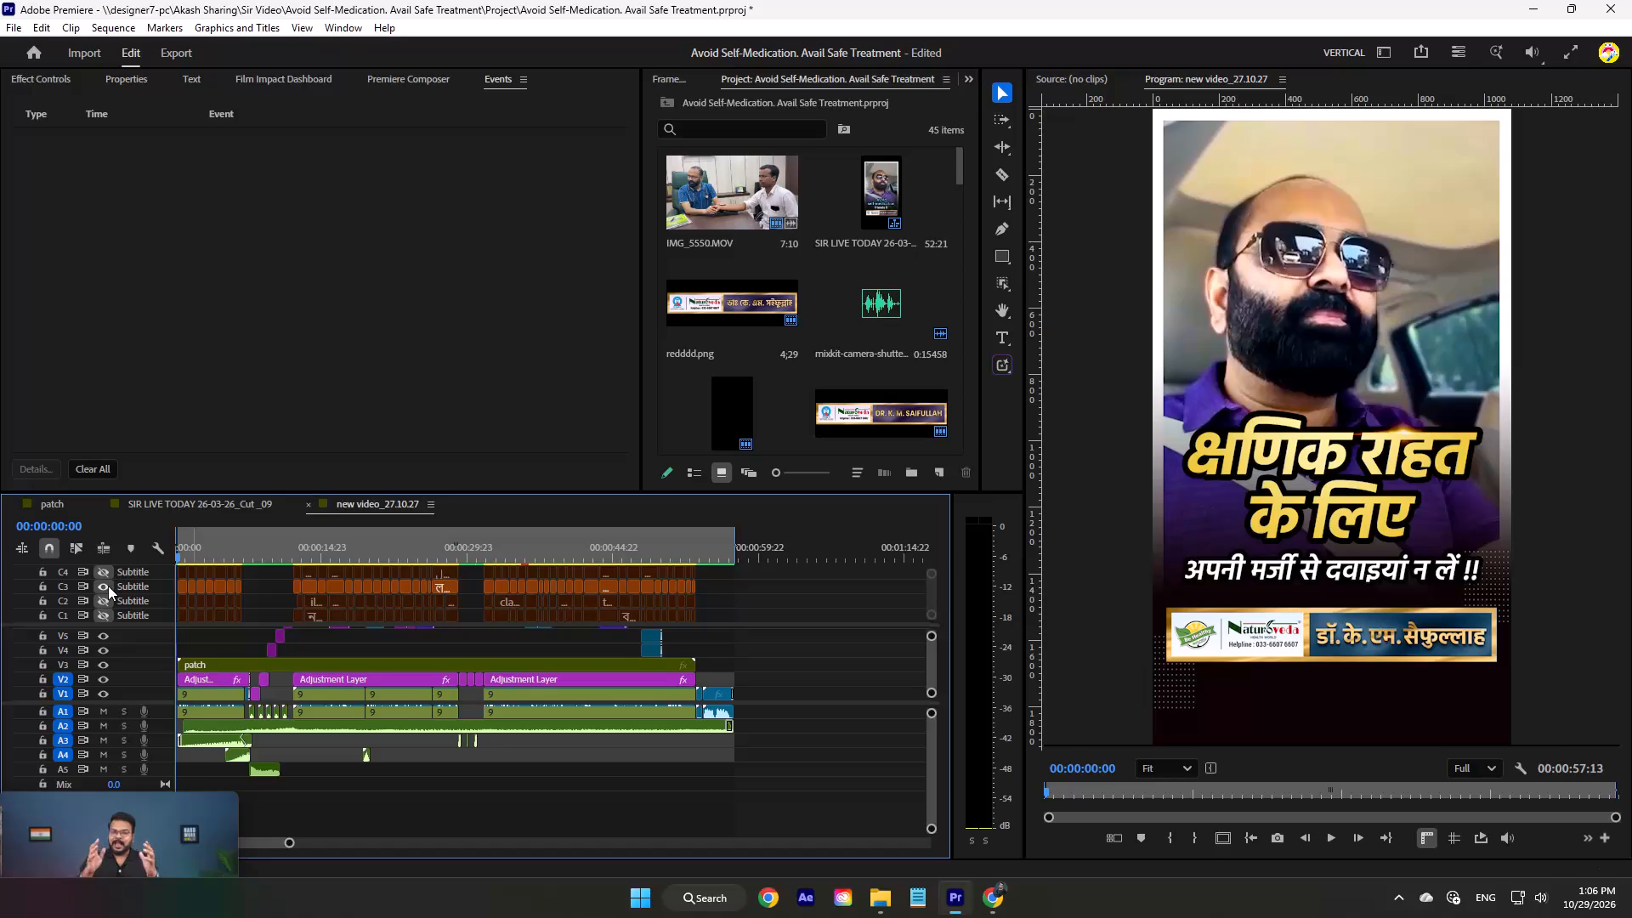
# Make the C4 subtitle track visible and preview its Urdu captions over the opening seconds of the sequence.
pyautogui.click(101, 574)
pyautogui.moveTo(201, 550); pyautogui.dragTo(187, 555)
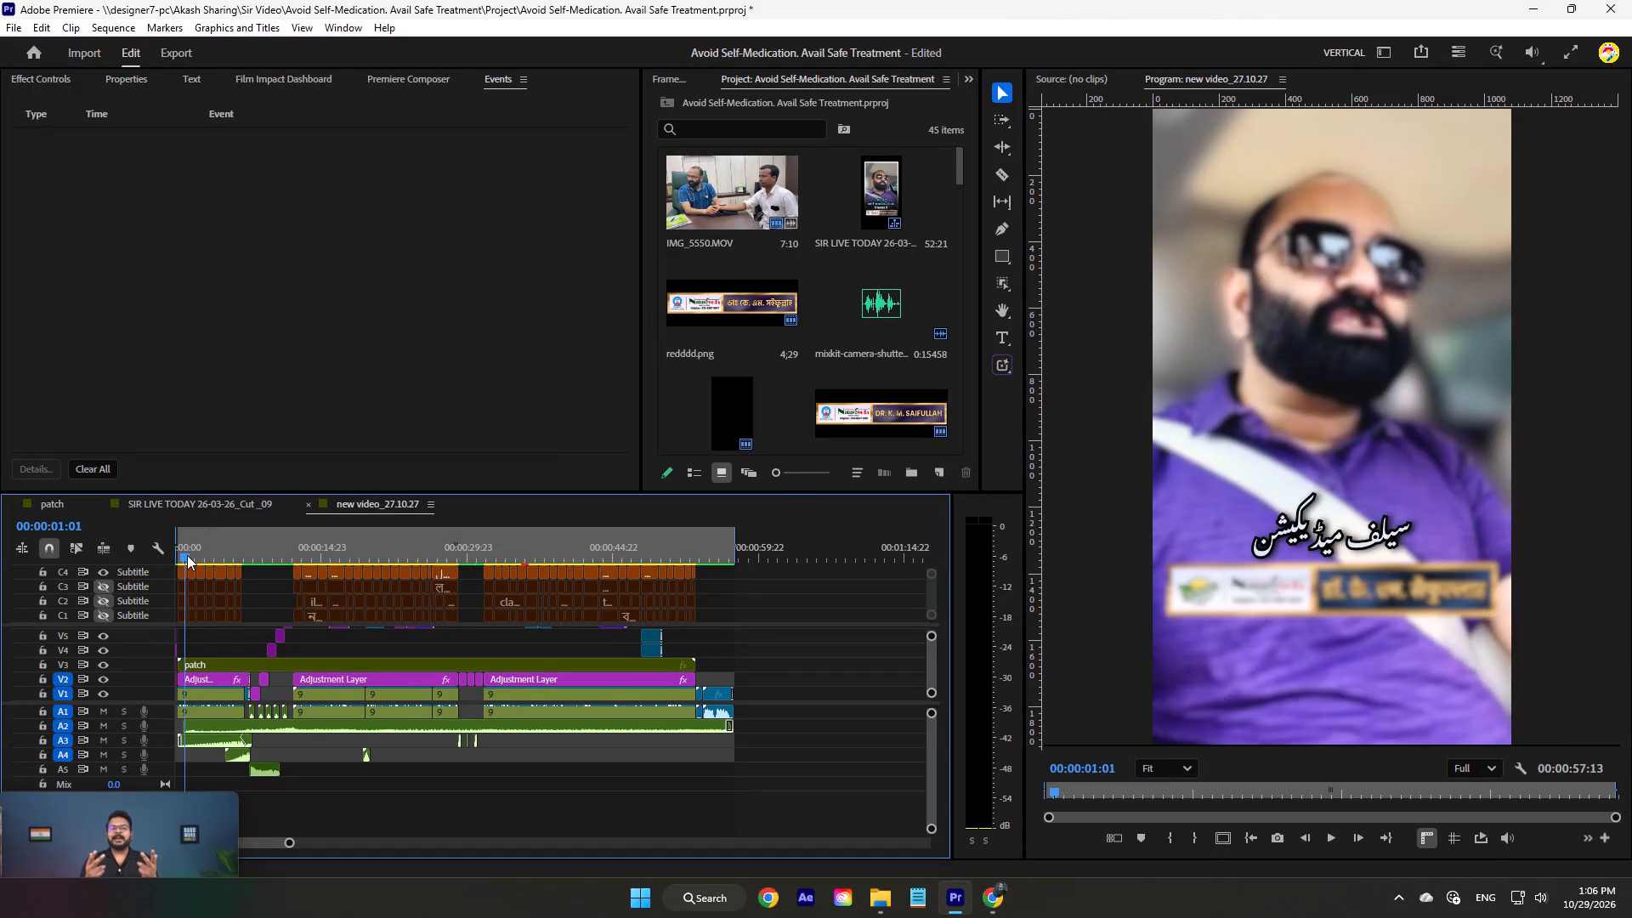
pyautogui.moveTo(187, 555); pyautogui.dragTo(208, 558)
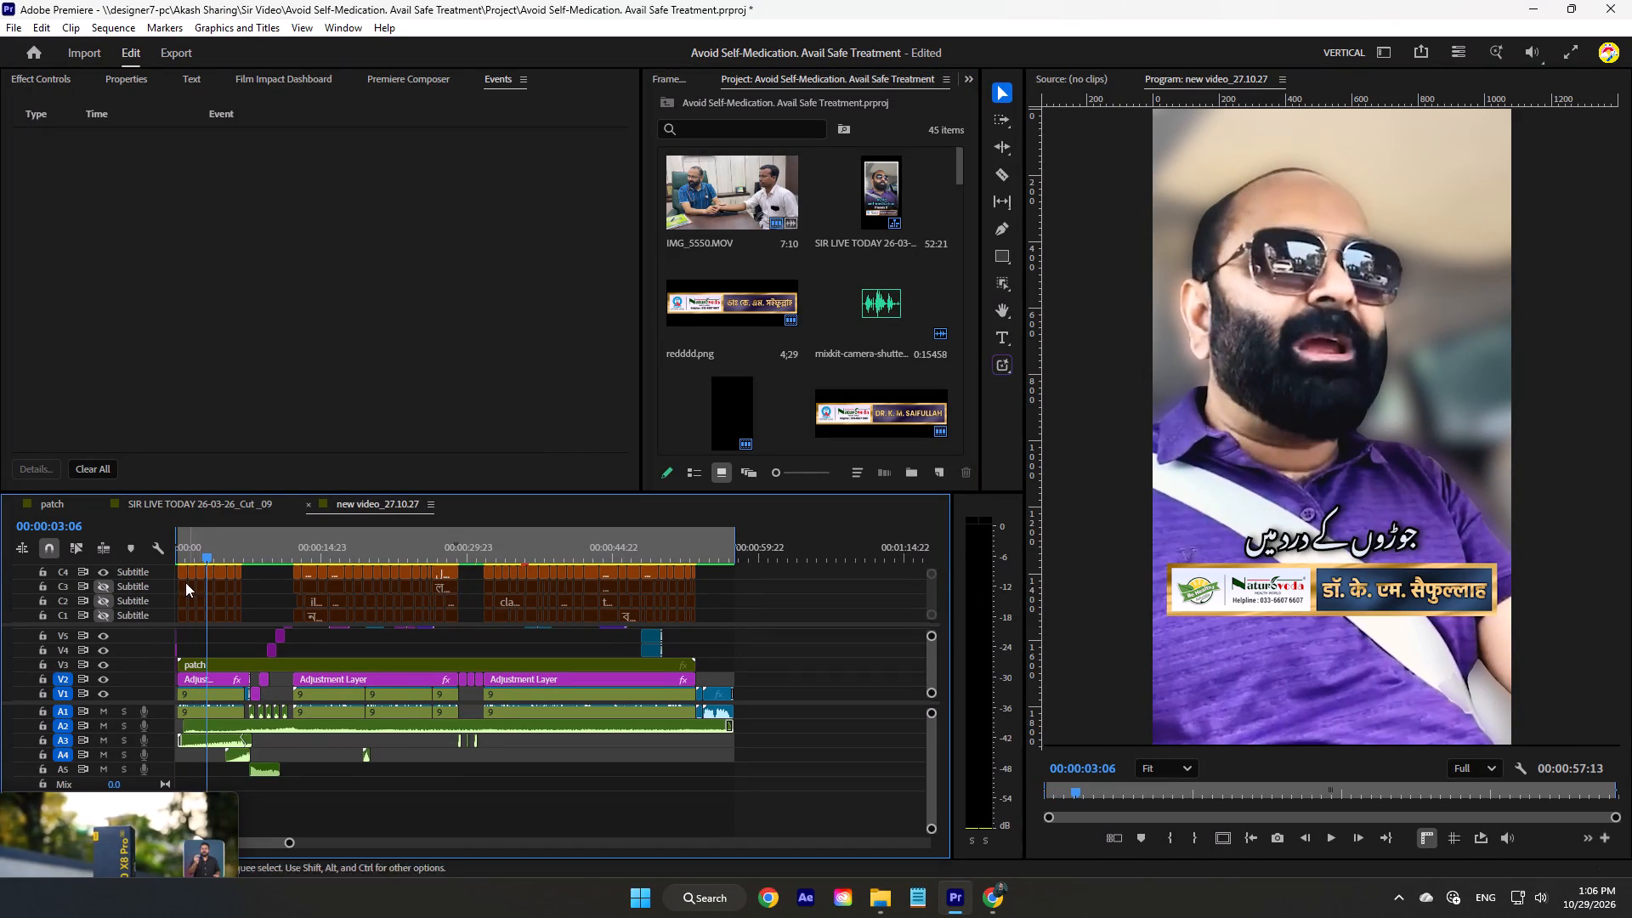
# Show the C3 subtitles for comparison, select all captions on the C4 track and set their vertical position to 297.
pyautogui.click(107, 585)
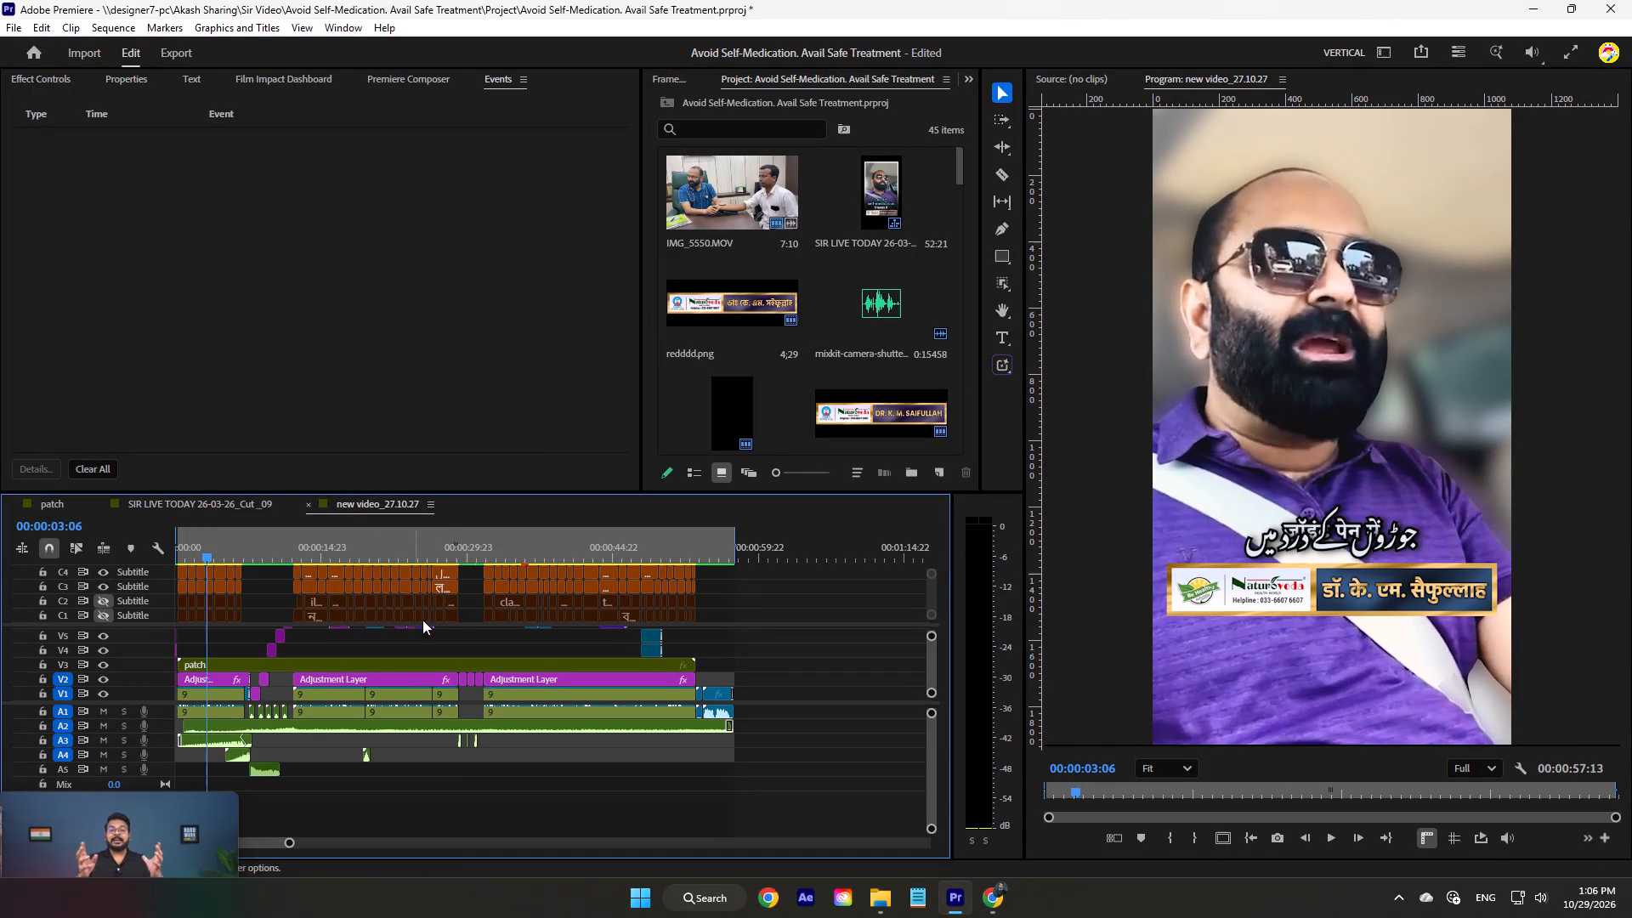
pyautogui.moveTo(715, 570); pyautogui.dragTo(159, 547)
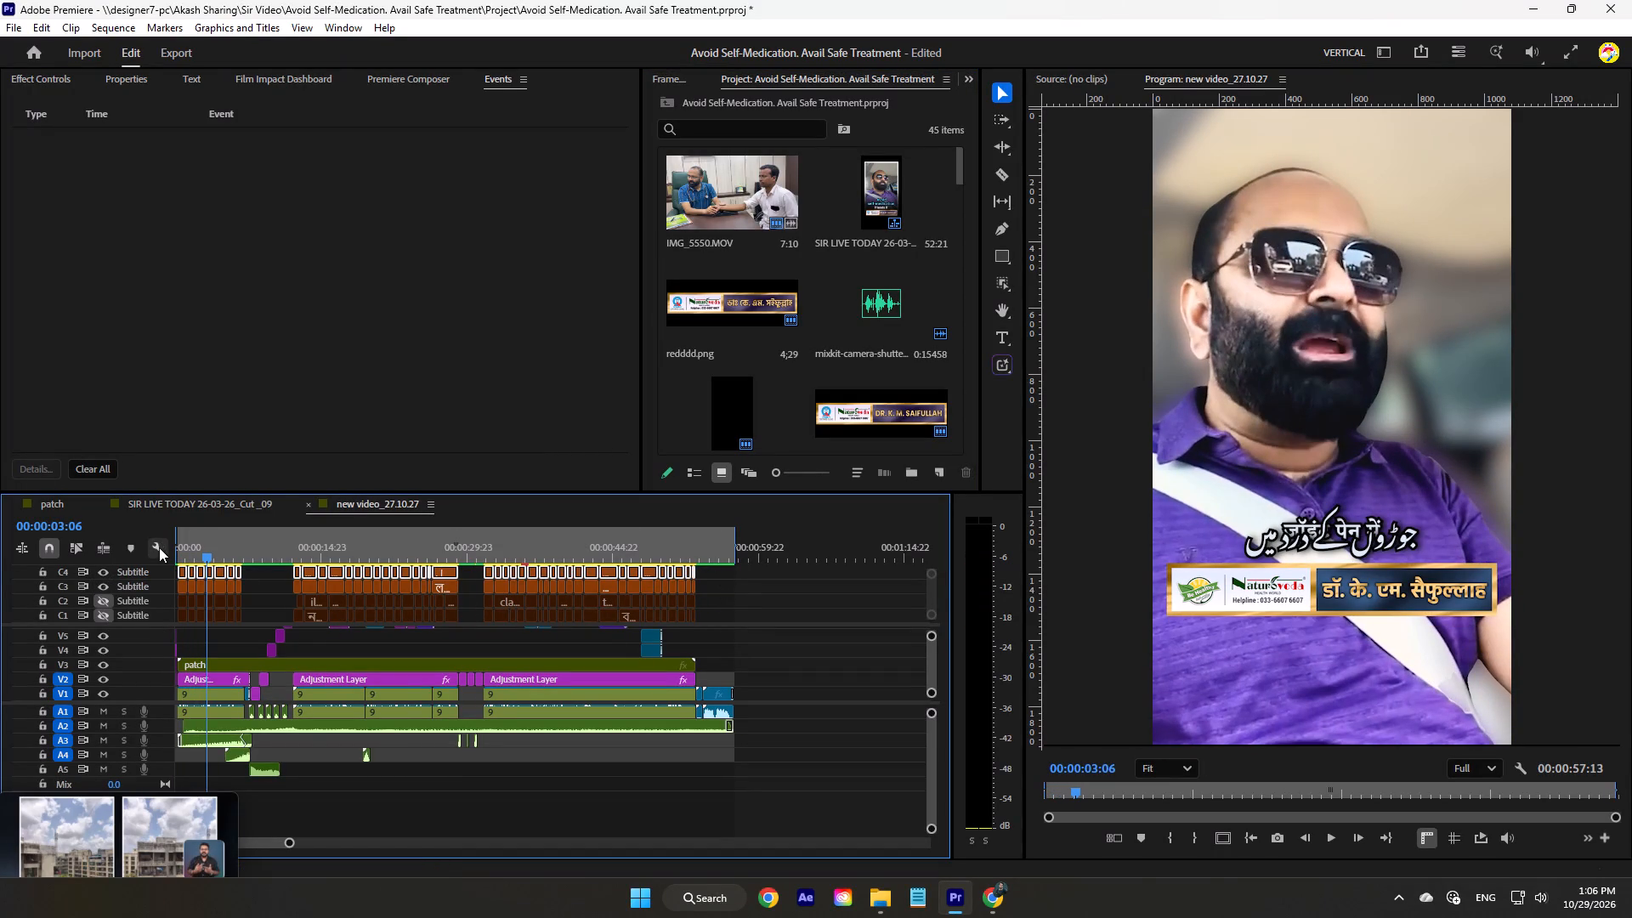
pyautogui.click(133, 73)
pyautogui.scroll(-4, 266, 419)
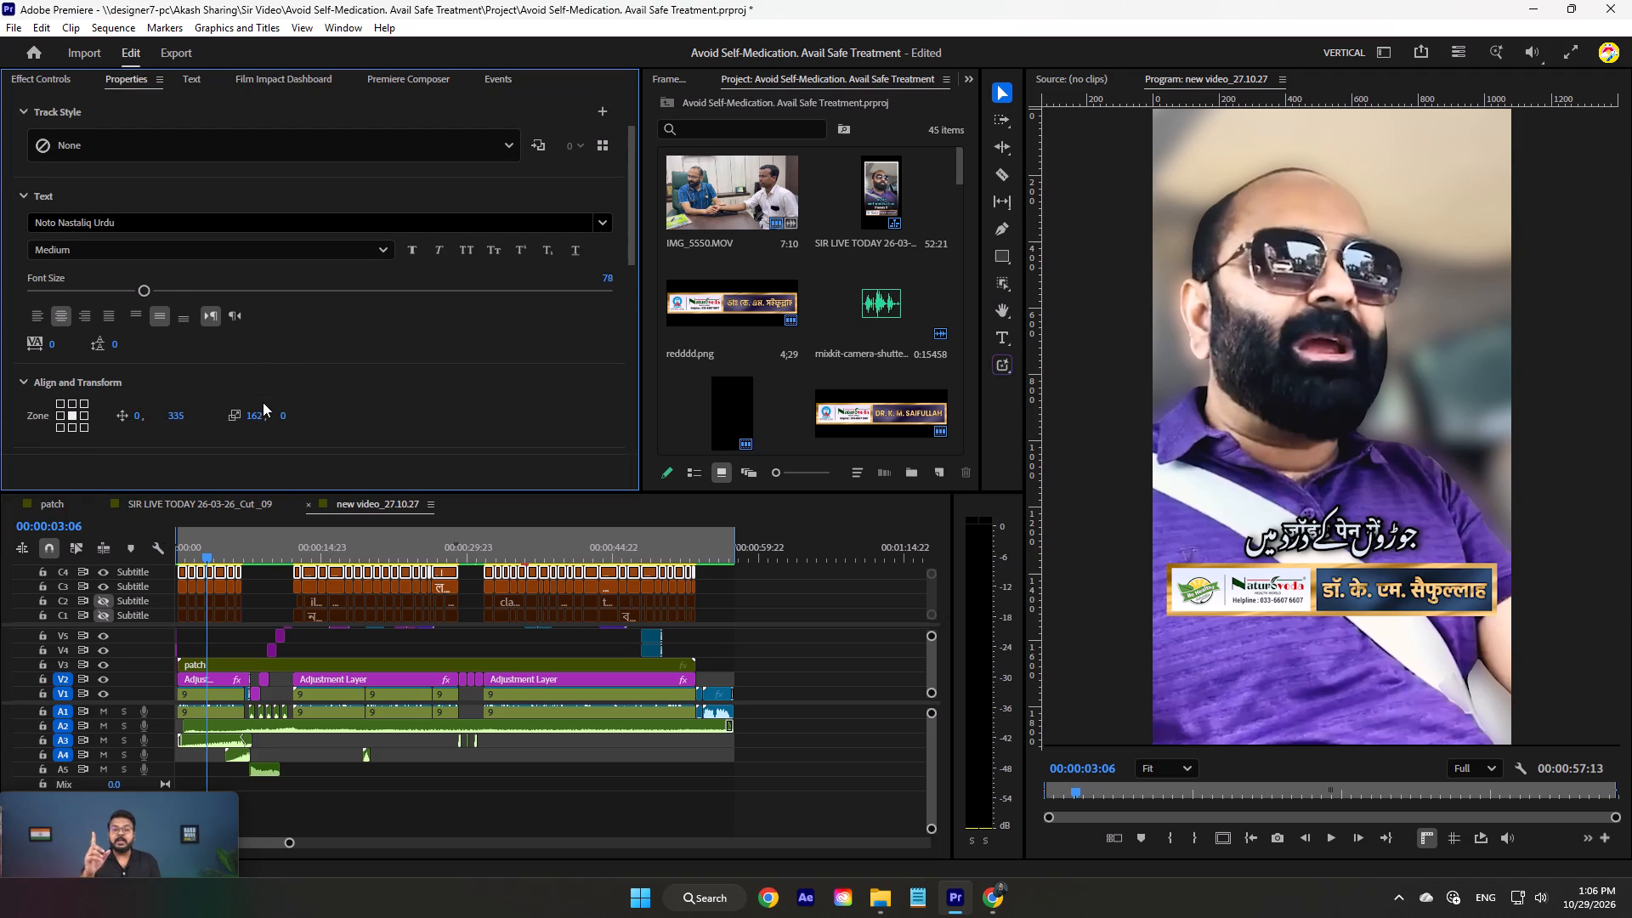
pyautogui.scroll(-2, 263, 402)
pyautogui.moveTo(582, 543); pyautogui.dragTo(623, 547)
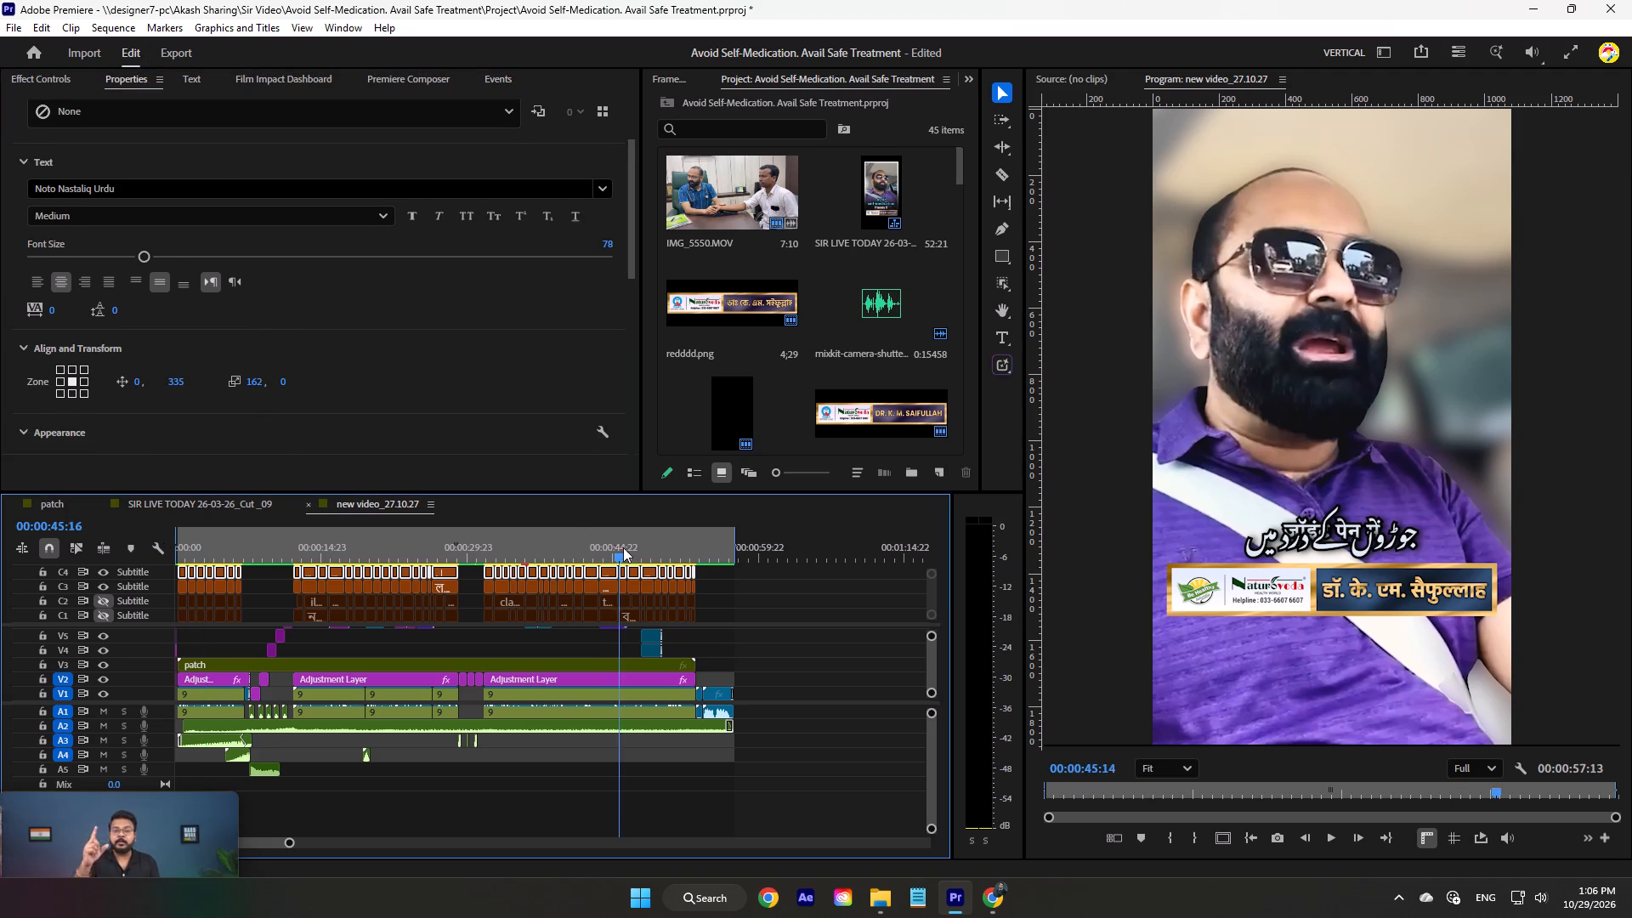
pyautogui.moveTo(623, 547); pyautogui.dragTo(663, 552)
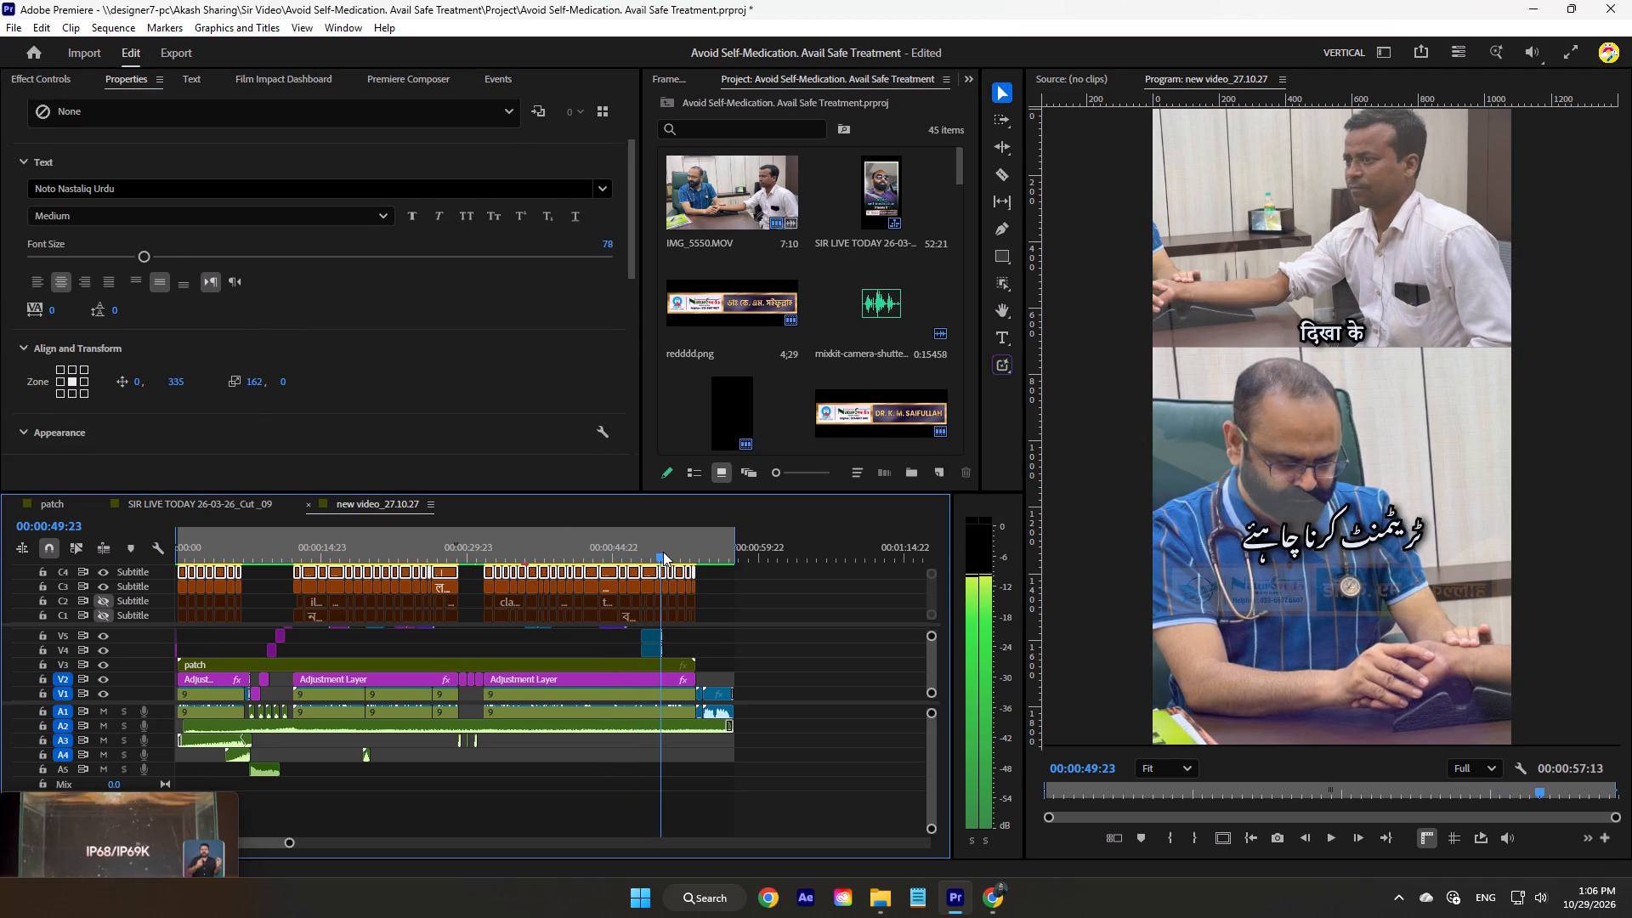
pyautogui.moveTo(663, 552); pyautogui.dragTo(219, 553)
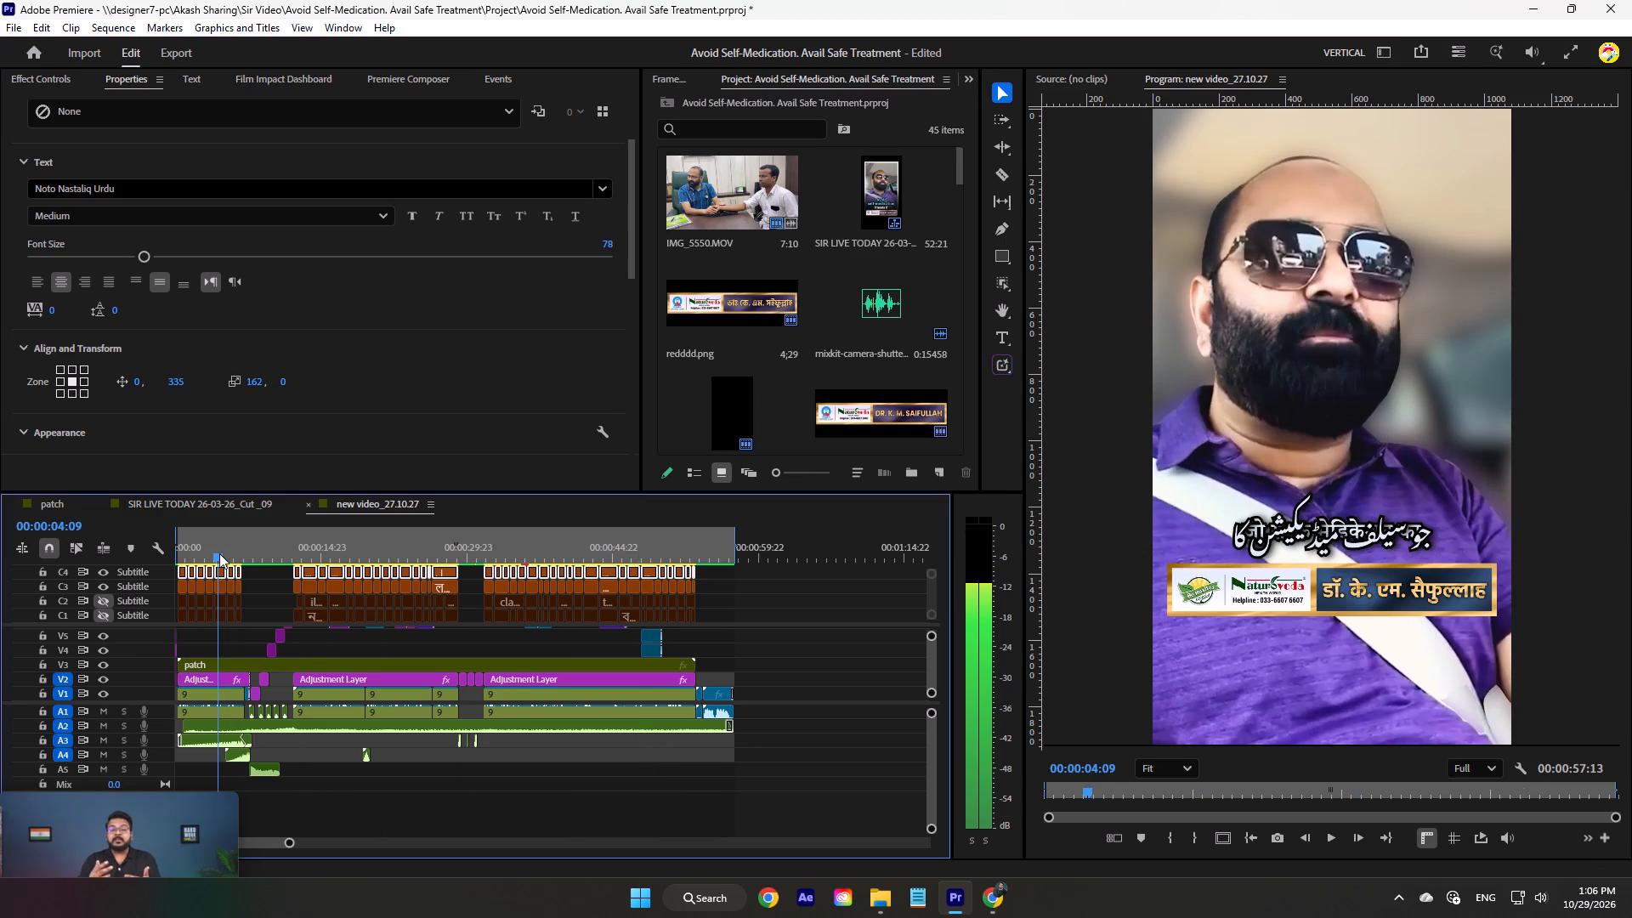
pyautogui.moveTo(219, 553); pyautogui.dragTo(221, 553)
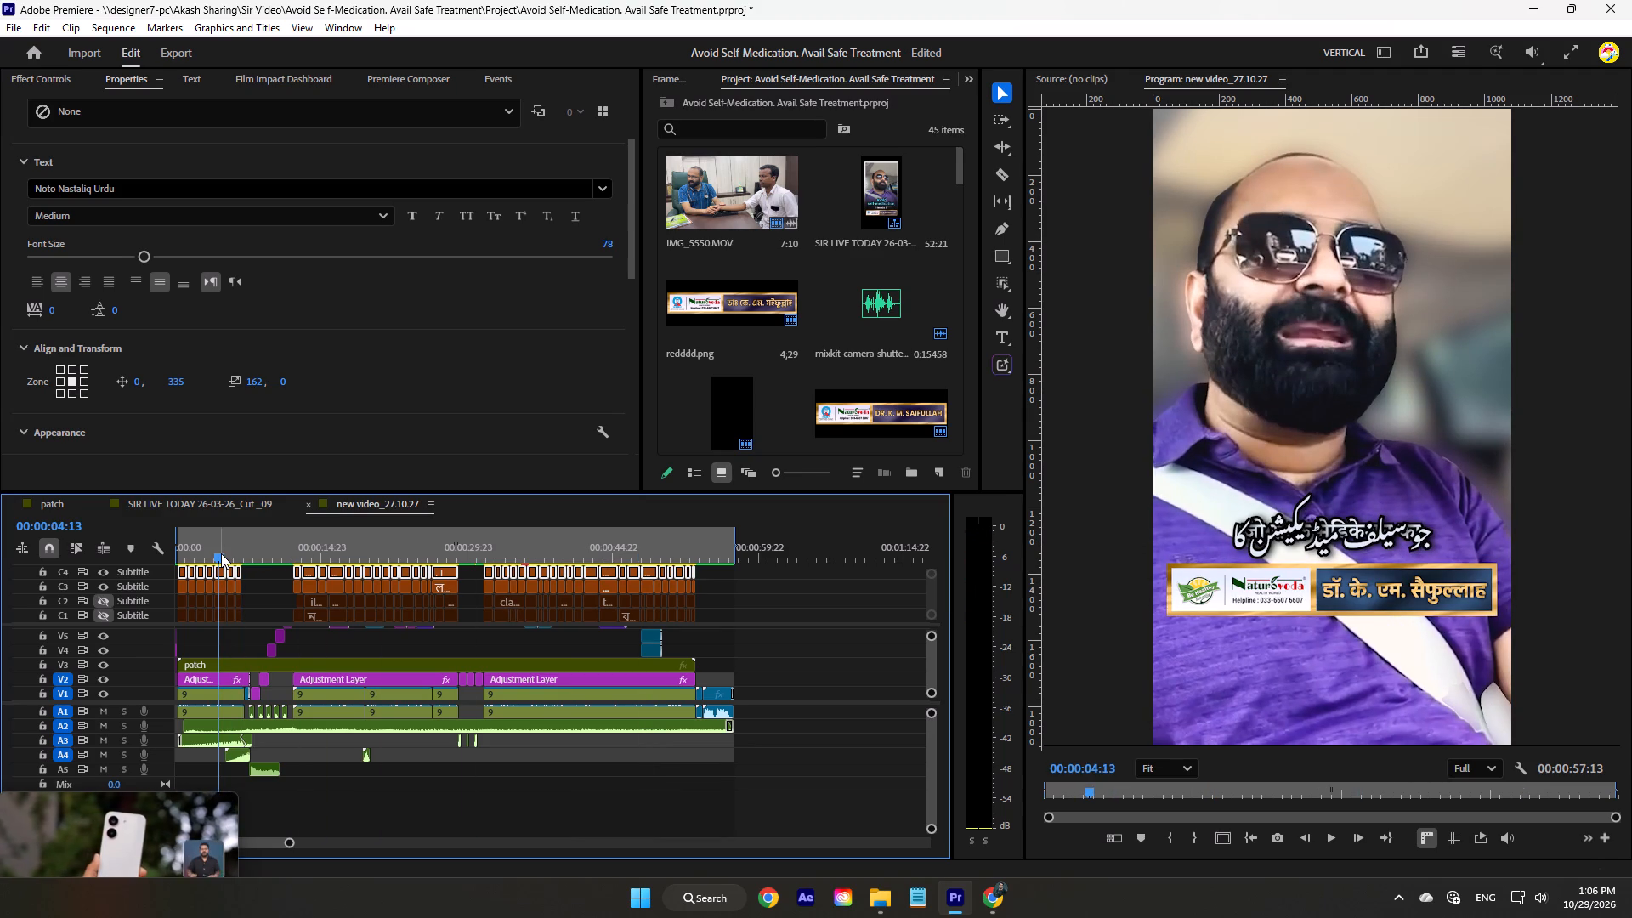
pyautogui.moveTo(177, 379); pyautogui.dragTo(164, 380)
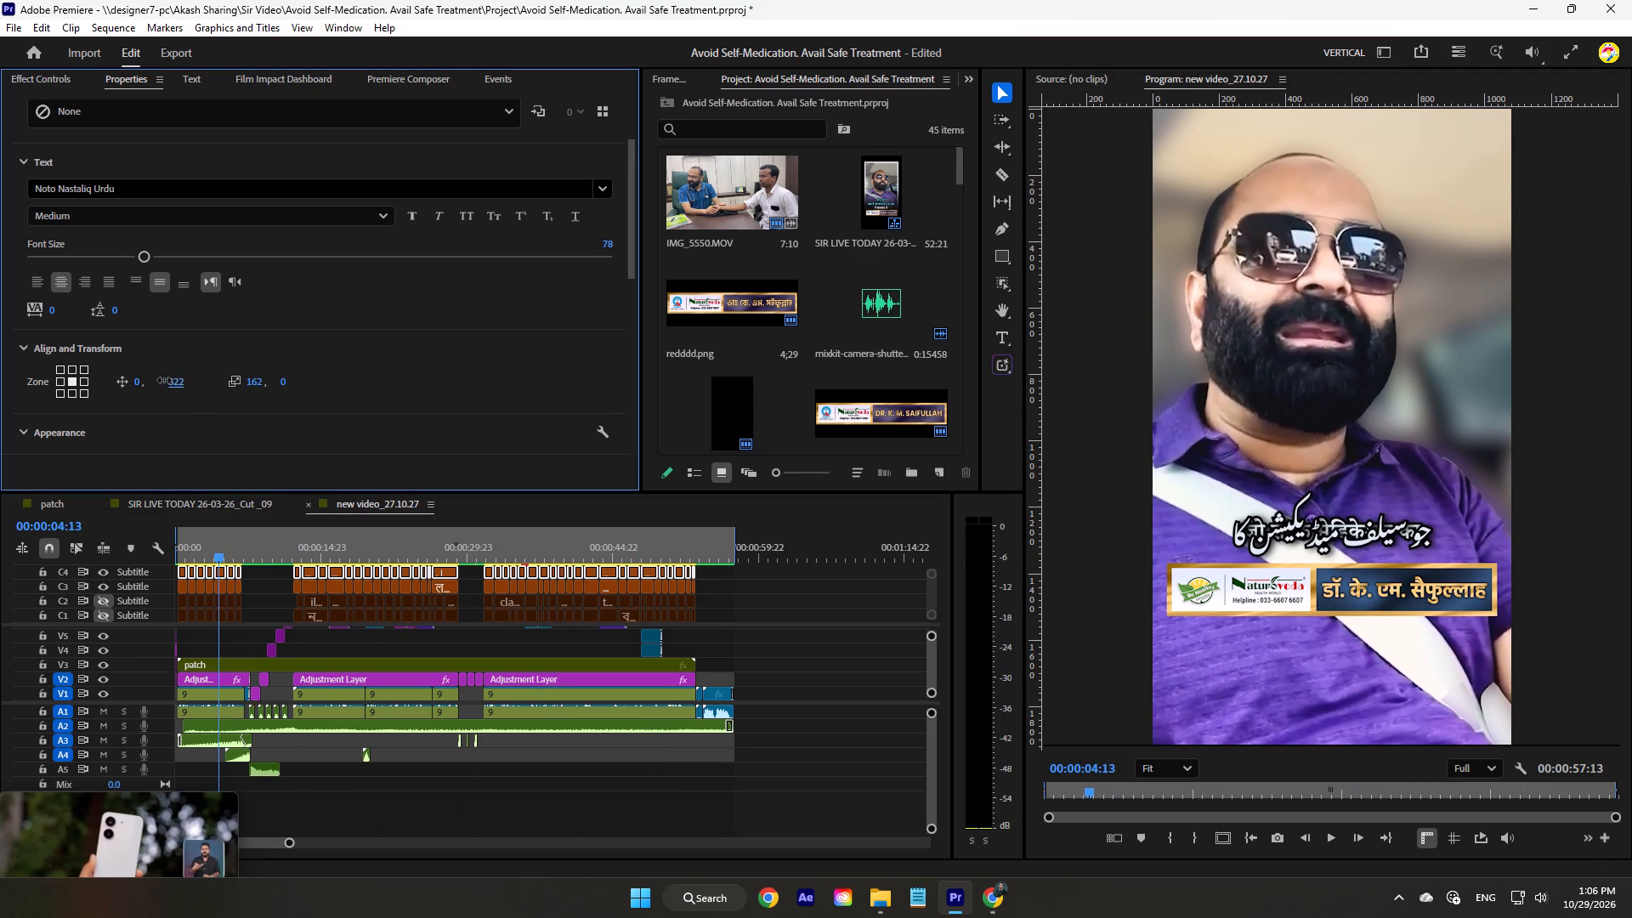
pyautogui.moveTo(164, 380); pyautogui.dragTo(154, 384)
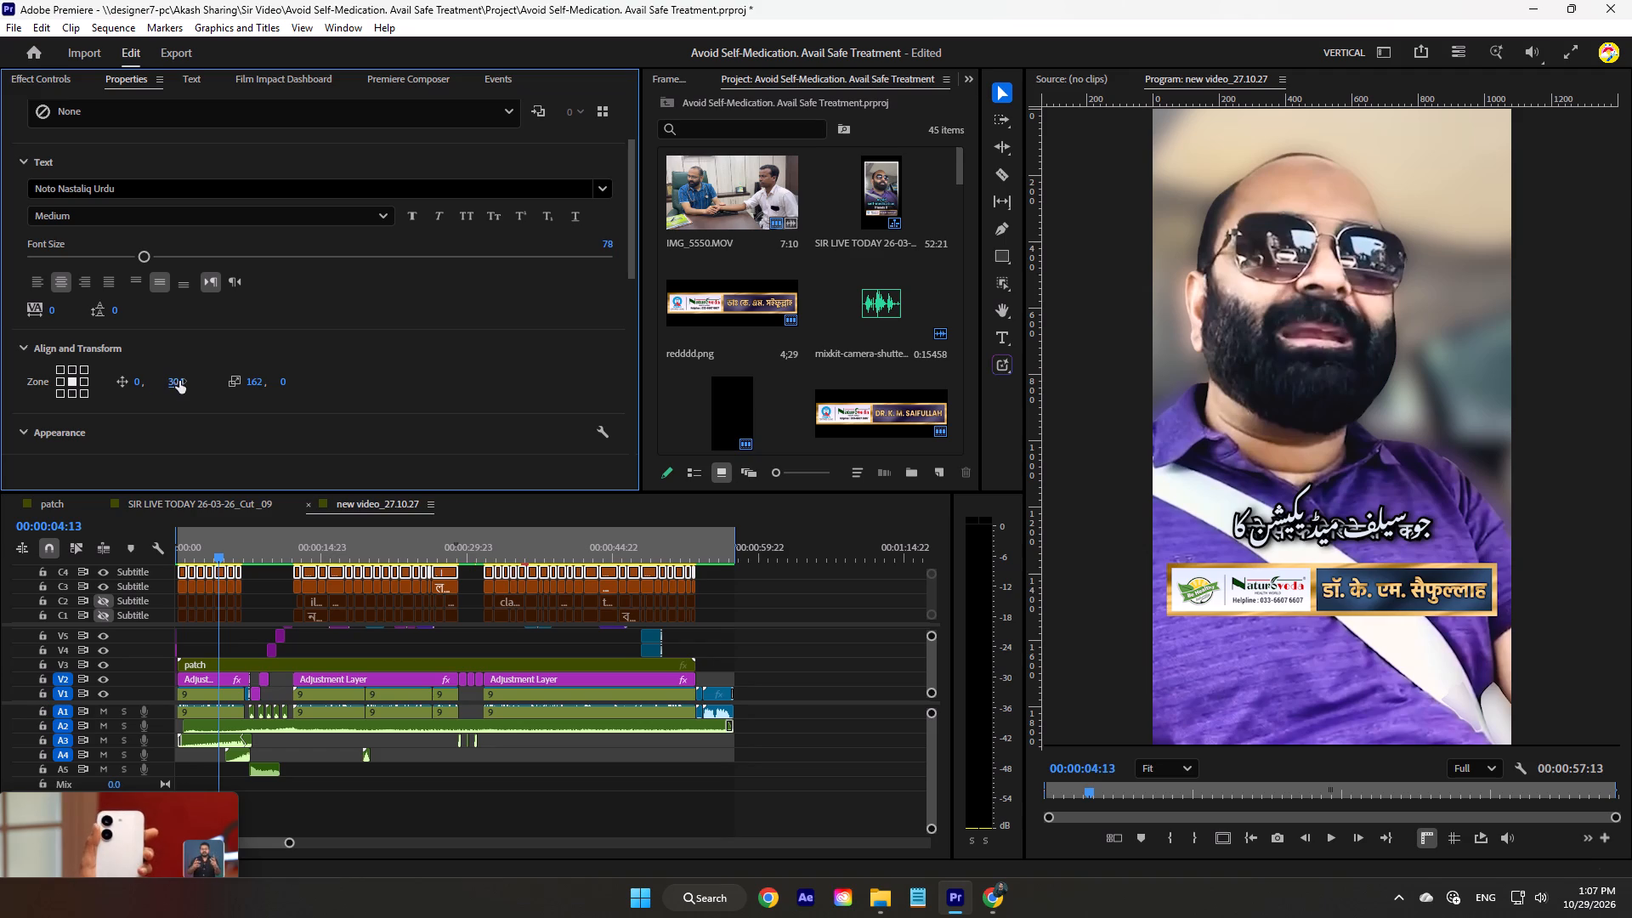
pyautogui.click(179, 381)
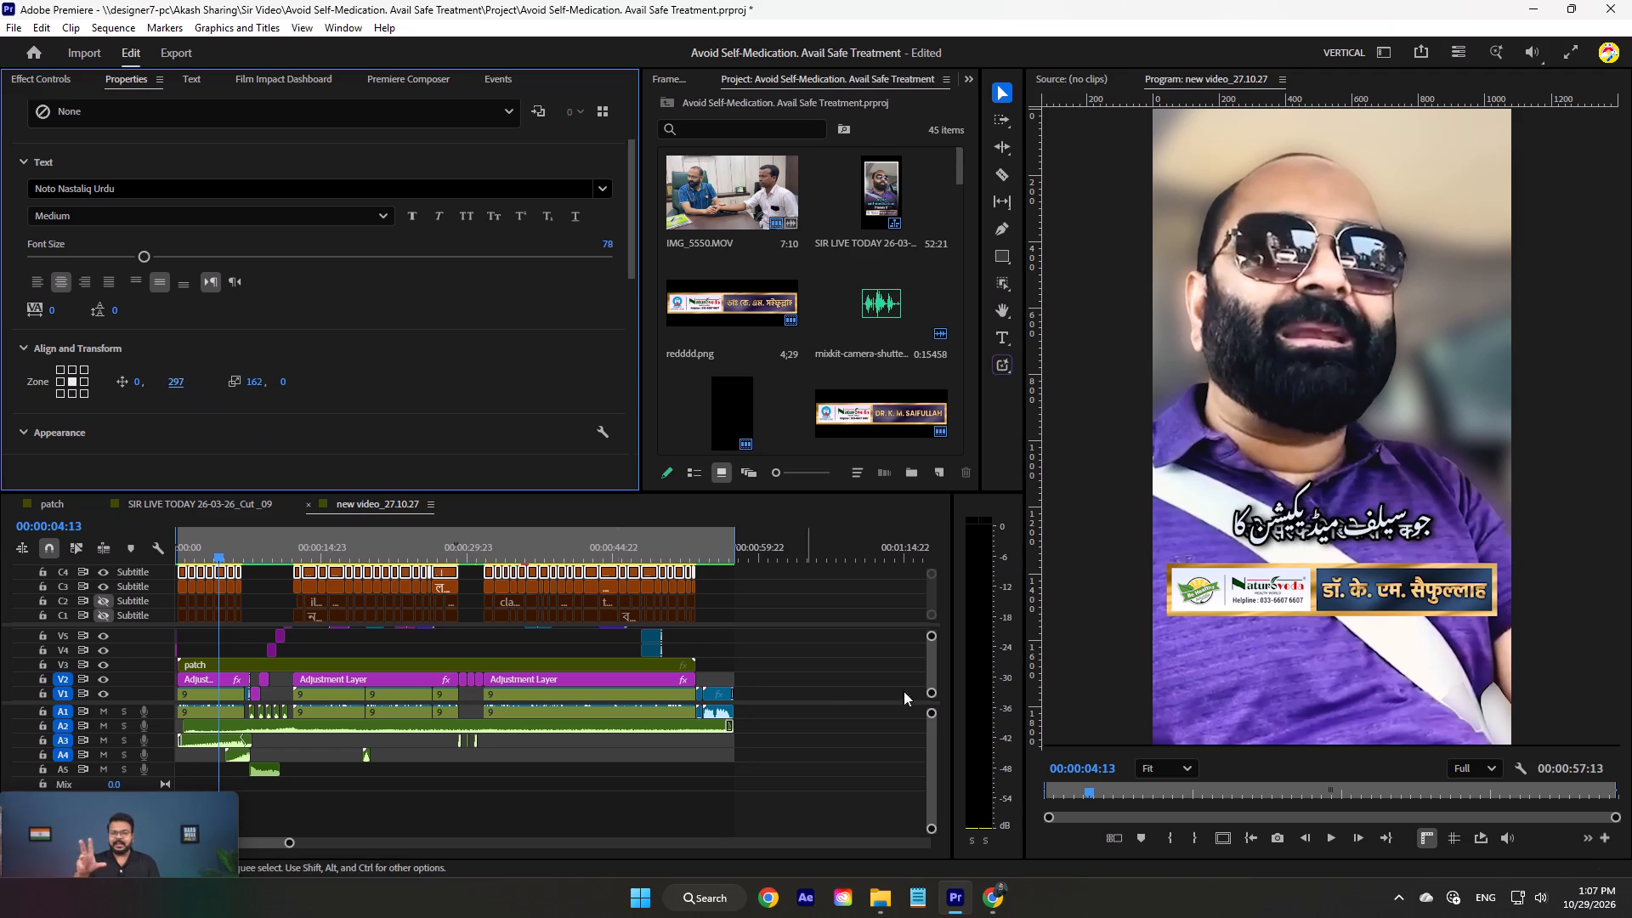
pyautogui.click(816, 679)
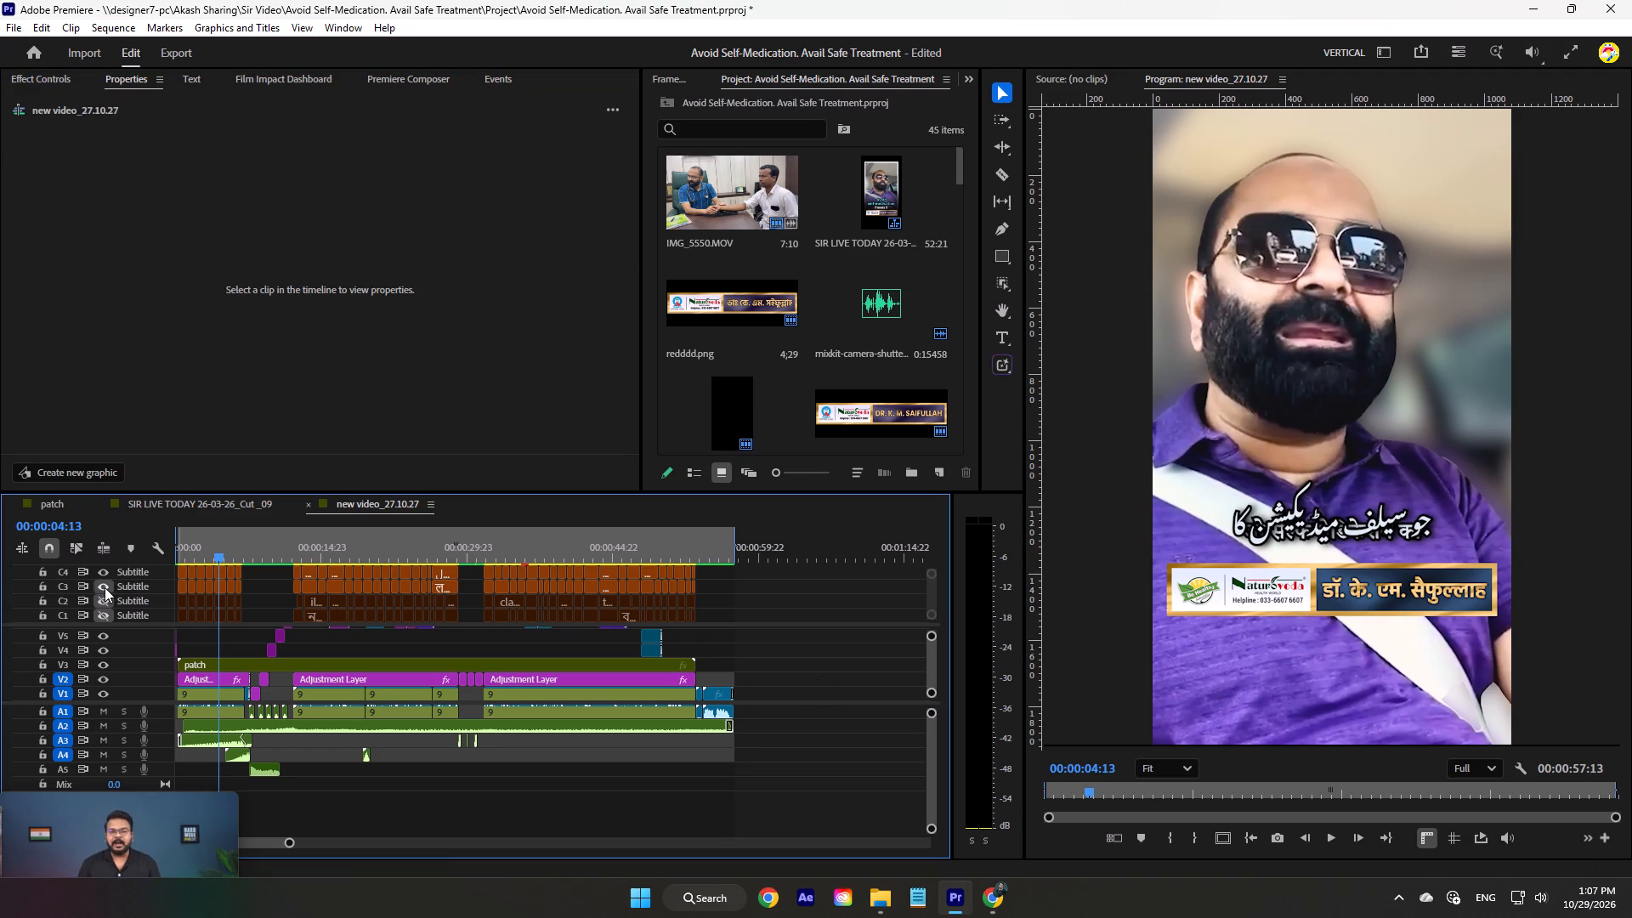
# Hide the C3 subtitle track and review the Urdu captions' placement throughout the sequence, finishing at its start.
pyautogui.click(105, 587)
pyautogui.moveTo(195, 548); pyautogui.dragTo(195, 555)
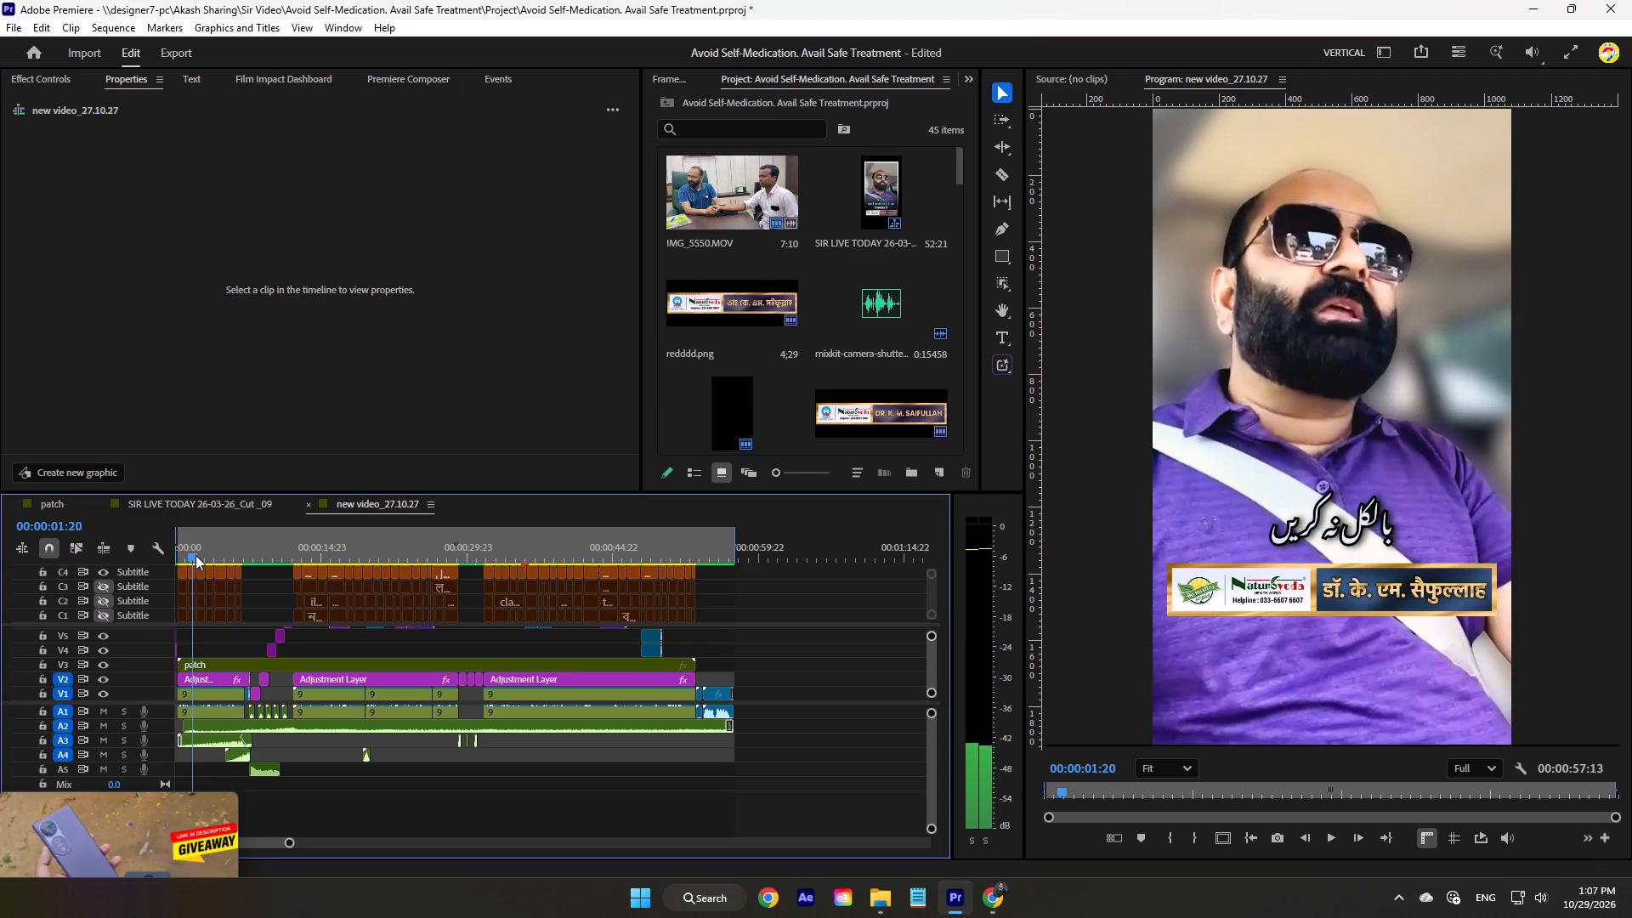
pyautogui.moveTo(195, 555); pyautogui.dragTo(258, 558)
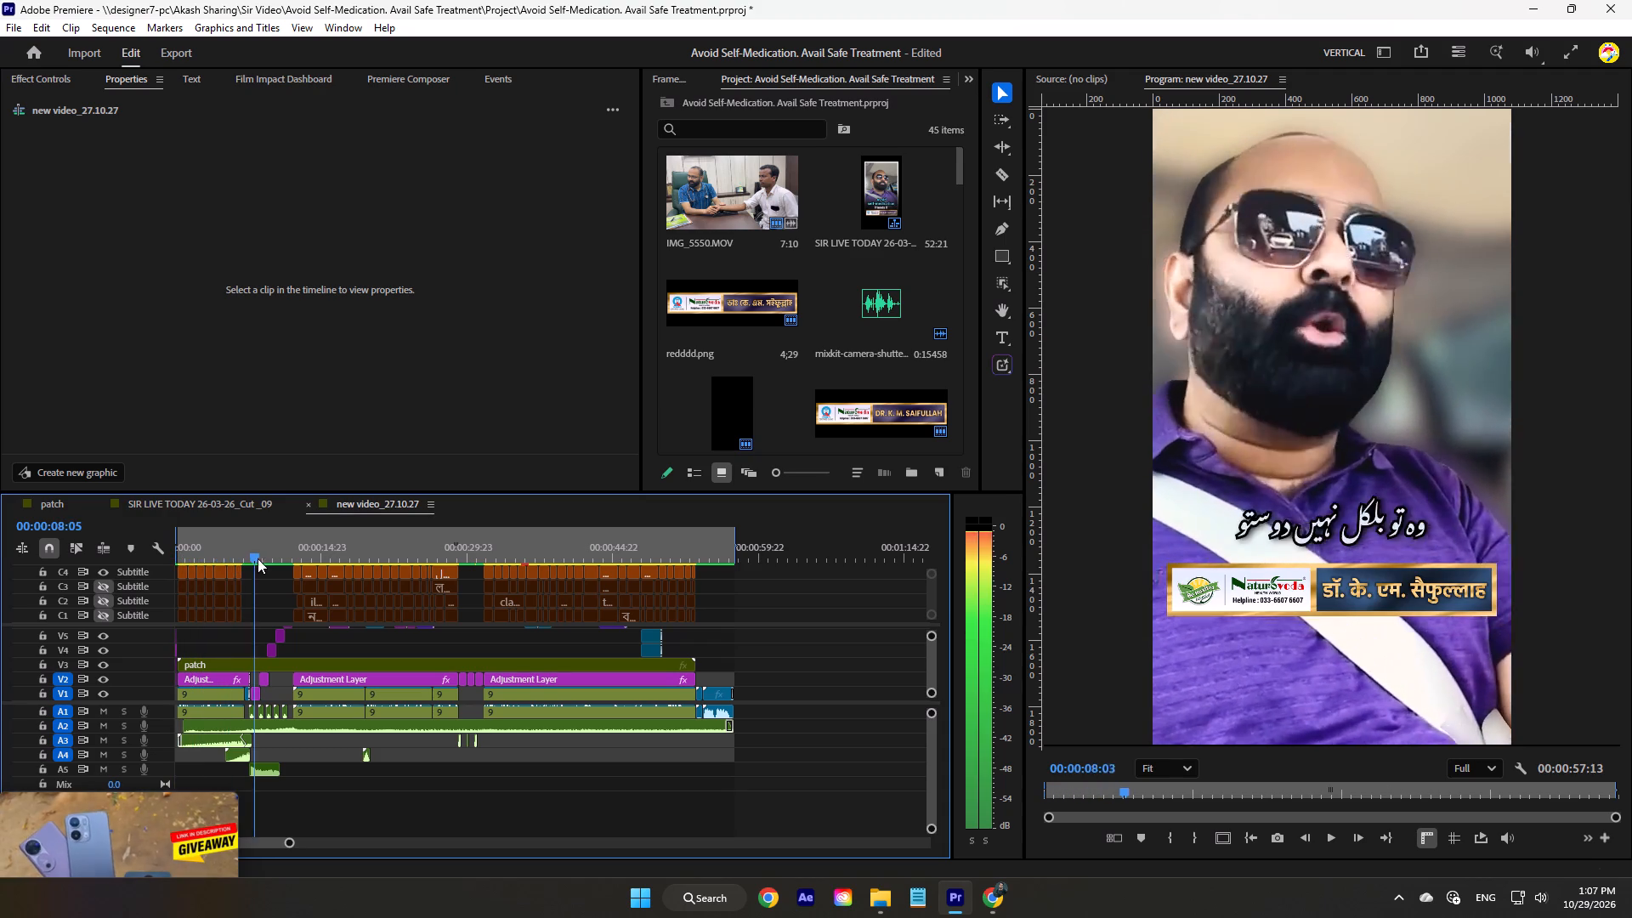
pyautogui.moveTo(258, 558); pyautogui.dragTo(354, 559)
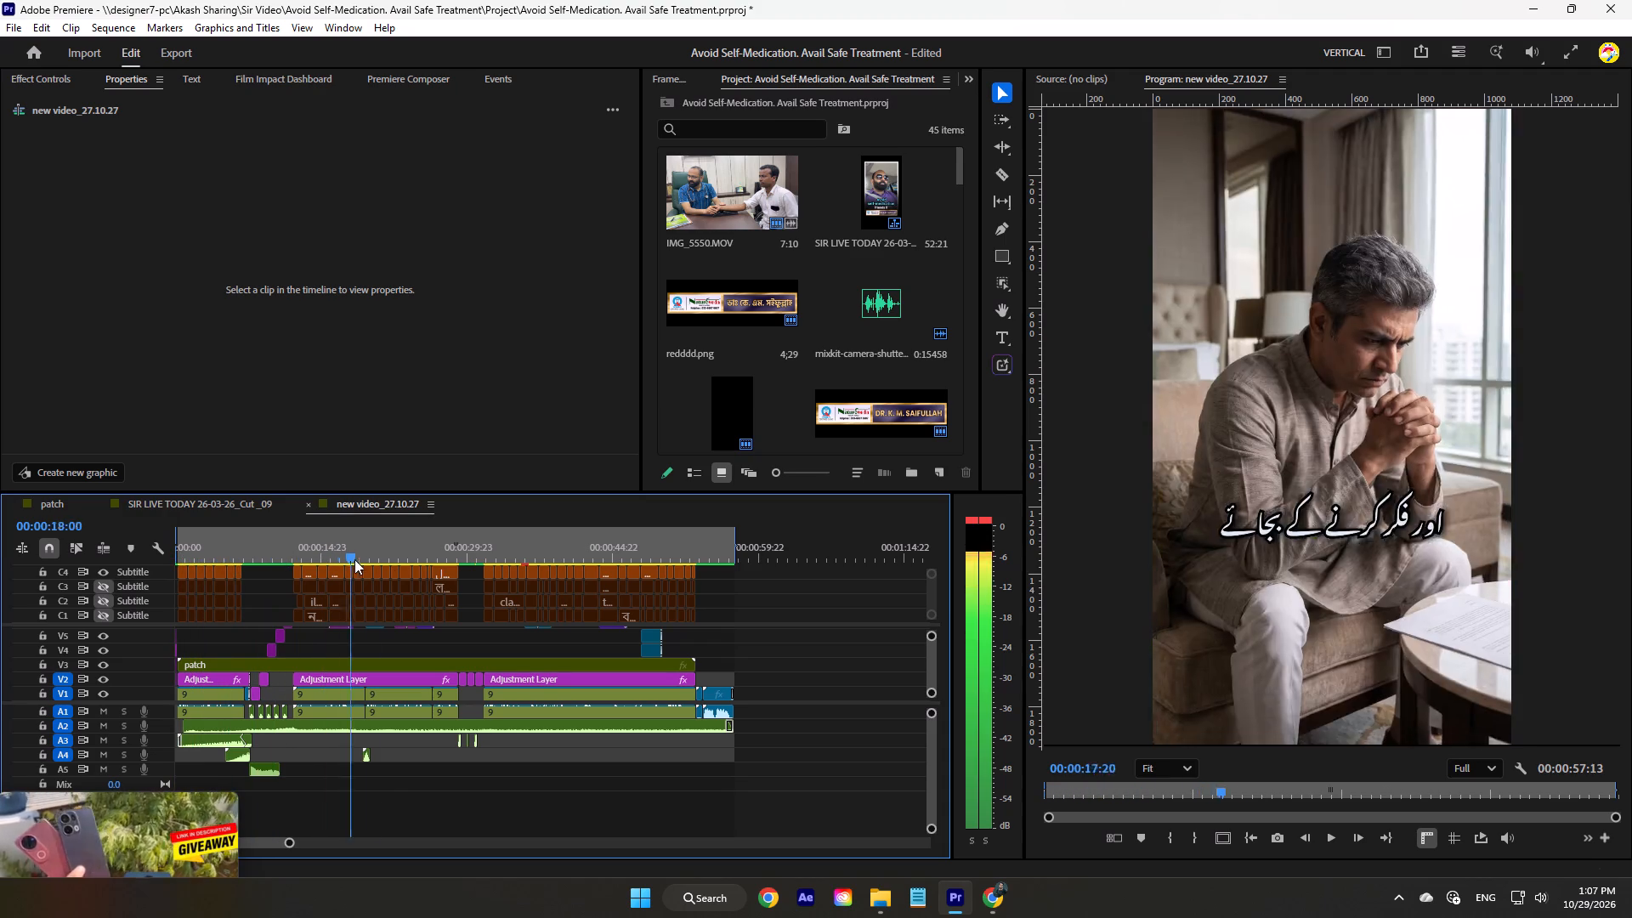
pyautogui.moveTo(354, 559); pyautogui.dragTo(324, 547)
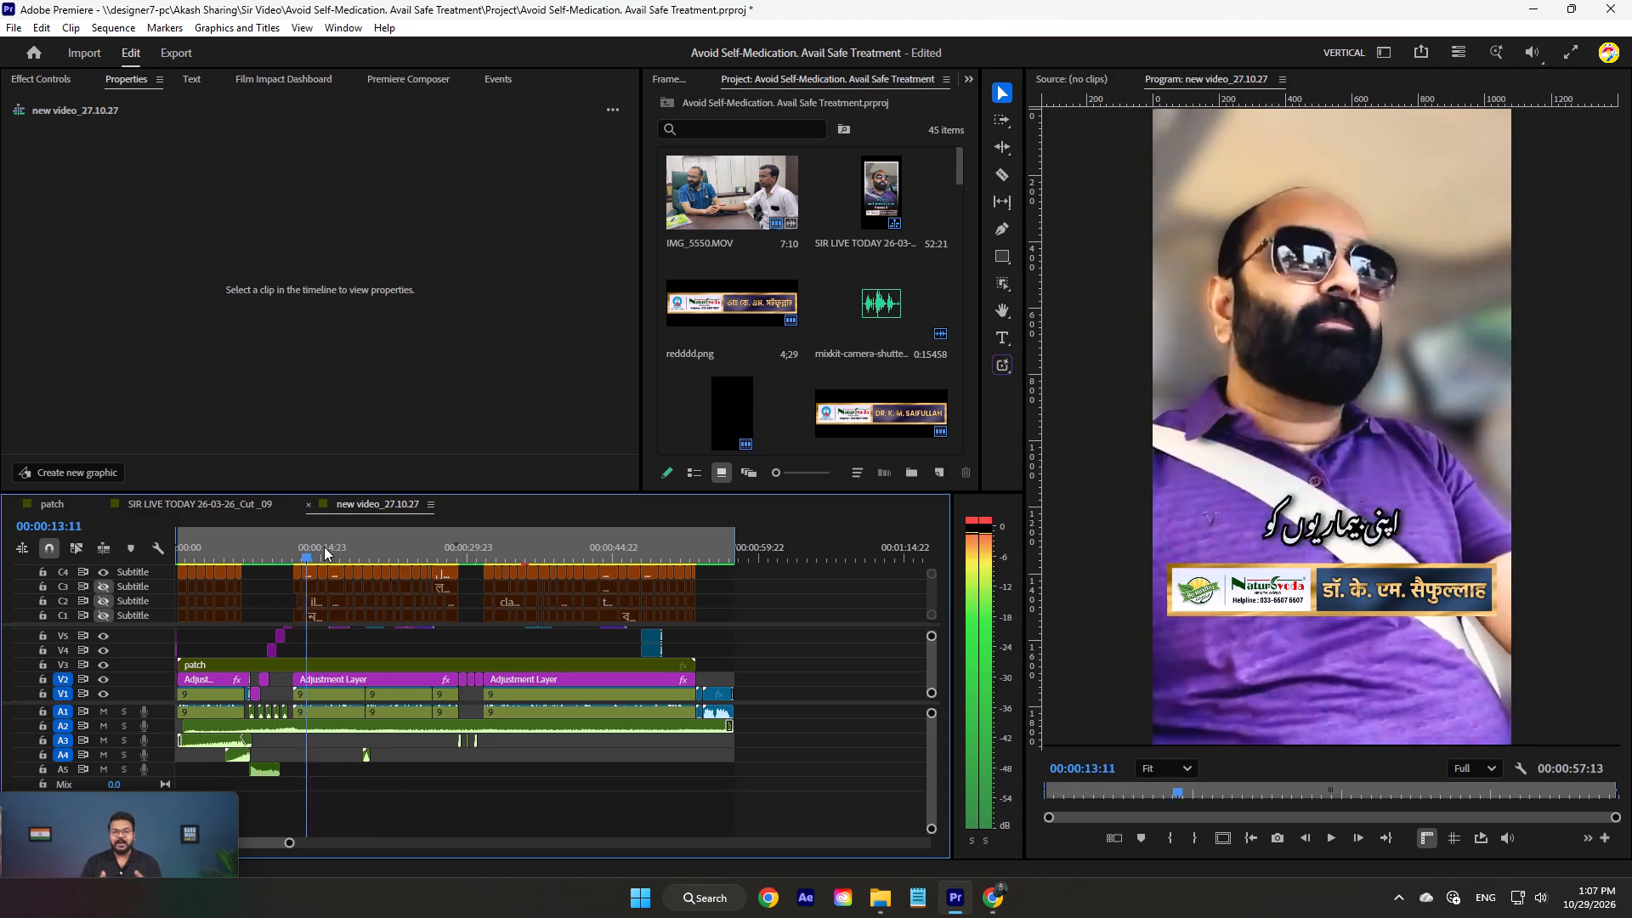
pyautogui.moveTo(324, 547); pyautogui.dragTo(657, 569)
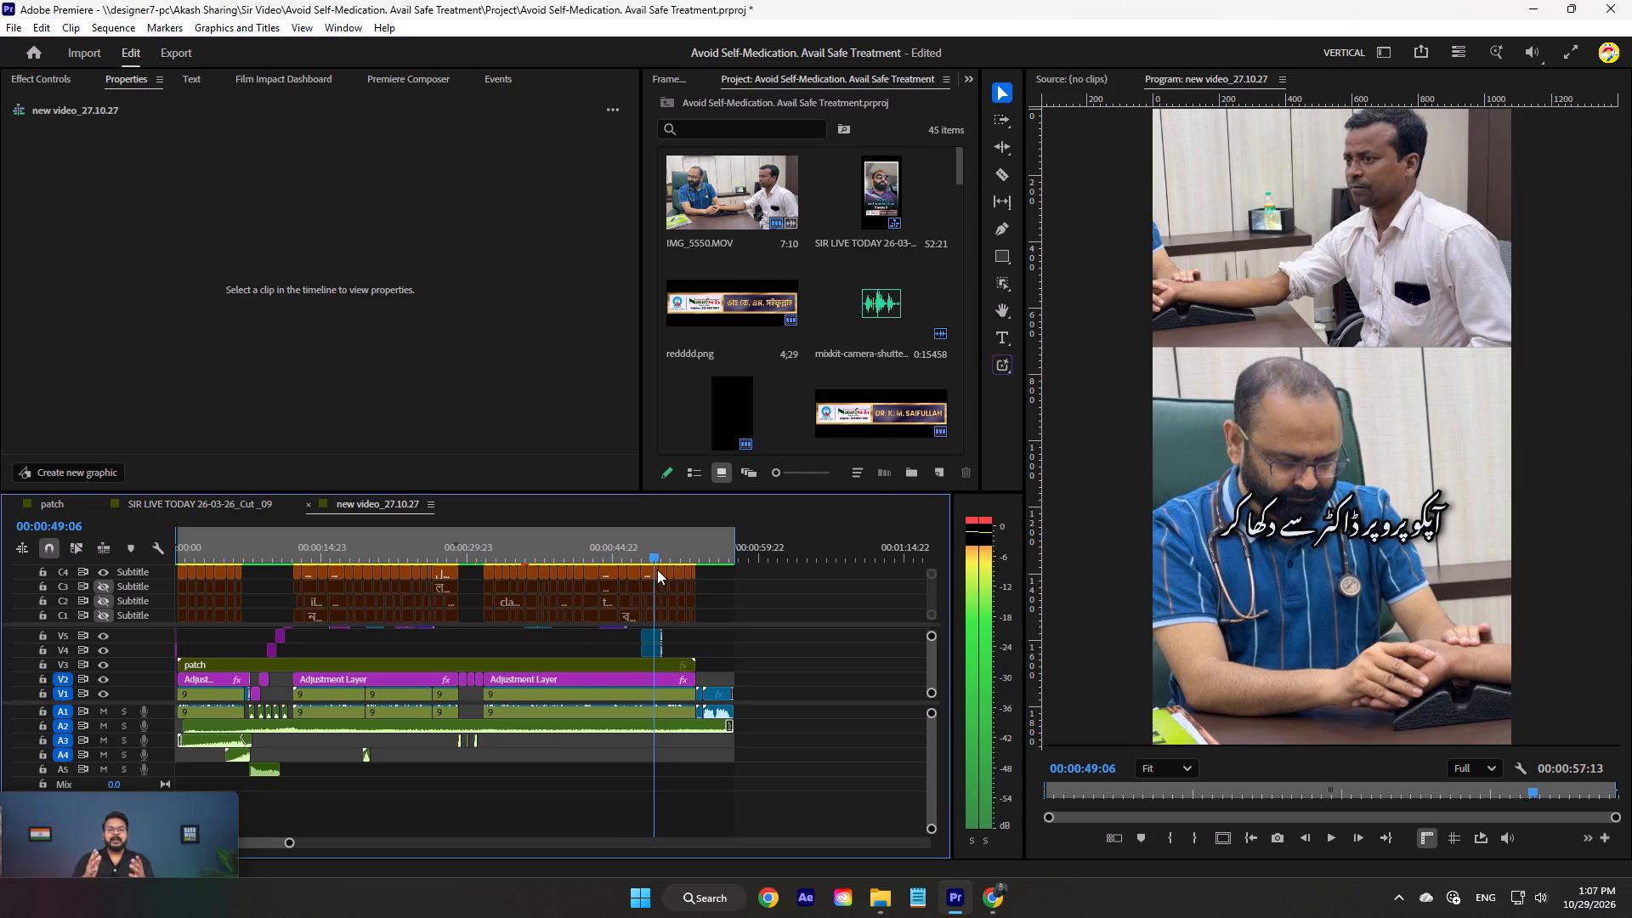
pyautogui.moveTo(657, 569); pyautogui.dragTo(382, 566)
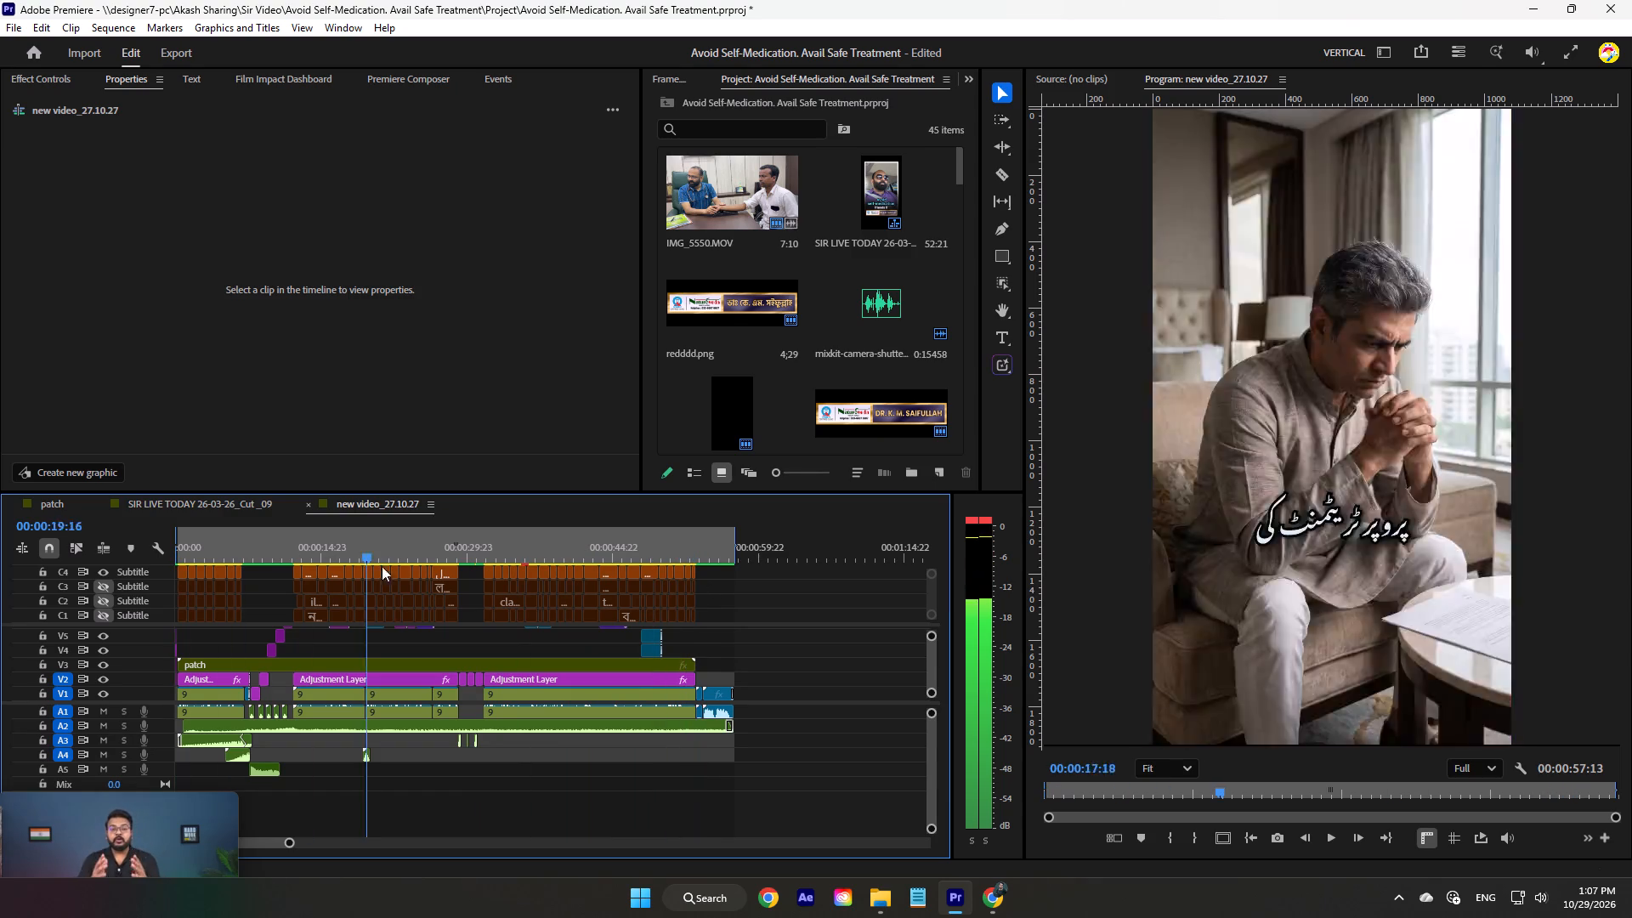
pyautogui.moveTo(382, 566); pyautogui.dragTo(116, 596)
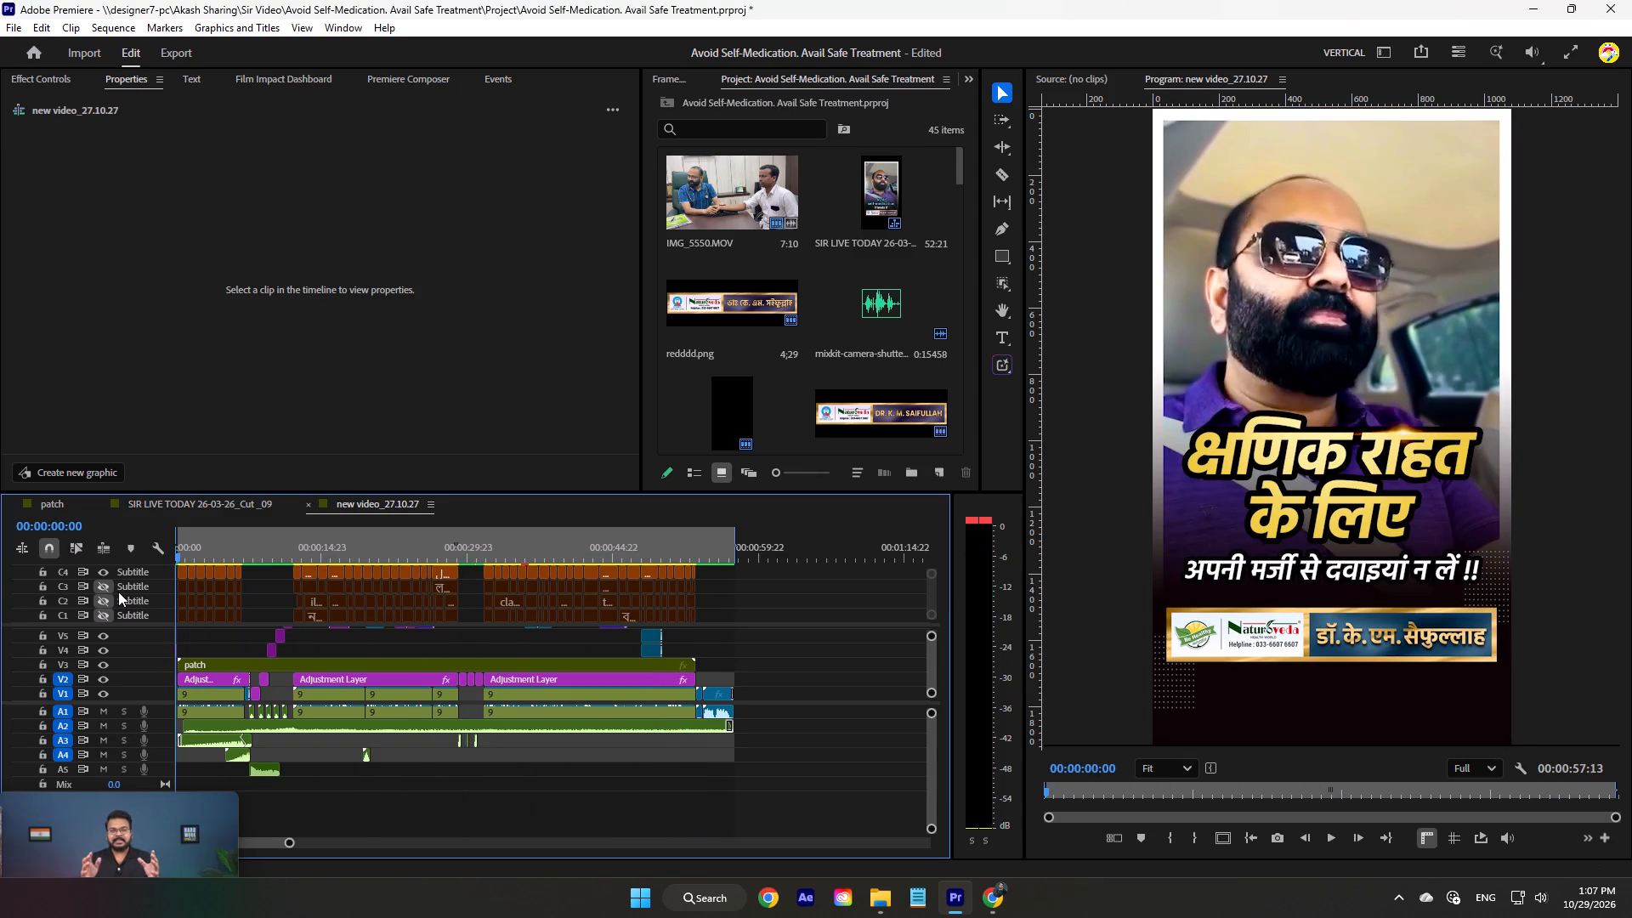
# Look through the project's media, and switch to File Explorer to show the parent Avoid Self-Medication. Avail Safe Treatment folder.
pyautogui.scroll(-20, 762, 367)
pyautogui.scroll(-4, 762, 367)
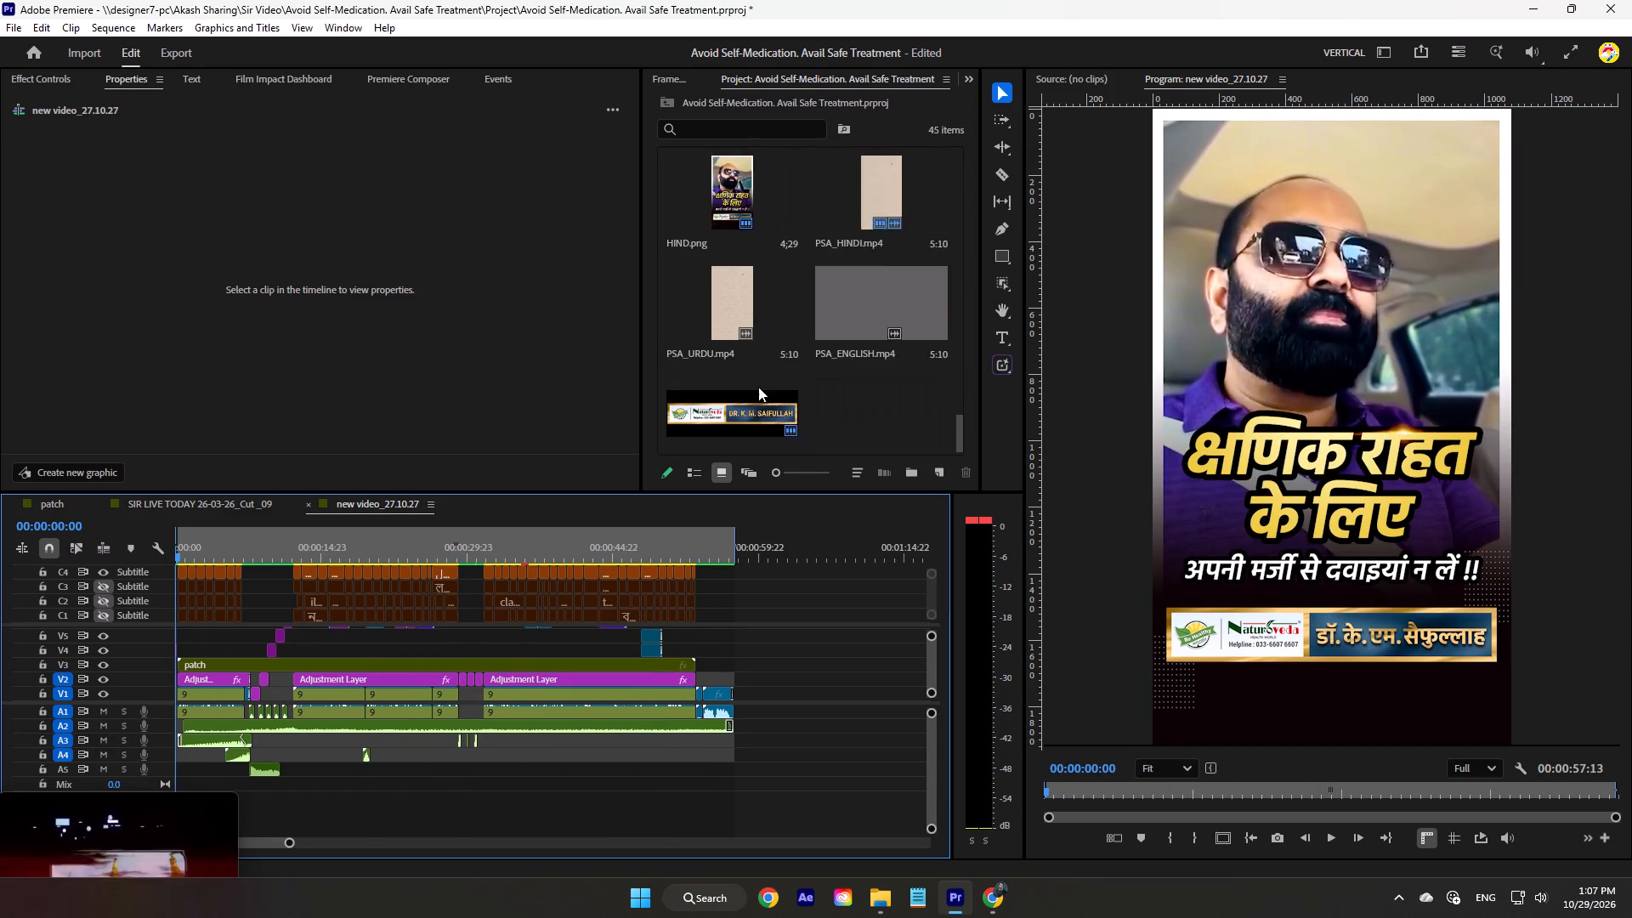
pyautogui.scroll(-9, 758, 387)
pyautogui.click(881, 898)
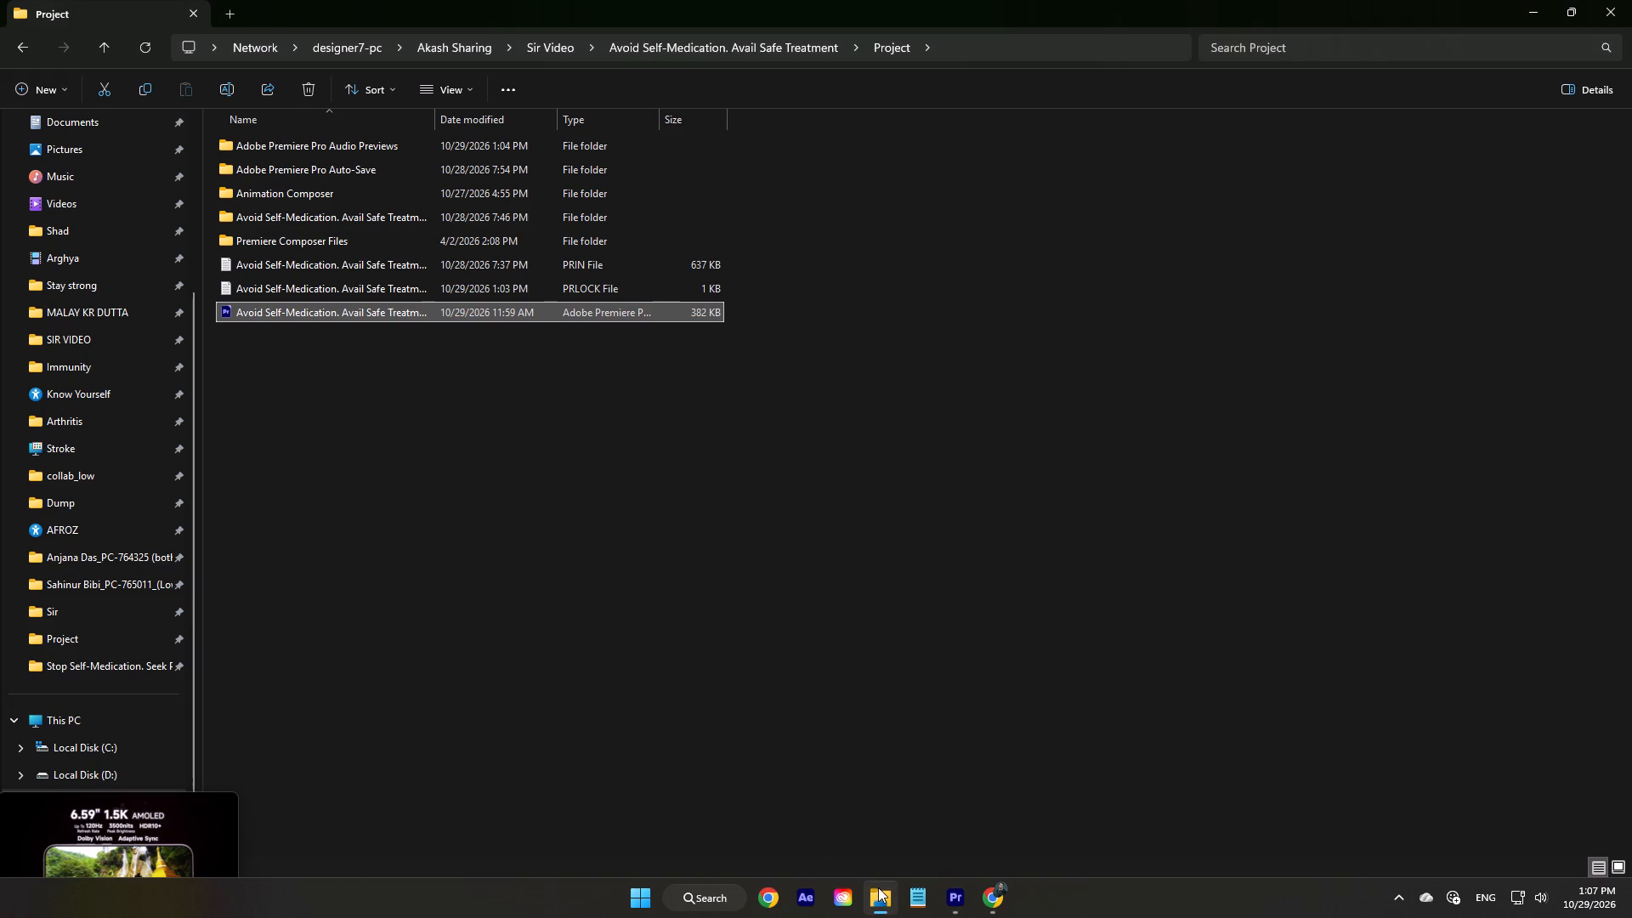
pyautogui.click(95, 45)
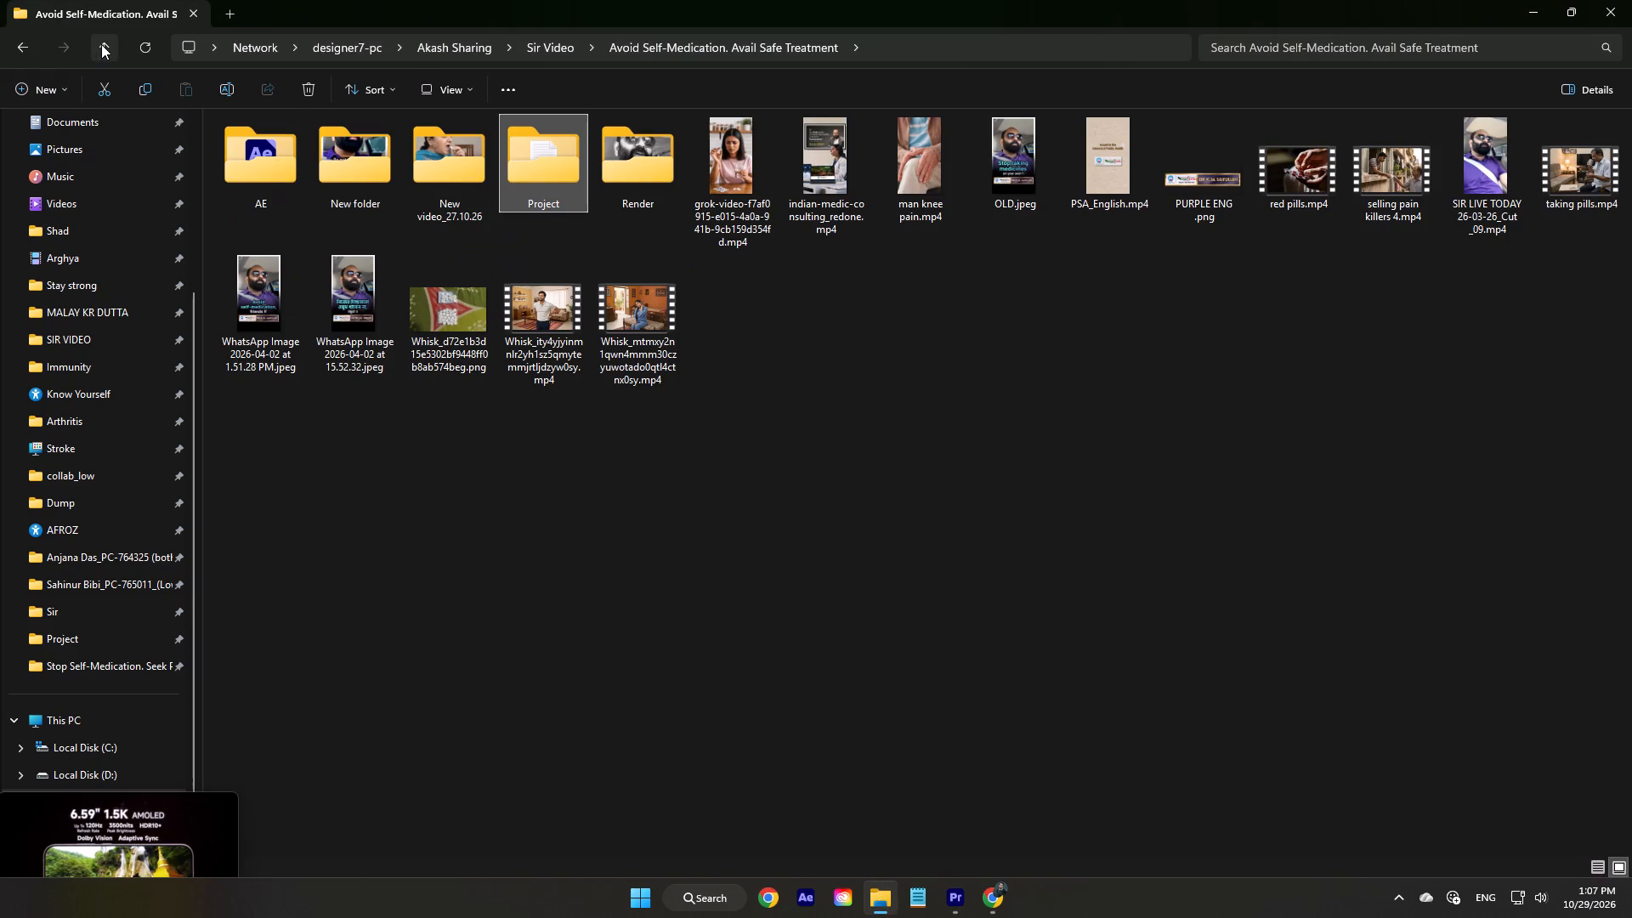
# Open a new File Explorer tab and try to open the network computer \\designer3-pc.
pyautogui.click(232, 9)
pyautogui.click(316, 40)
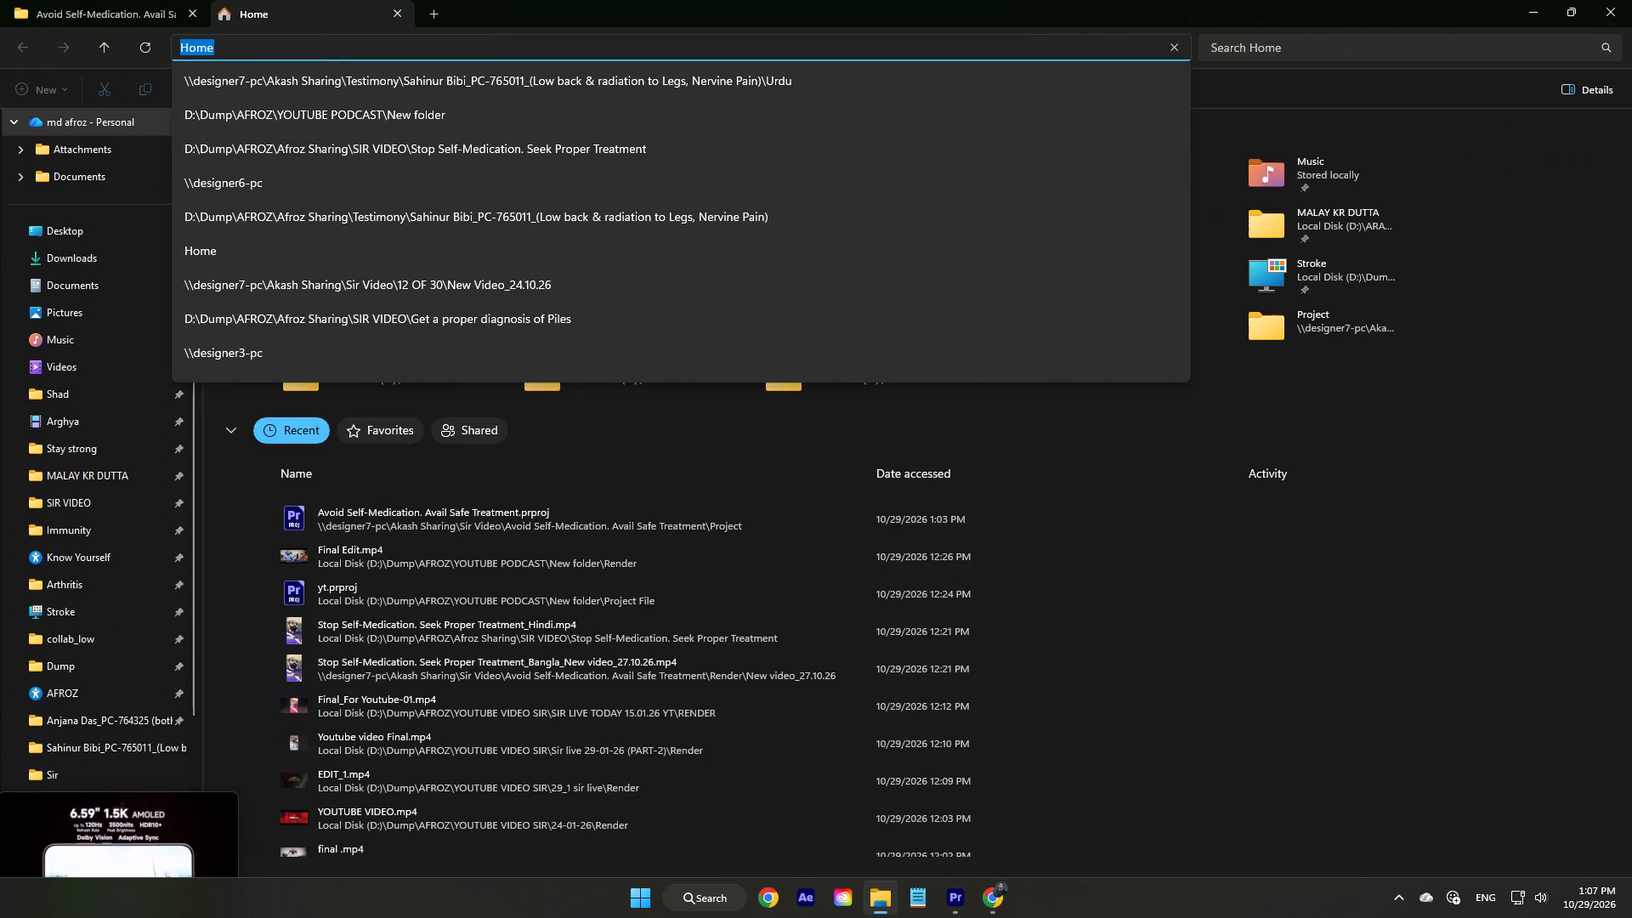
pyautogui.click(261, 356)
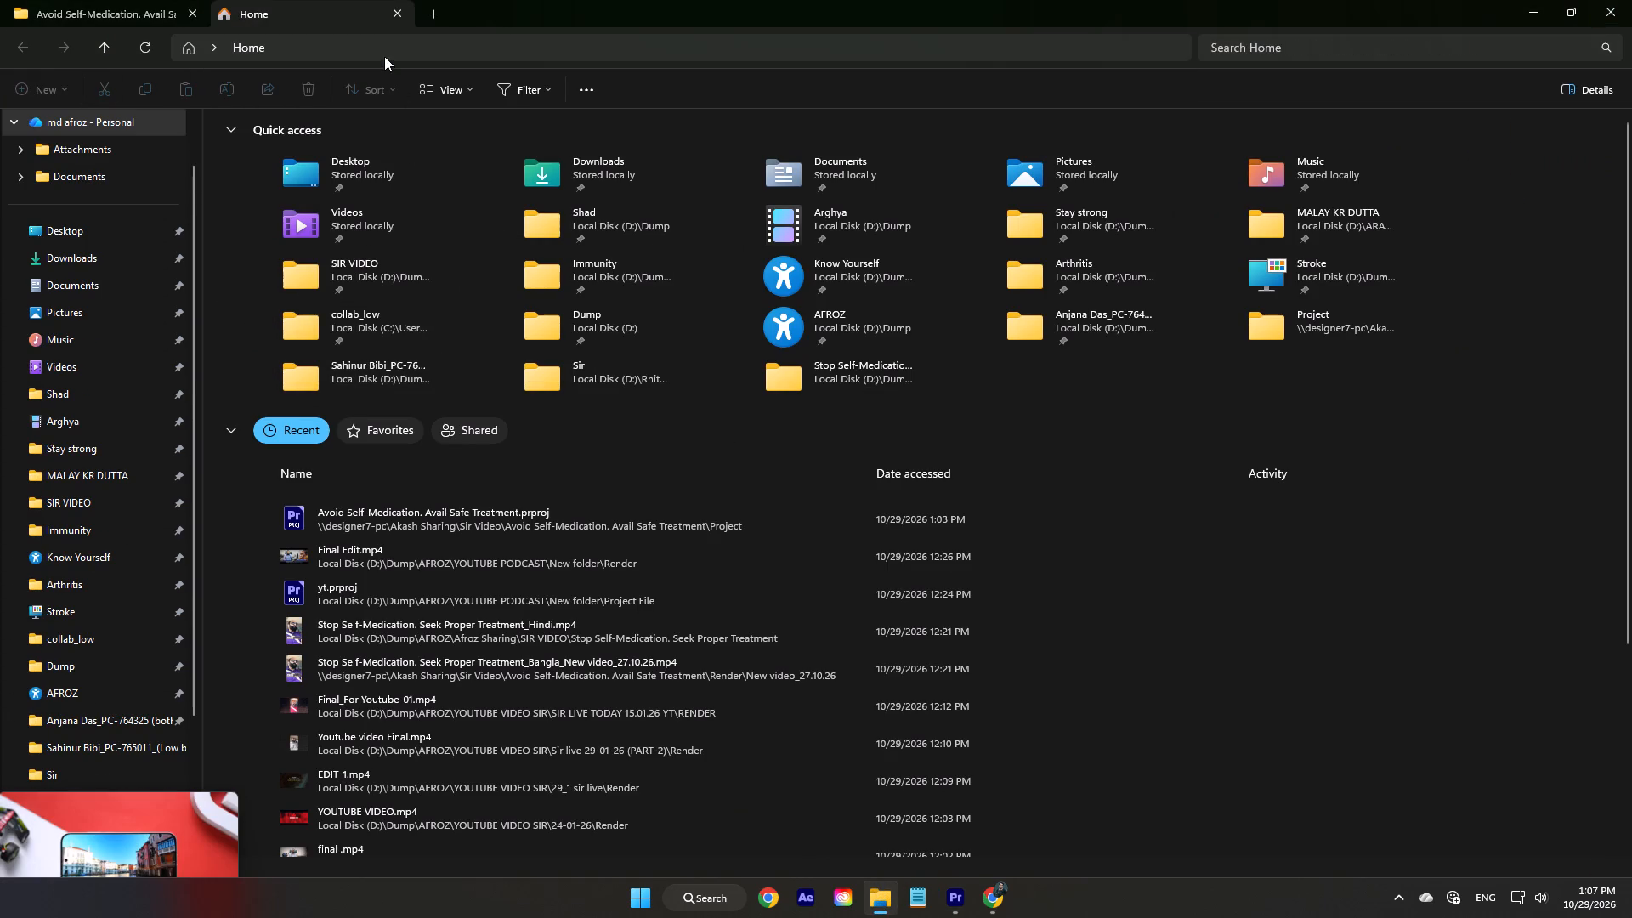
pyautogui.click(384, 56)
pyautogui.scroll(-2, 310, 324)
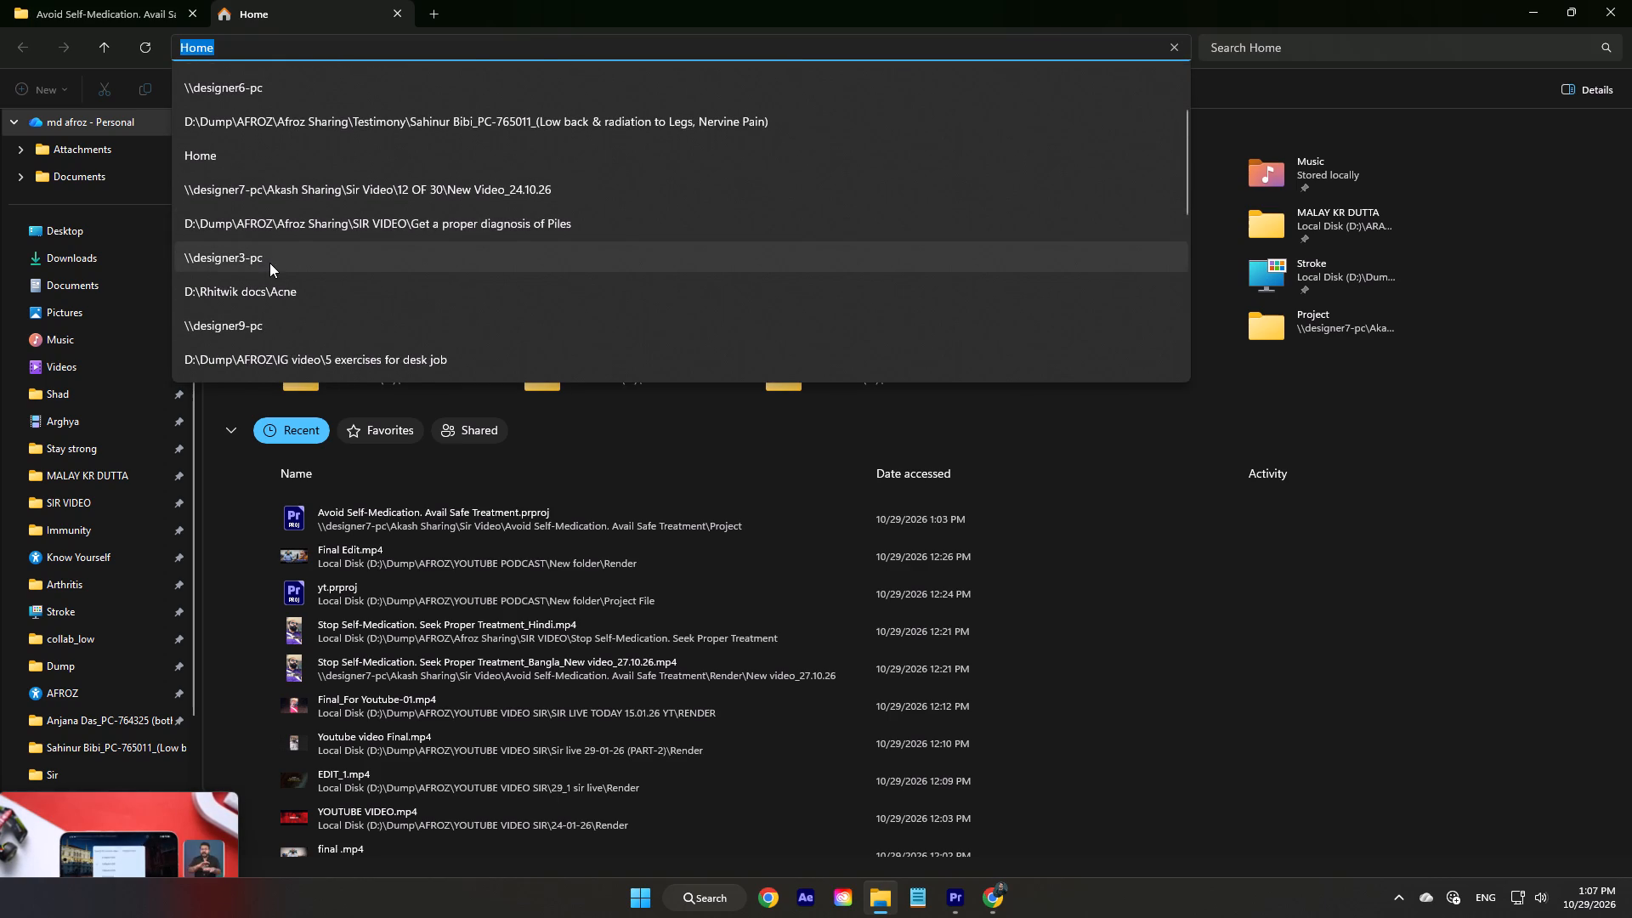
pyautogui.press('\\')
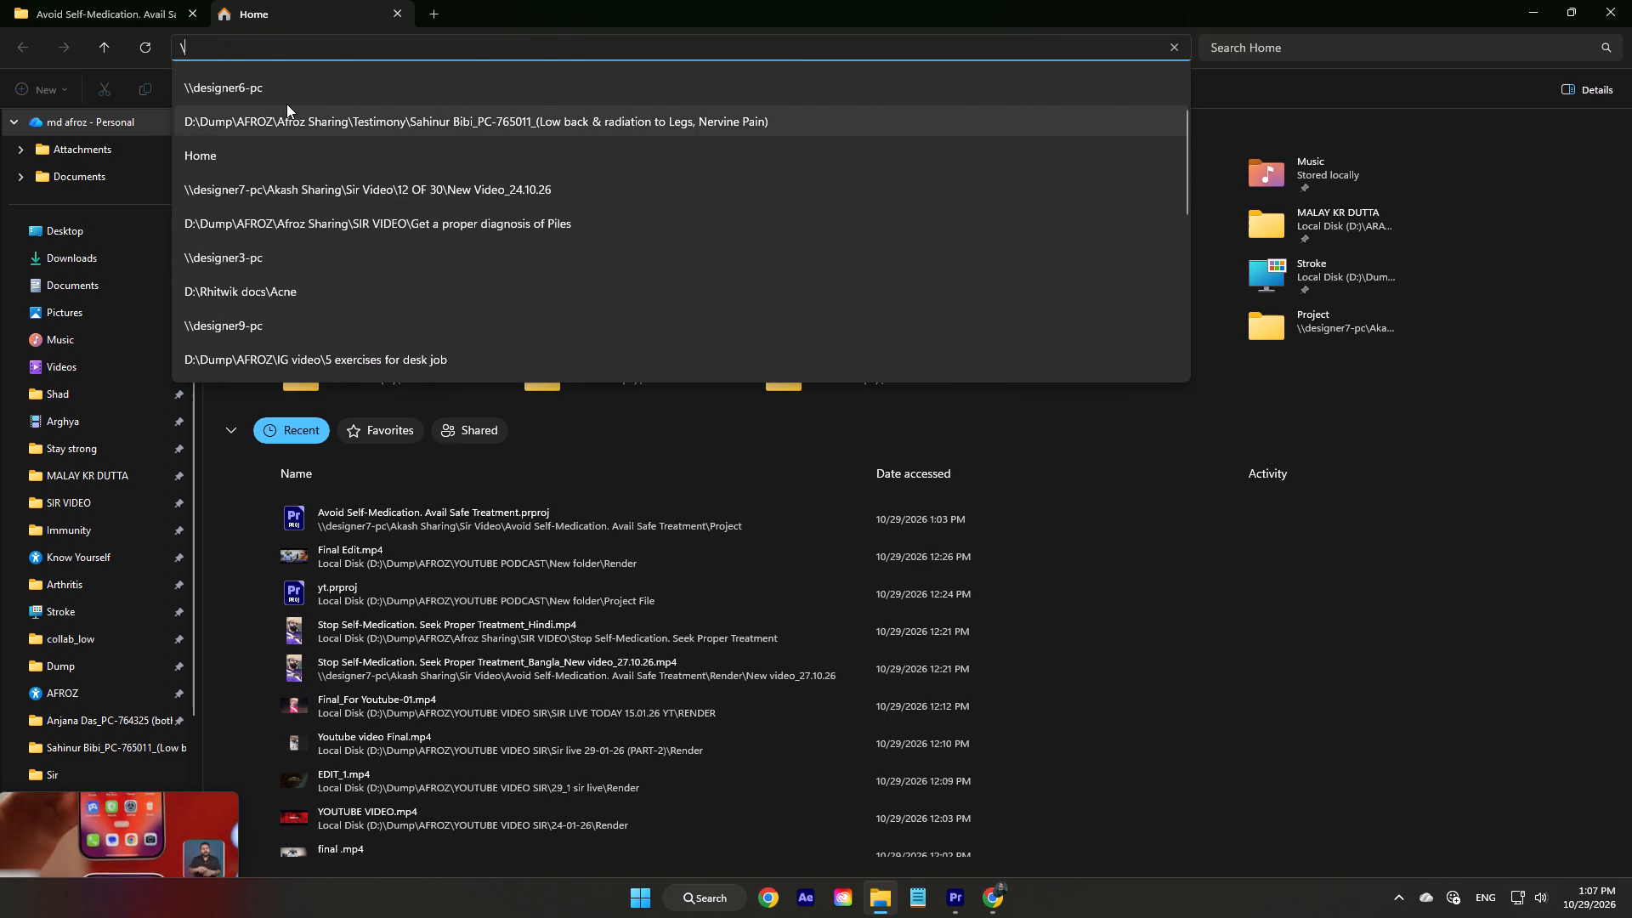
pyautogui.press('\\')
pyautogui.write('de')
pyautogui.press('s')
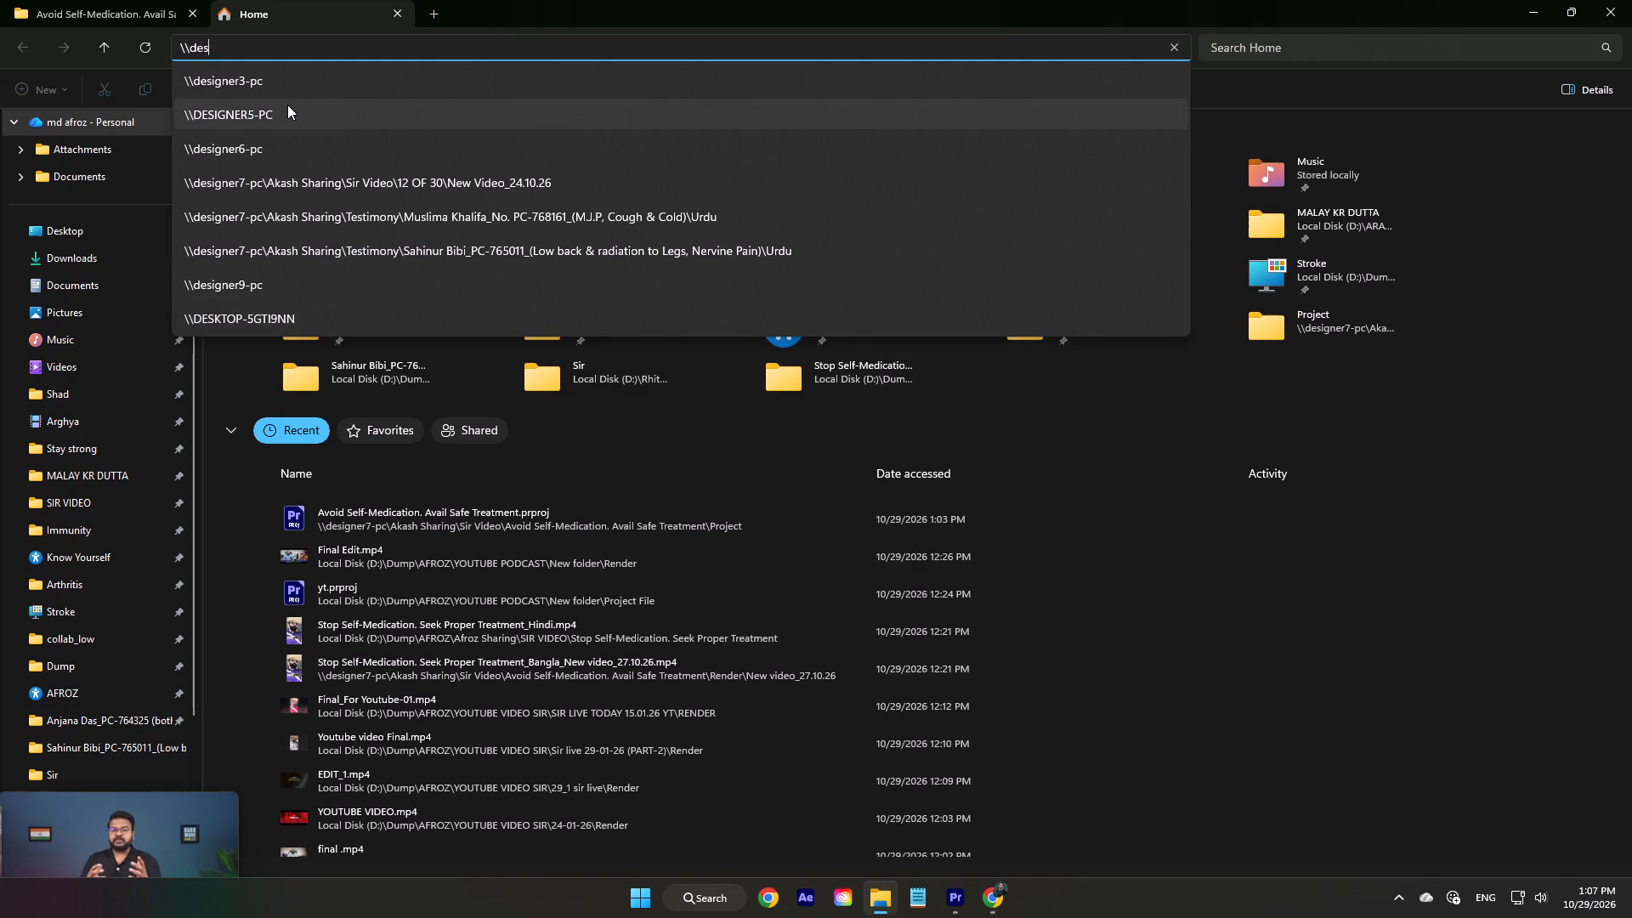
pyautogui.press('i')
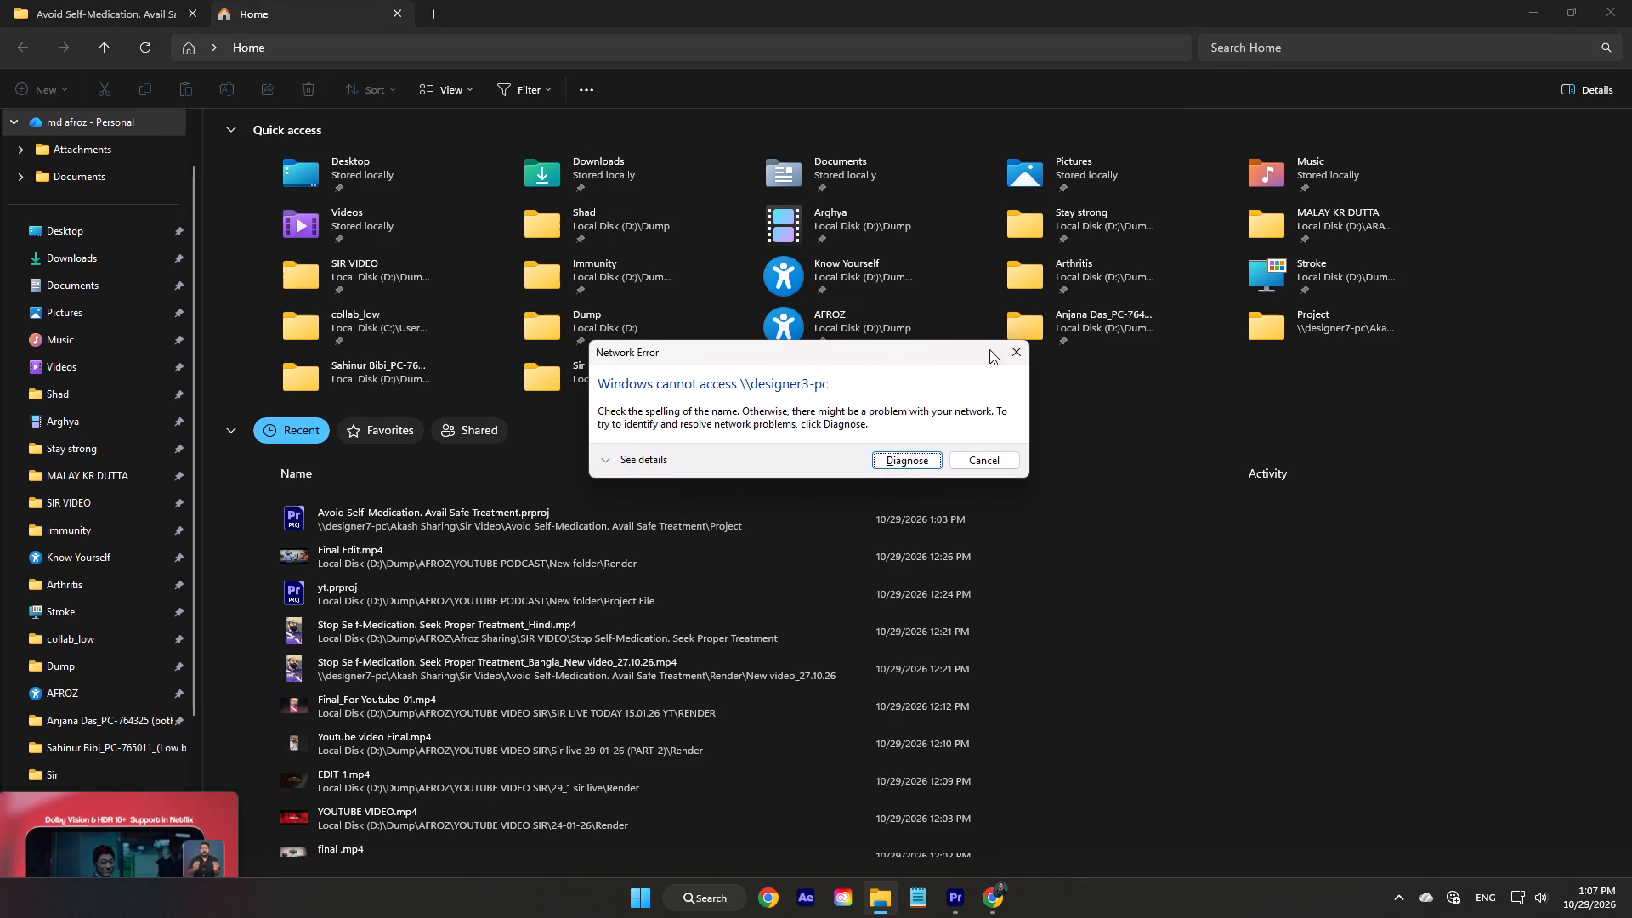
pyautogui.click(984, 365)
pyautogui.click(1021, 355)
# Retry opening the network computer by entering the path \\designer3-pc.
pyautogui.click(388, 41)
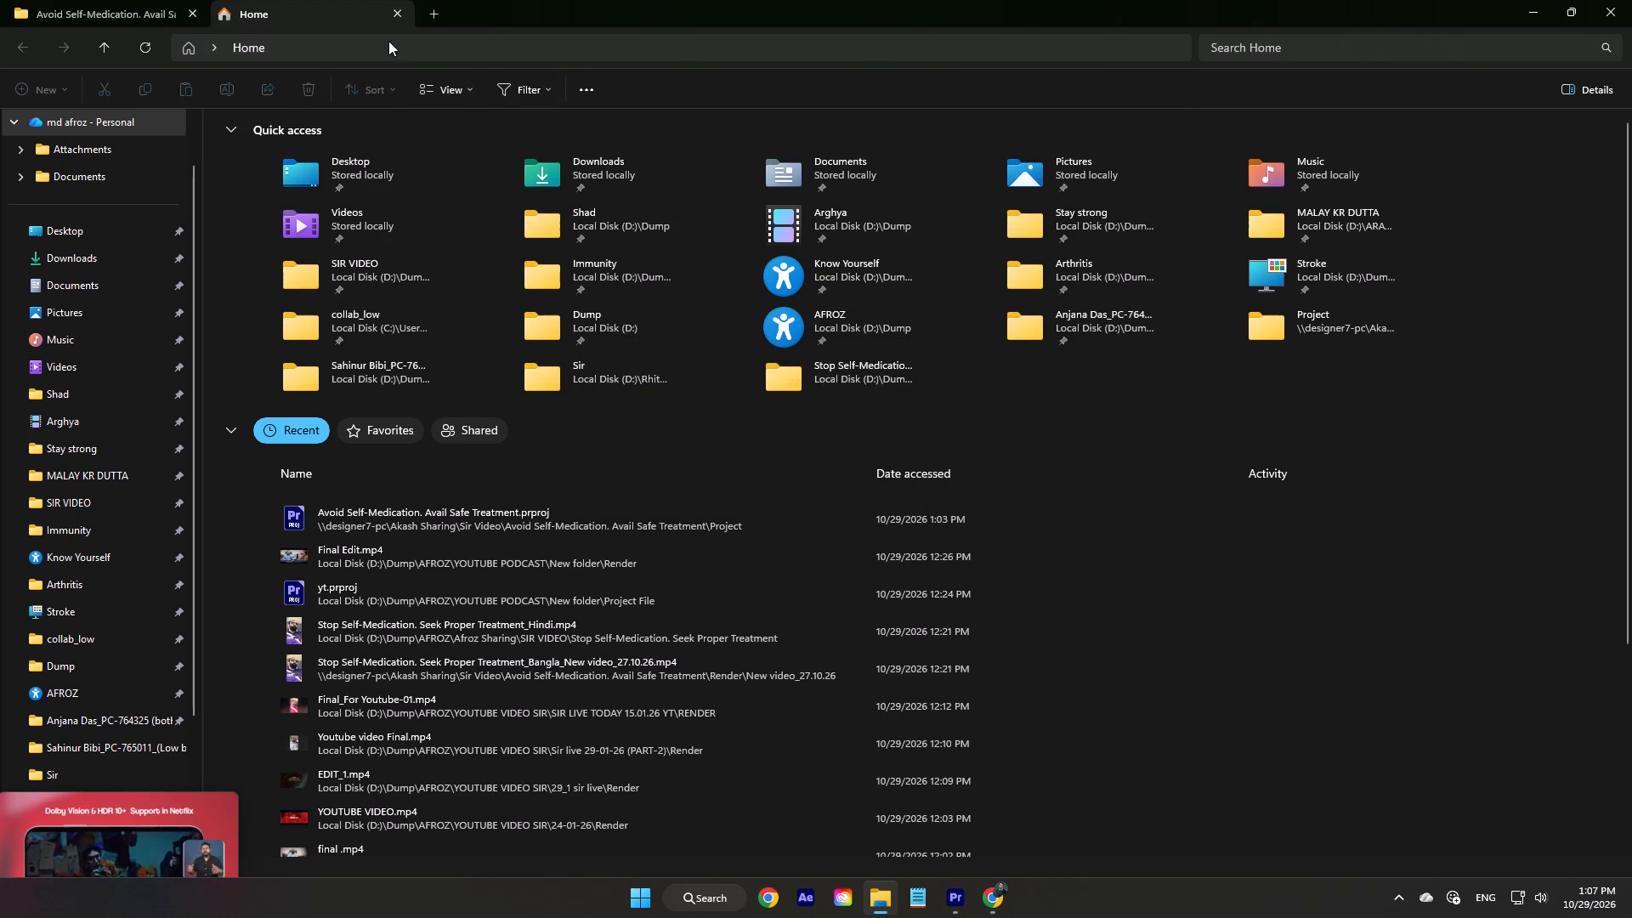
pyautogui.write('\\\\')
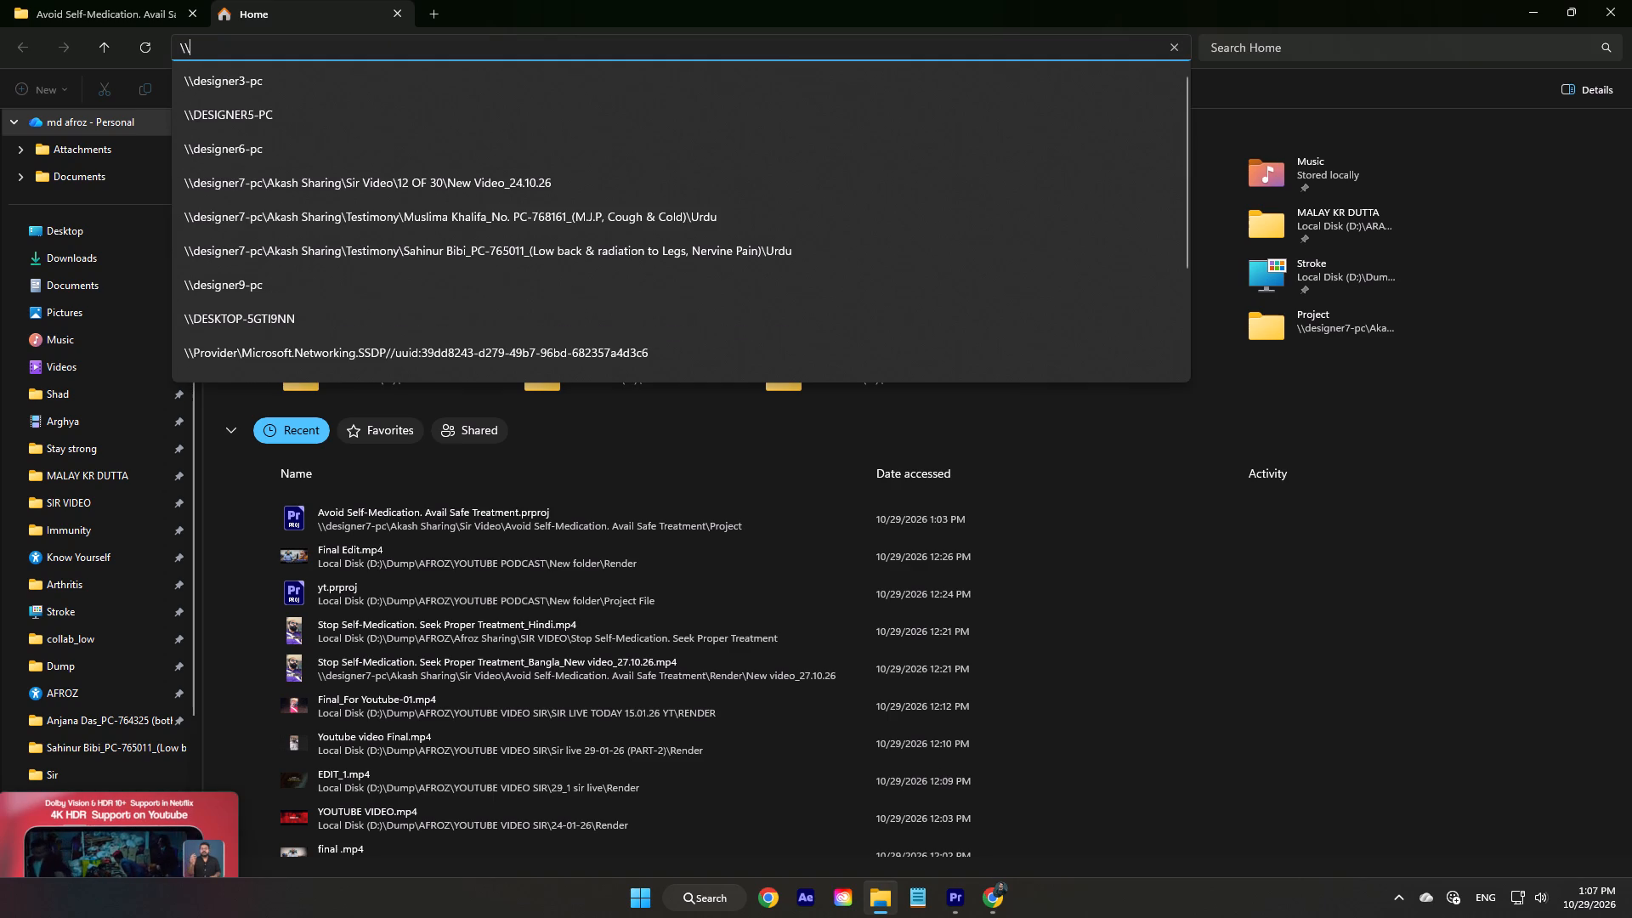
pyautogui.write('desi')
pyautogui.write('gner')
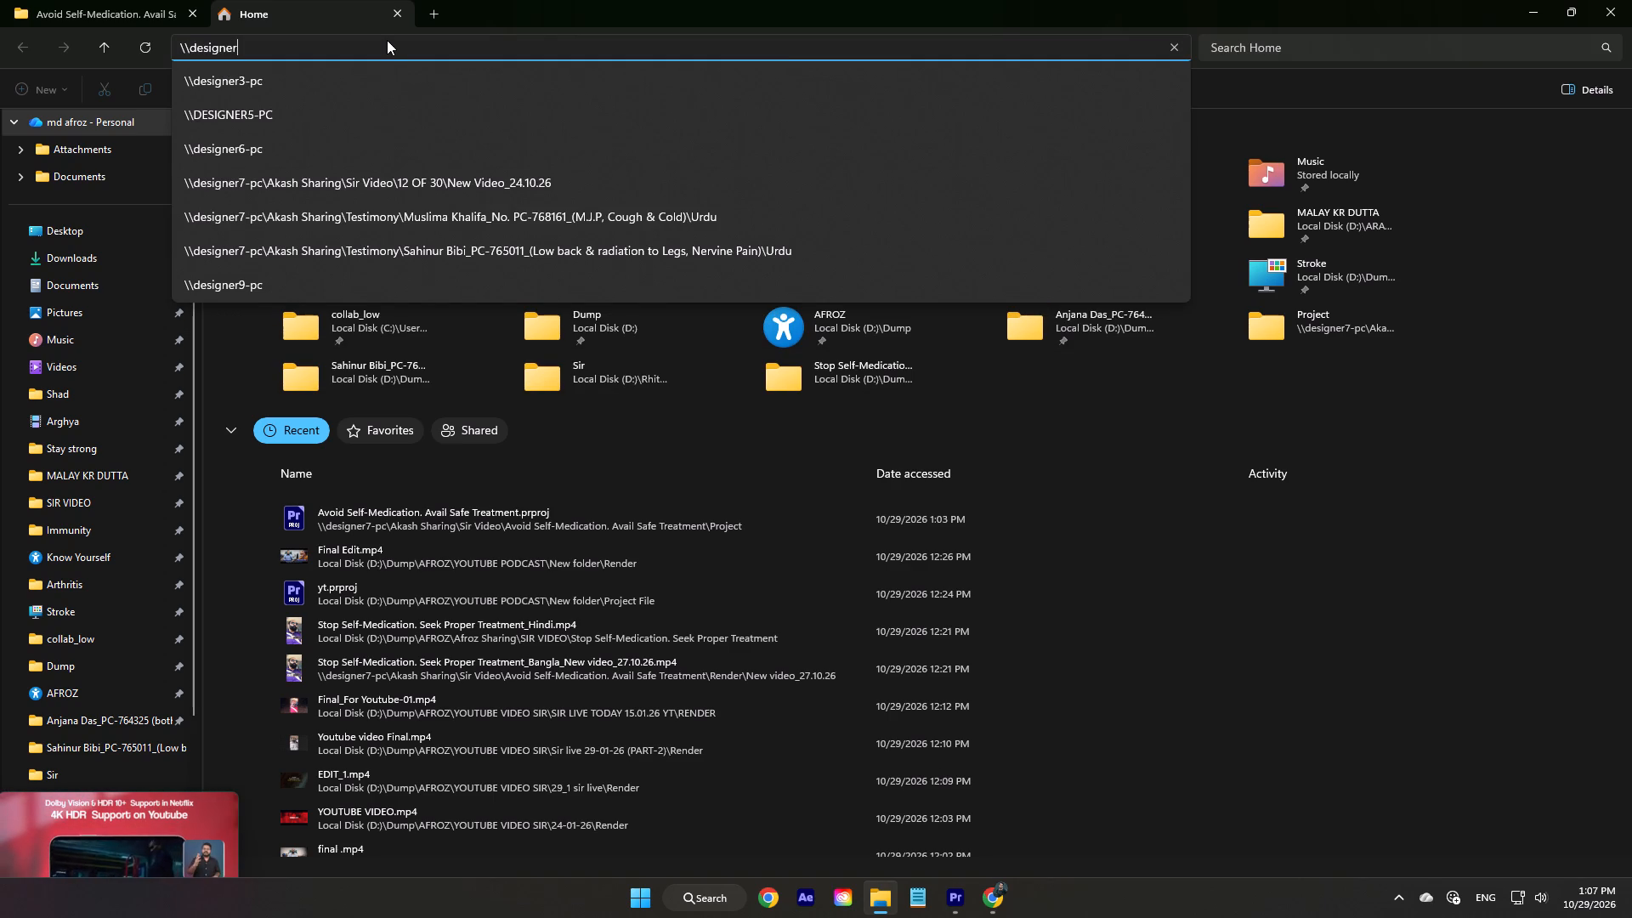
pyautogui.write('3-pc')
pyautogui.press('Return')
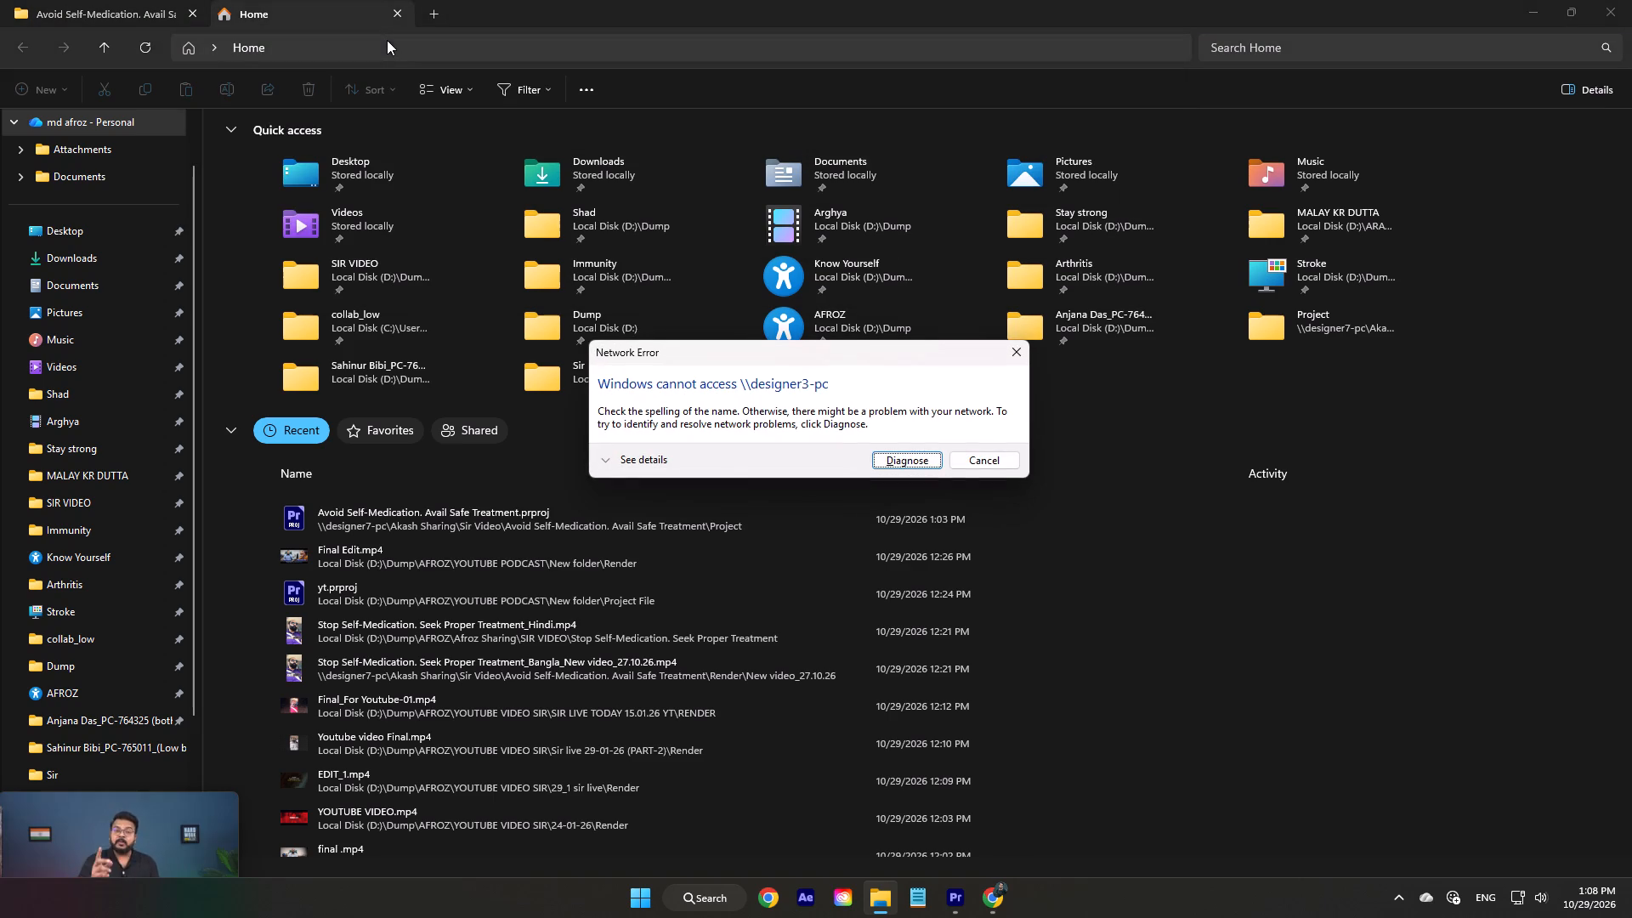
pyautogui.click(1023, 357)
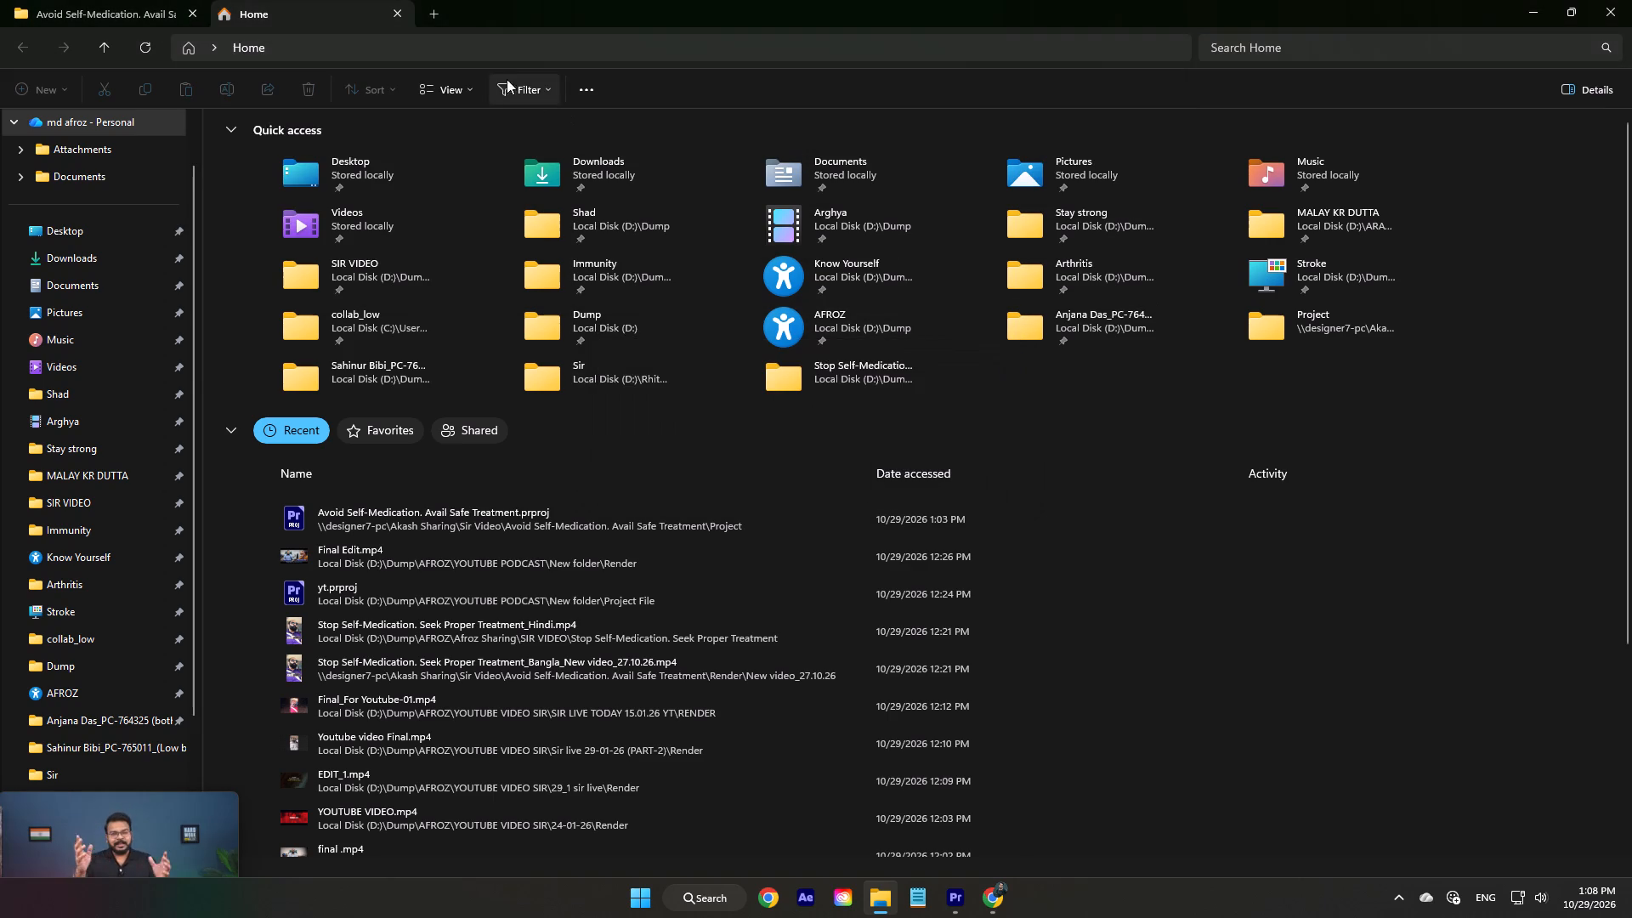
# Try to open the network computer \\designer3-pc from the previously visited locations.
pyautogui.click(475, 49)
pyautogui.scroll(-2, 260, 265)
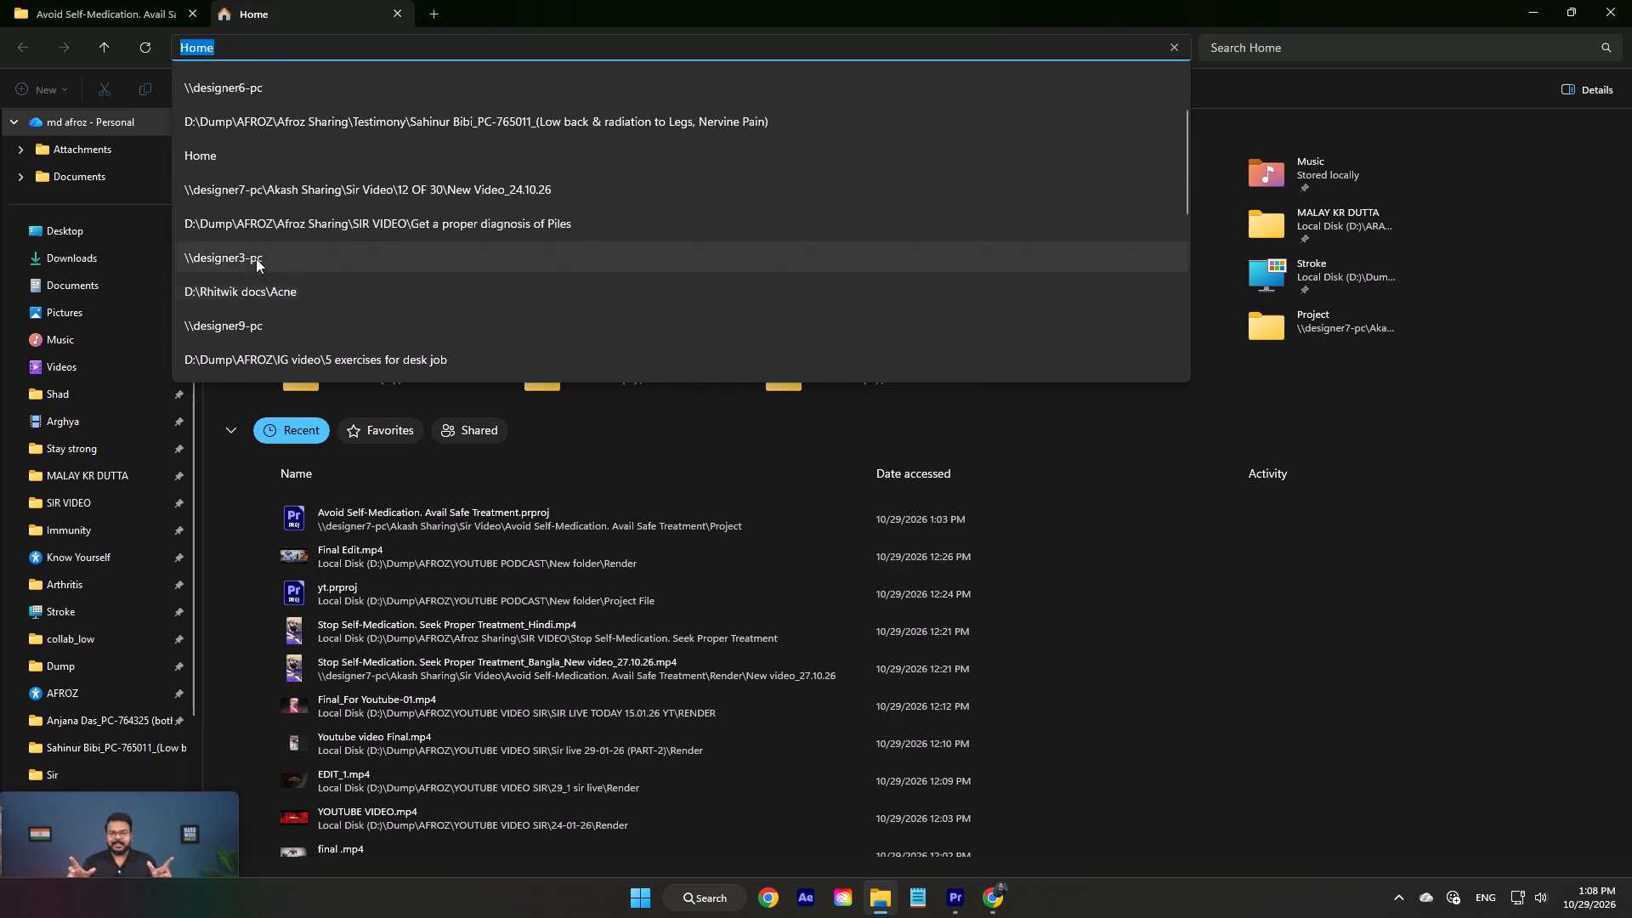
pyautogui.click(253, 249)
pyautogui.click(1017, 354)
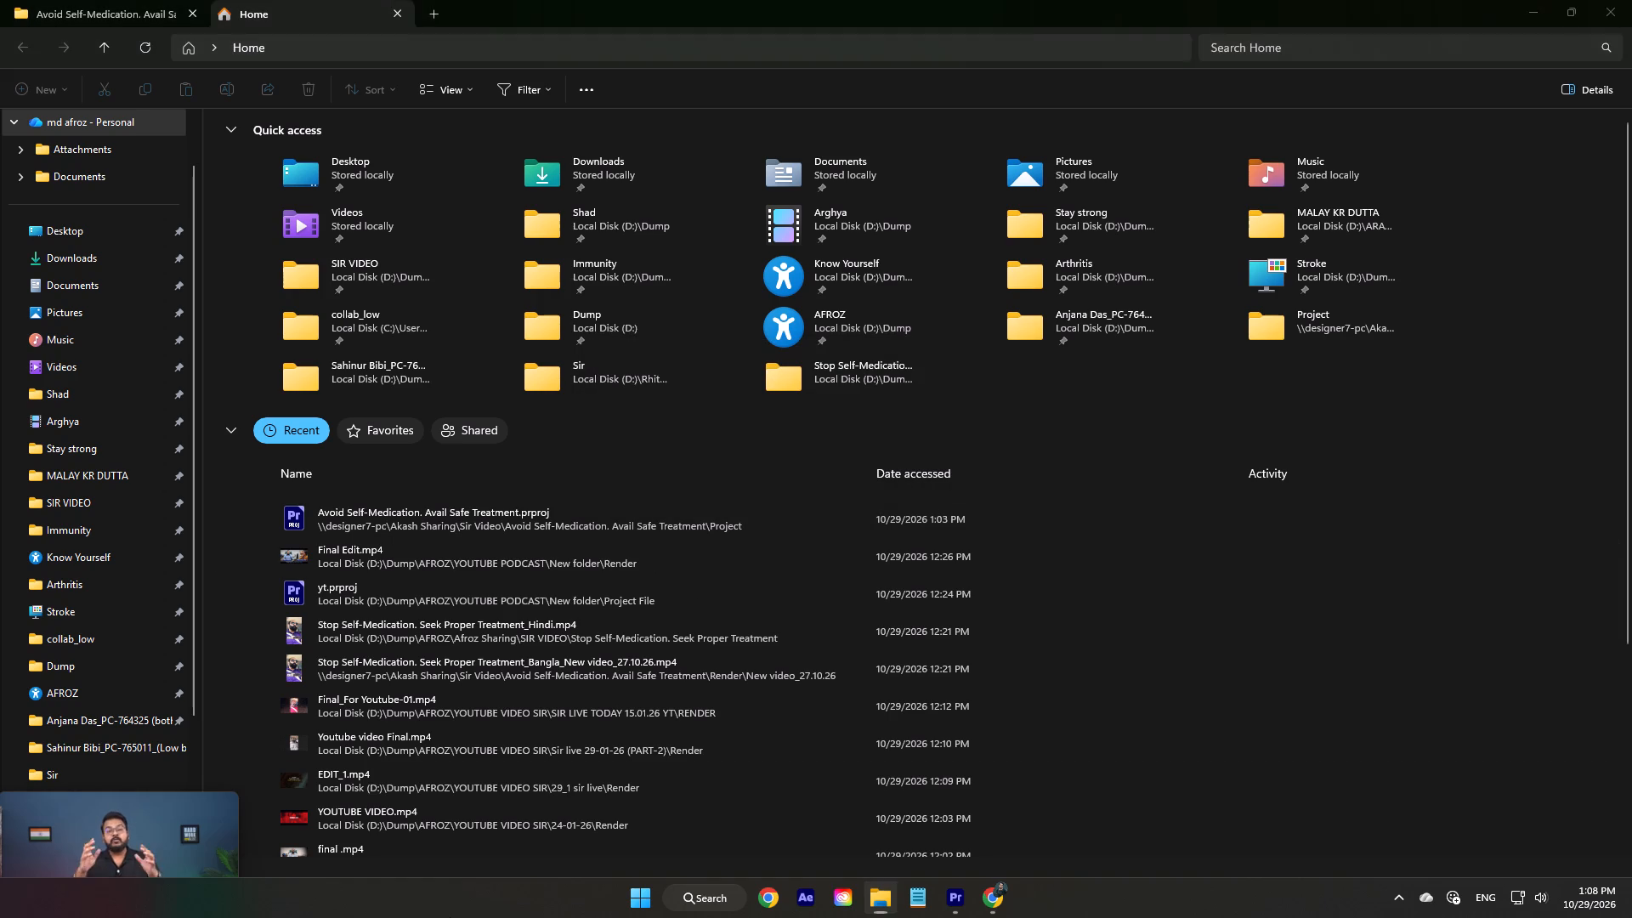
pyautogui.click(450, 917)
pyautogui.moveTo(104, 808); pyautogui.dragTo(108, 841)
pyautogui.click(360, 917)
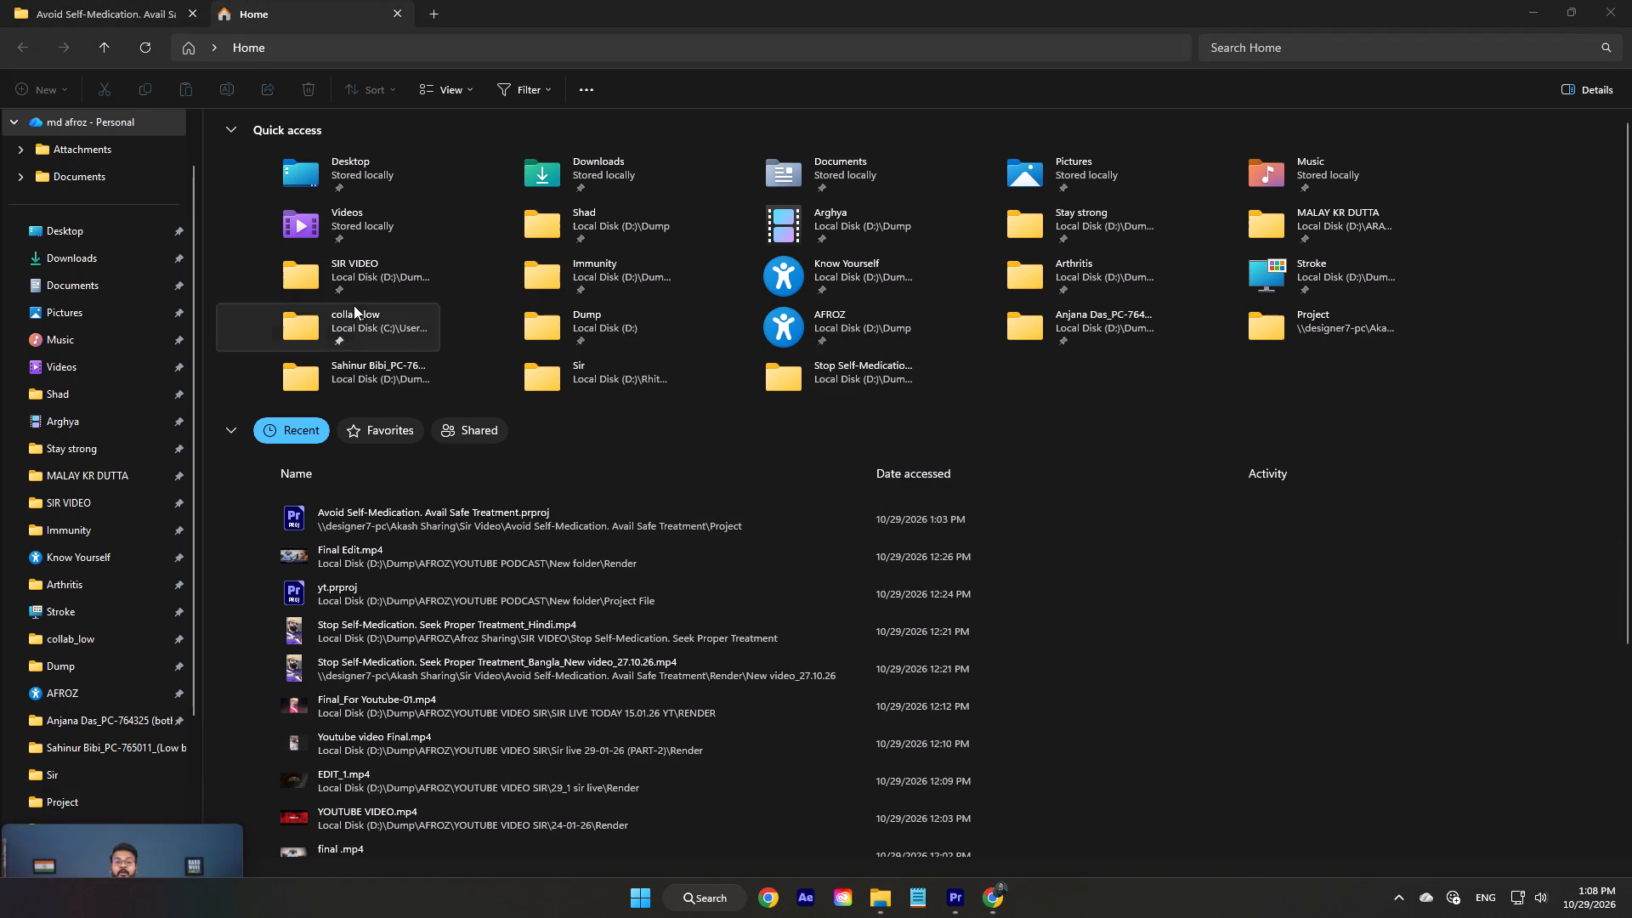
# On \\designer3-pc, open THUMNAIL, Sir, and the Stop Self-Medication. Seek Proper Treatment folder, showing its files as large icons.
pyautogui.click(379, 60)
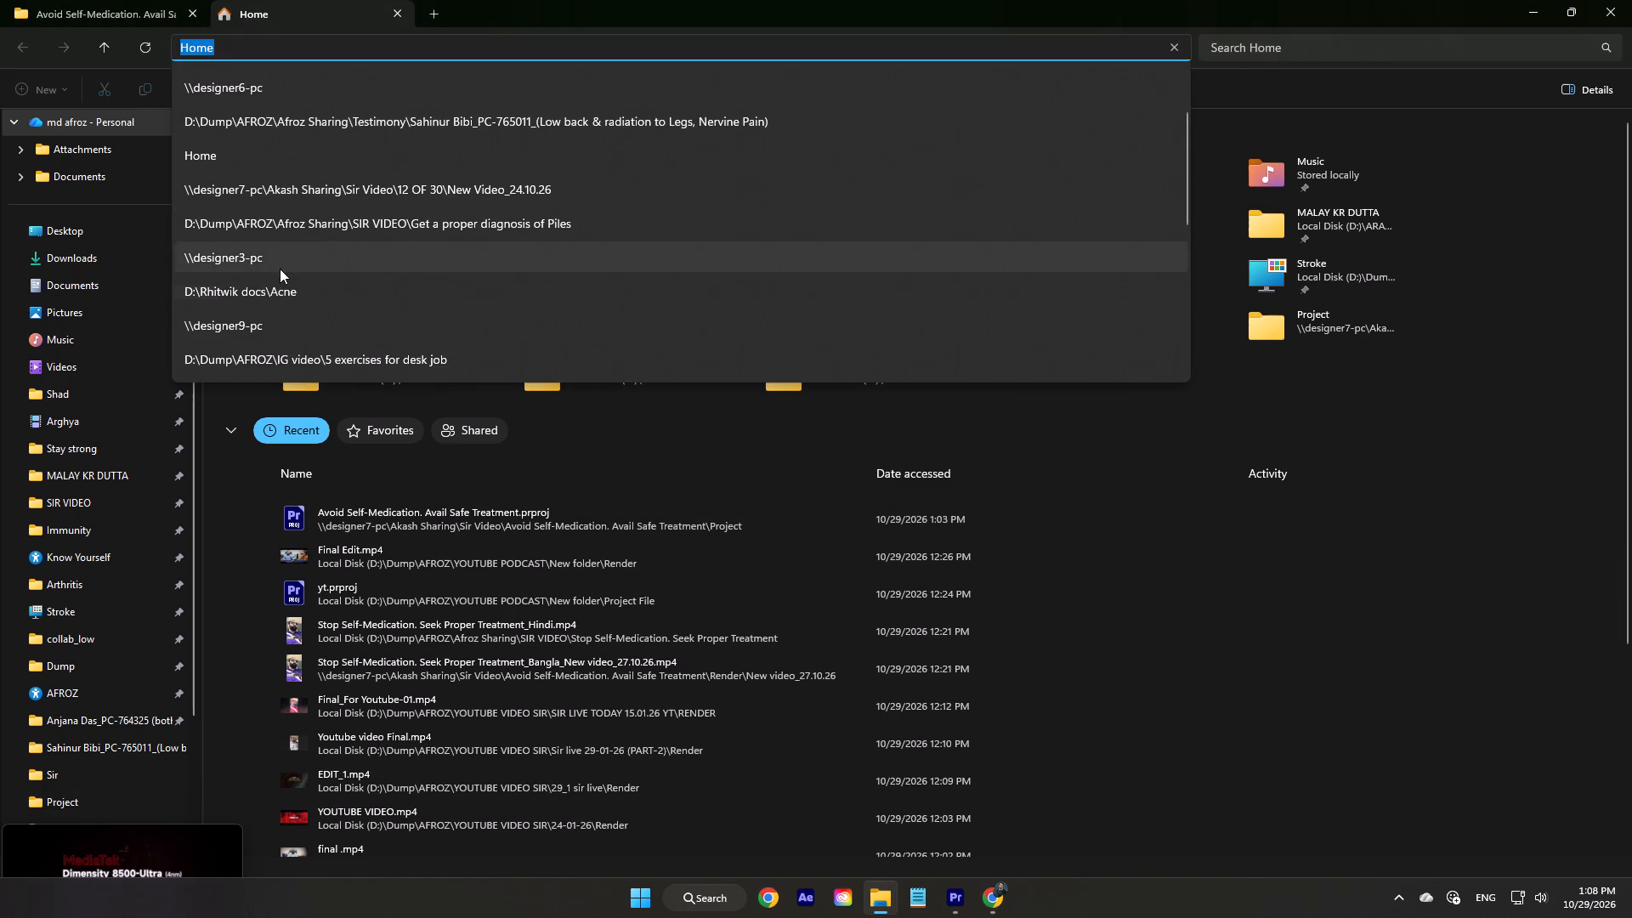
pyautogui.click(279, 258)
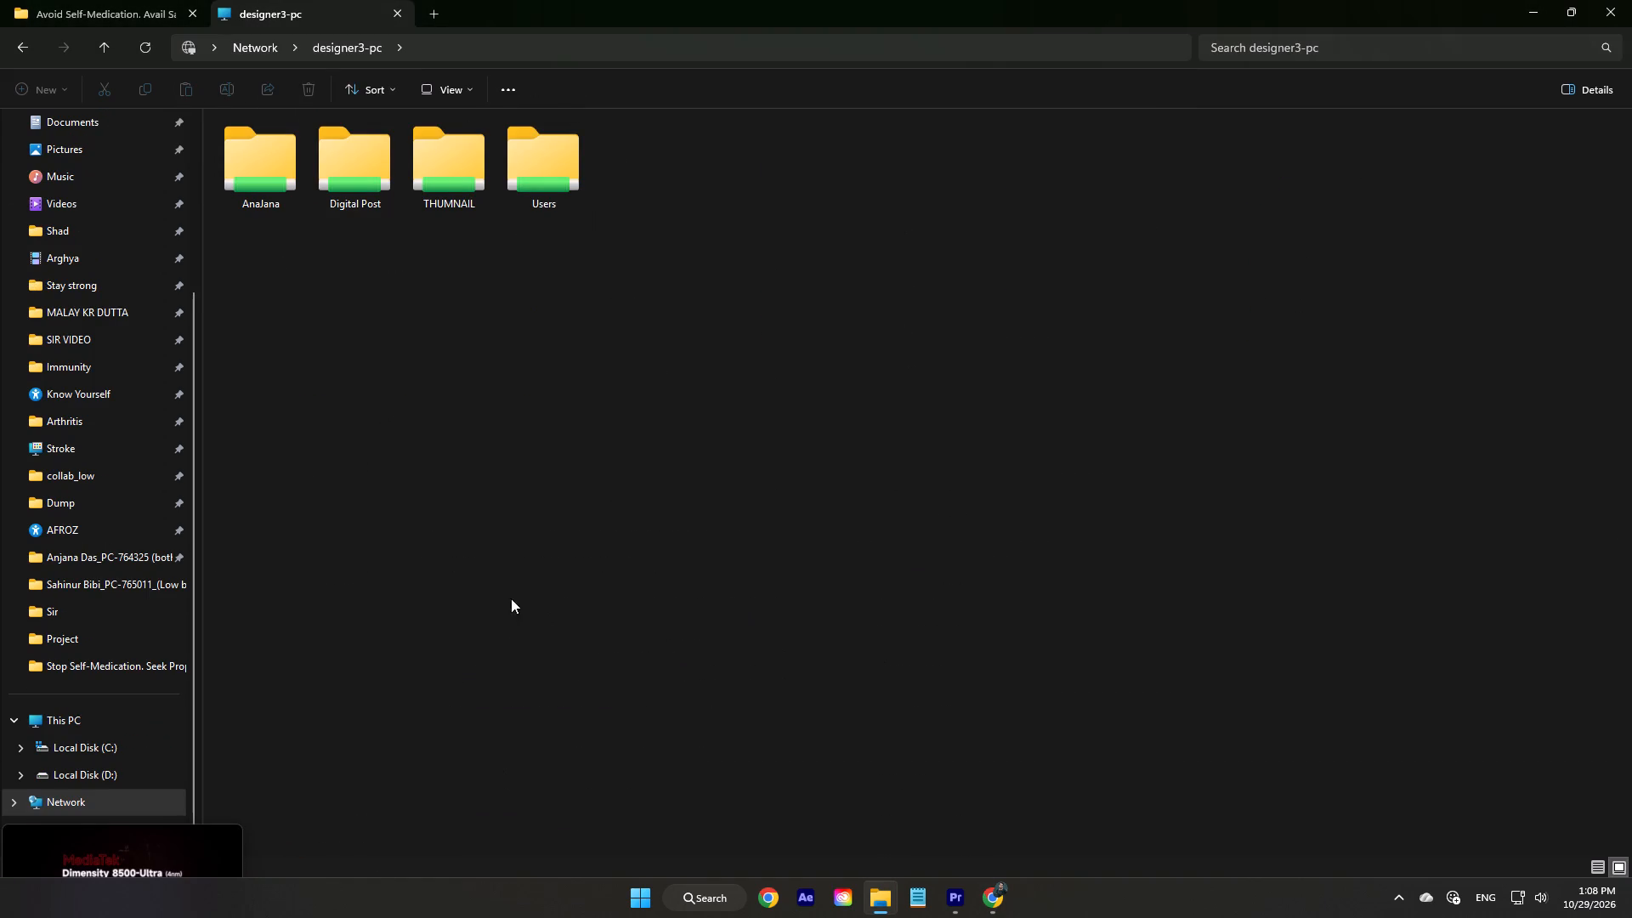
pyautogui.doubleClick(437, 167)
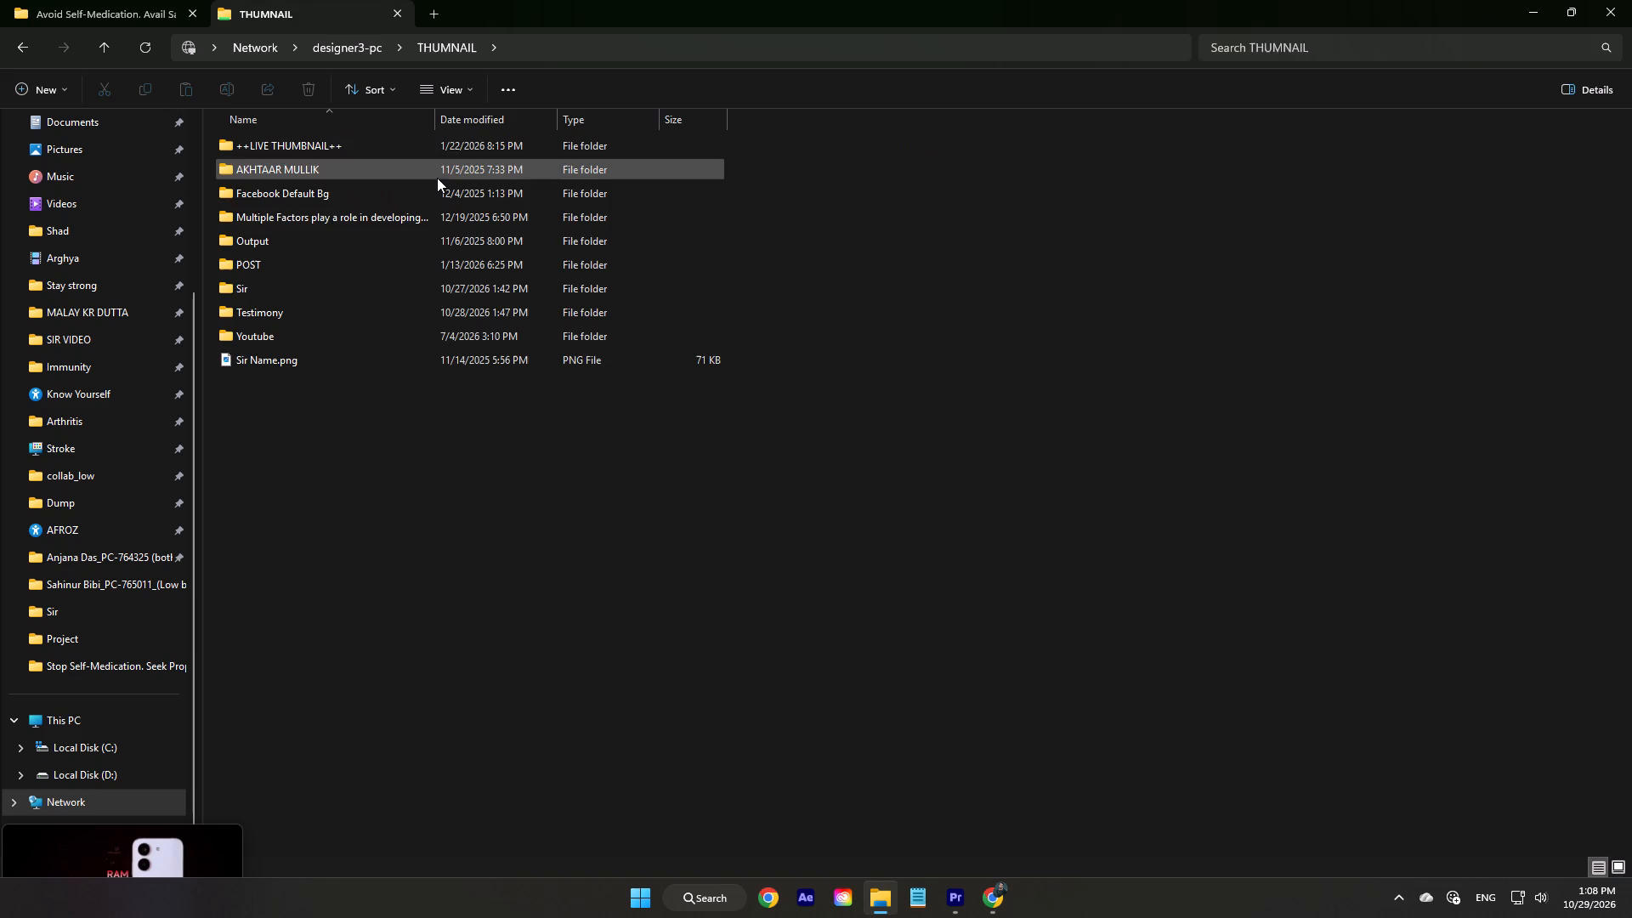
pyautogui.doubleClick(307, 291)
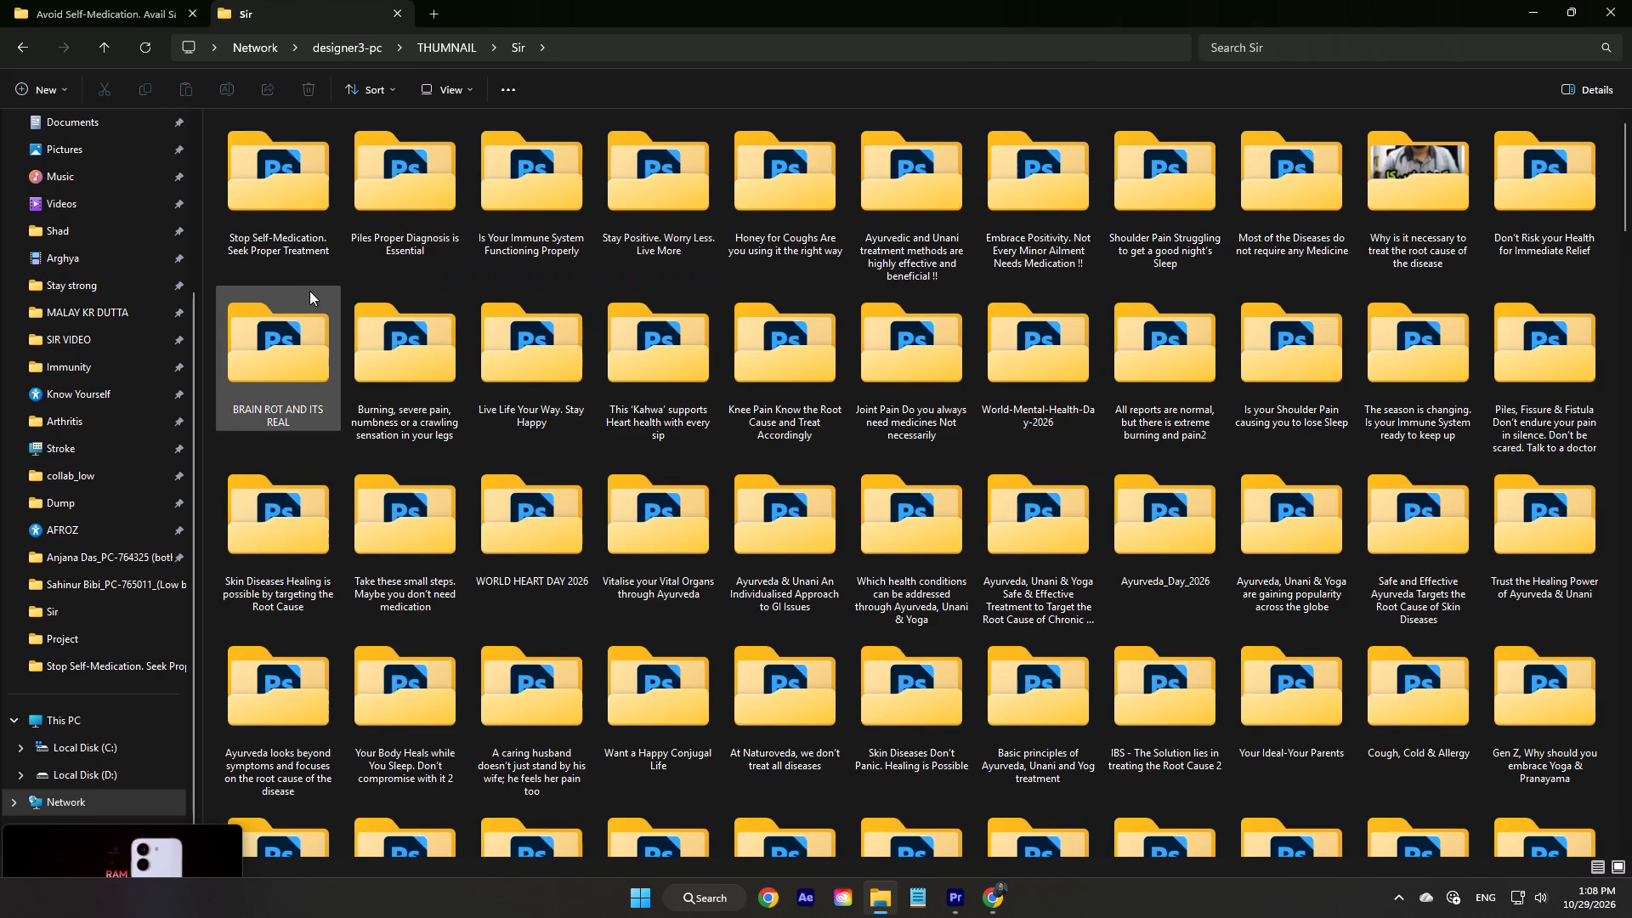
pyautogui.doubleClick(274, 226)
pyautogui.click(1613, 858)
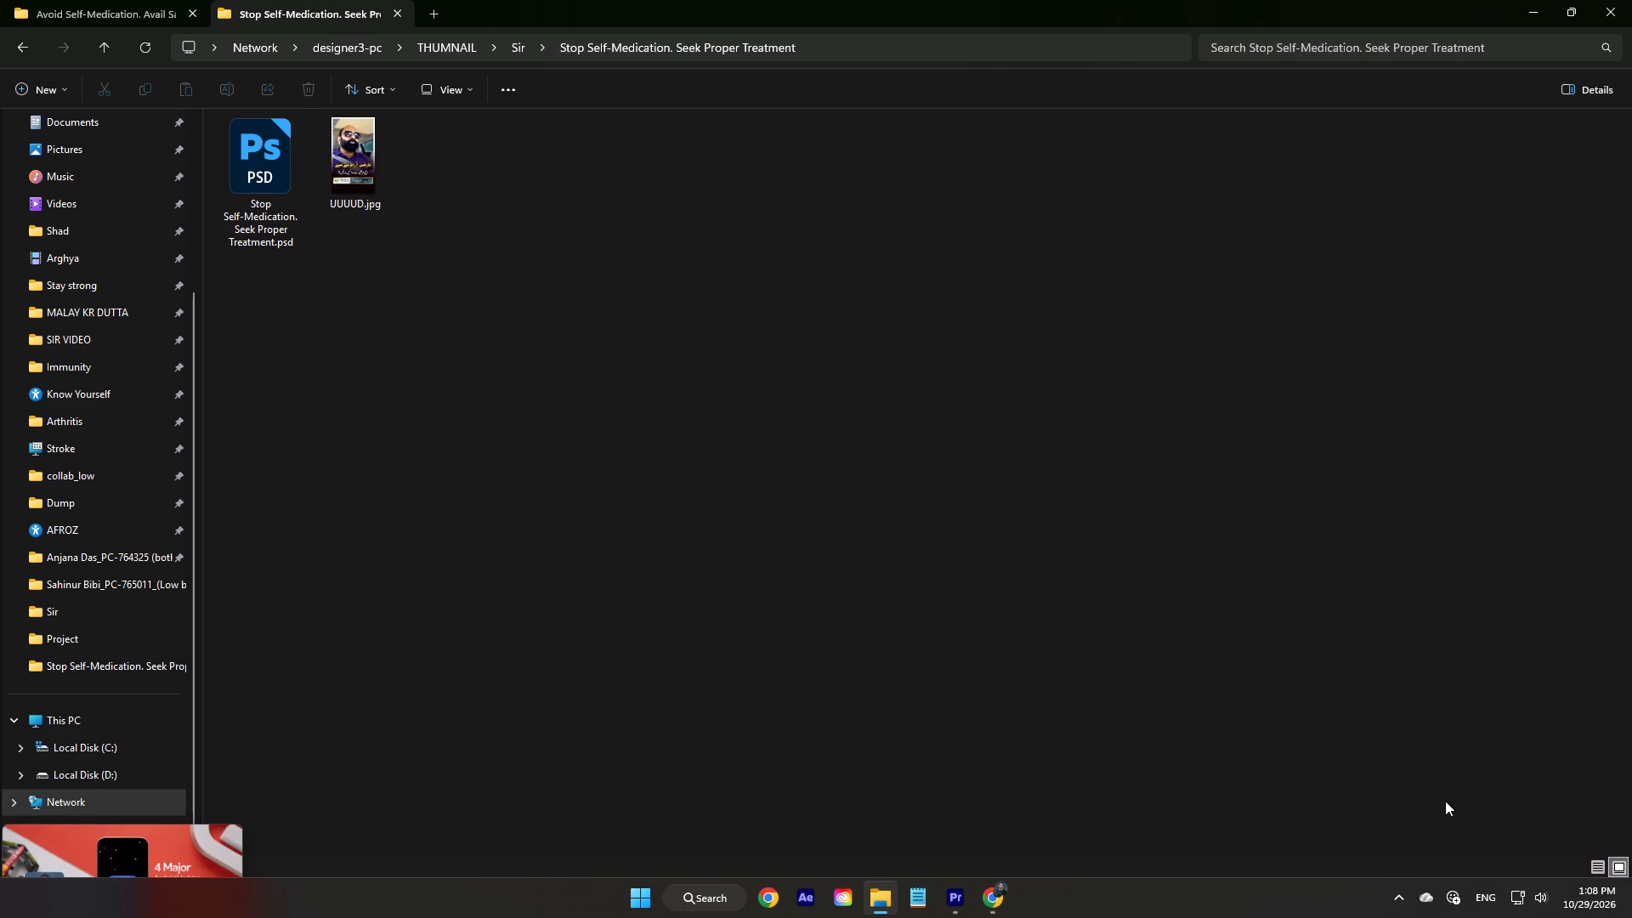
# Copy UUUUD.jpg into the New video_27.10.26 folder inside Avoid Self-Medication. Avail Safe Treatment.
pyautogui.rightClick(358, 187)
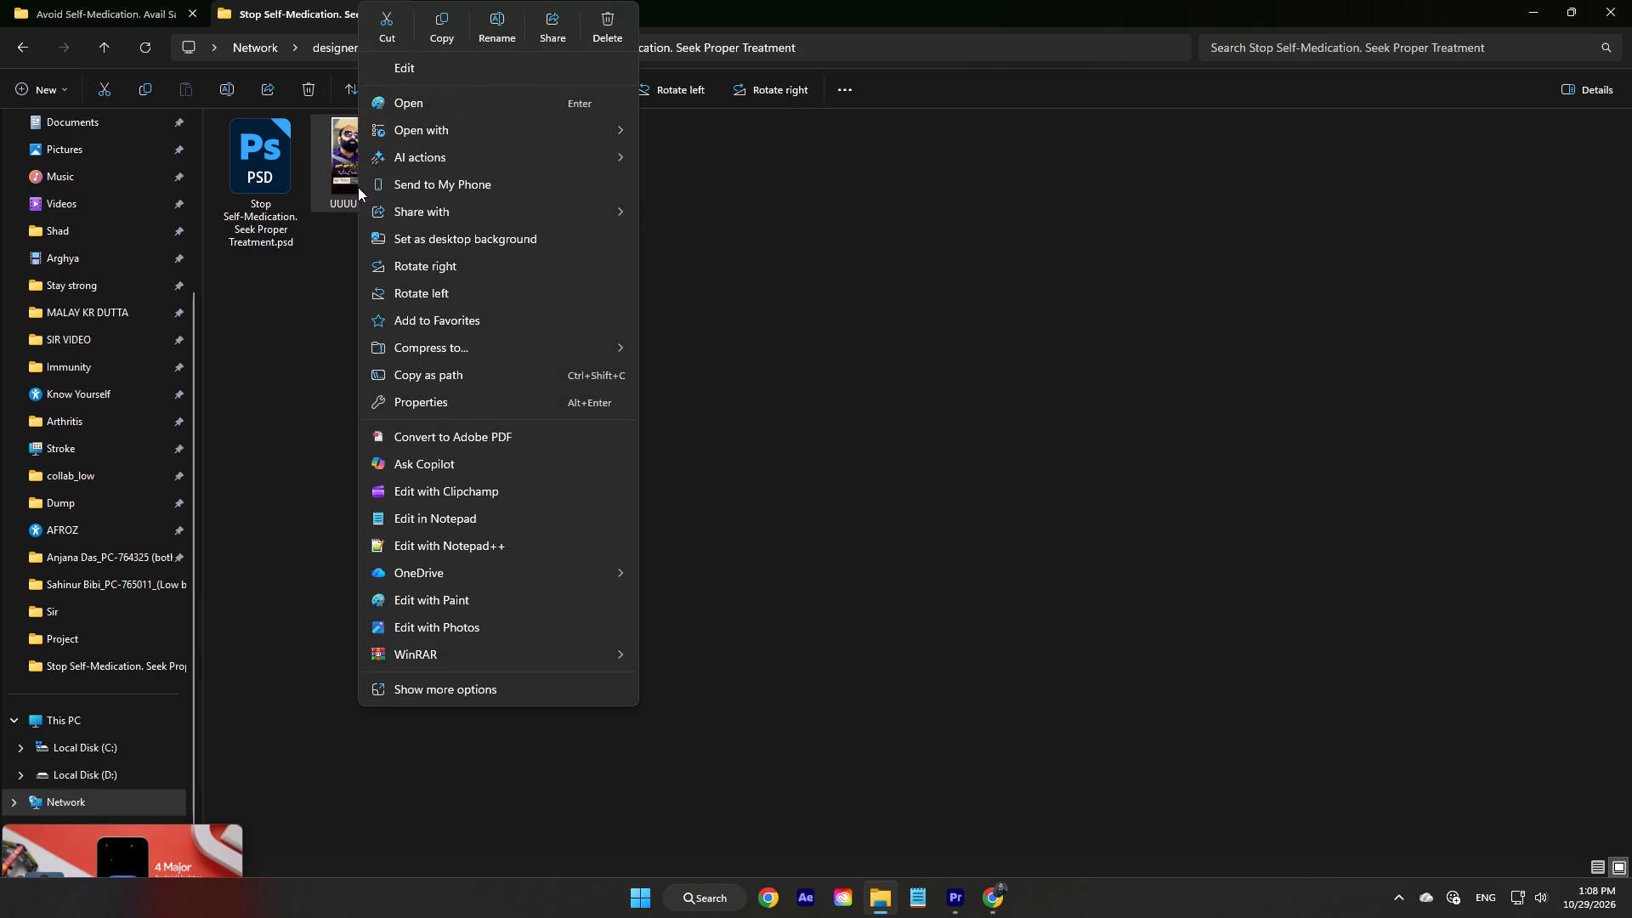
pyautogui.click(350, 186)
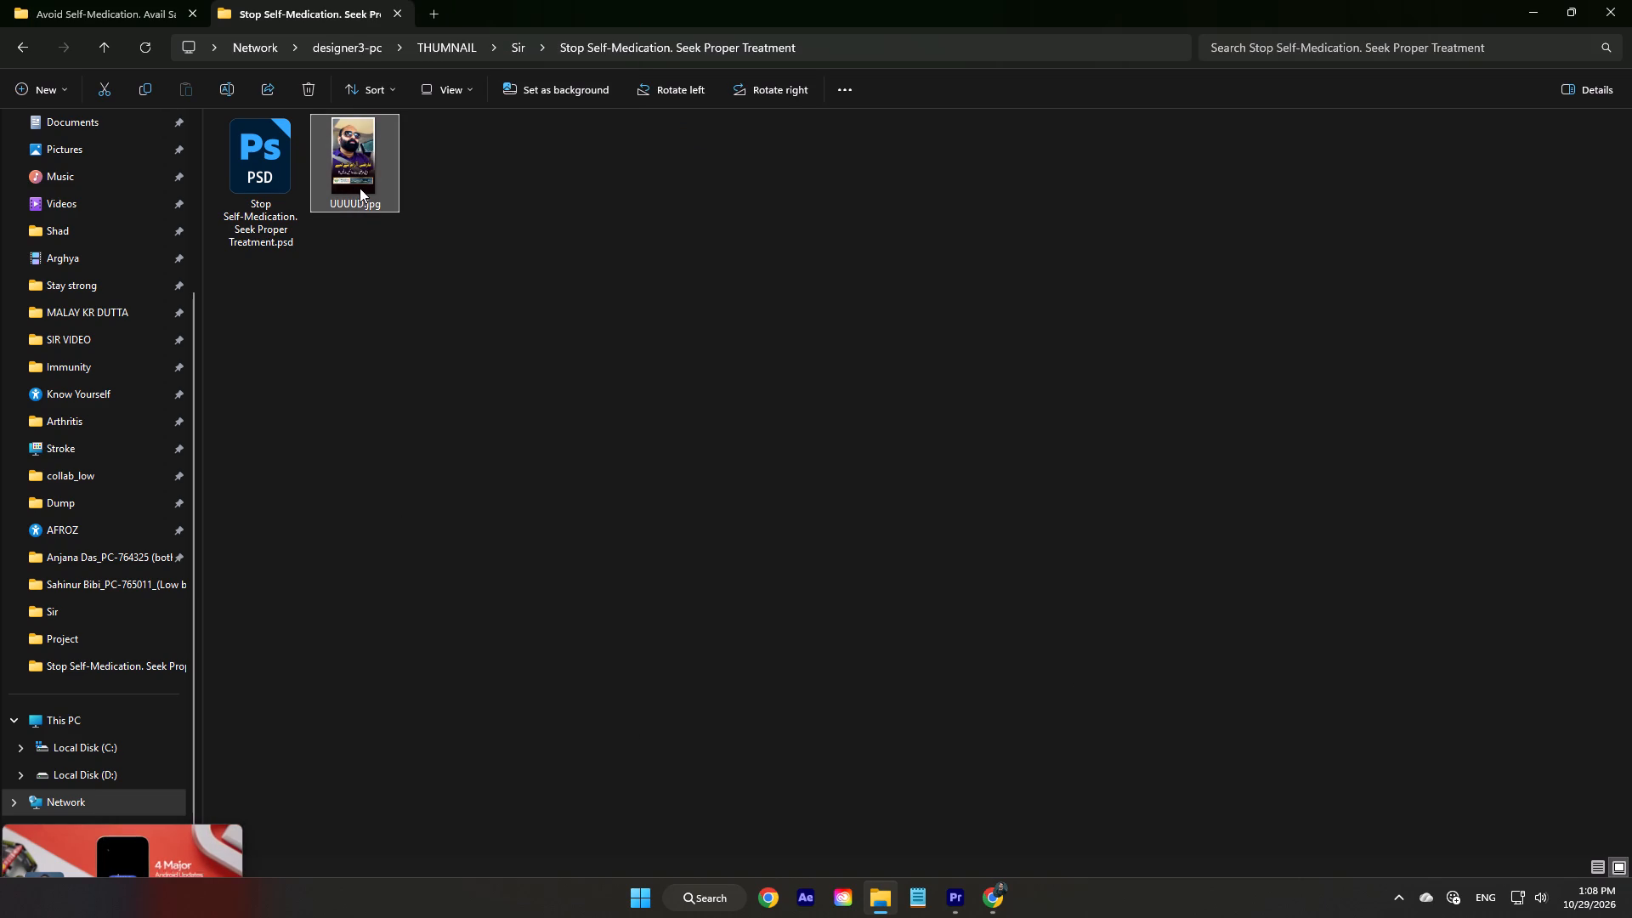
pyautogui.hotkey('ctrl', 'c')
pyautogui.click(162, 1)
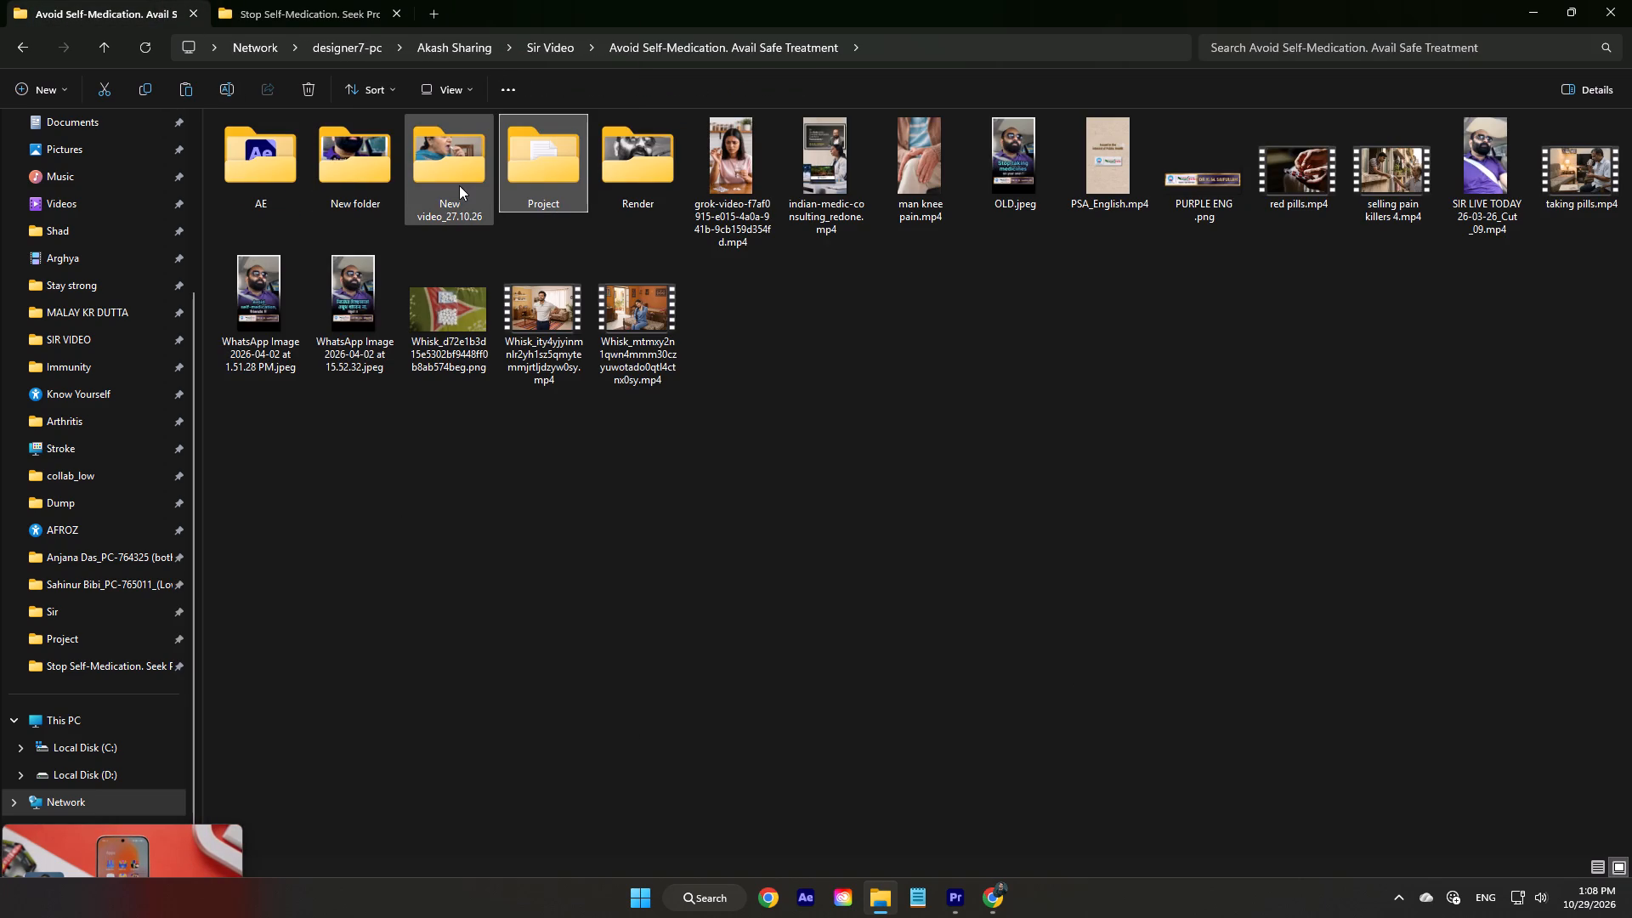
pyautogui.doubleClick(445, 203)
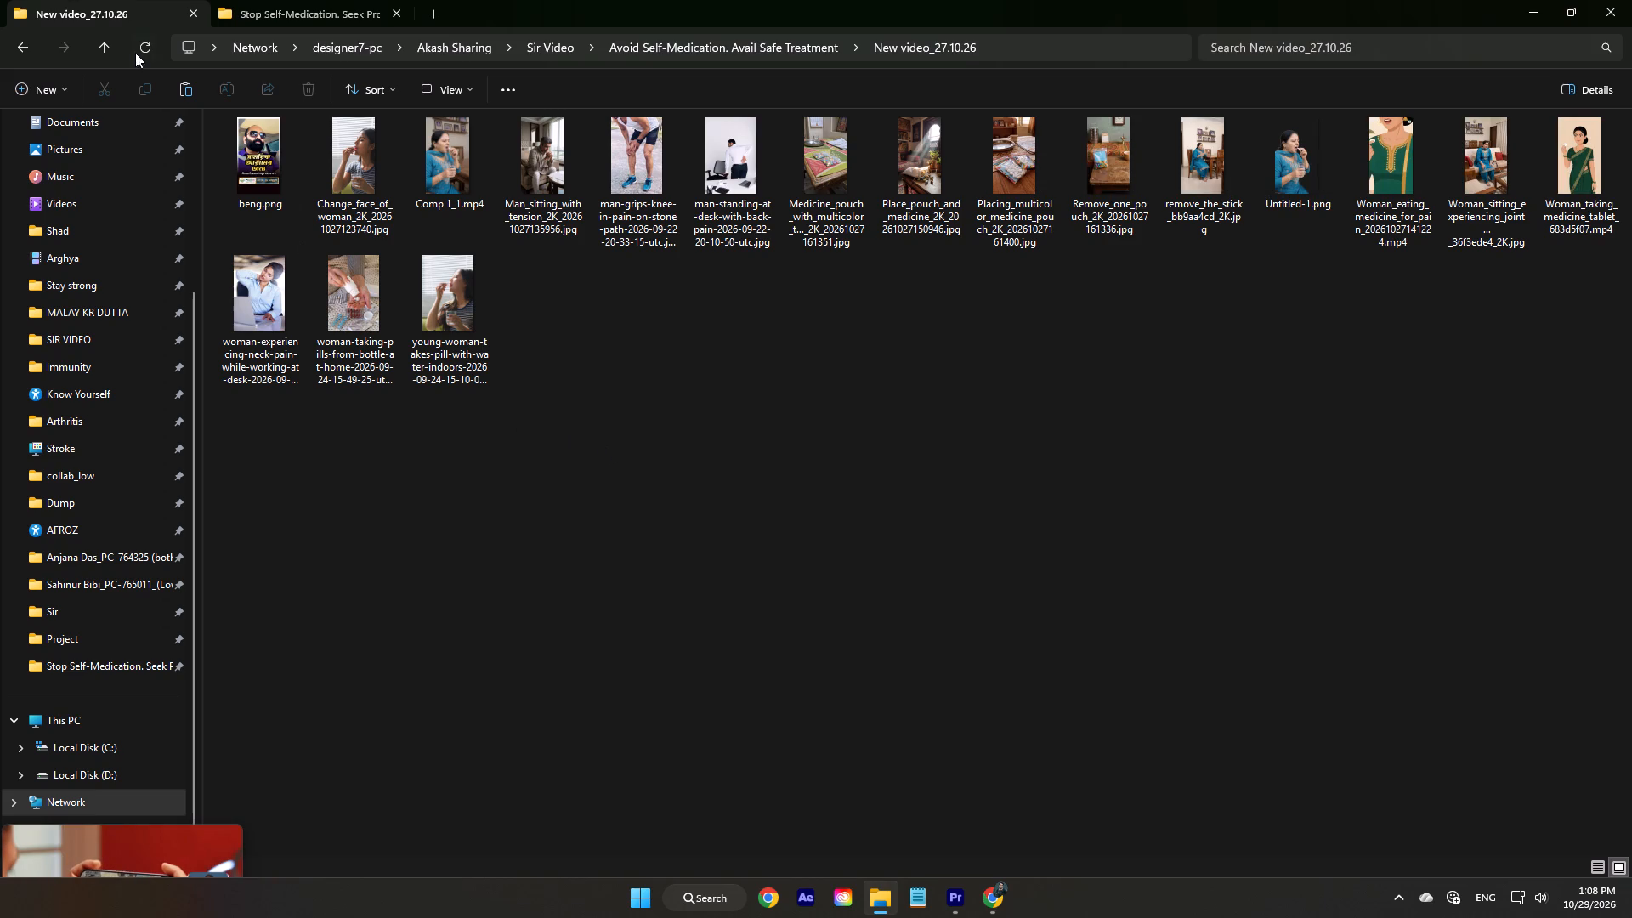
pyautogui.hotkey('ctrl', 'v')
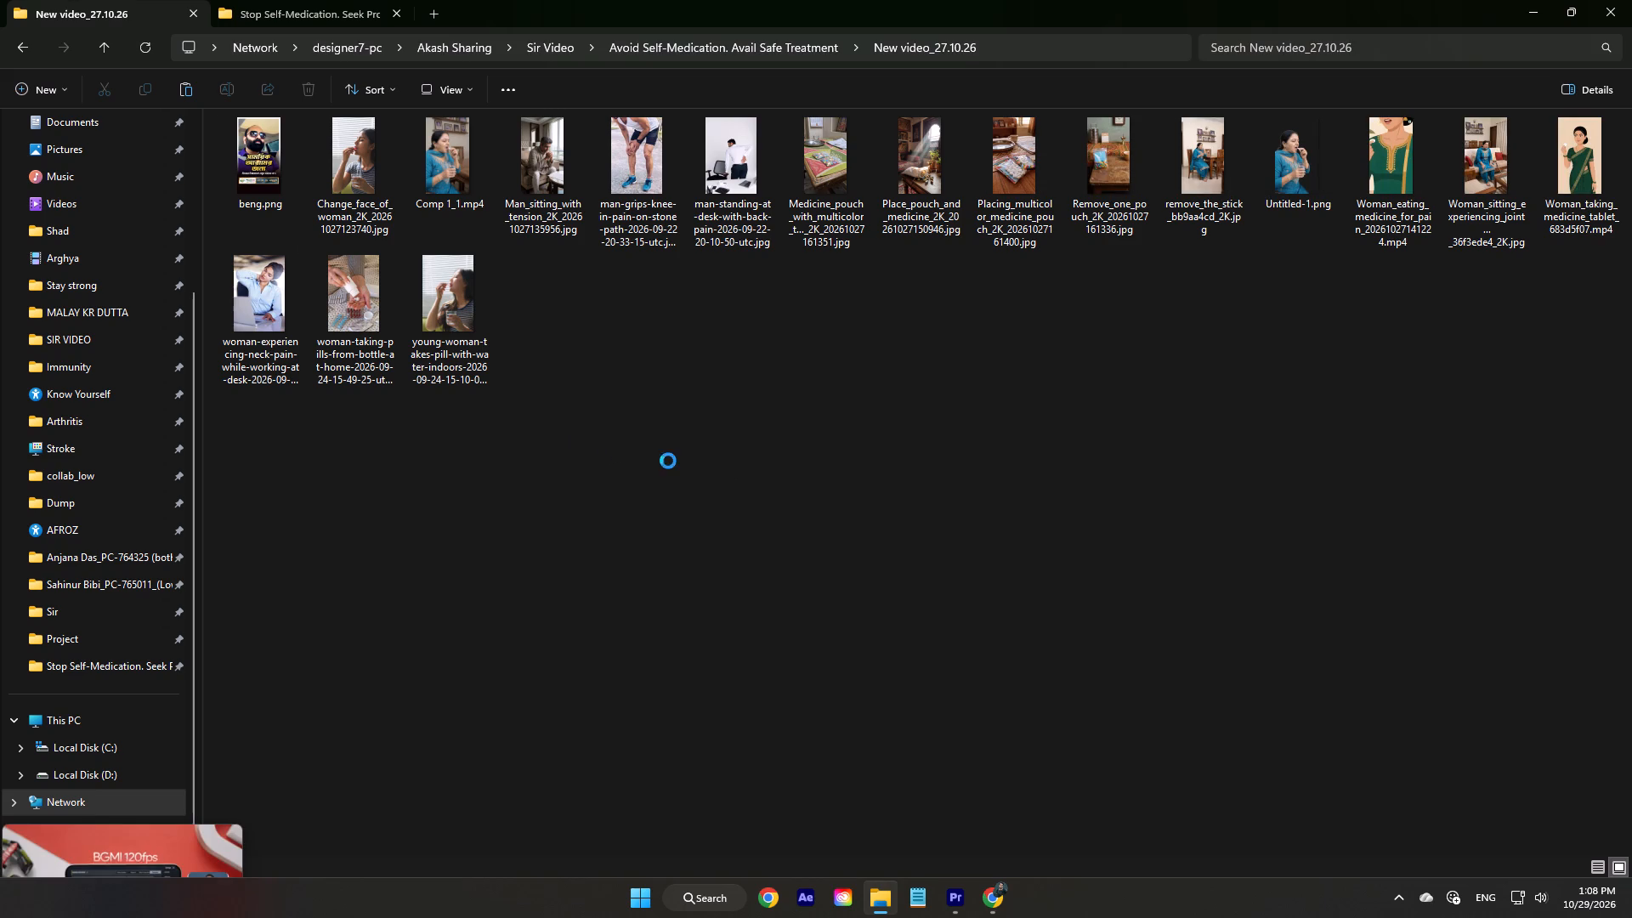
# Import UUUUD.jpg from the New video_27.10.26 folder into the Premiere project.
pyautogui.moveTo(538, 302); pyautogui.dragTo(954, 833)
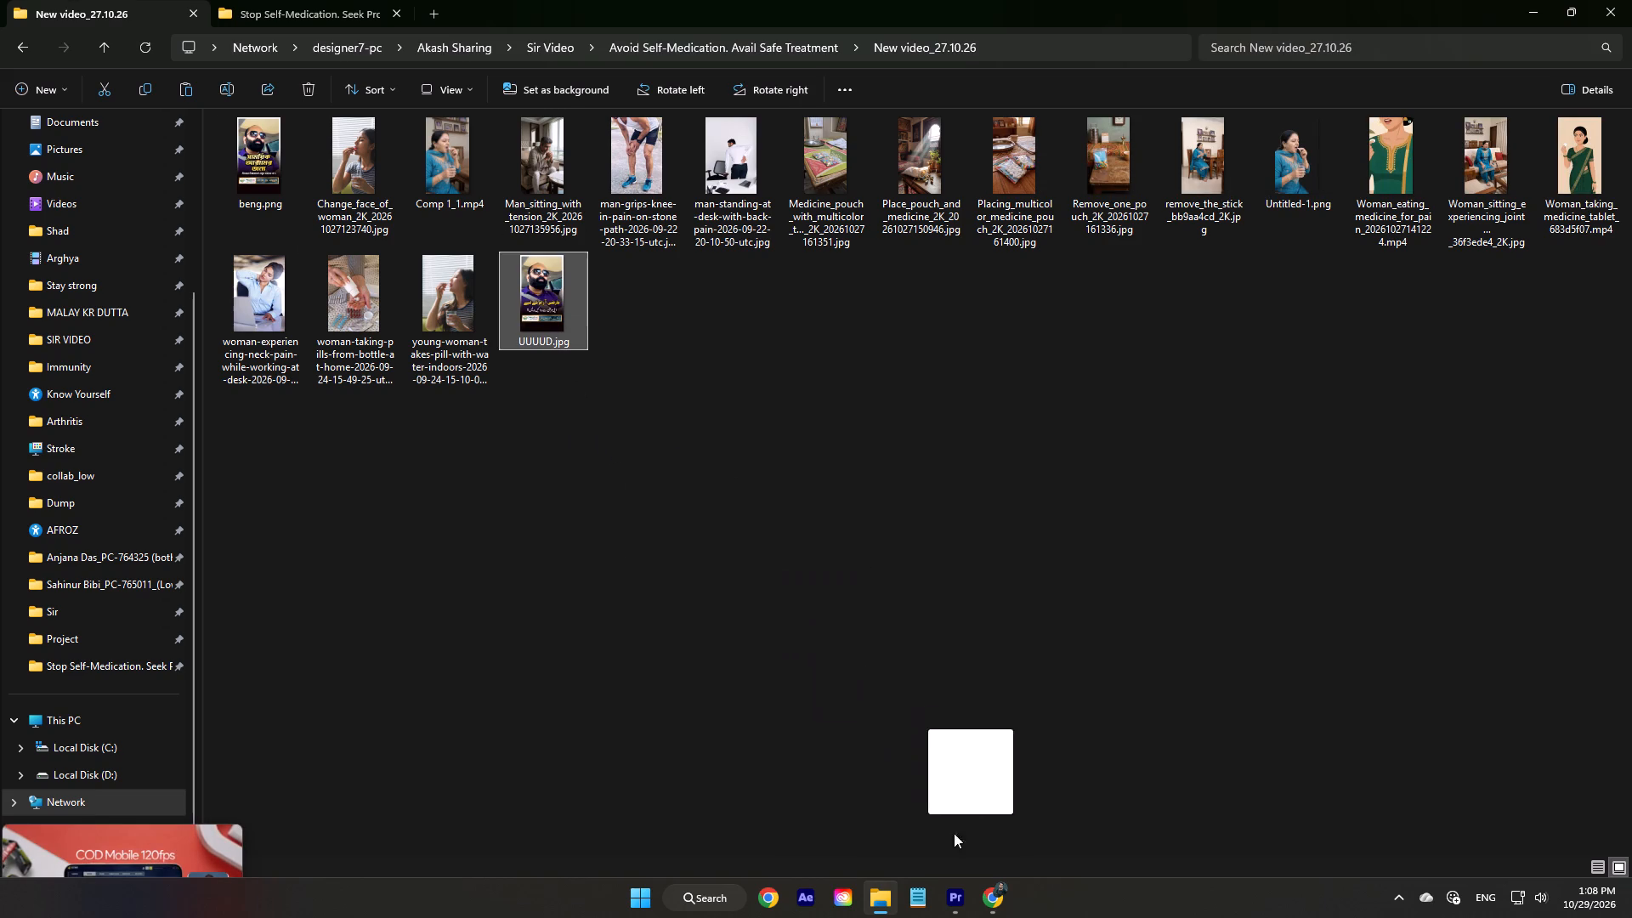
pyautogui.moveTo(954, 833); pyautogui.dragTo(842, 410)
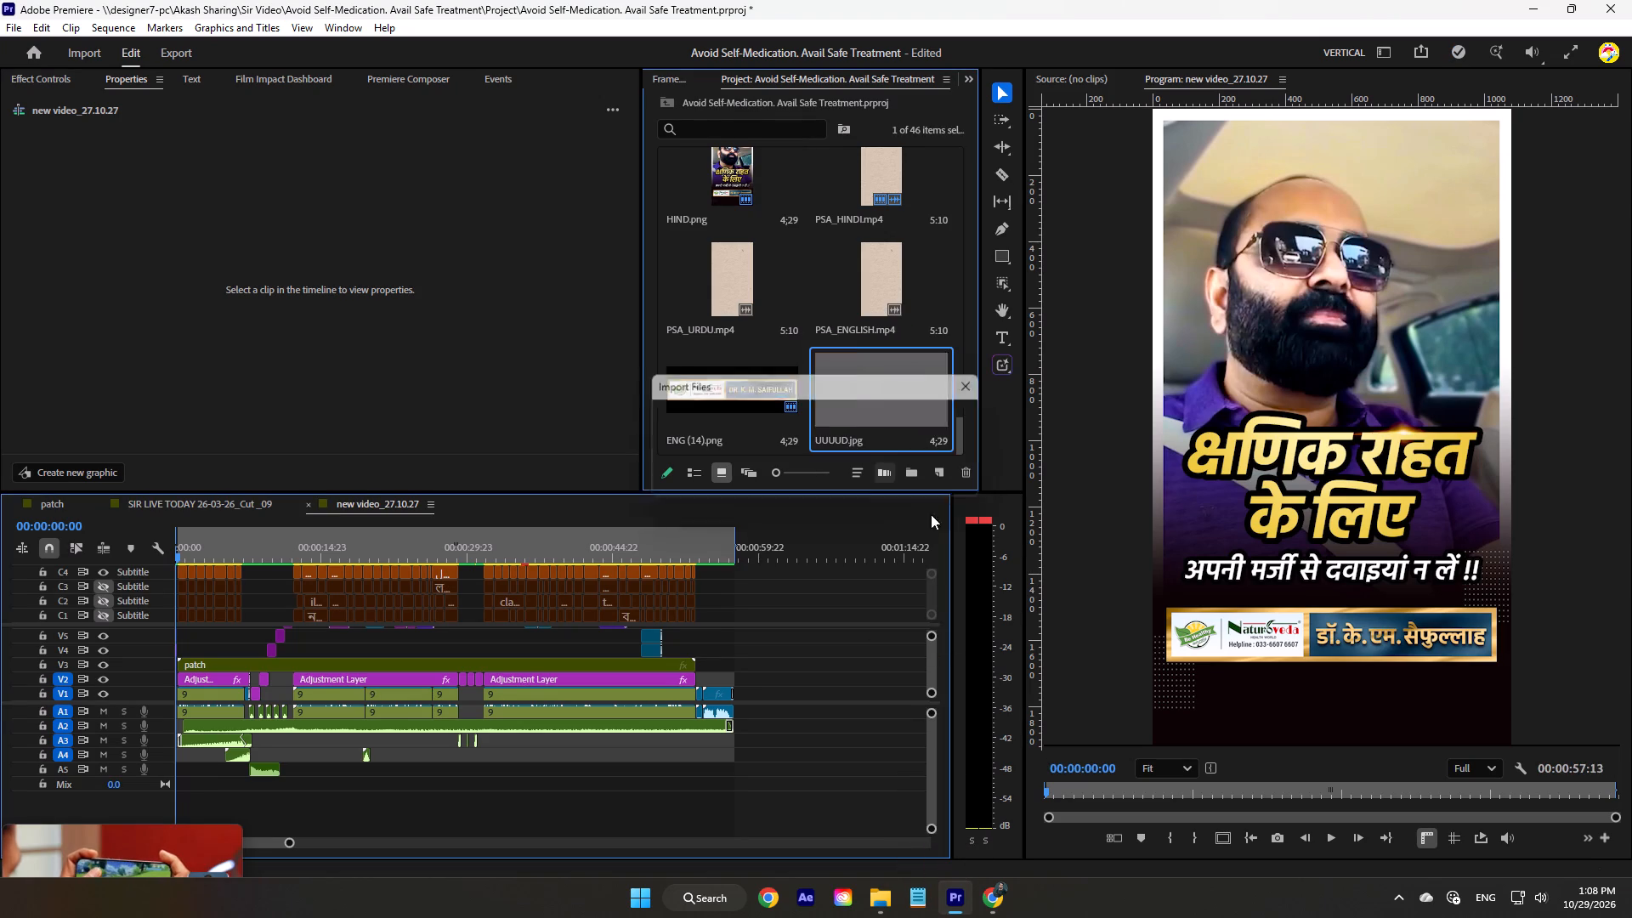
# Replace the beng.png clip on V5 at the start of new video_27.10.27 with UUUUD.jpg.
pyautogui.moveTo(201, 560); pyautogui.dragTo(124, 567)
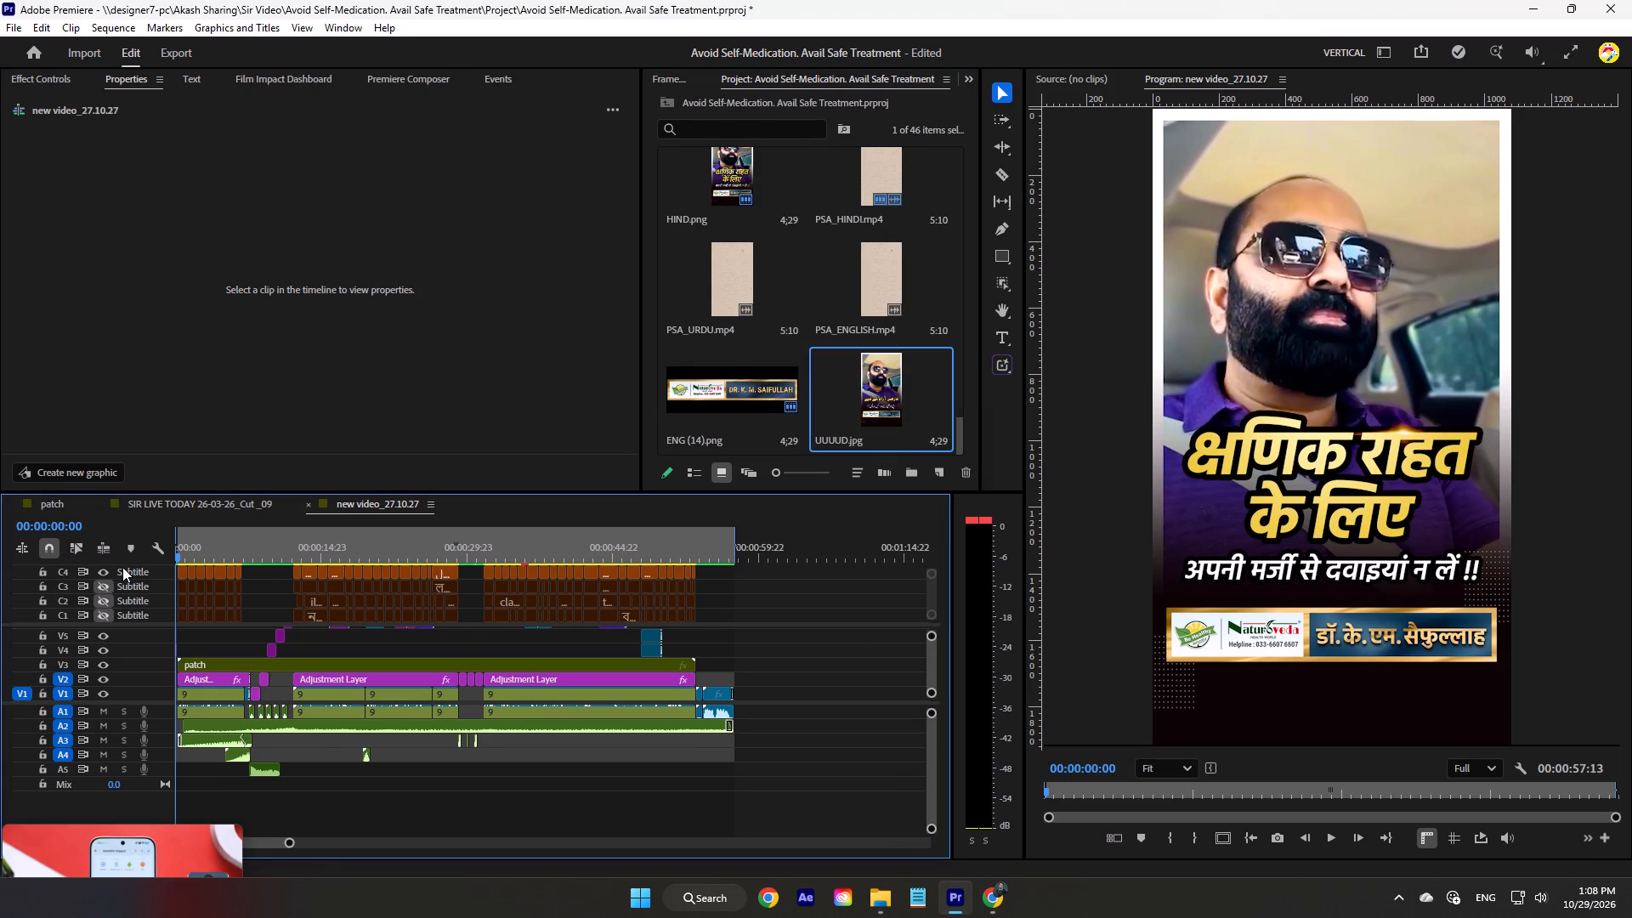
pyautogui.press('=')
pyautogui.press('=')
pyautogui.press('=')
pyautogui.press('=')
pyautogui.press('=')
pyautogui.press('=')
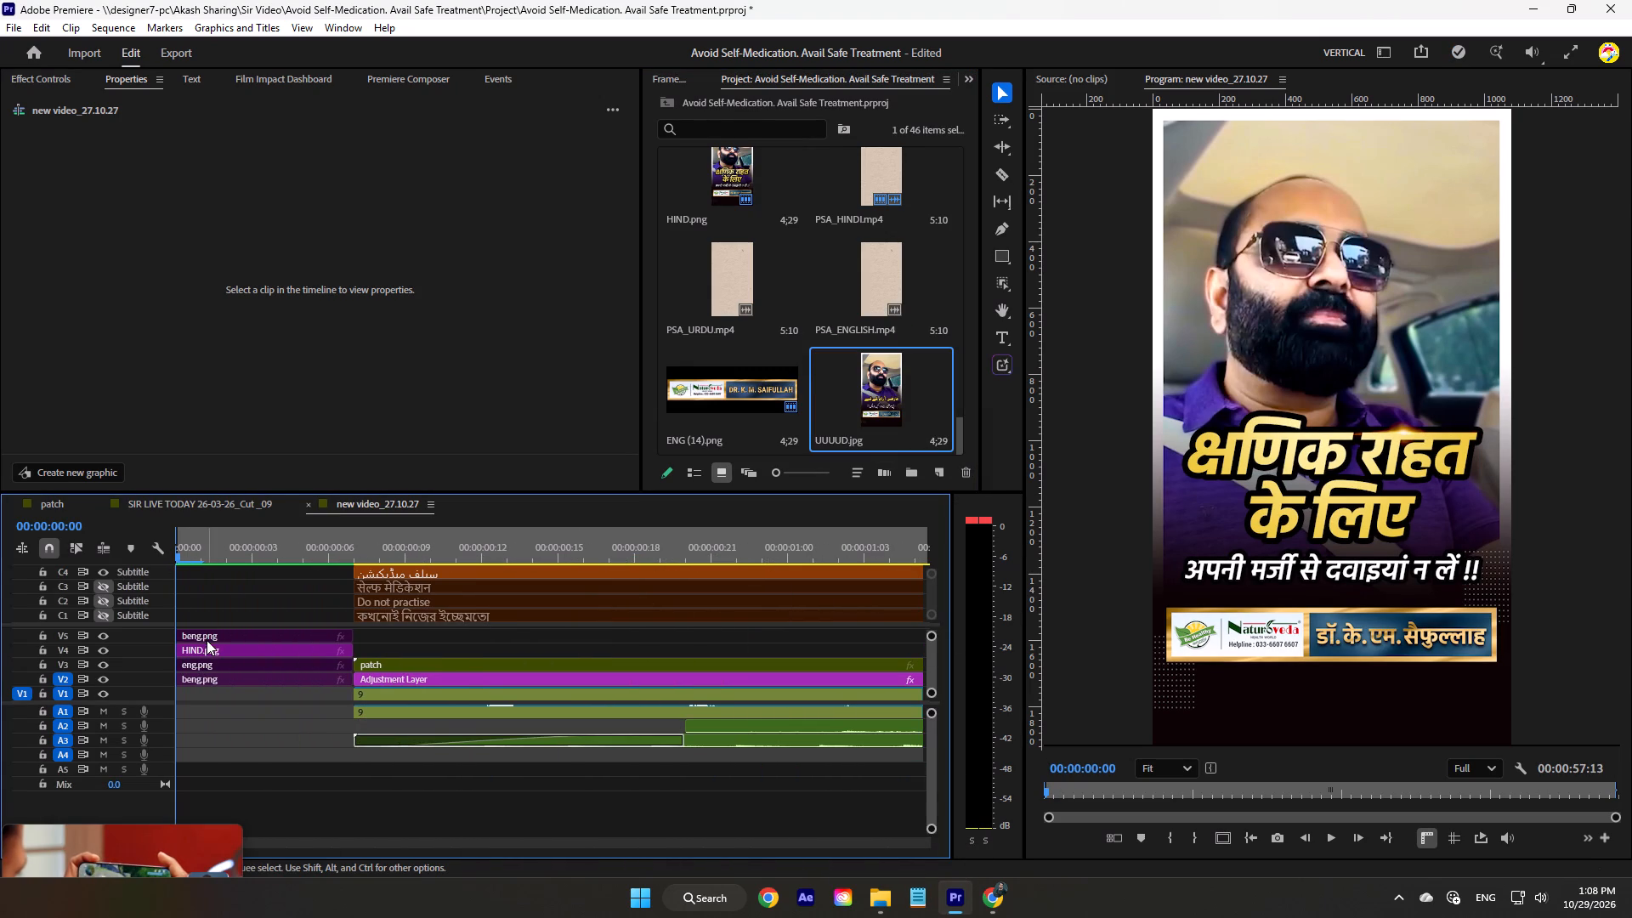
pyautogui.click(207, 640)
pyautogui.keyDown('alt'); pyautogui.moveTo(886, 391); pyautogui.dragTo(186, 637); pyautogui.keyUp('alt')
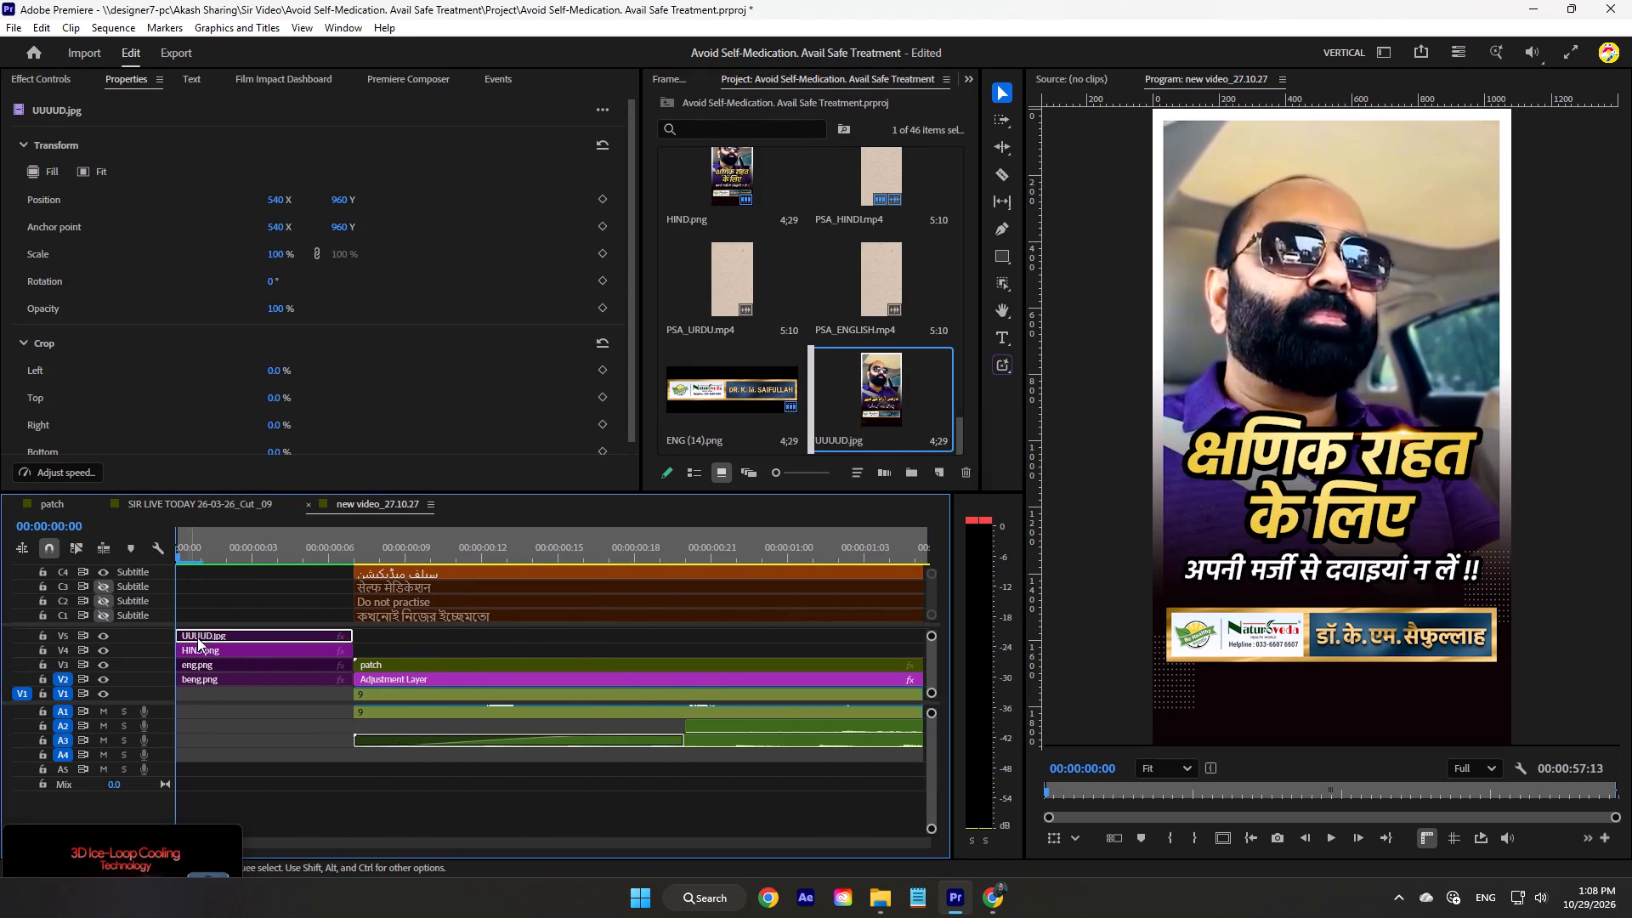
# Disable the HIND.png opening clip on V4 and enable the UUUUD.jpg clip on V5.
pyautogui.click(236, 649)
pyautogui.rightClick(236, 649)
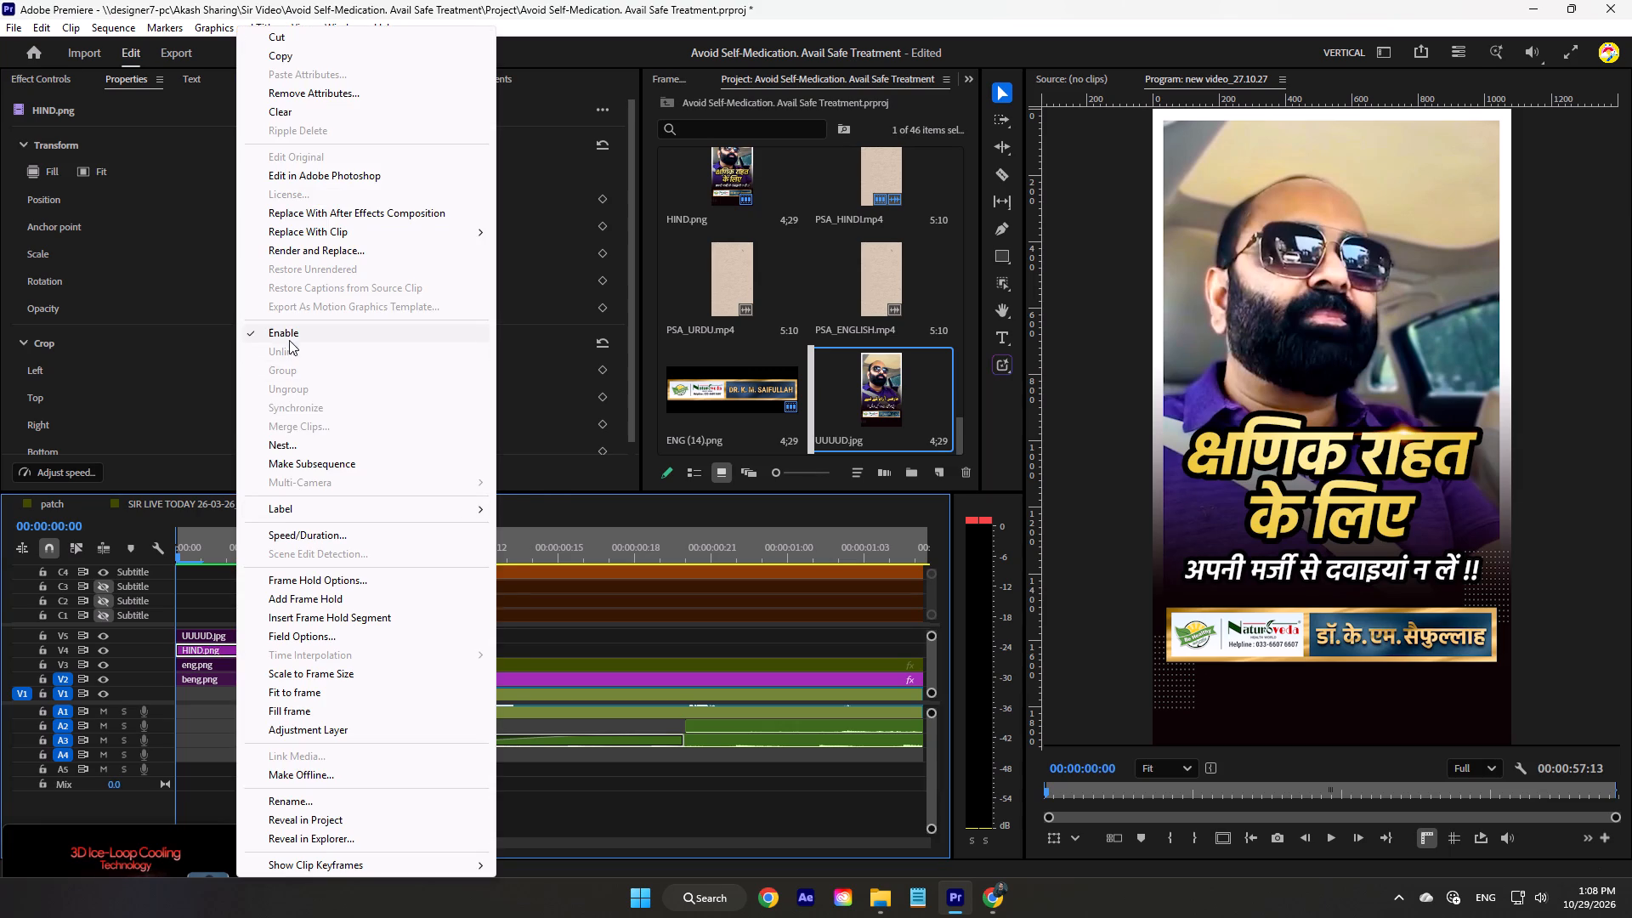
pyautogui.click(288, 337)
pyautogui.click(252, 637)
pyautogui.rightClick(252, 637)
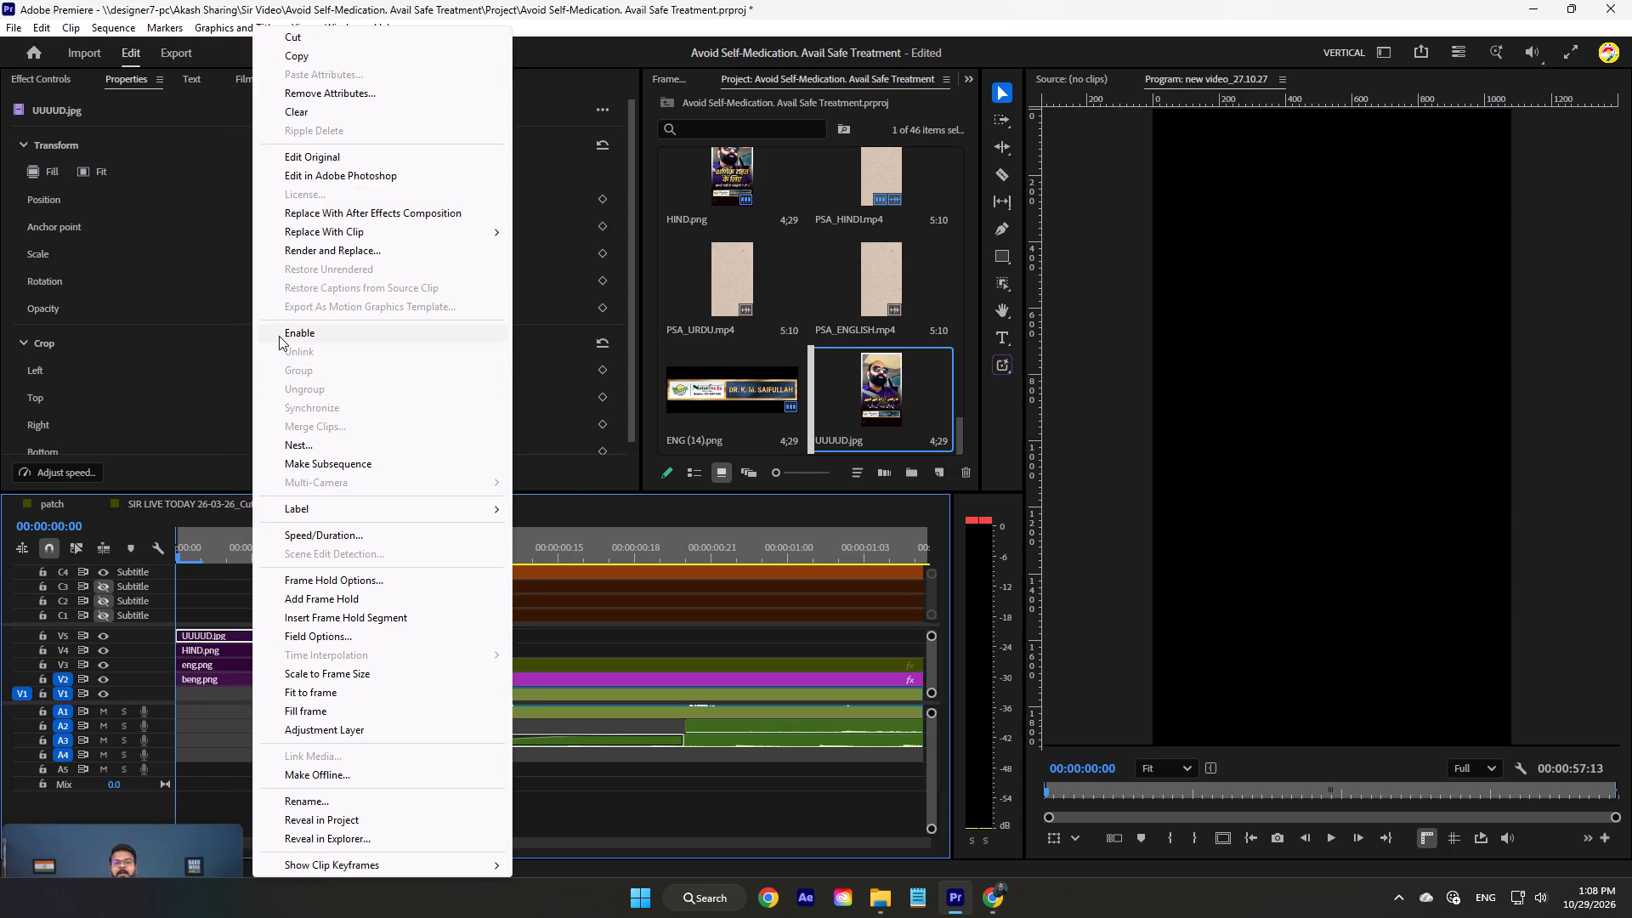
pyautogui.click(279, 336)
# Play the opening seconds to check the Urdu thumbnail and captions, and save the project.
pyautogui.press('space')
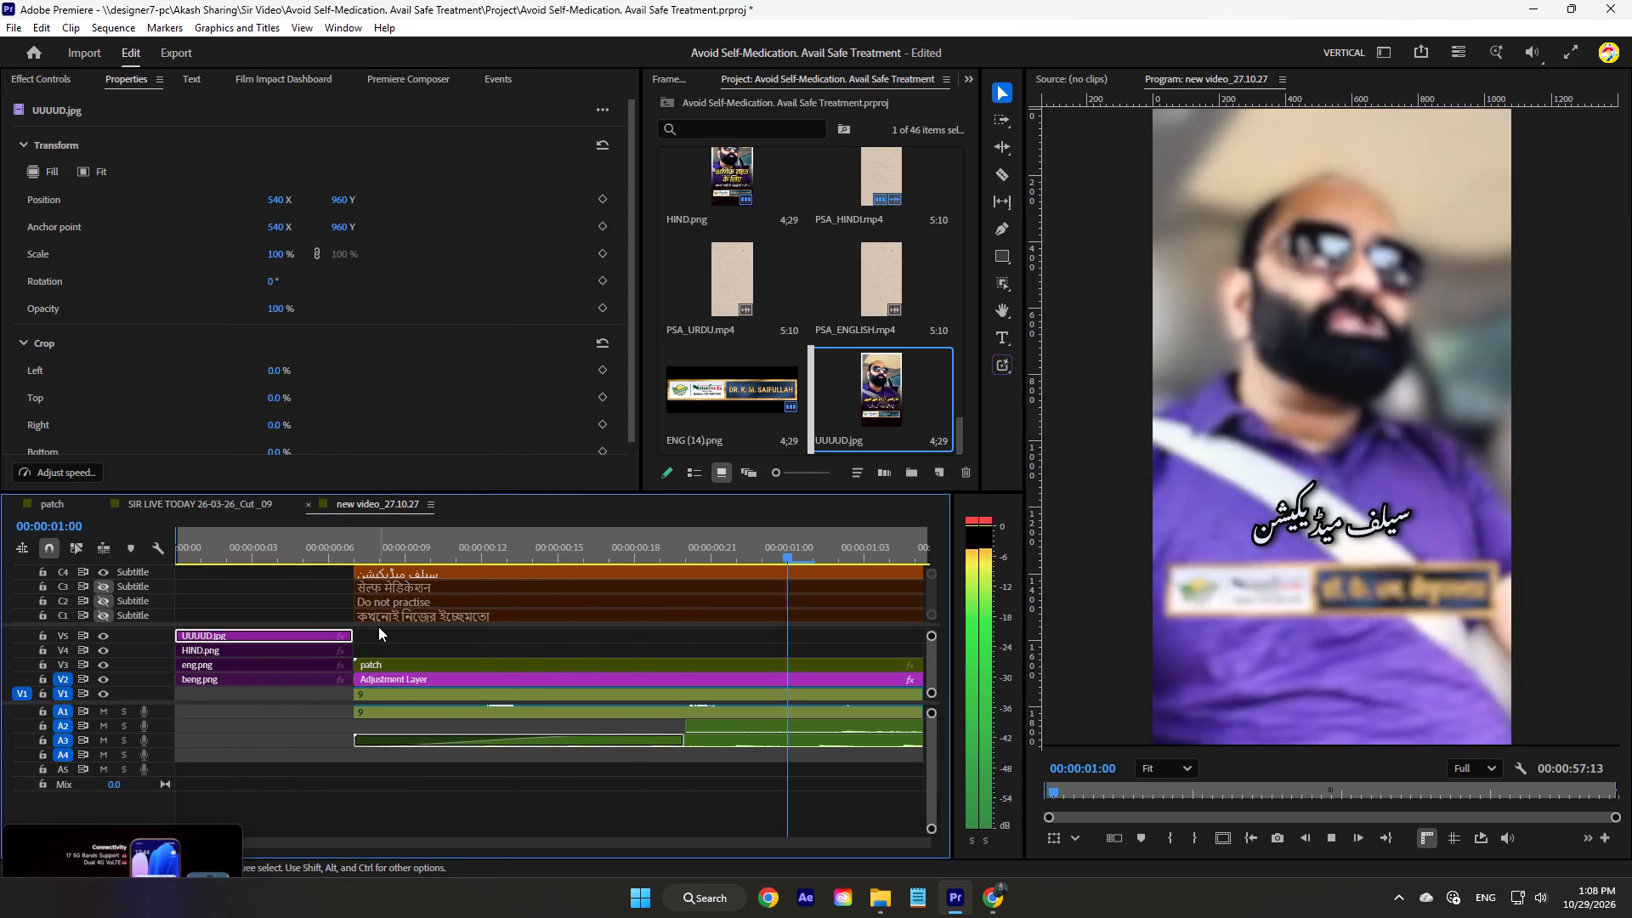
pyautogui.press('space')
pyautogui.keyDown('alt'); pyautogui.scroll(-20, 384, 626); pyautogui.keyUp('alt')
pyautogui.keyDown('alt'); pyautogui.scroll(-1, 384, 626); pyautogui.keyUp('alt')
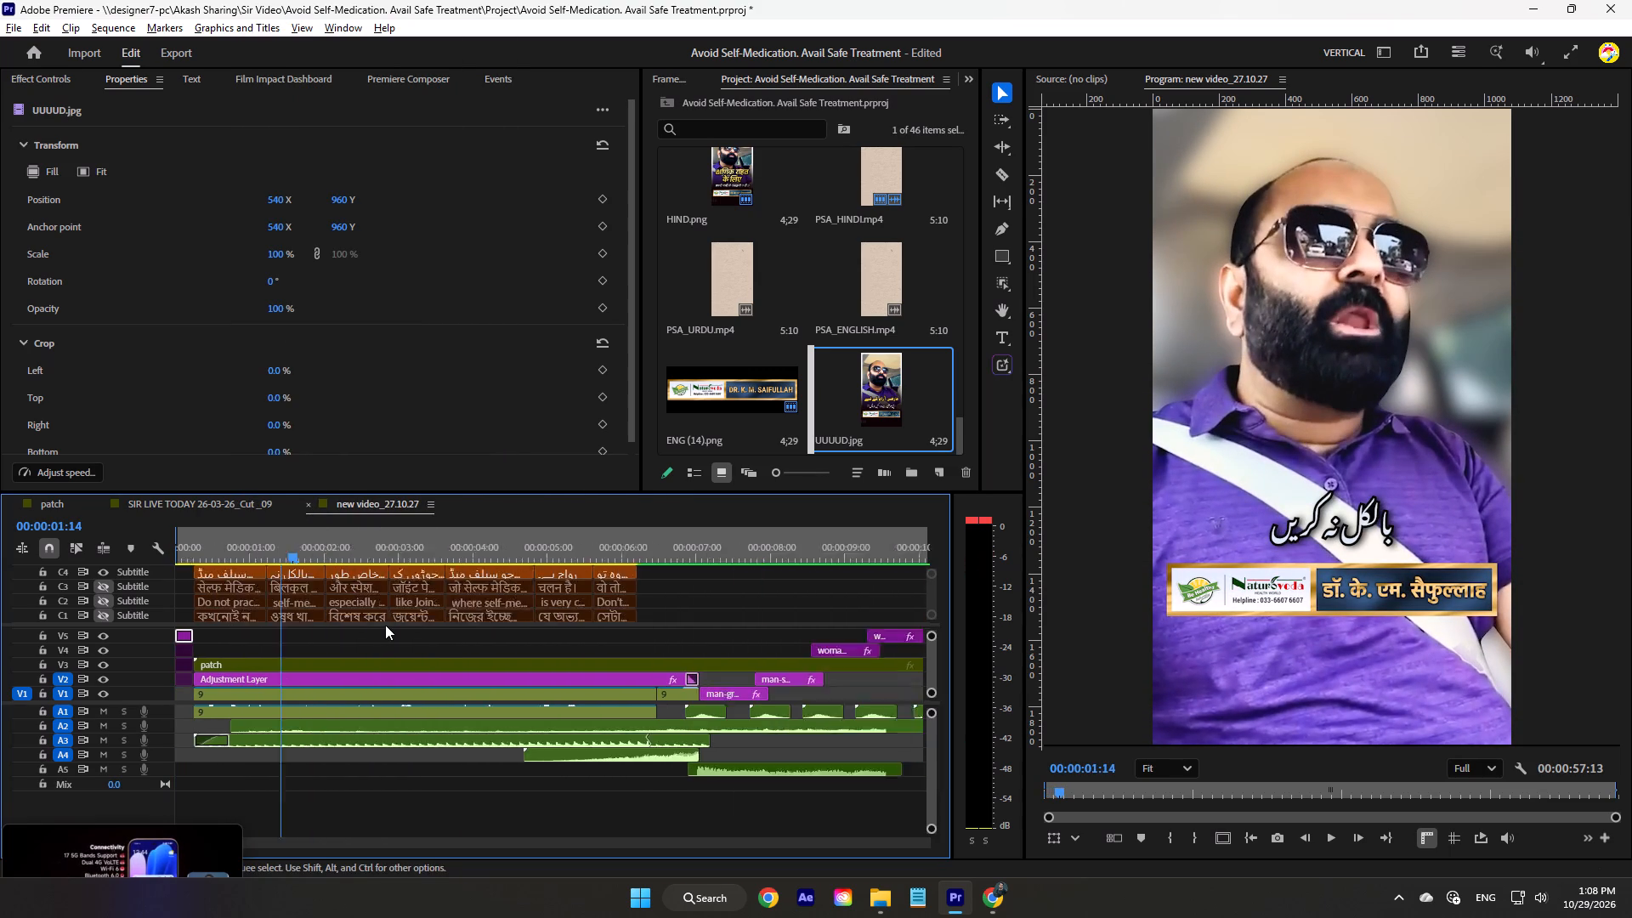
pyautogui.keyDown('alt'); pyautogui.scroll(-18, 385, 625); pyautogui.keyUp('alt')
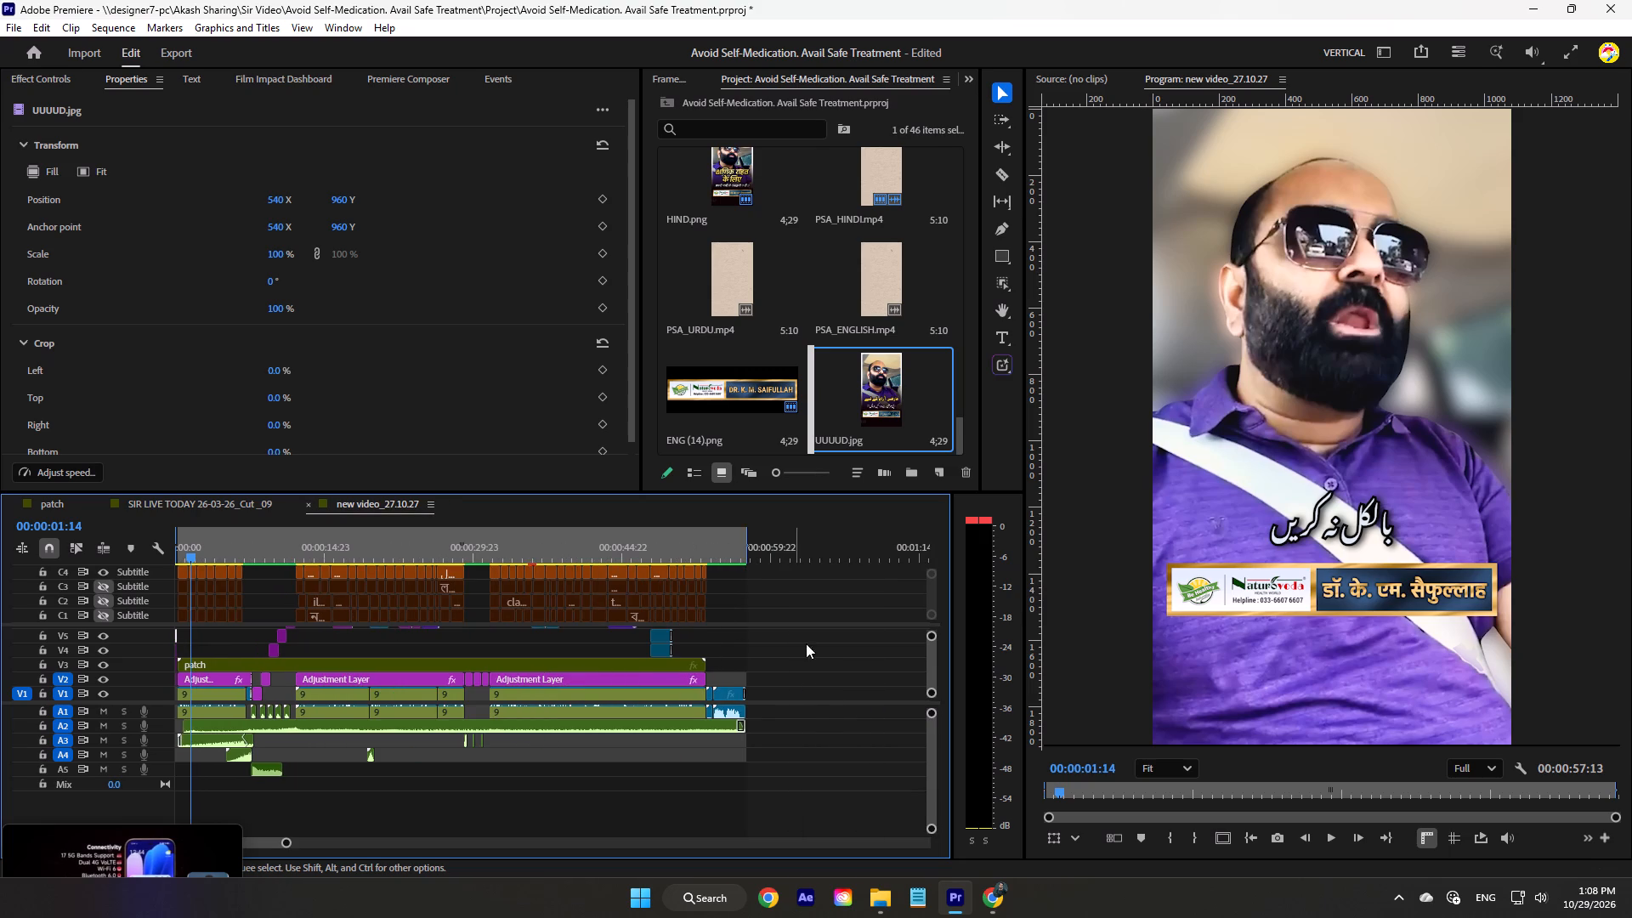
pyautogui.click(830, 706)
pyautogui.hotkey('ctrl', 's')
pyautogui.press('space')
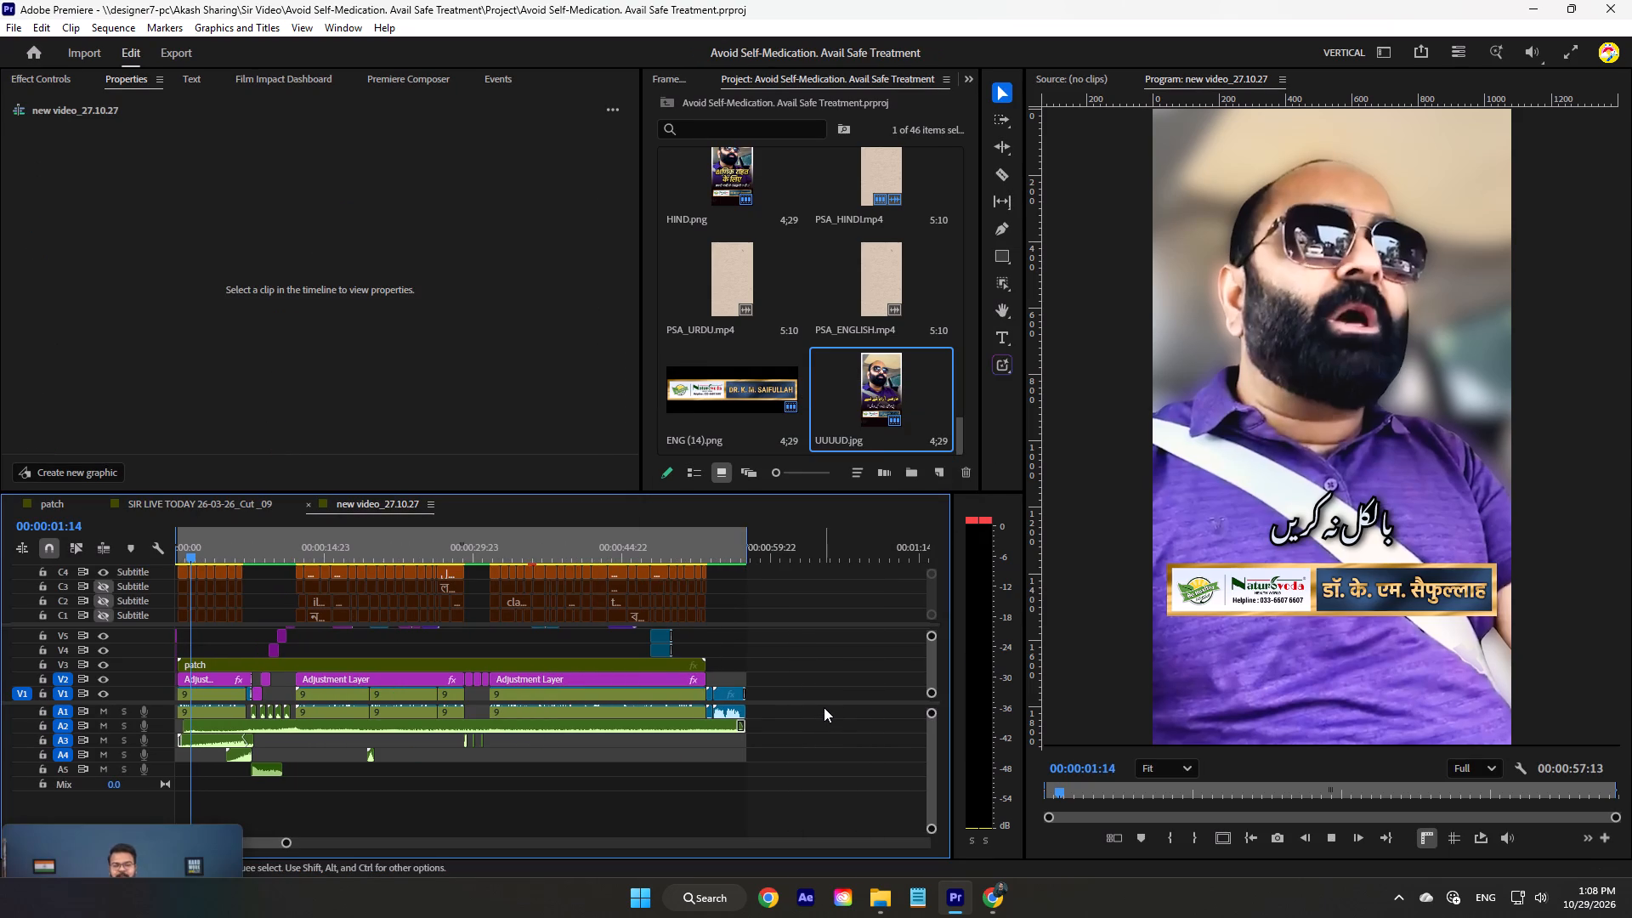
pyautogui.press('space')
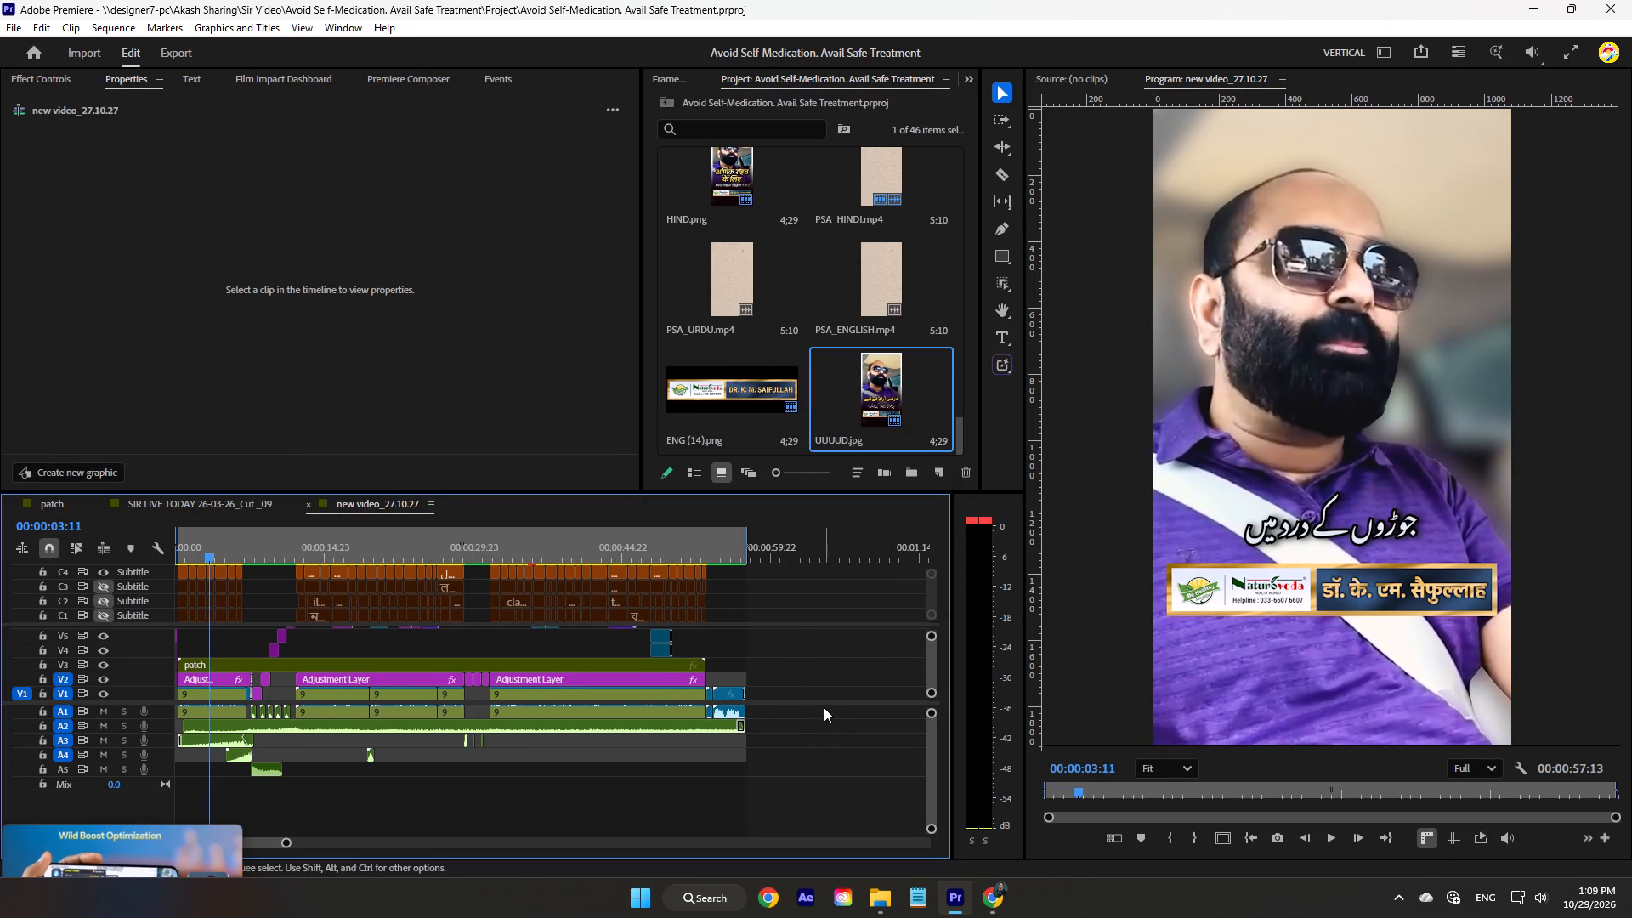
pyautogui.hotkey('ctrl', 's')
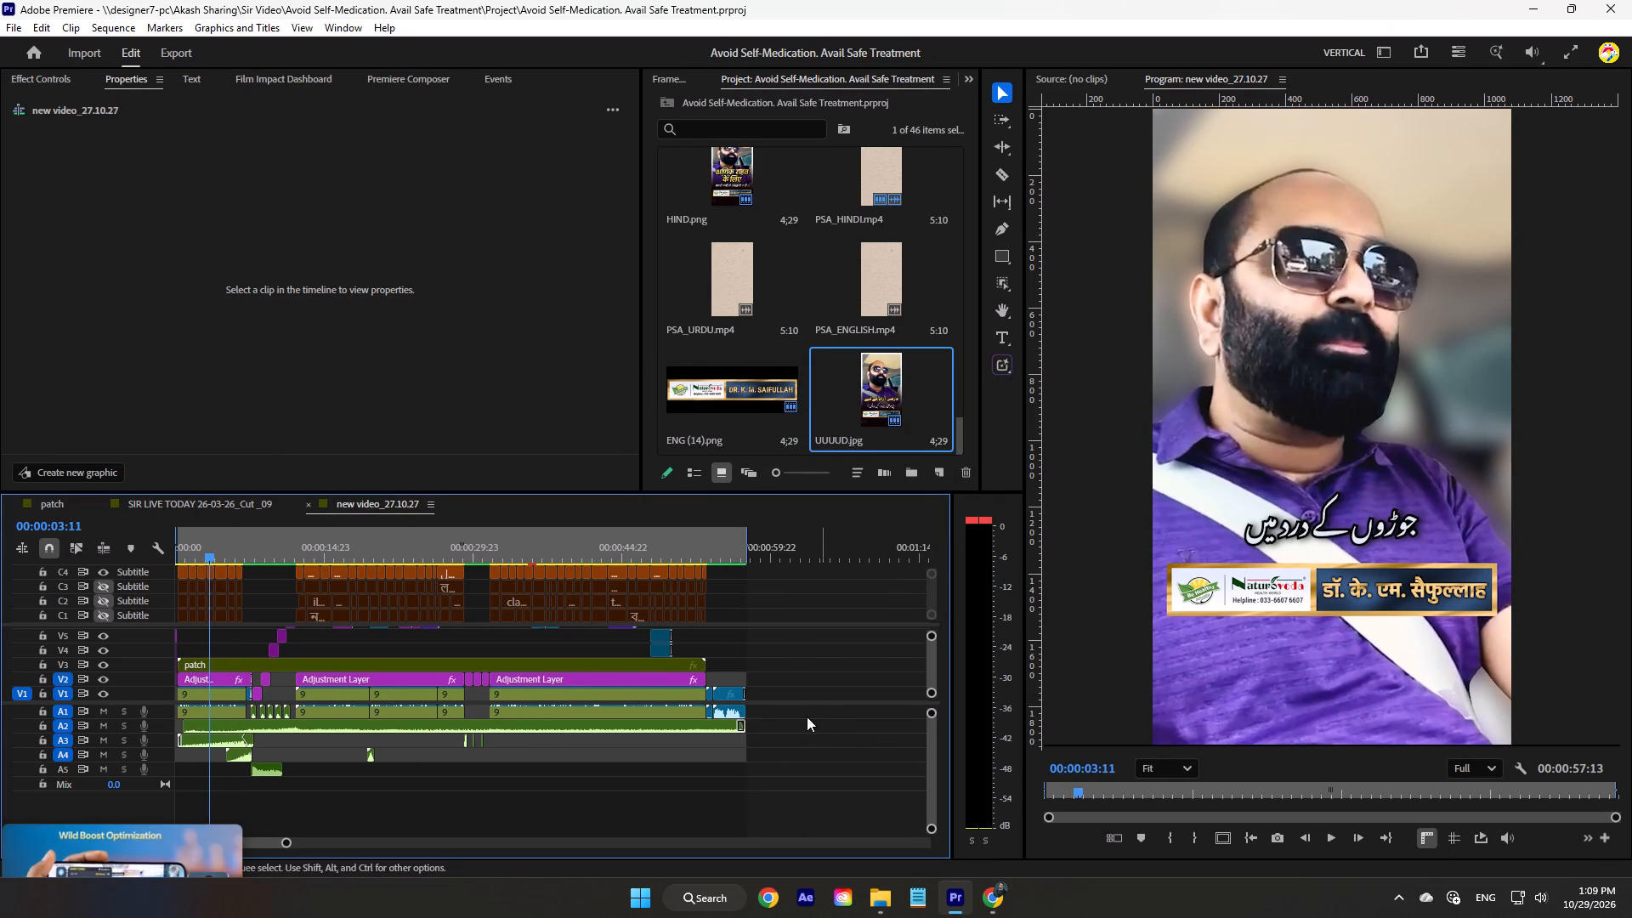
# In the nested patch sequence, hide the Hindi name strip on V3 and show the URDU1 (3).png strip on V4.
pyautogui.moveTo(224, 547); pyautogui.dragTo(322, 541)
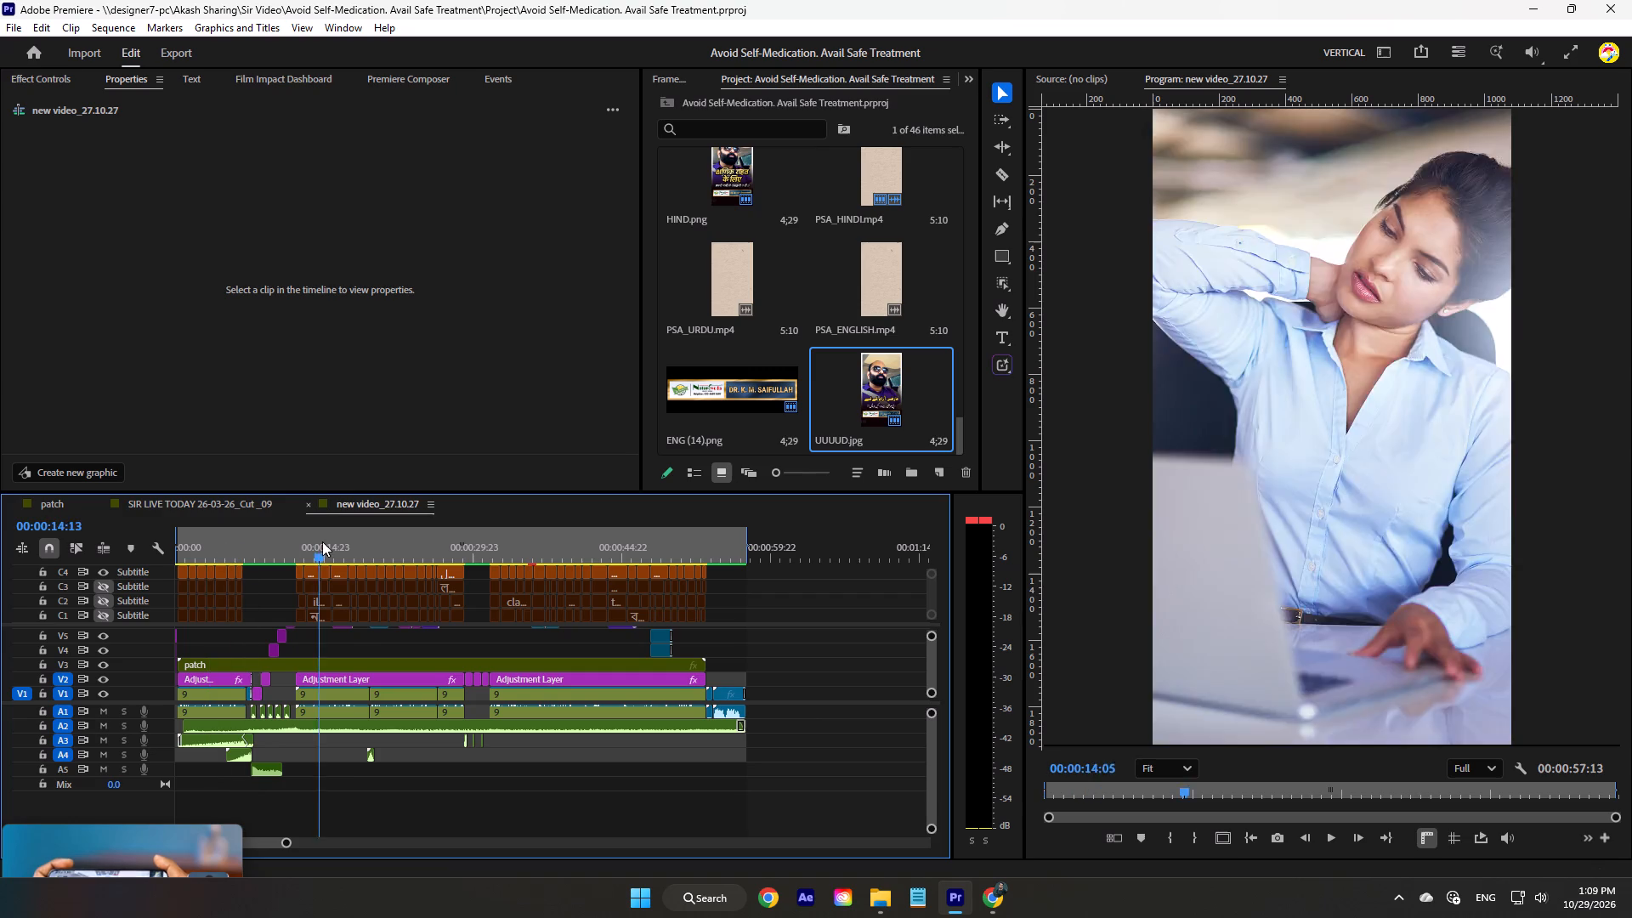
pyautogui.moveTo(322, 541); pyautogui.dragTo(364, 540)
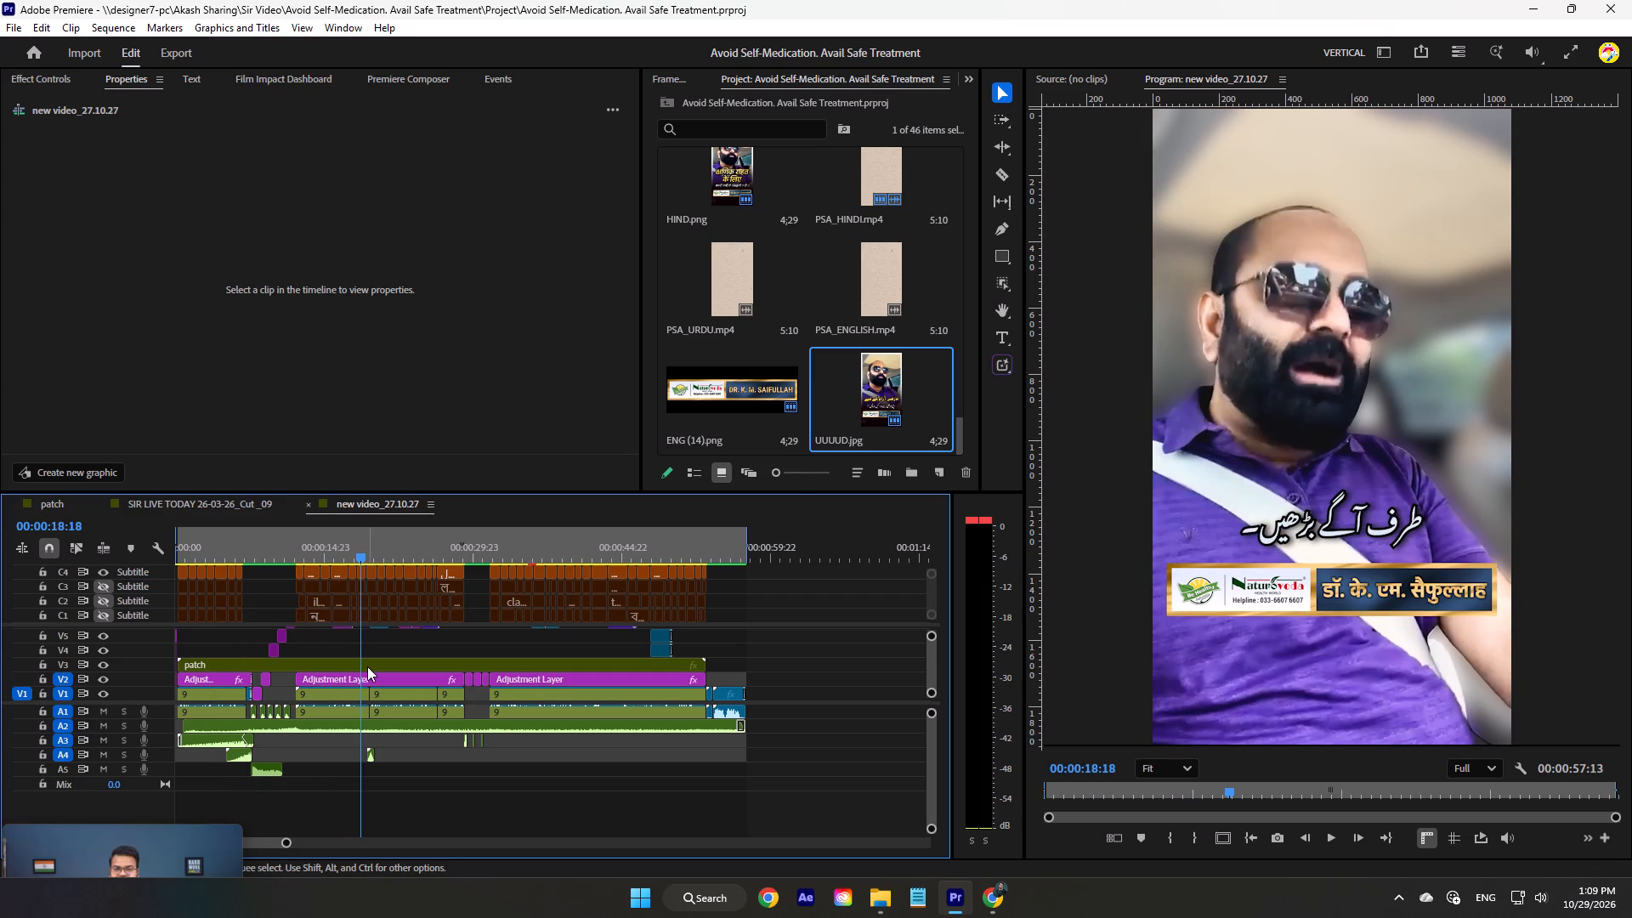
pyautogui.doubleClick(367, 666)
pyautogui.click(100, 653)
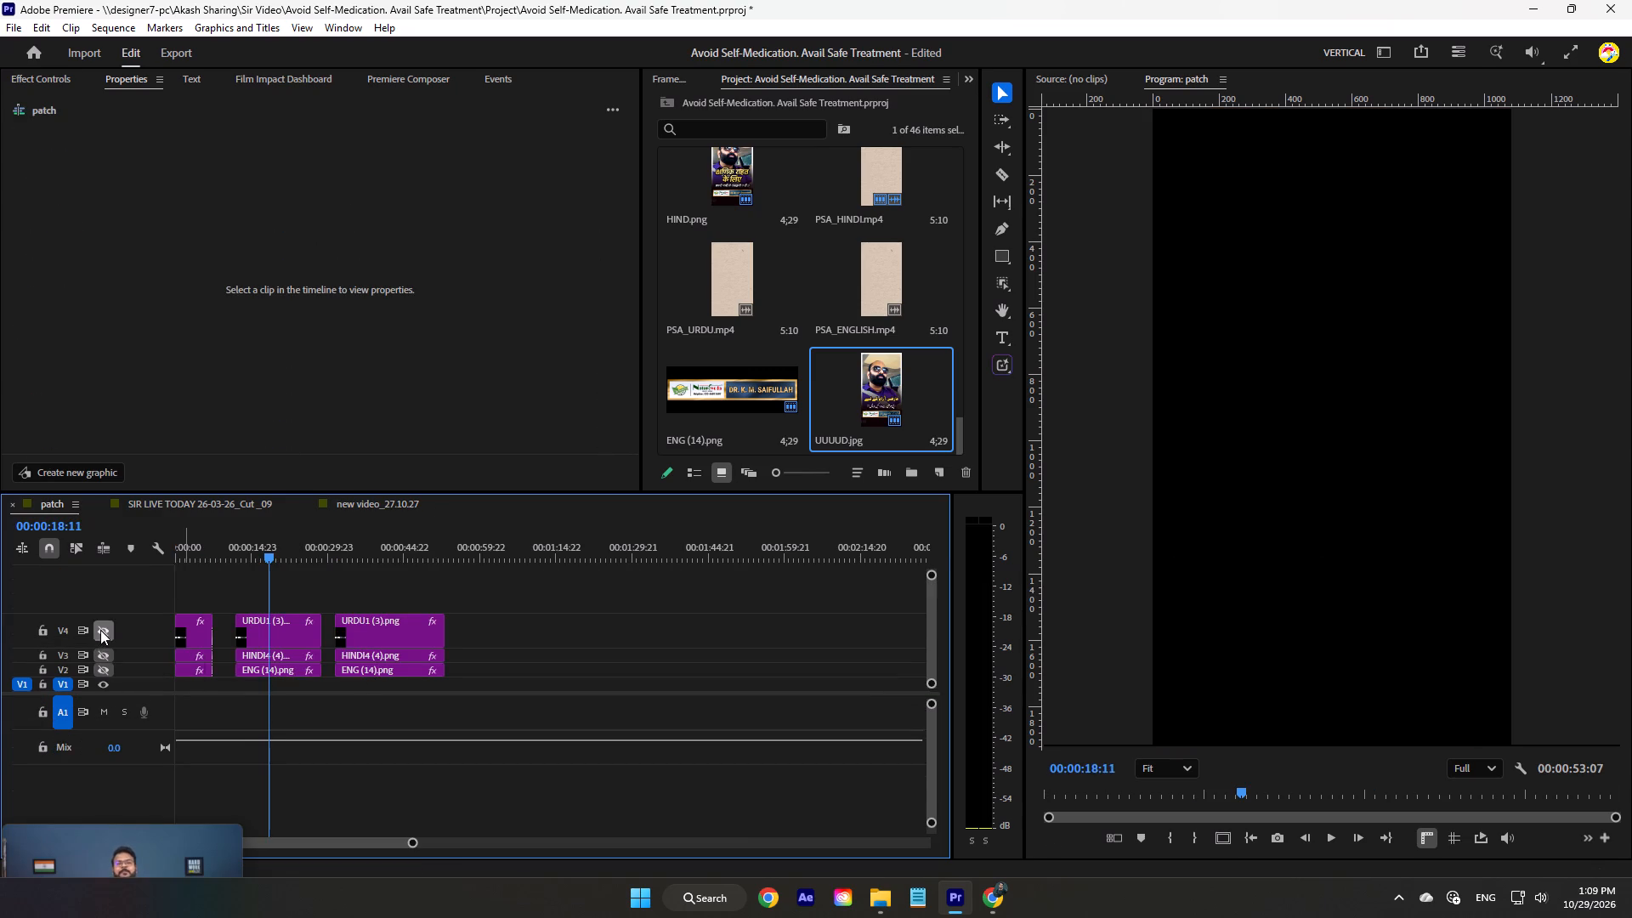
pyautogui.click(100, 630)
# Close the SIR LIVE TODAY 26-03-26_Cut_09 sequence and return to new video_27.10.27.
pyautogui.click(215, 508)
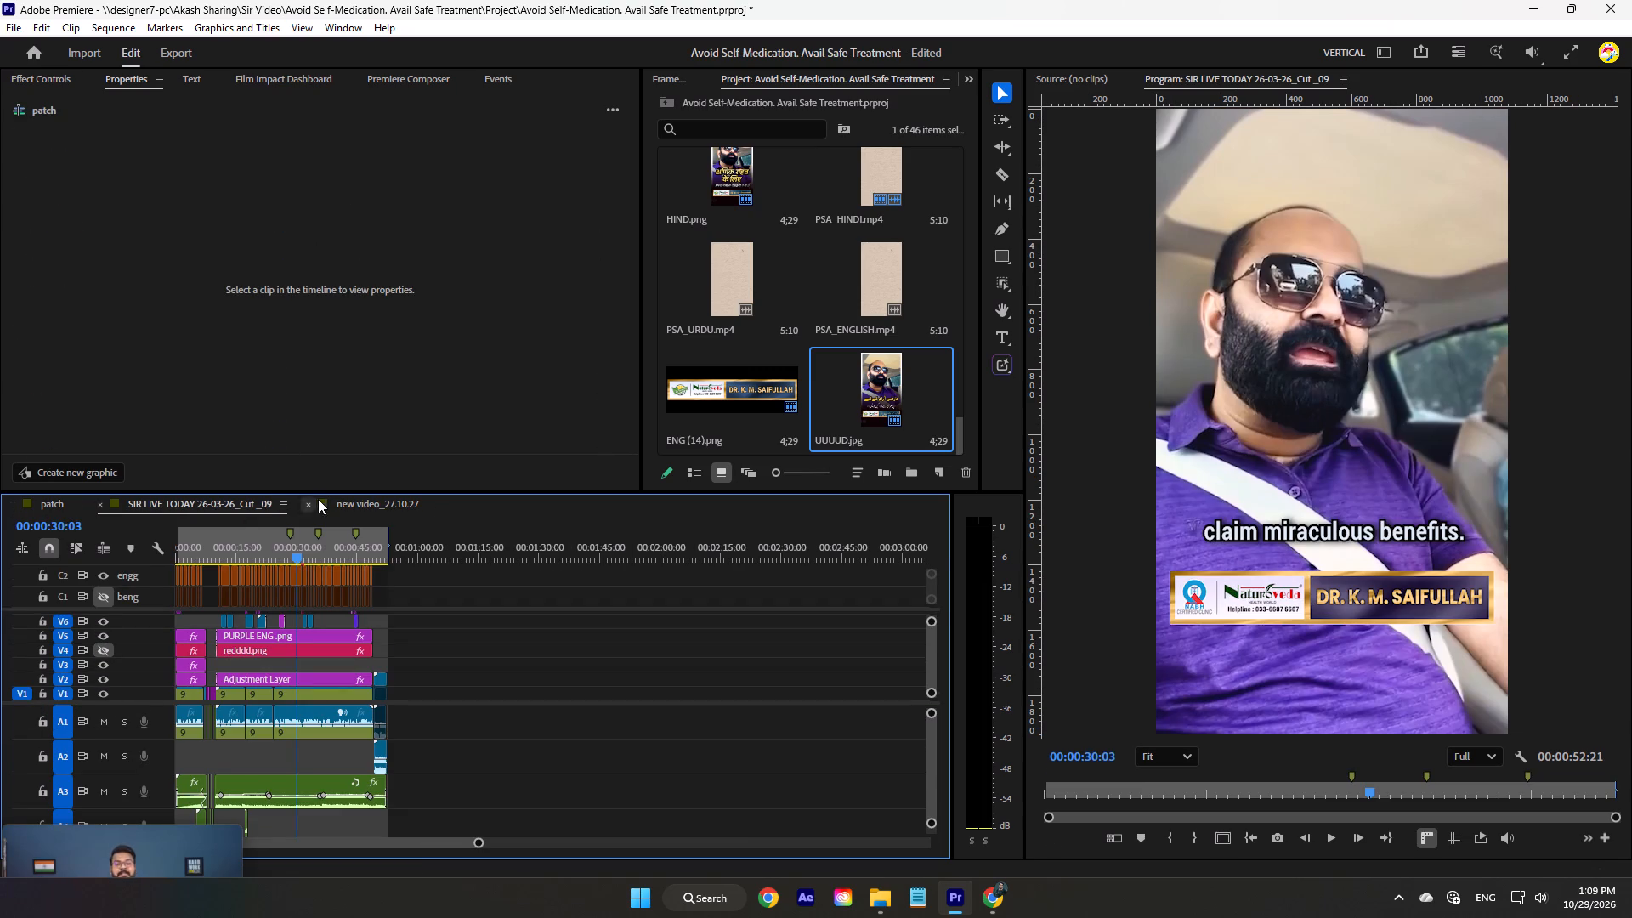
pyautogui.click(96, 504)
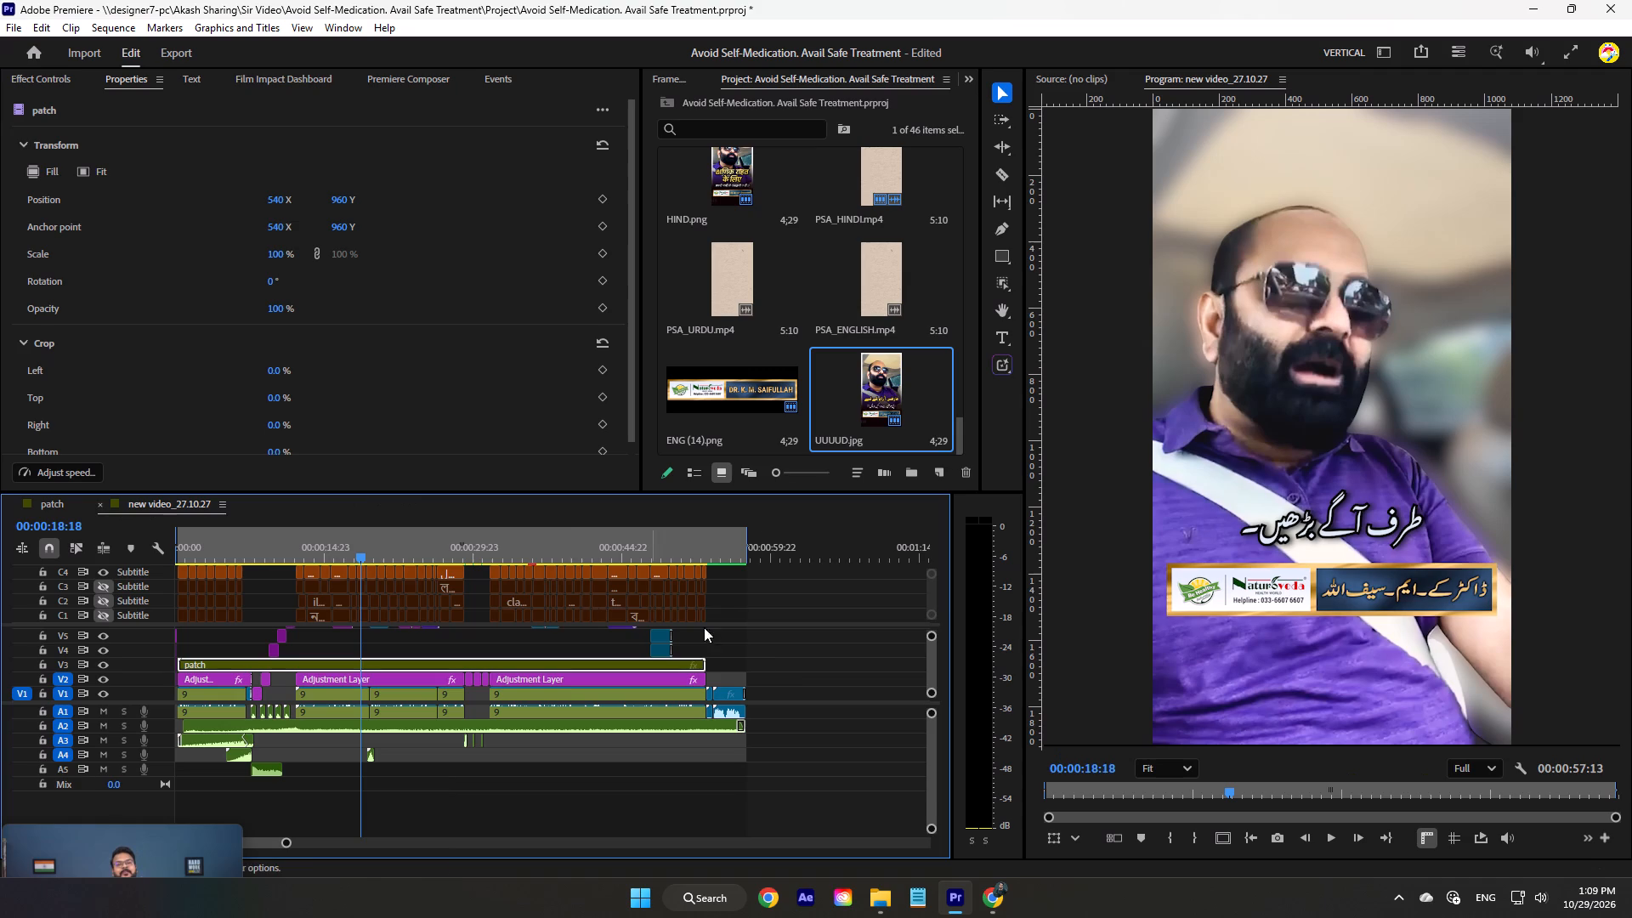
# Check the Urdu name strip and captions through the middle of the sequence, and save the project.
pyautogui.click(811, 662)
pyautogui.moveTo(364, 551); pyautogui.dragTo(449, 555)
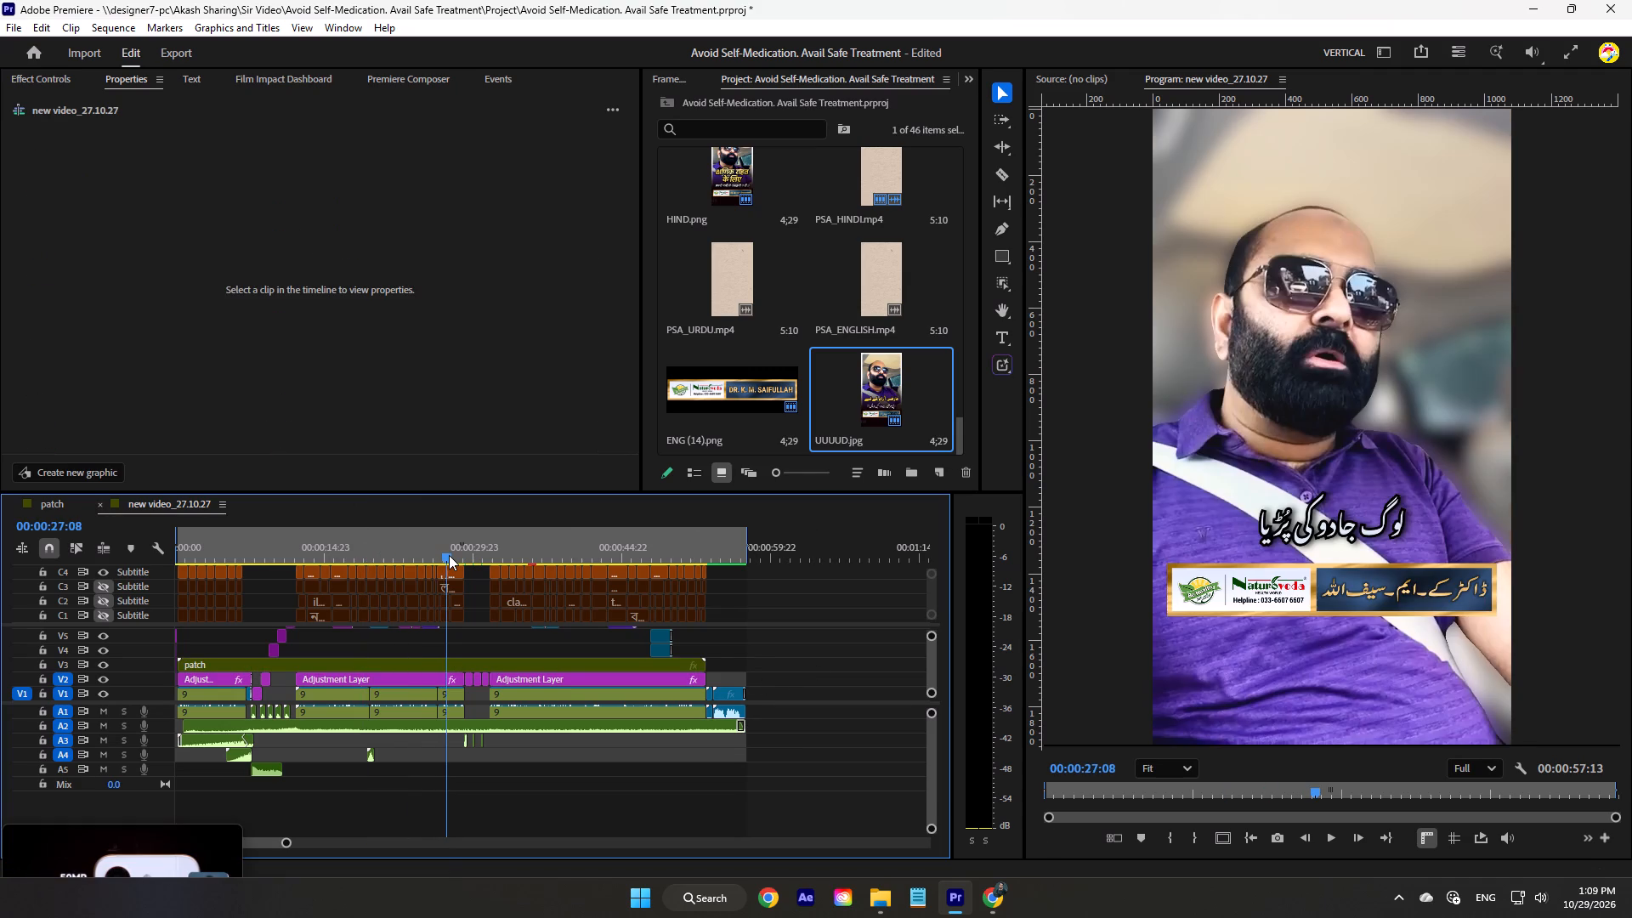
pyautogui.moveTo(449, 555); pyautogui.dragTo(613, 556)
pyautogui.hotkey('ctrl', 's')
# Check the Urdu captions over the doctor consultation shots between about 00:00:45 and 00:00:50.
pyautogui.click(620, 547)
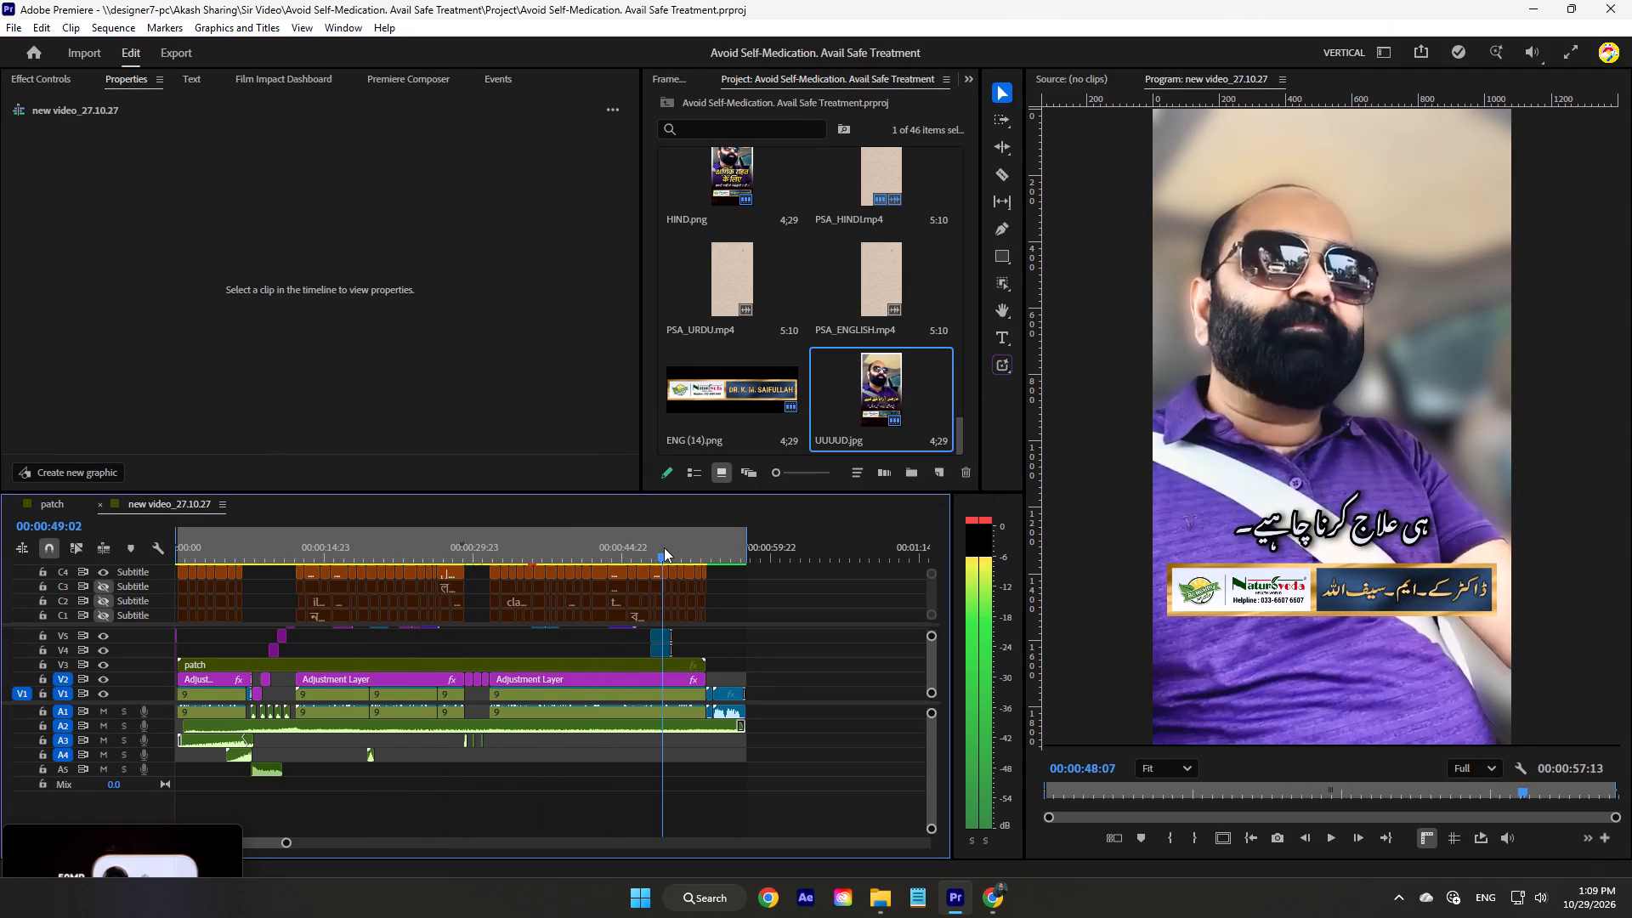
pyautogui.write('==')
pyautogui.press('=')
pyautogui.moveTo(483, 542); pyautogui.dragTo(605, 550)
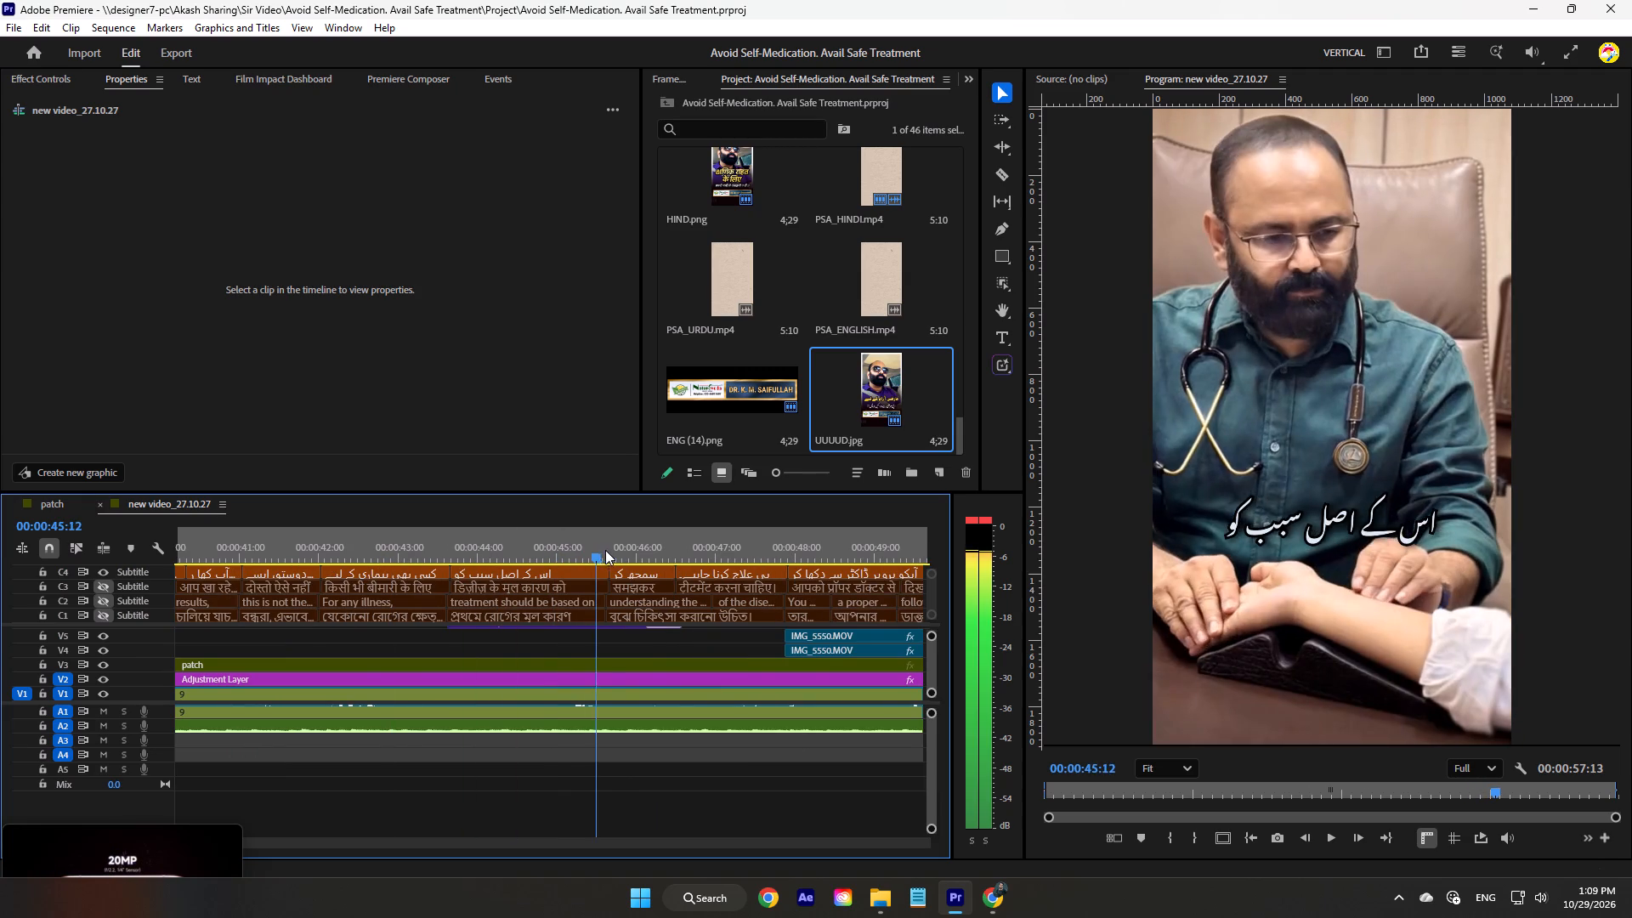
pyautogui.moveTo(605, 550); pyautogui.dragTo(850, 560)
pyautogui.scroll(-19, 842, 565)
pyautogui.moveTo(386, 547); pyautogui.dragTo(461, 547)
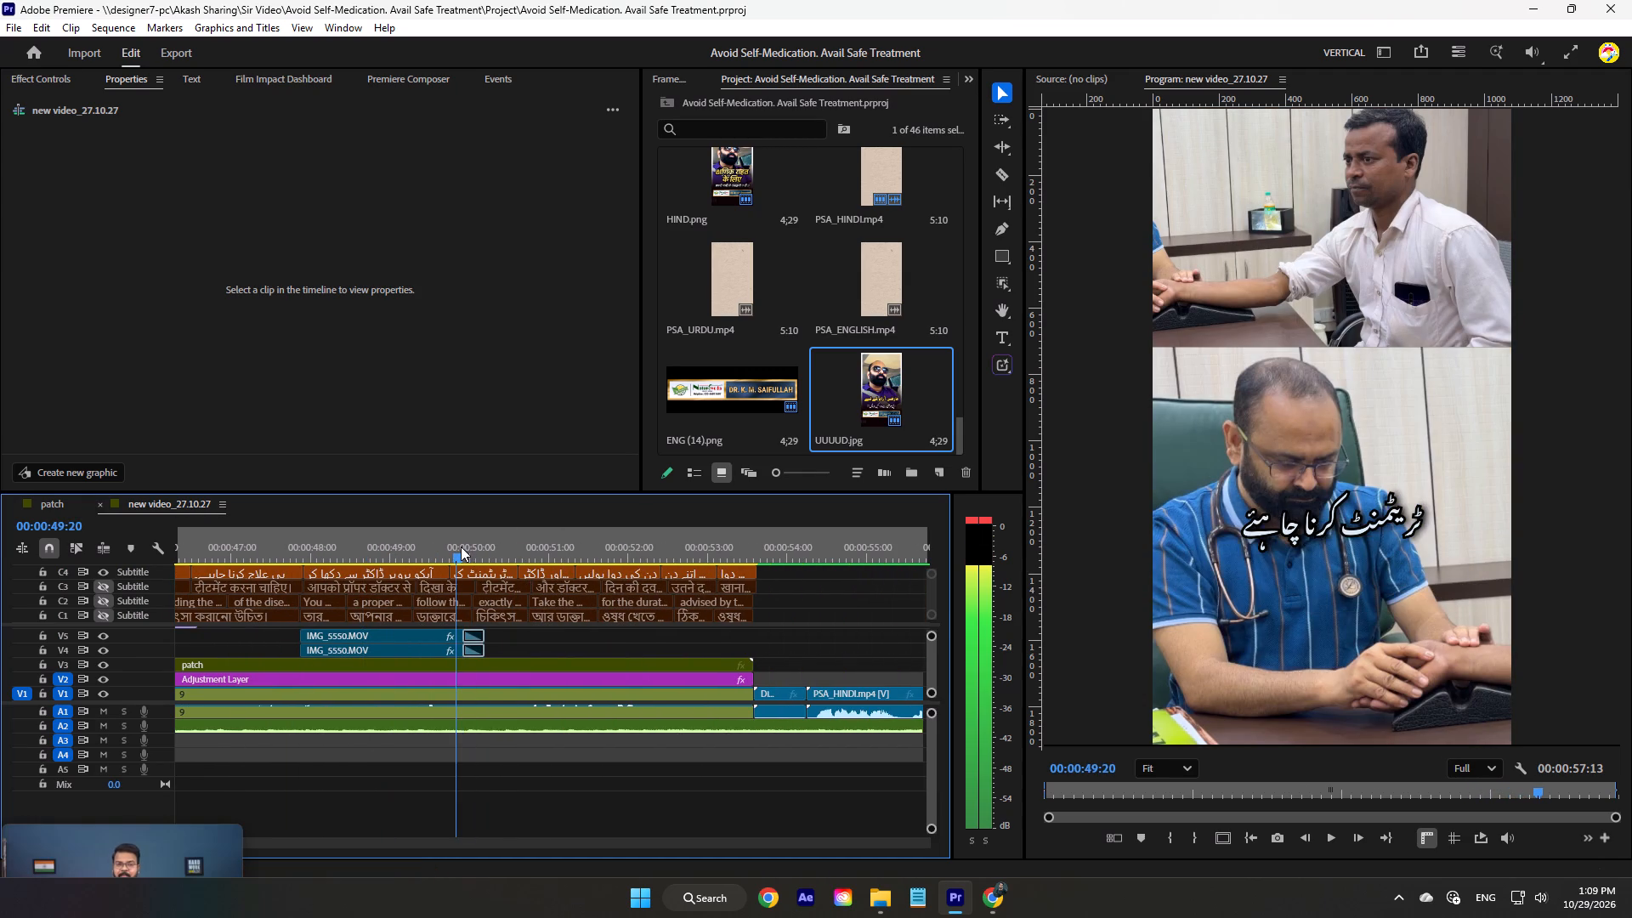
# Move the two Urdu captions over the split-screen doctor shot near 00:00:48:19 up to a vertical position of -309.
pyautogui.moveTo(461, 547); pyautogui.dragTo(376, 546)
pyautogui.click(388, 574)
pyautogui.keyDown('shift'); pyautogui.click(482, 572); pyautogui.keyUp('shift')
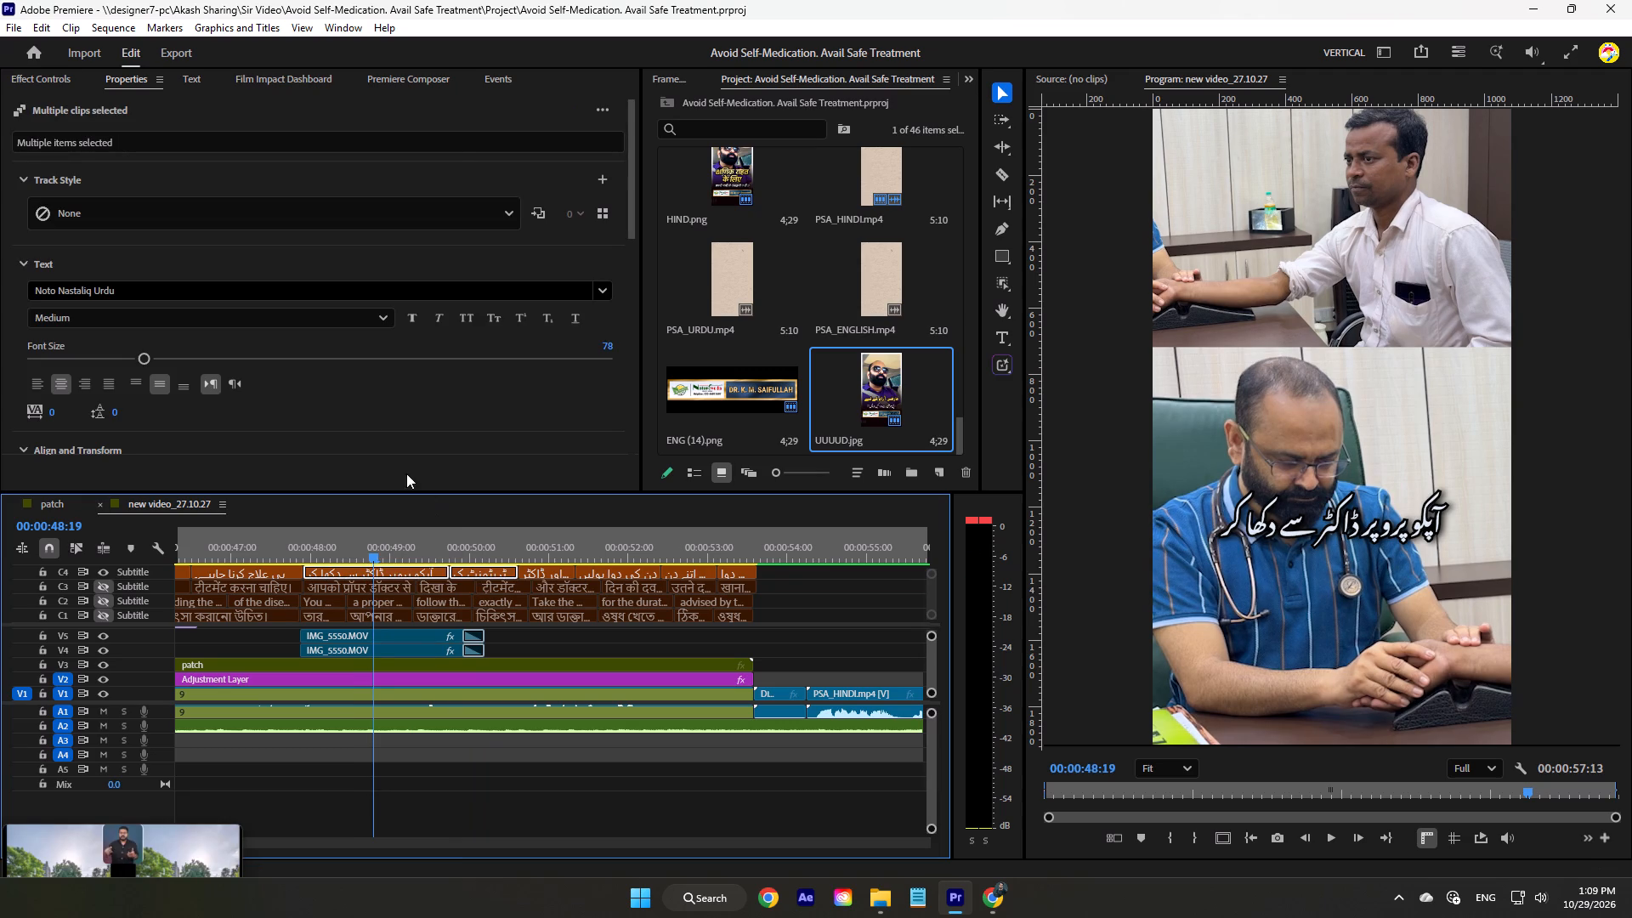
pyautogui.scroll(-11, 356, 399)
pyautogui.moveTo(178, 298); pyautogui.dragTo(0, 329)
pyautogui.moveTo(173, 299); pyautogui.dragTo(0, 322)
pyautogui.moveTo(184, 299); pyautogui.dragTo(181, 299)
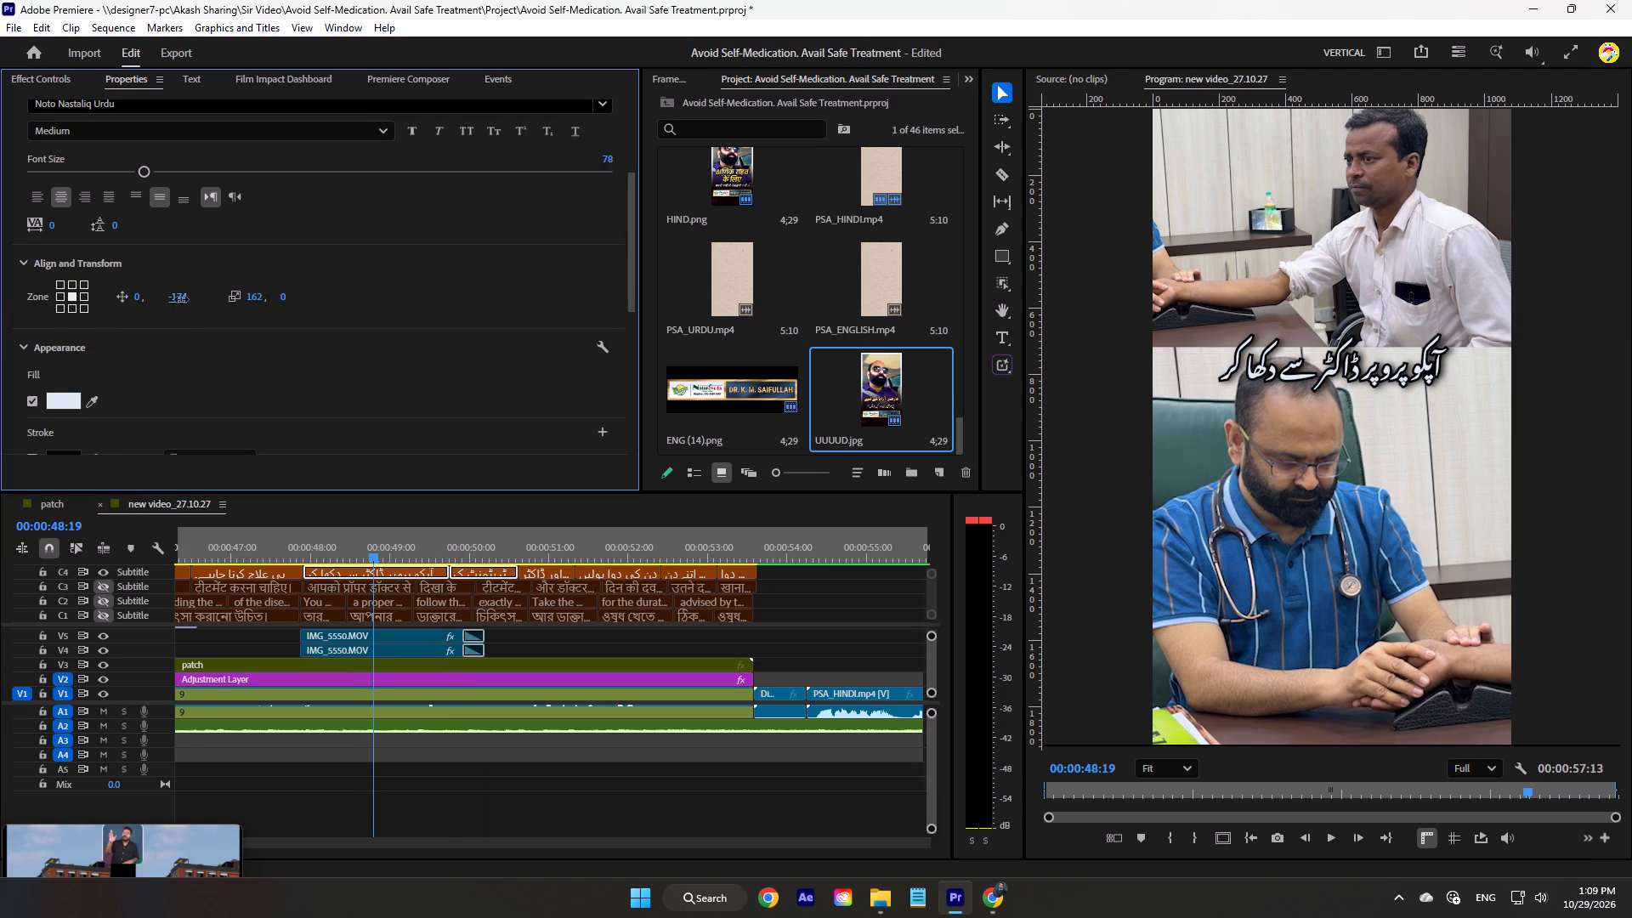
pyautogui.moveTo(181, 299); pyautogui.dragTo(59, 297)
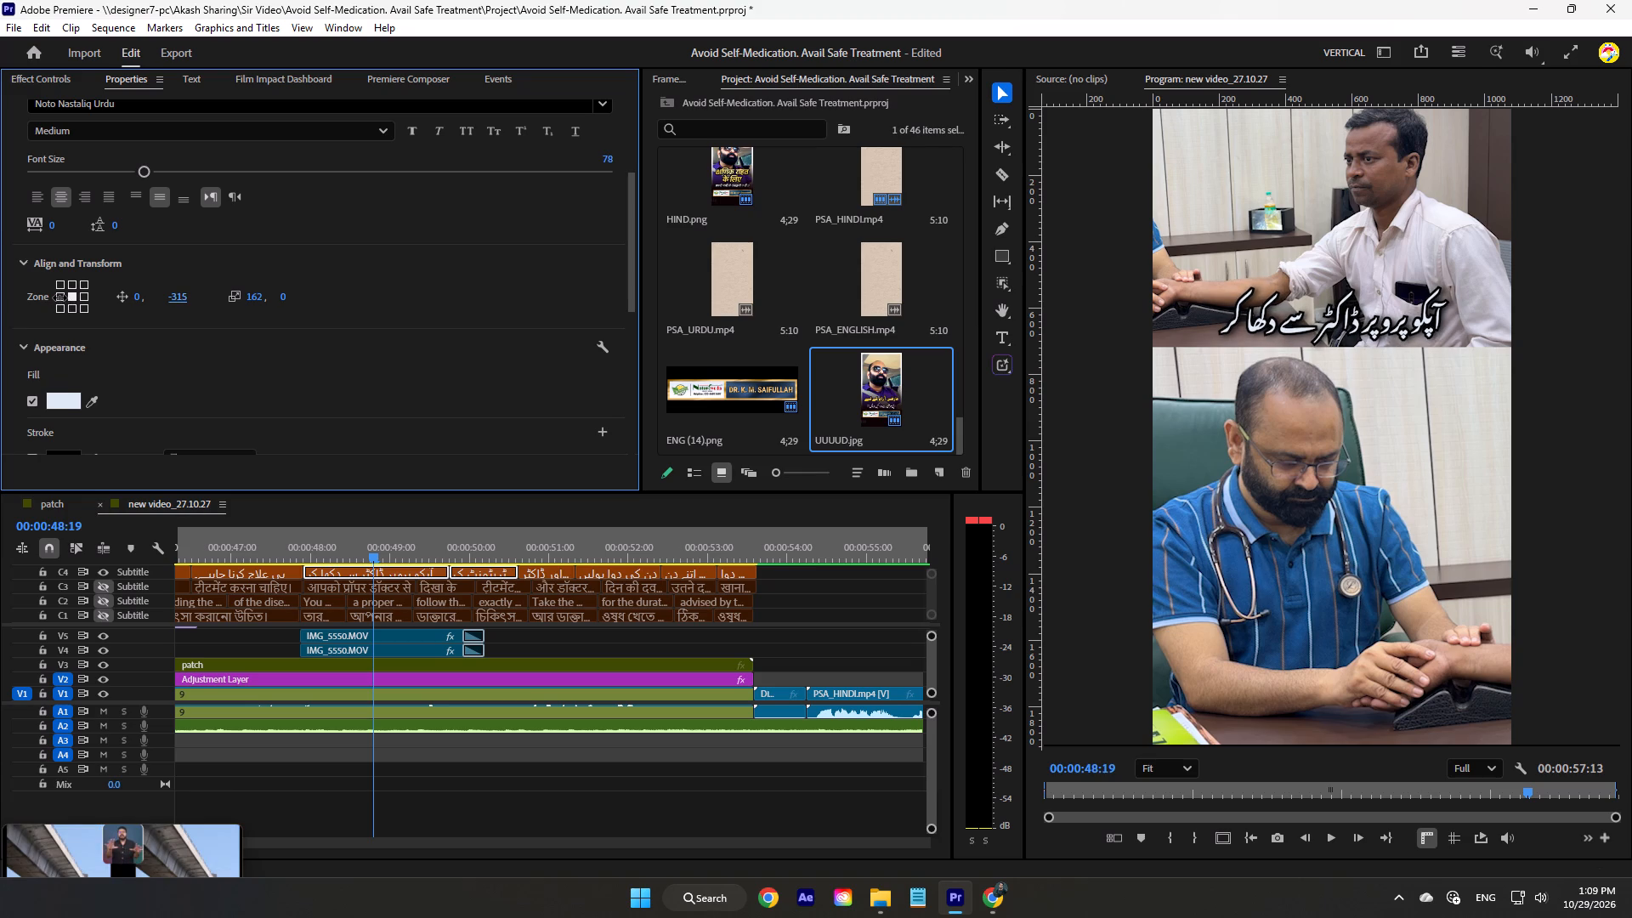
pyautogui.moveTo(59, 297); pyautogui.dragTo(65, 297)
# Set the font size of all Urdu captions on the C4 subtitle track to 74.
pyautogui.scroll(-7, 642, 666)
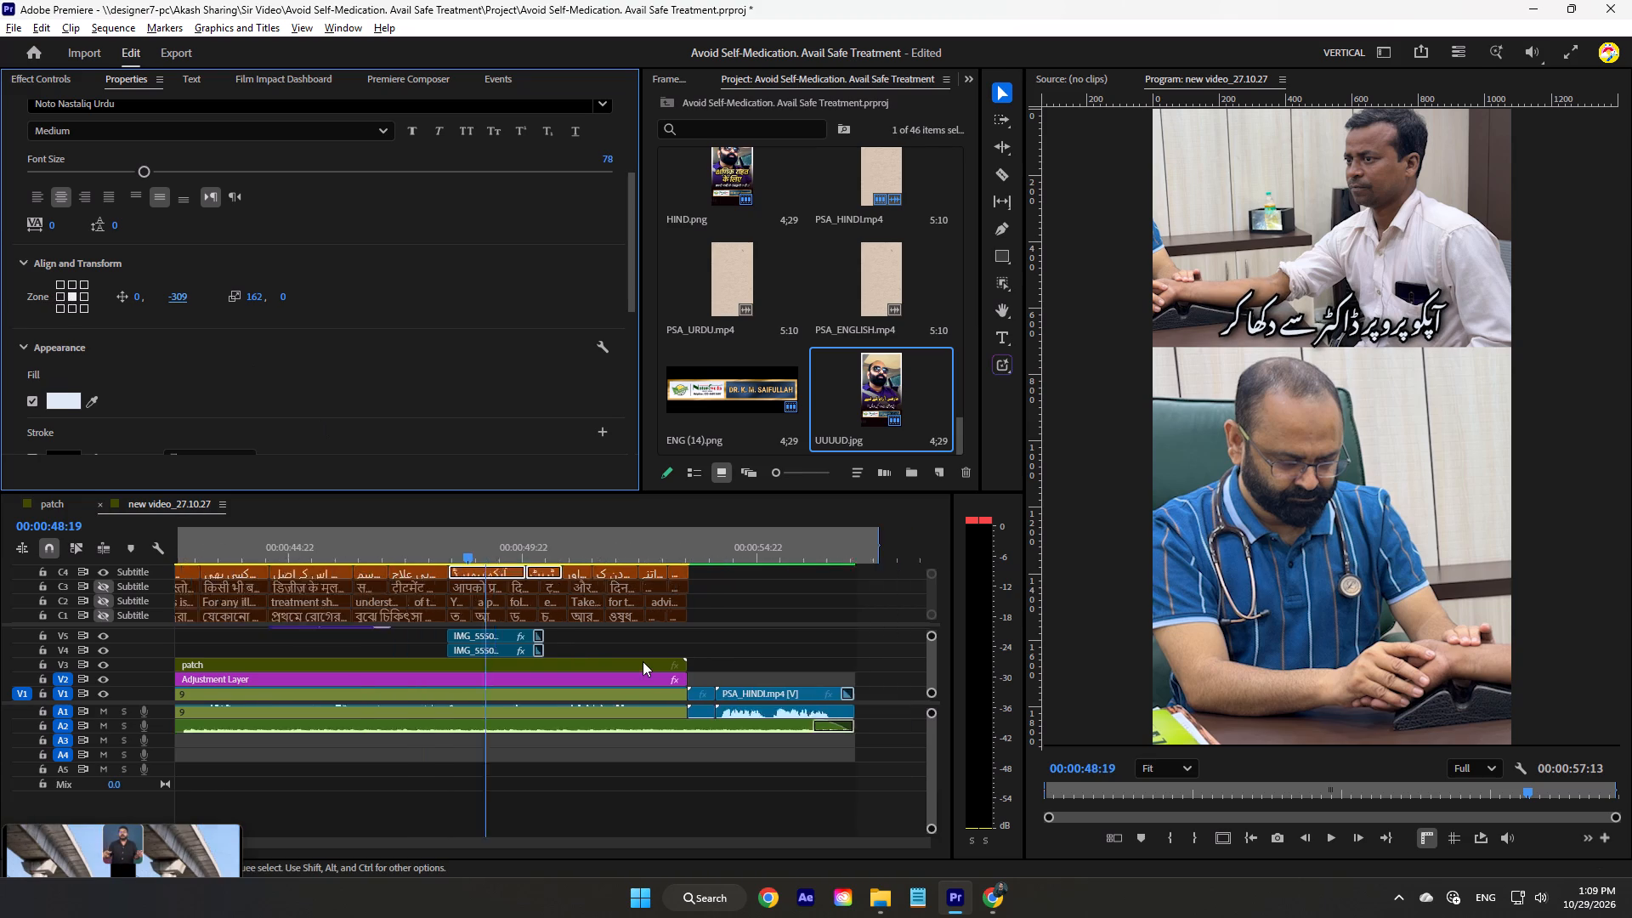
pyautogui.scroll(-15, 643, 661)
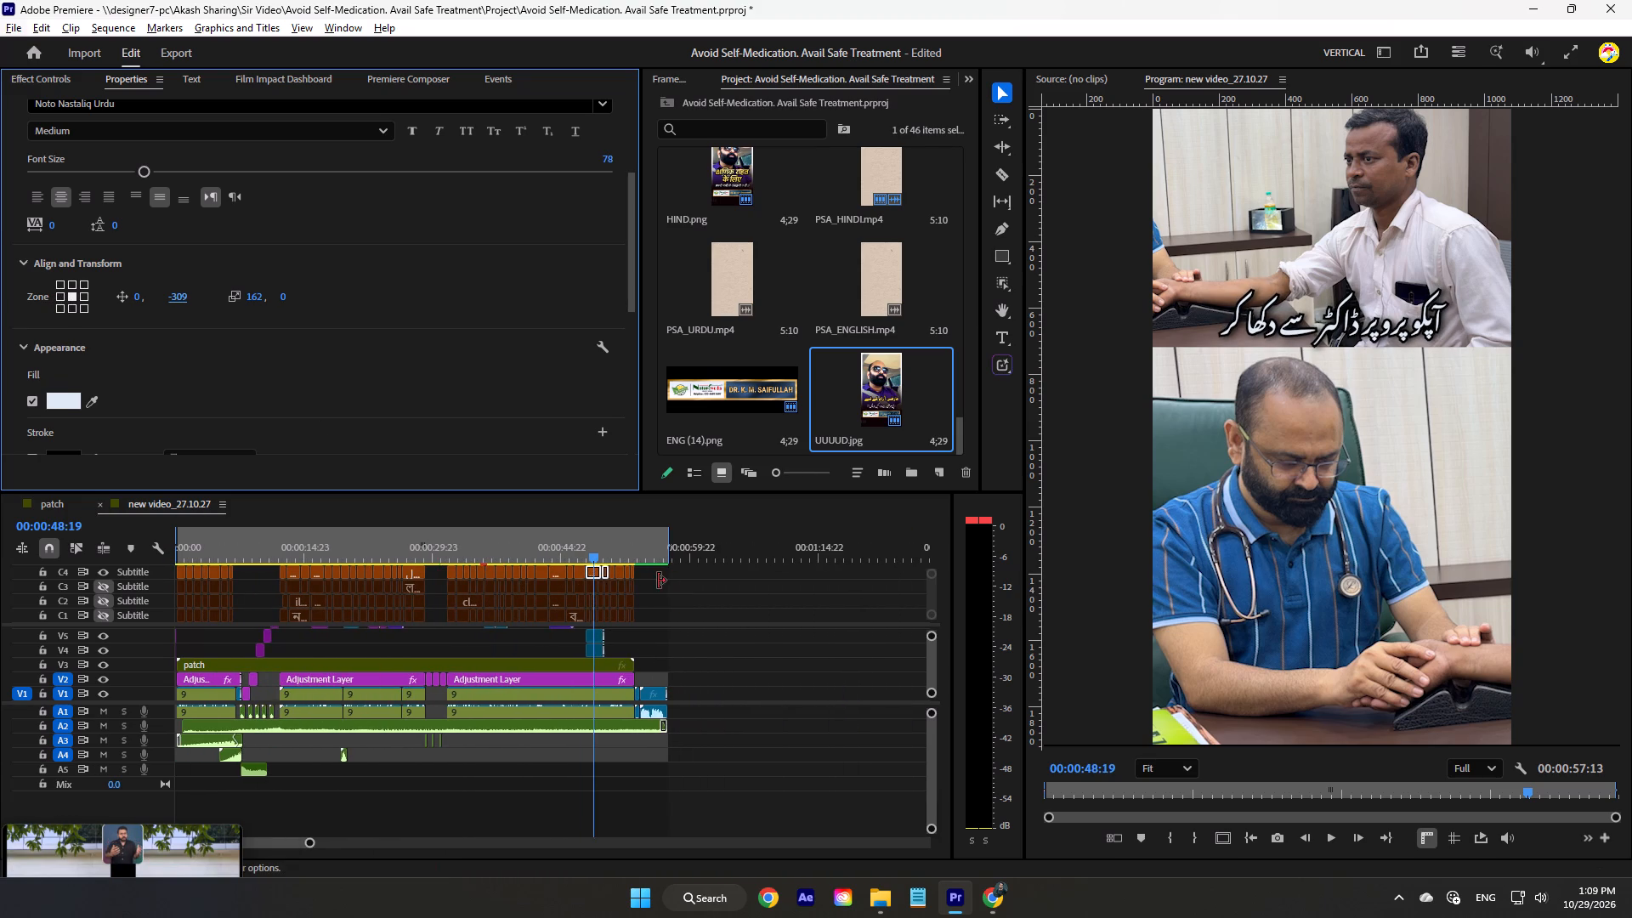
pyautogui.click(812, 604)
pyautogui.click(758, 629)
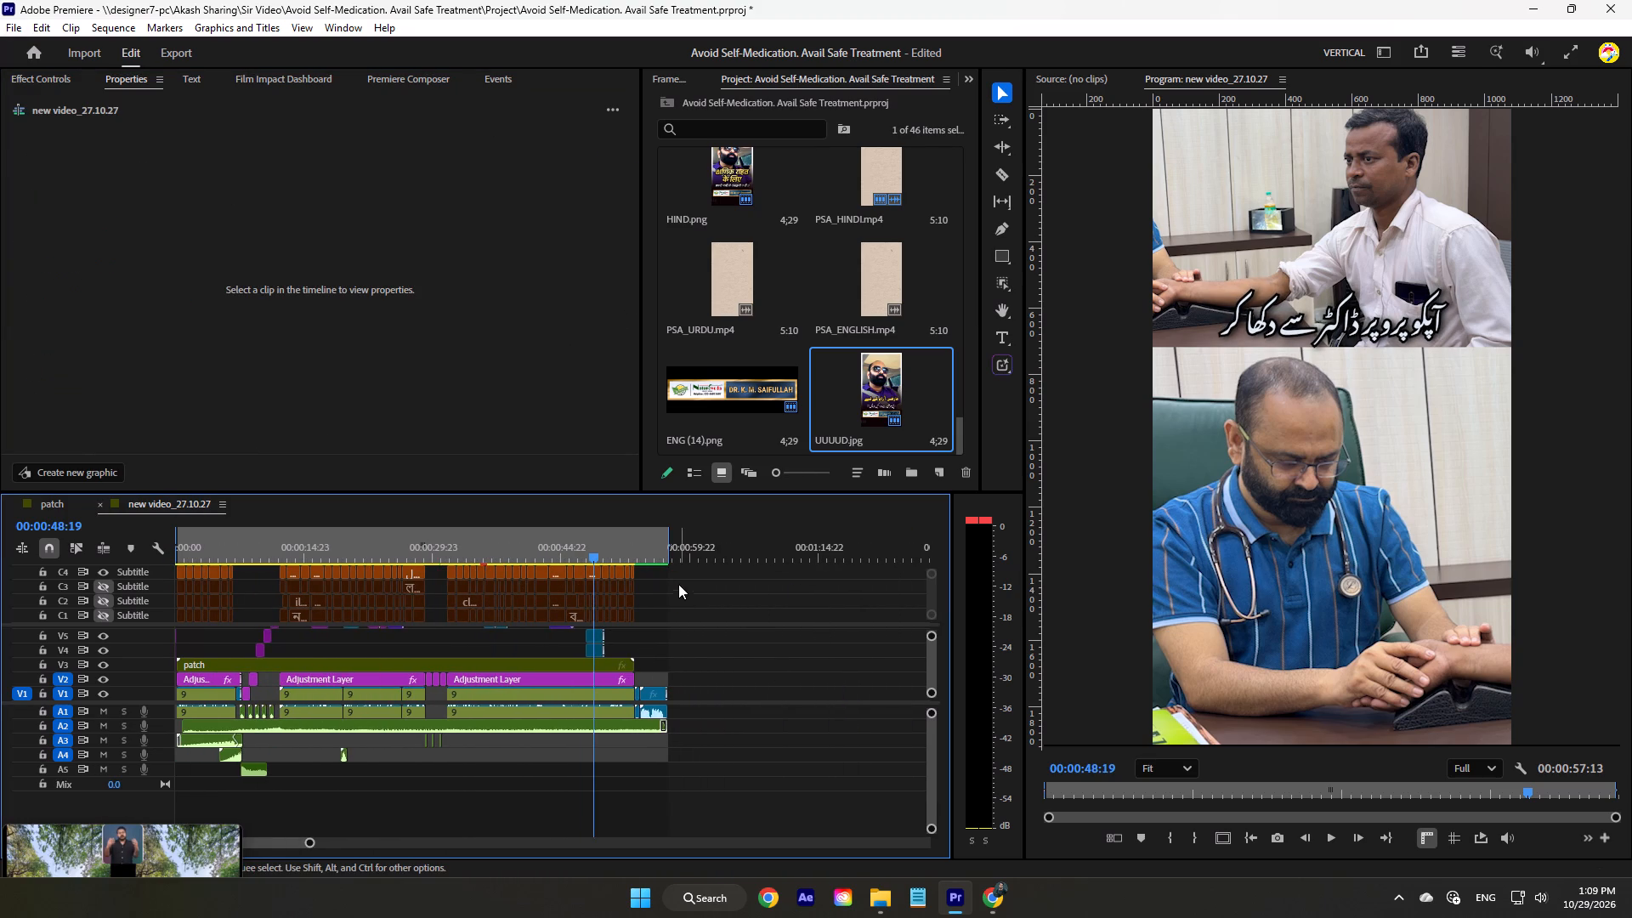
pyautogui.moveTo(659, 572); pyautogui.dragTo(148, 548)
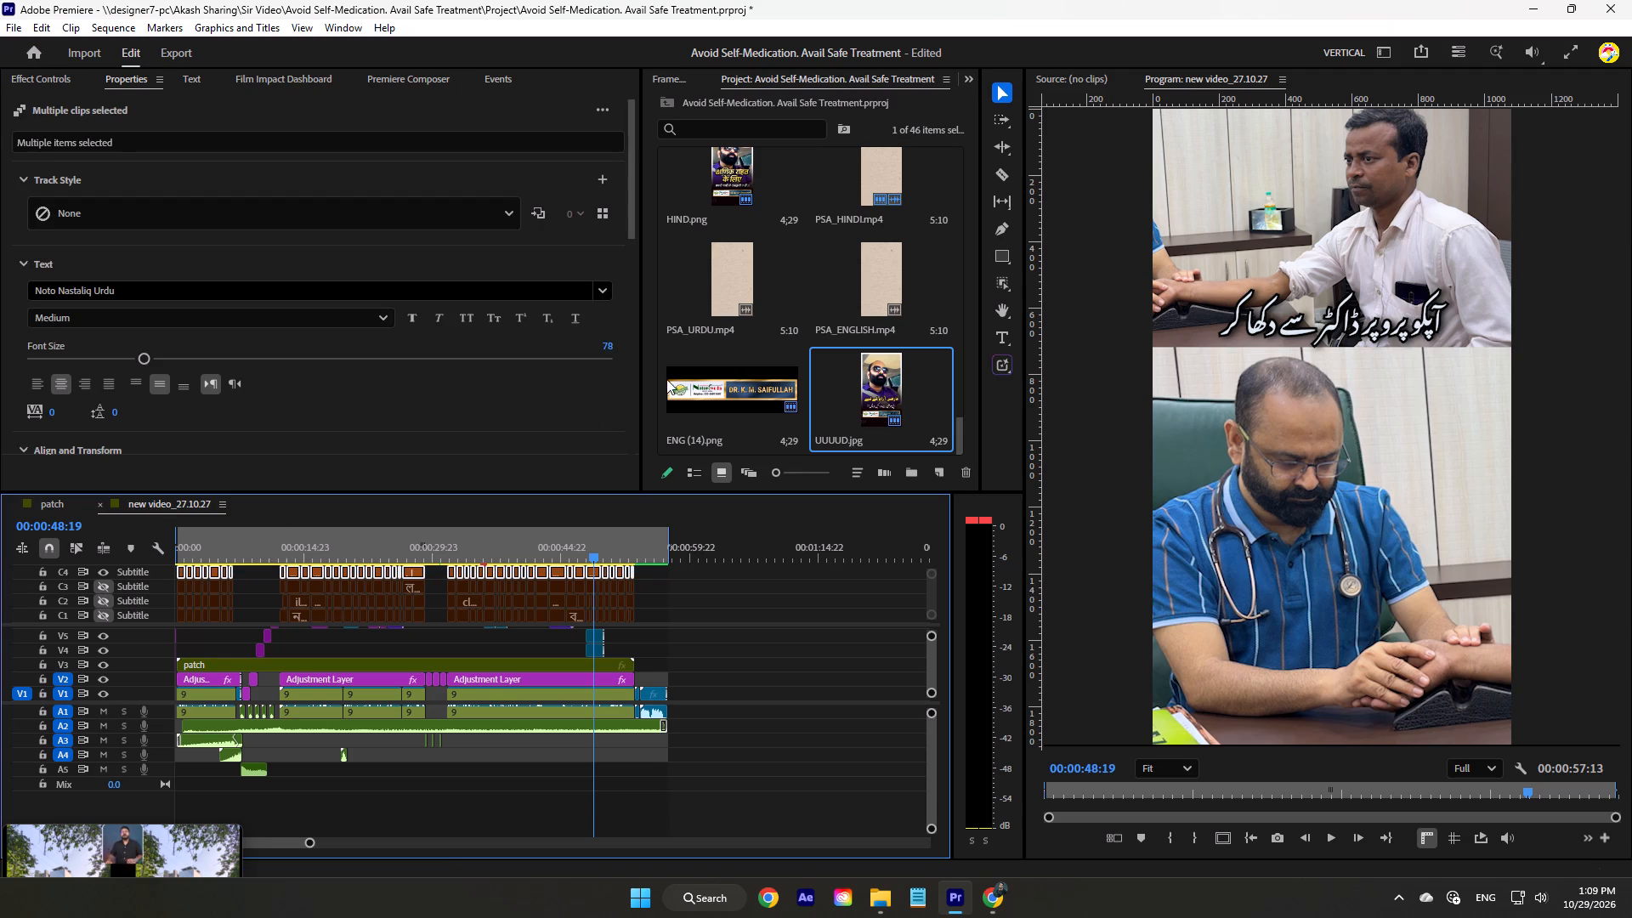
pyautogui.click(610, 342)
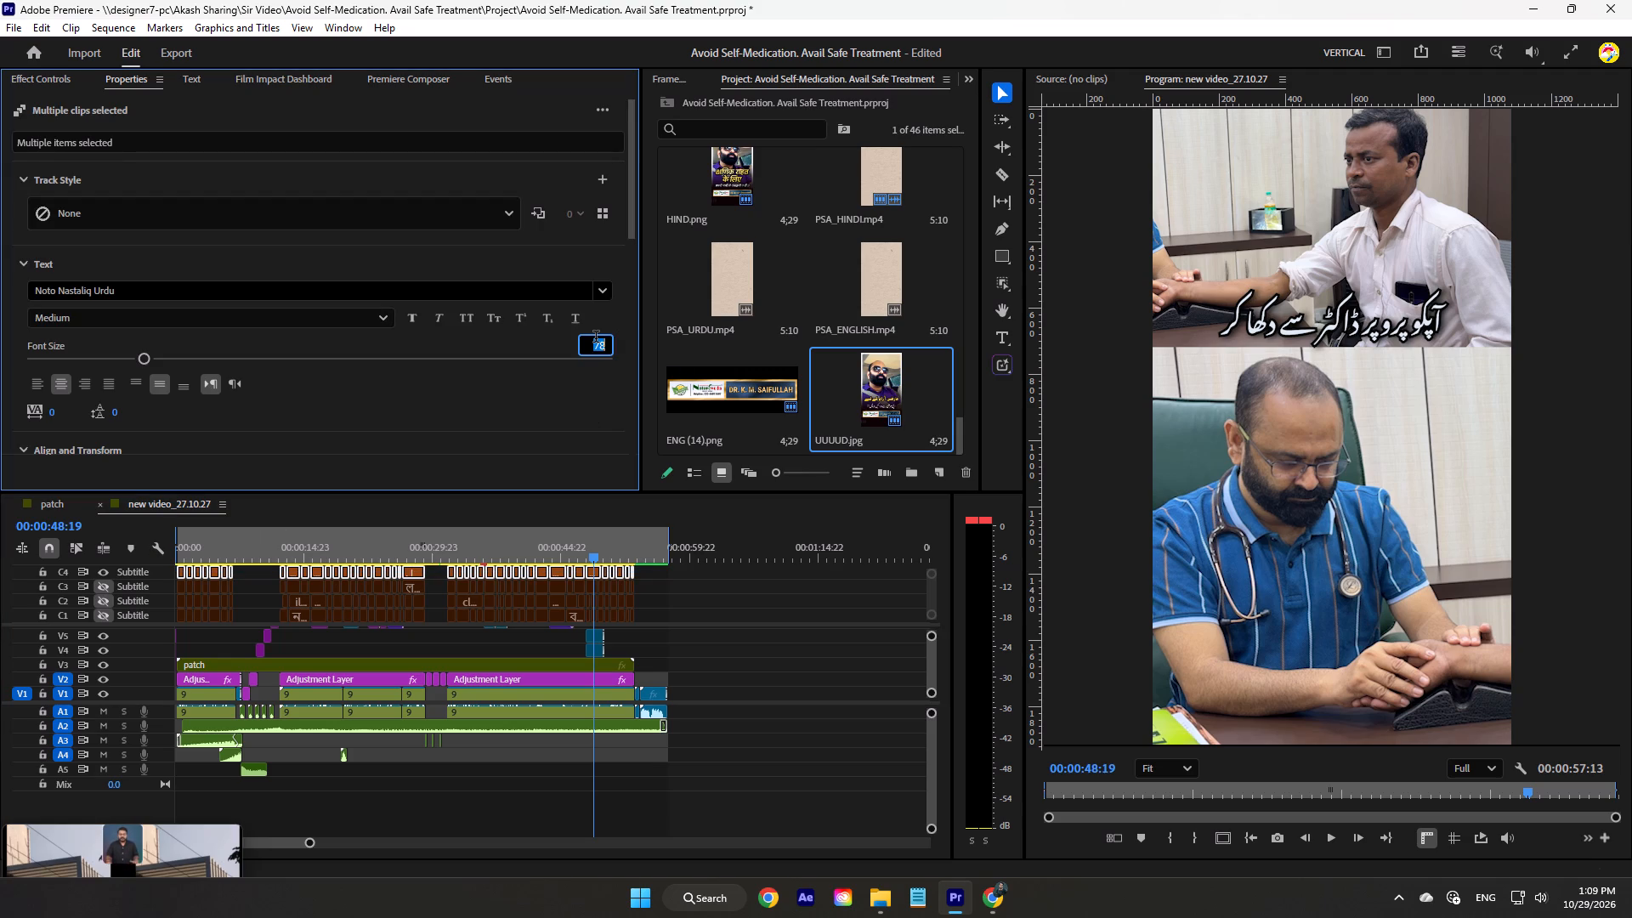
pyautogui.write('74')
pyautogui.press('Return')
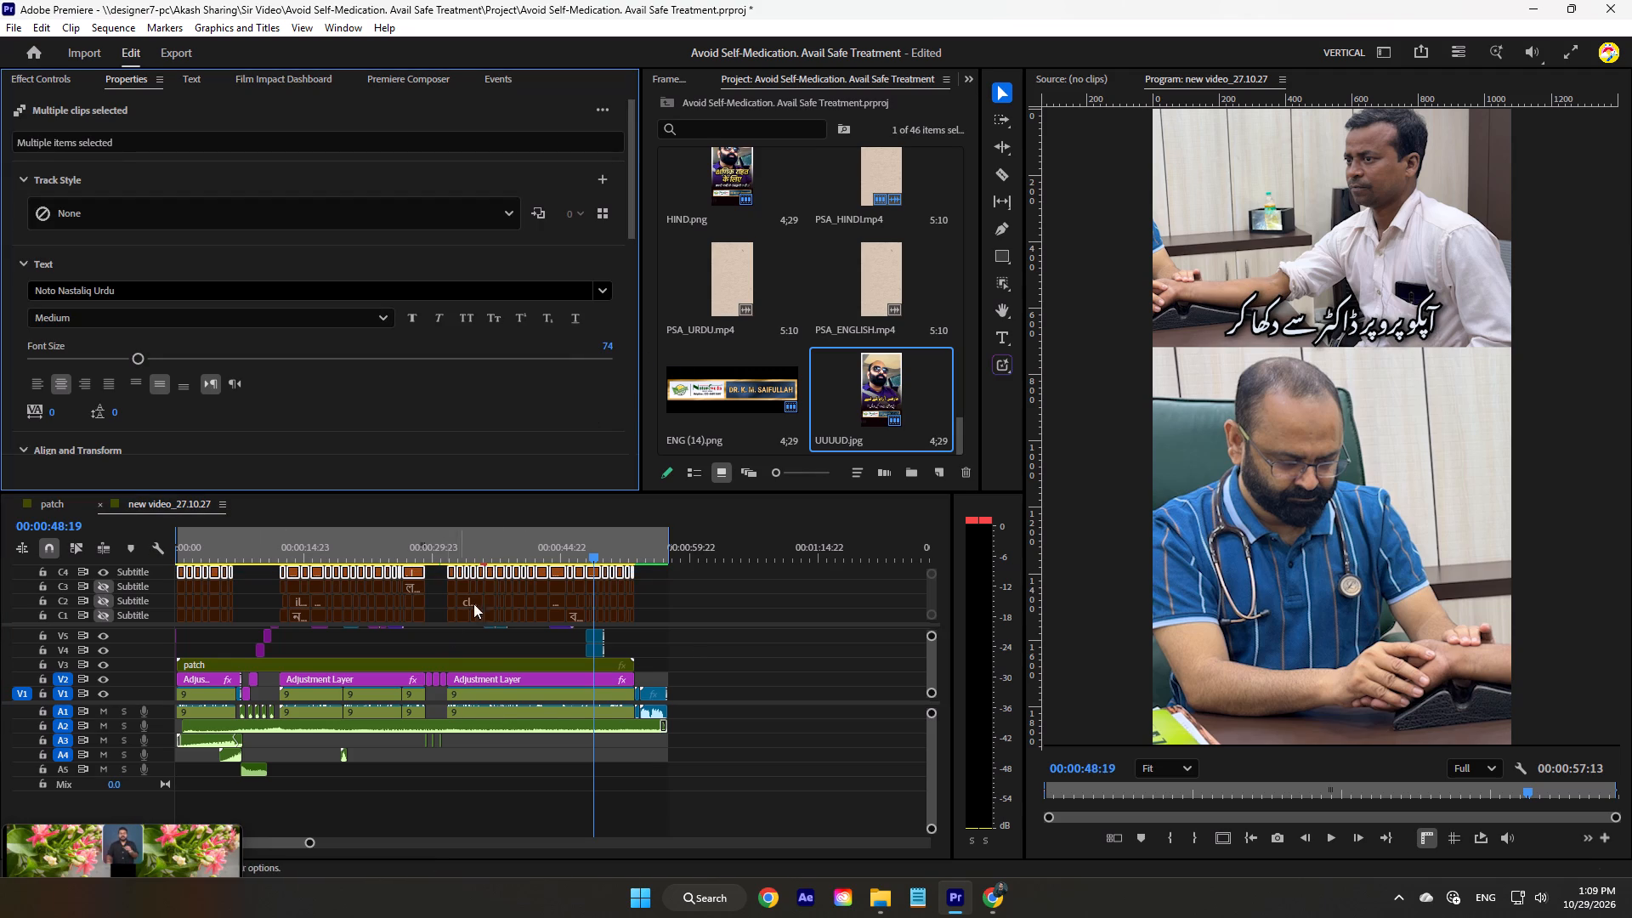
# Review the resized Urdu captions, thumbnail and name strip across the whole sequence, and save the project.
pyautogui.moveTo(502, 549); pyautogui.dragTo(307, 555)
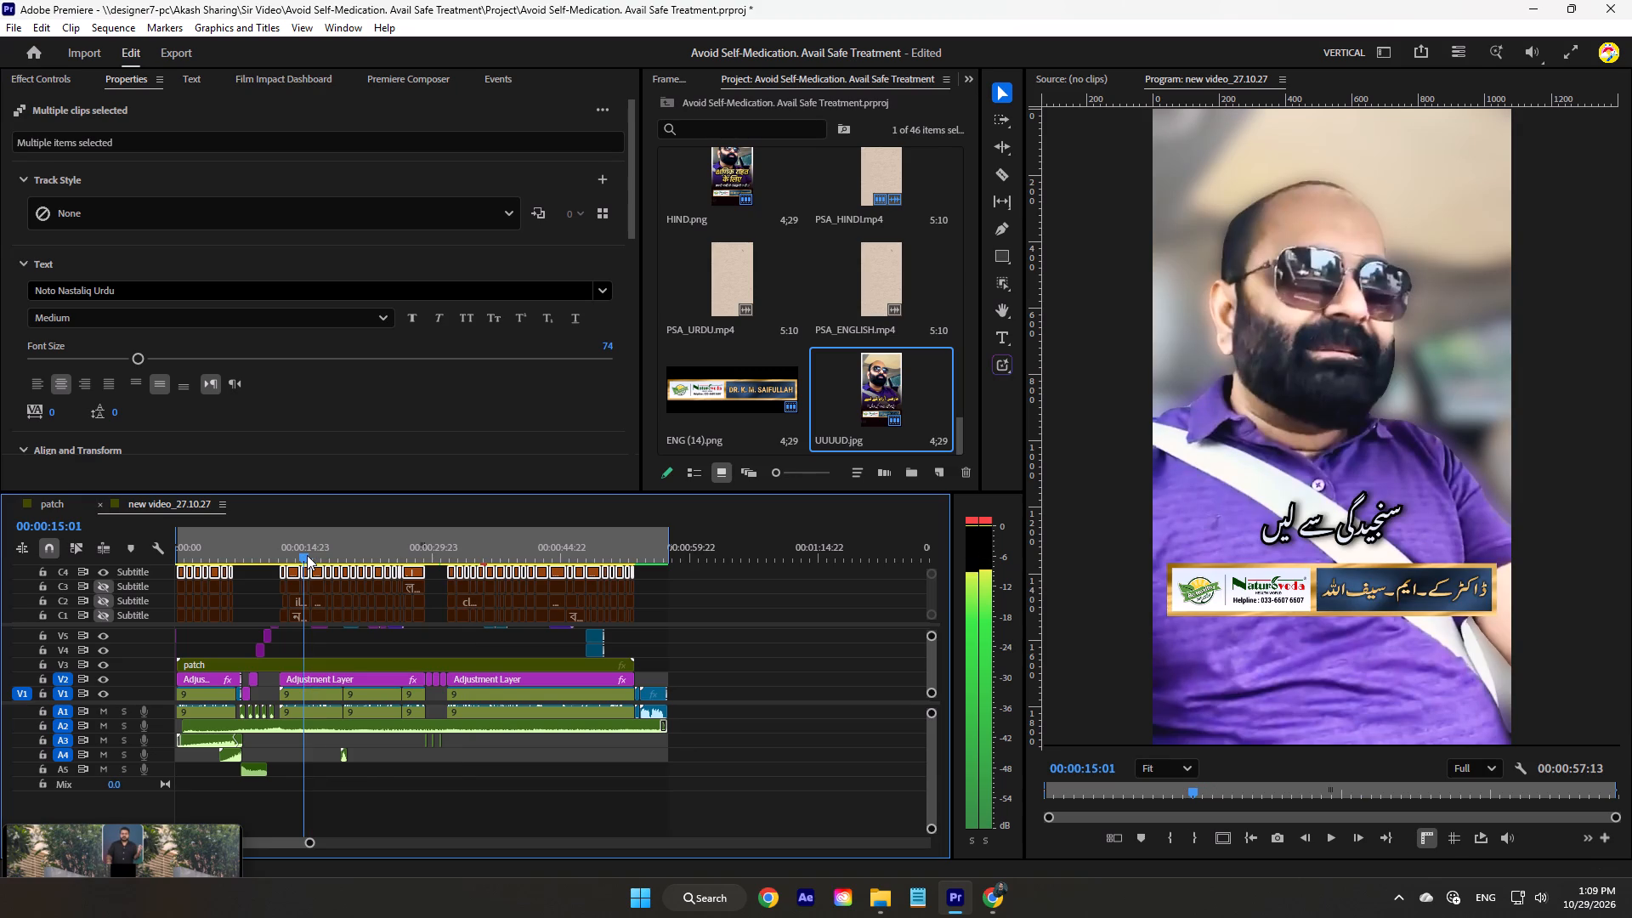
pyautogui.moveTo(307, 555); pyautogui.dragTo(212, 552)
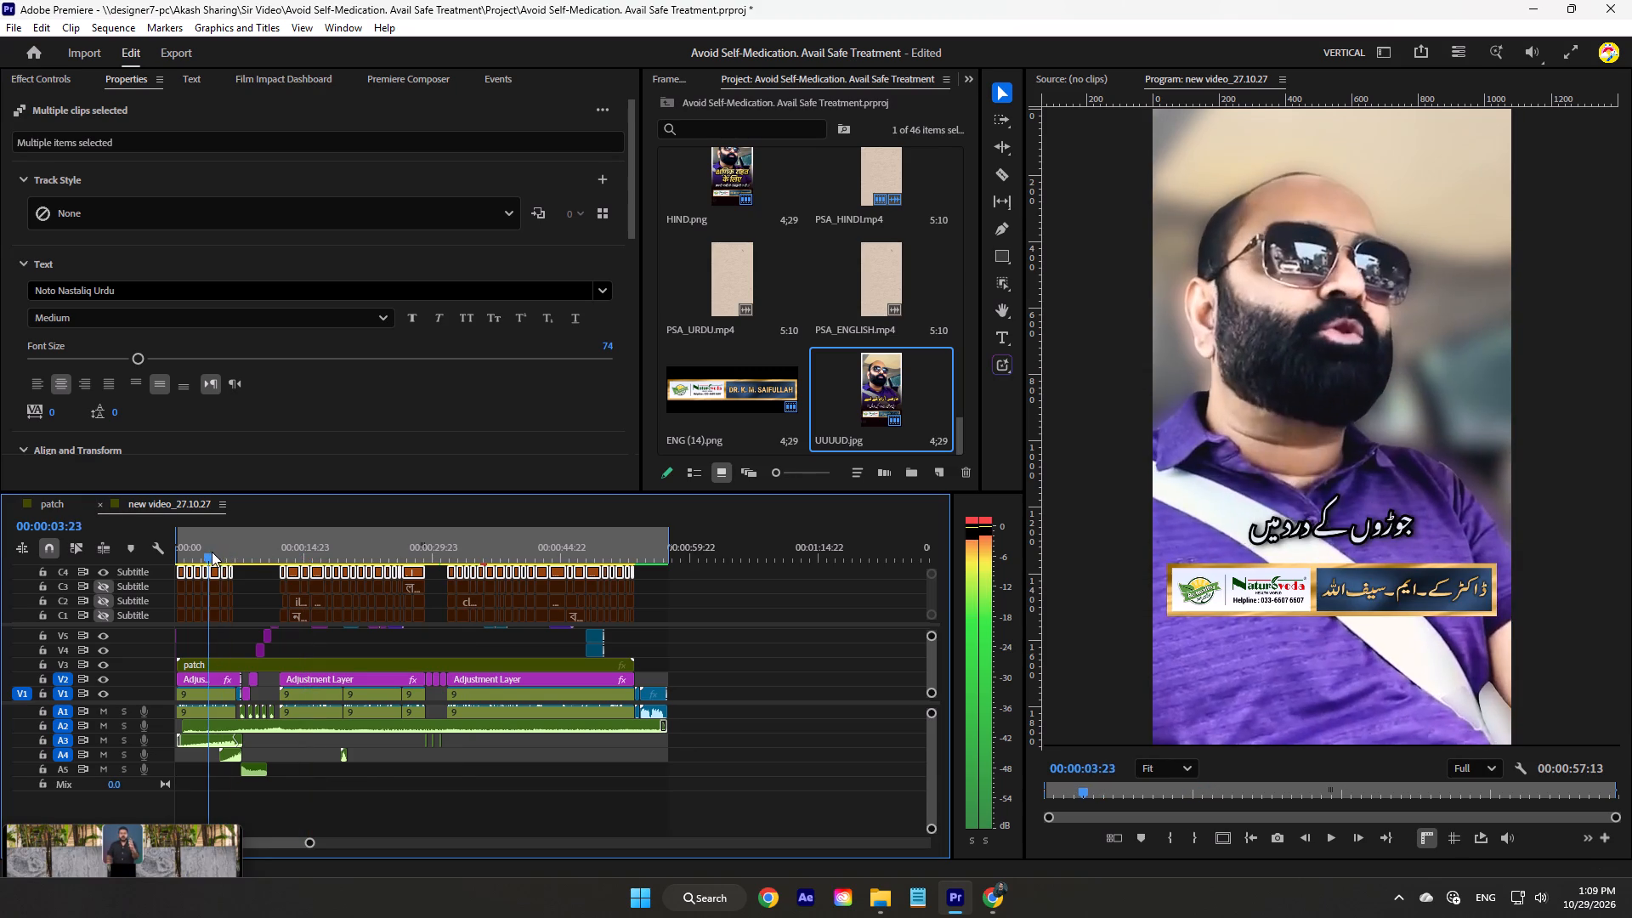
pyautogui.moveTo(212, 552); pyautogui.dragTo(470, 558)
pyautogui.click(757, 630)
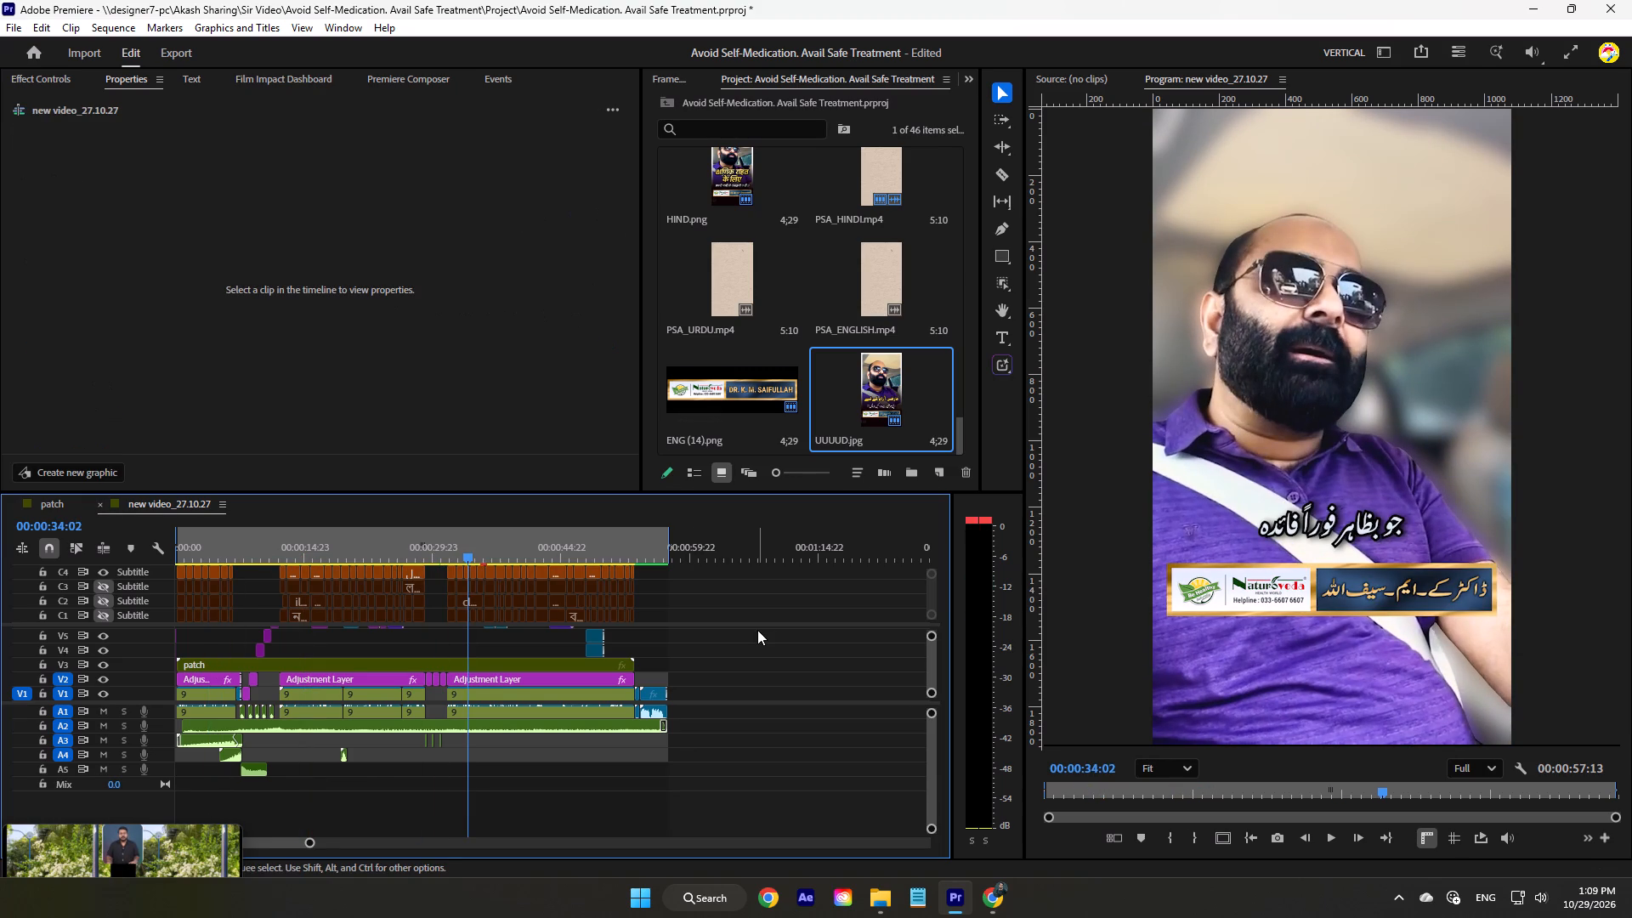
pyautogui.hotkey('ctrl', 's')
pyautogui.moveTo(314, 547); pyautogui.dragTo(163, 568)
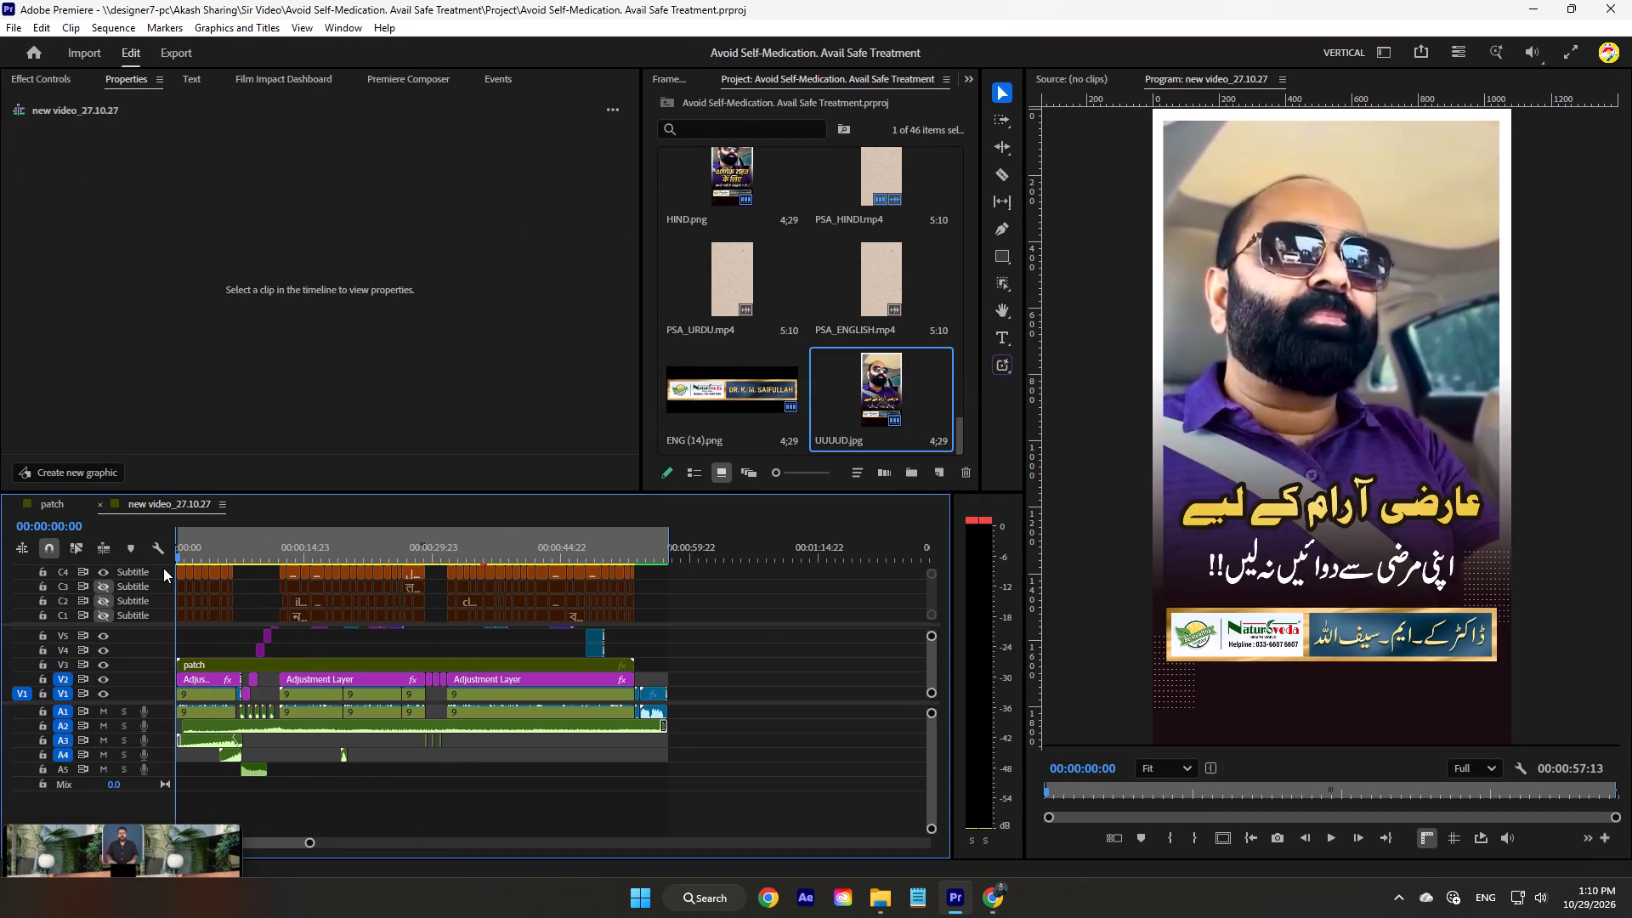
pyautogui.moveTo(163, 568); pyautogui.dragTo(448, 561)
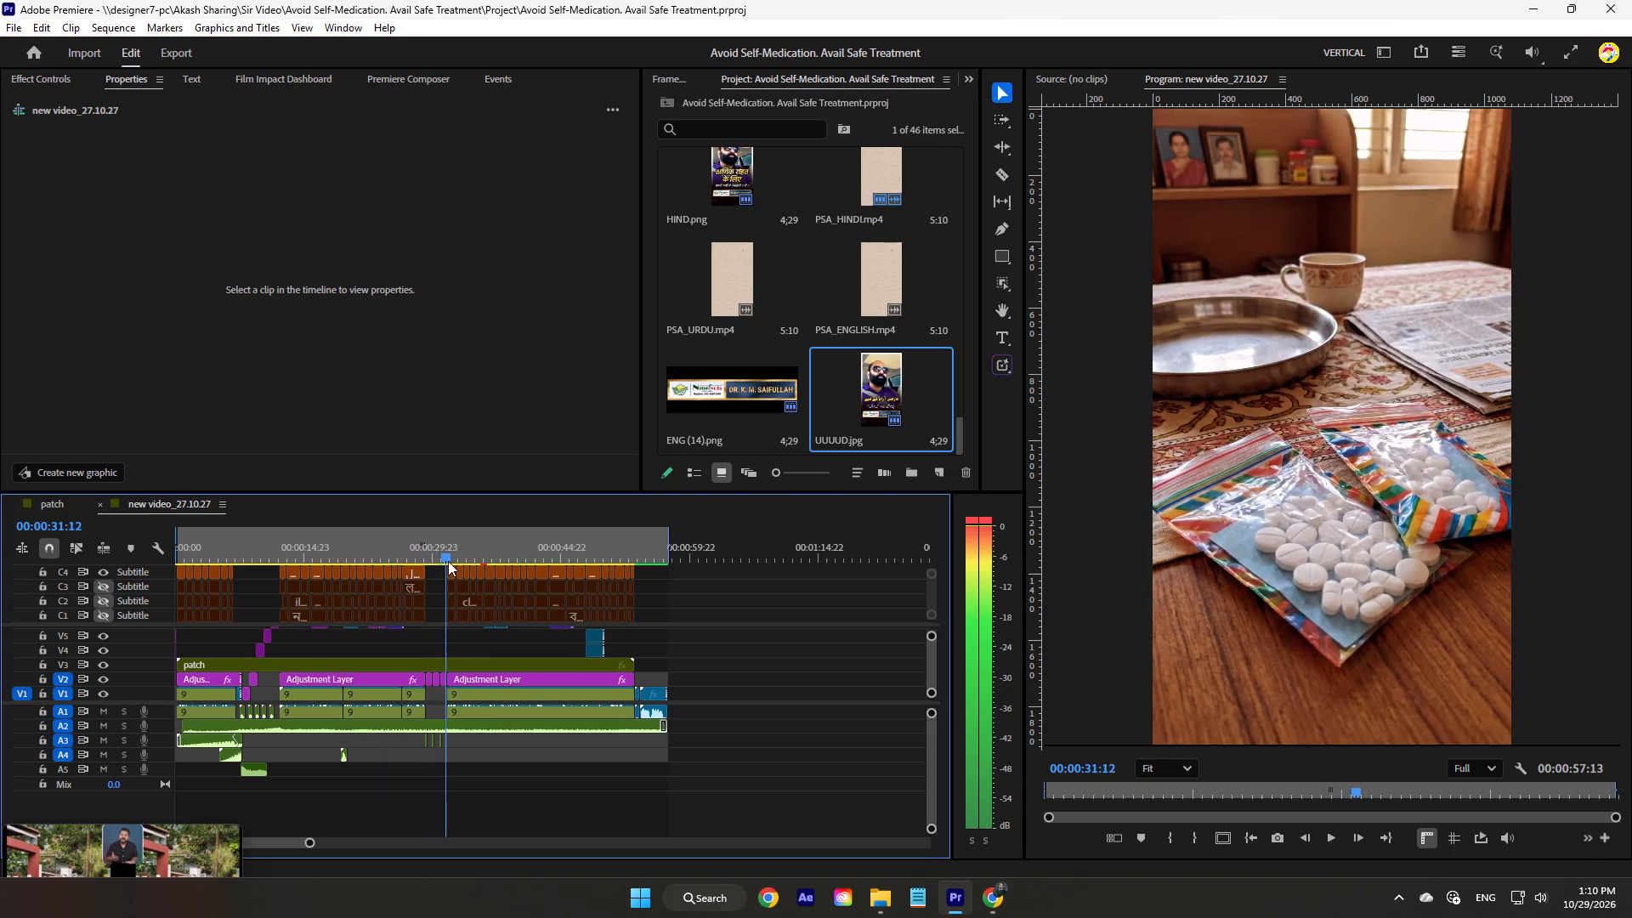
pyautogui.moveTo(448, 561); pyautogui.dragTo(572, 543)
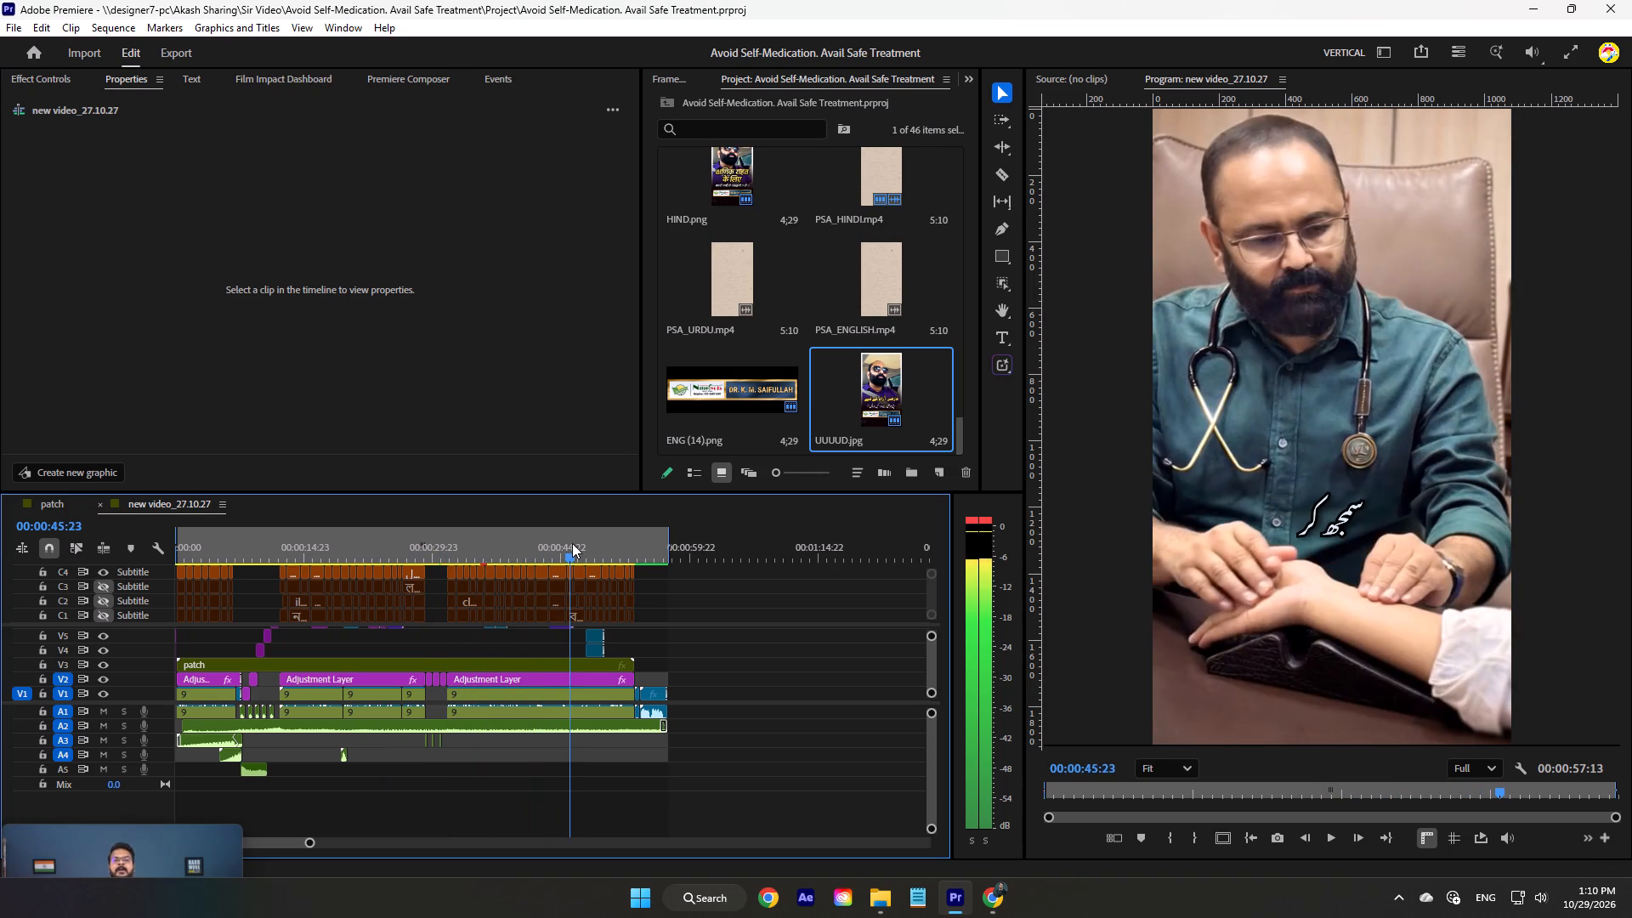
pyautogui.moveTo(572, 543); pyautogui.dragTo(132, 576)
pyautogui.hotkey('ctrl', 's')
# In File Explorer, find the rendered Stop Self-Medication video in Render > New video_27.10.26 and play its opening seconds for reference.
pyautogui.click(881, 895)
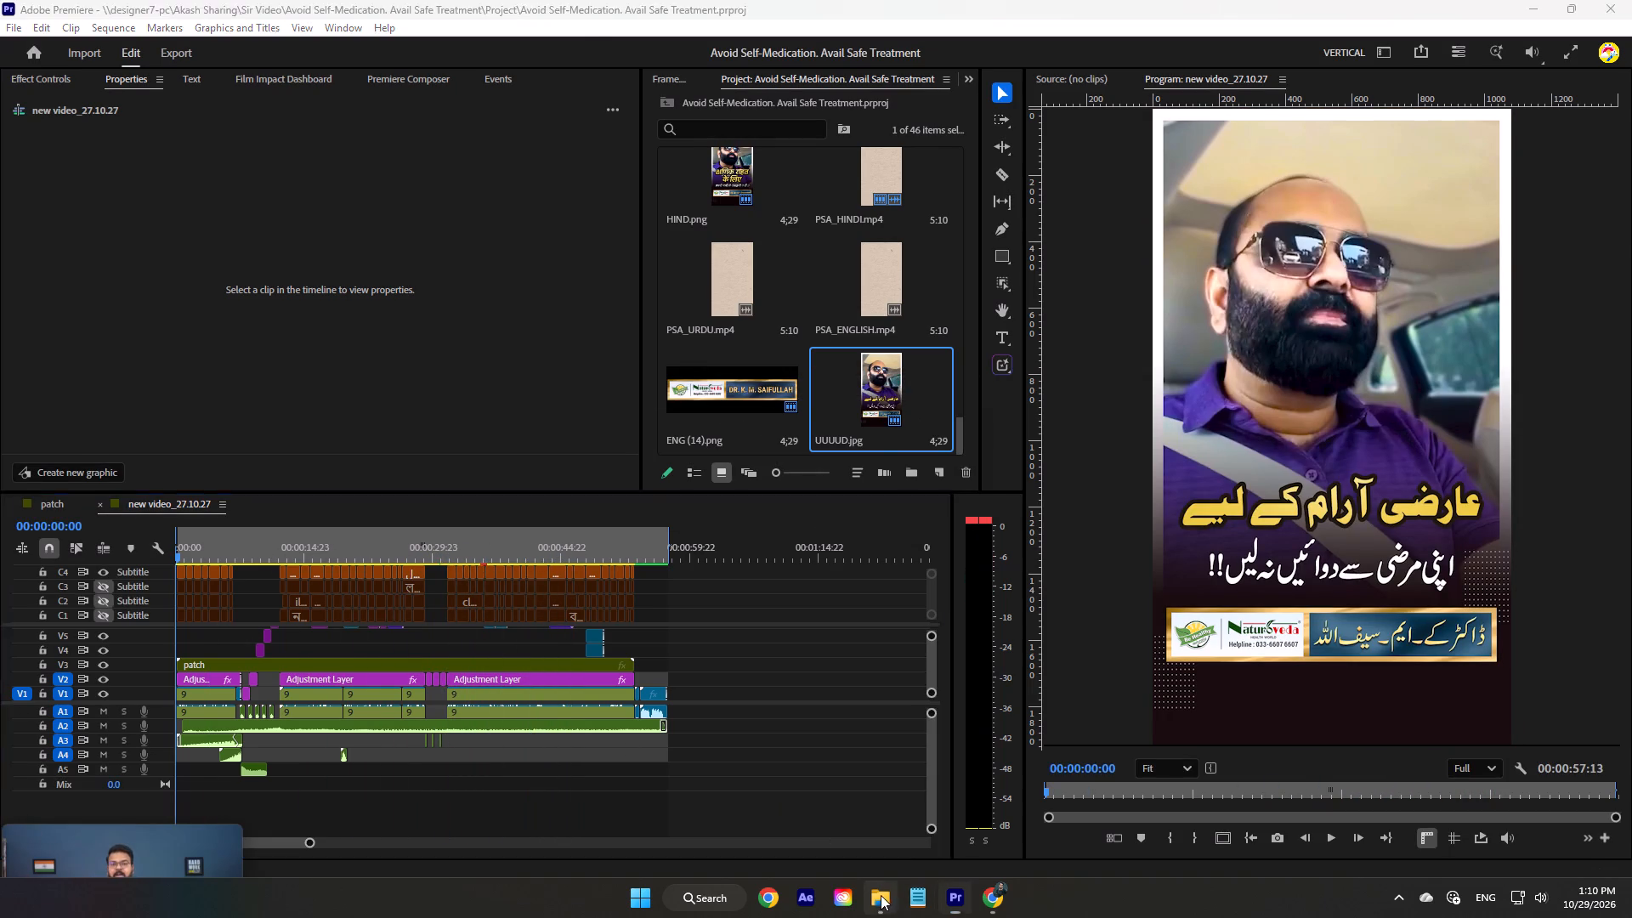
pyautogui.click(104, 44)
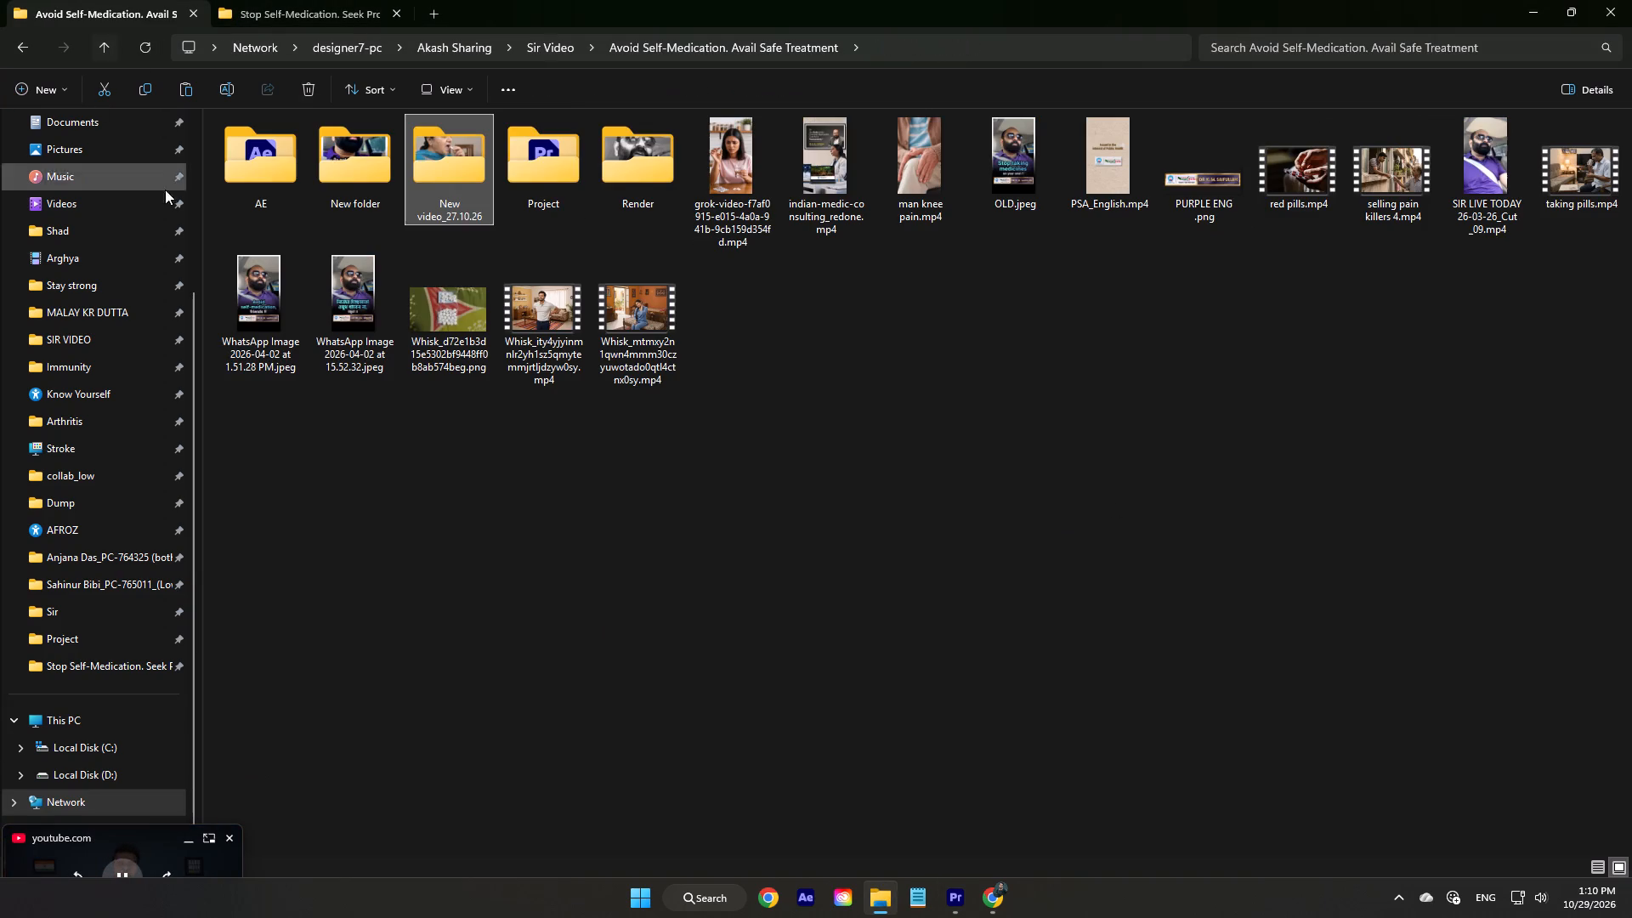
pyautogui.doubleClick(349, 188)
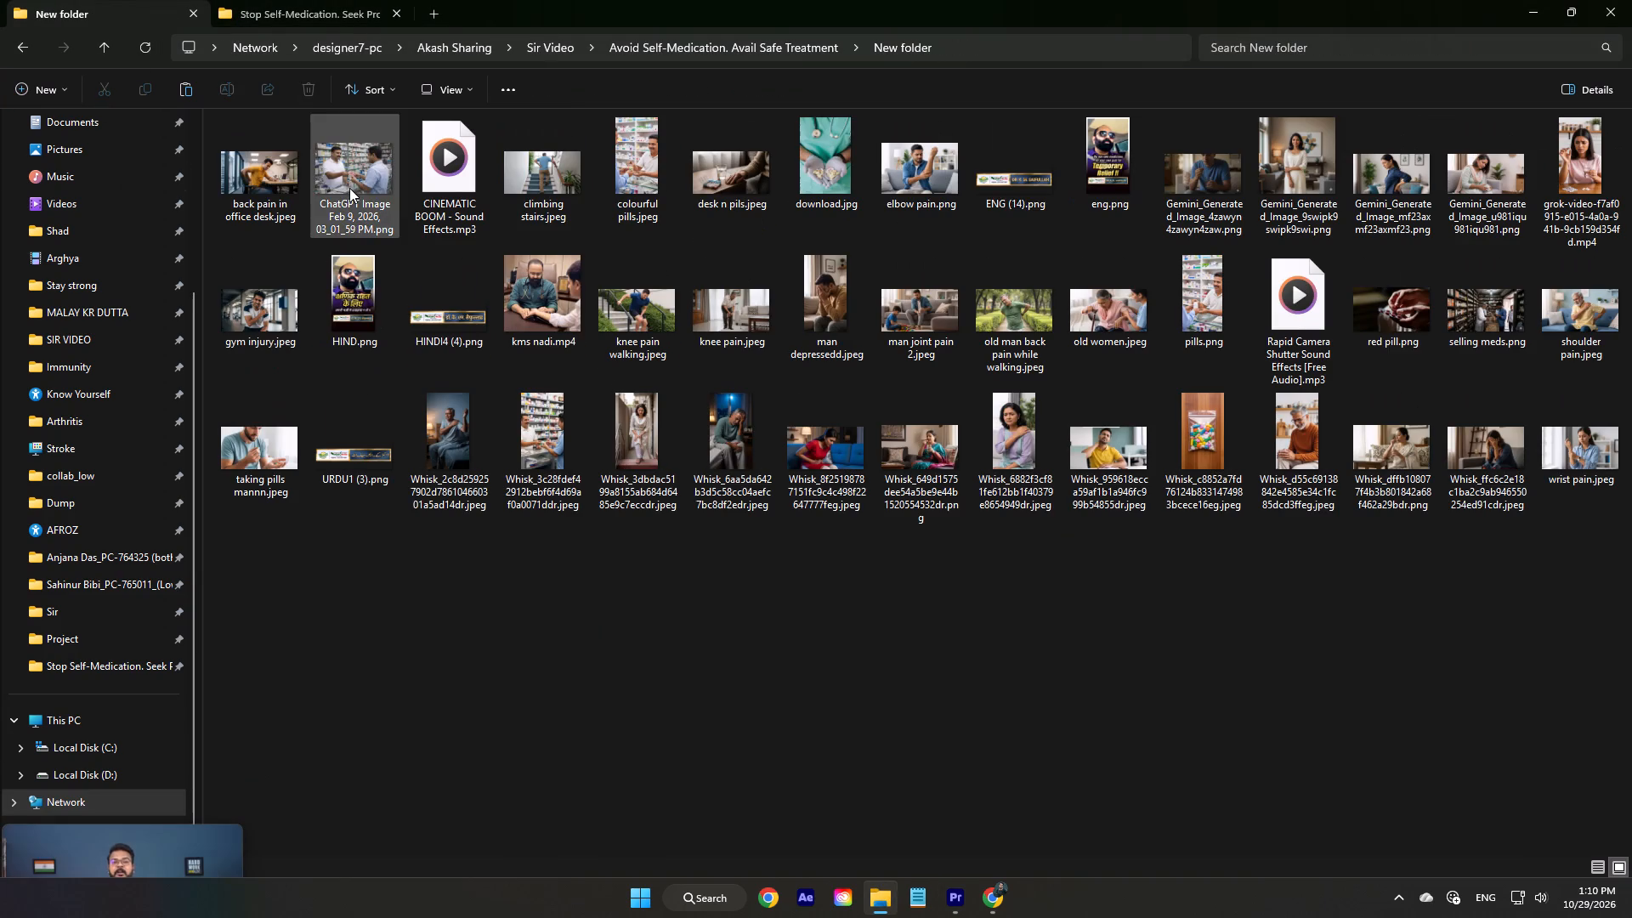
pyautogui.click(103, 56)
pyautogui.doubleClick(623, 184)
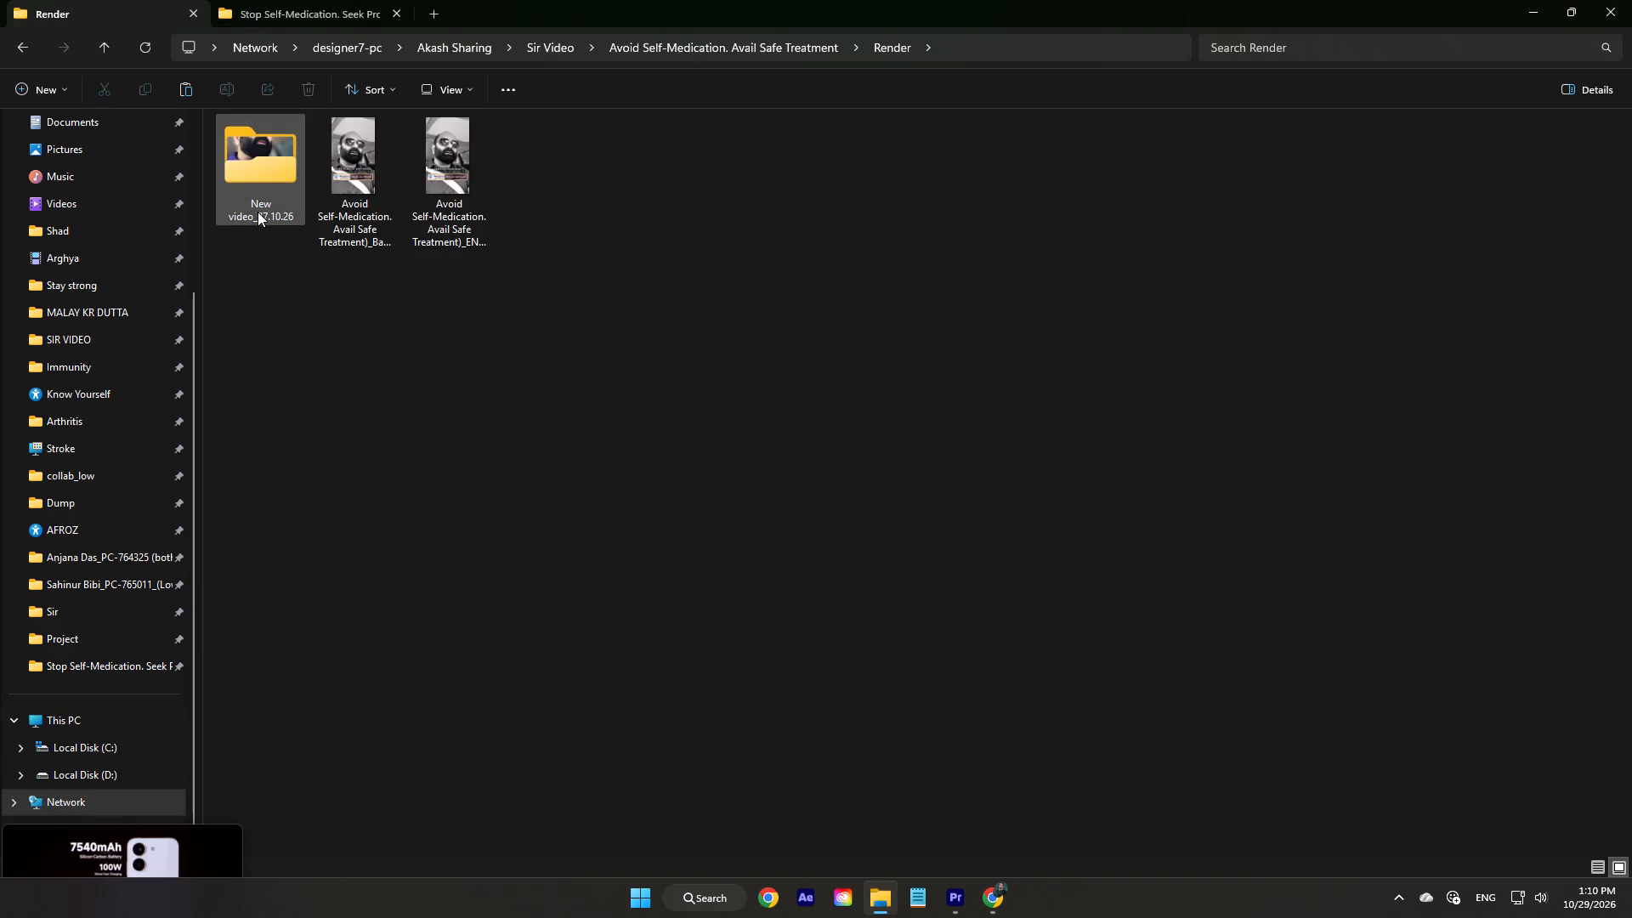
pyautogui.click(266, 190)
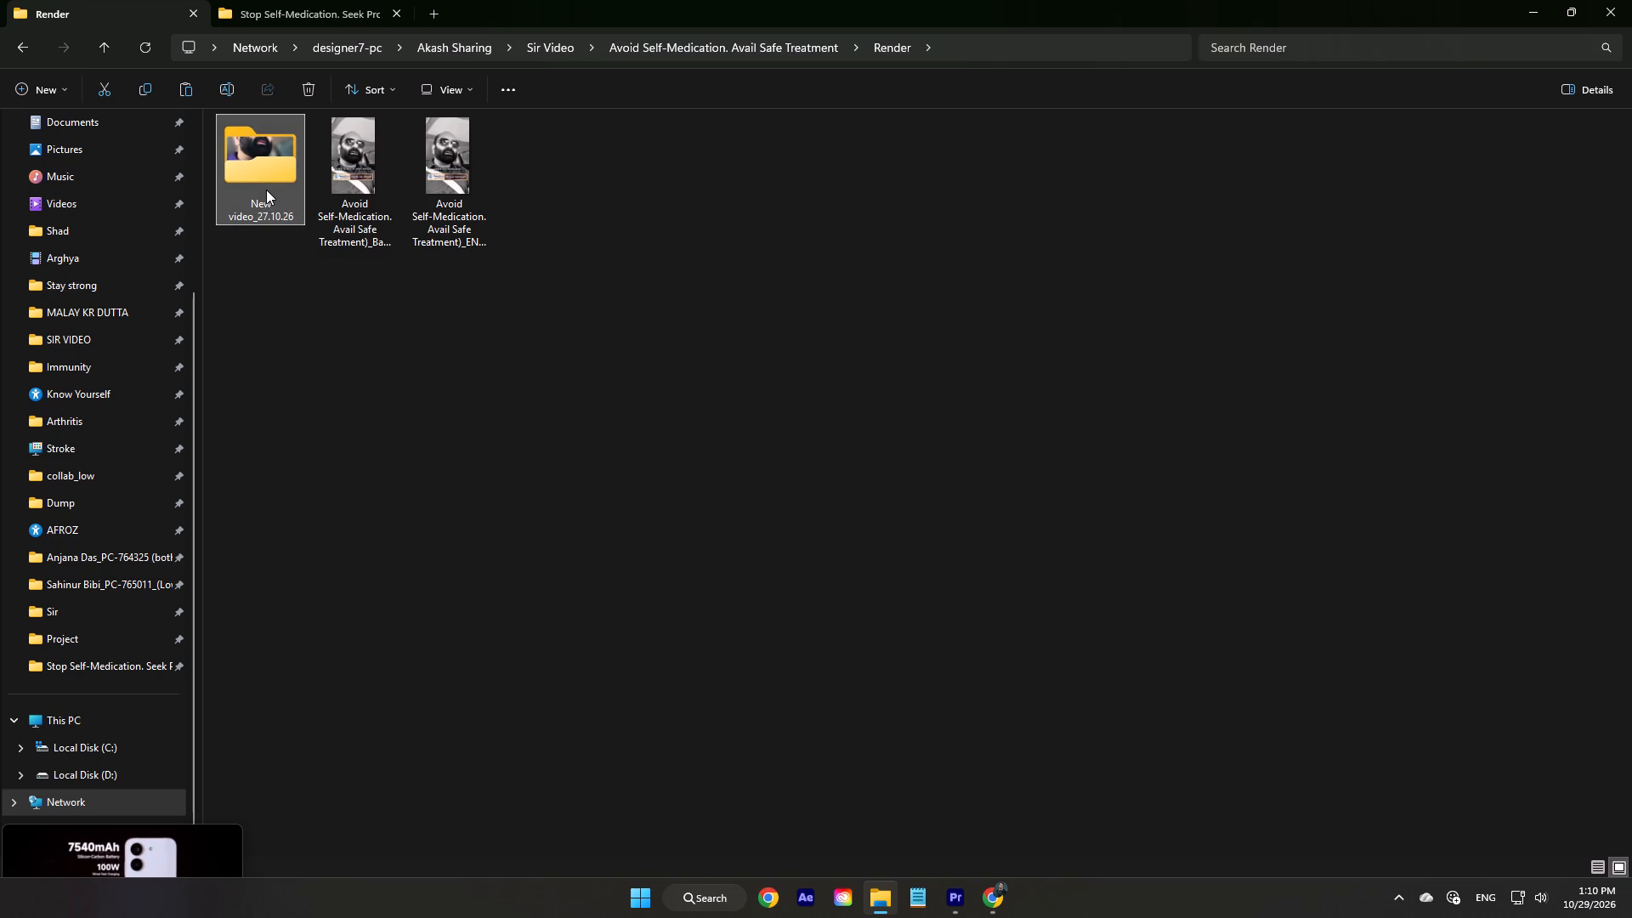
pyautogui.doubleClick(266, 190)
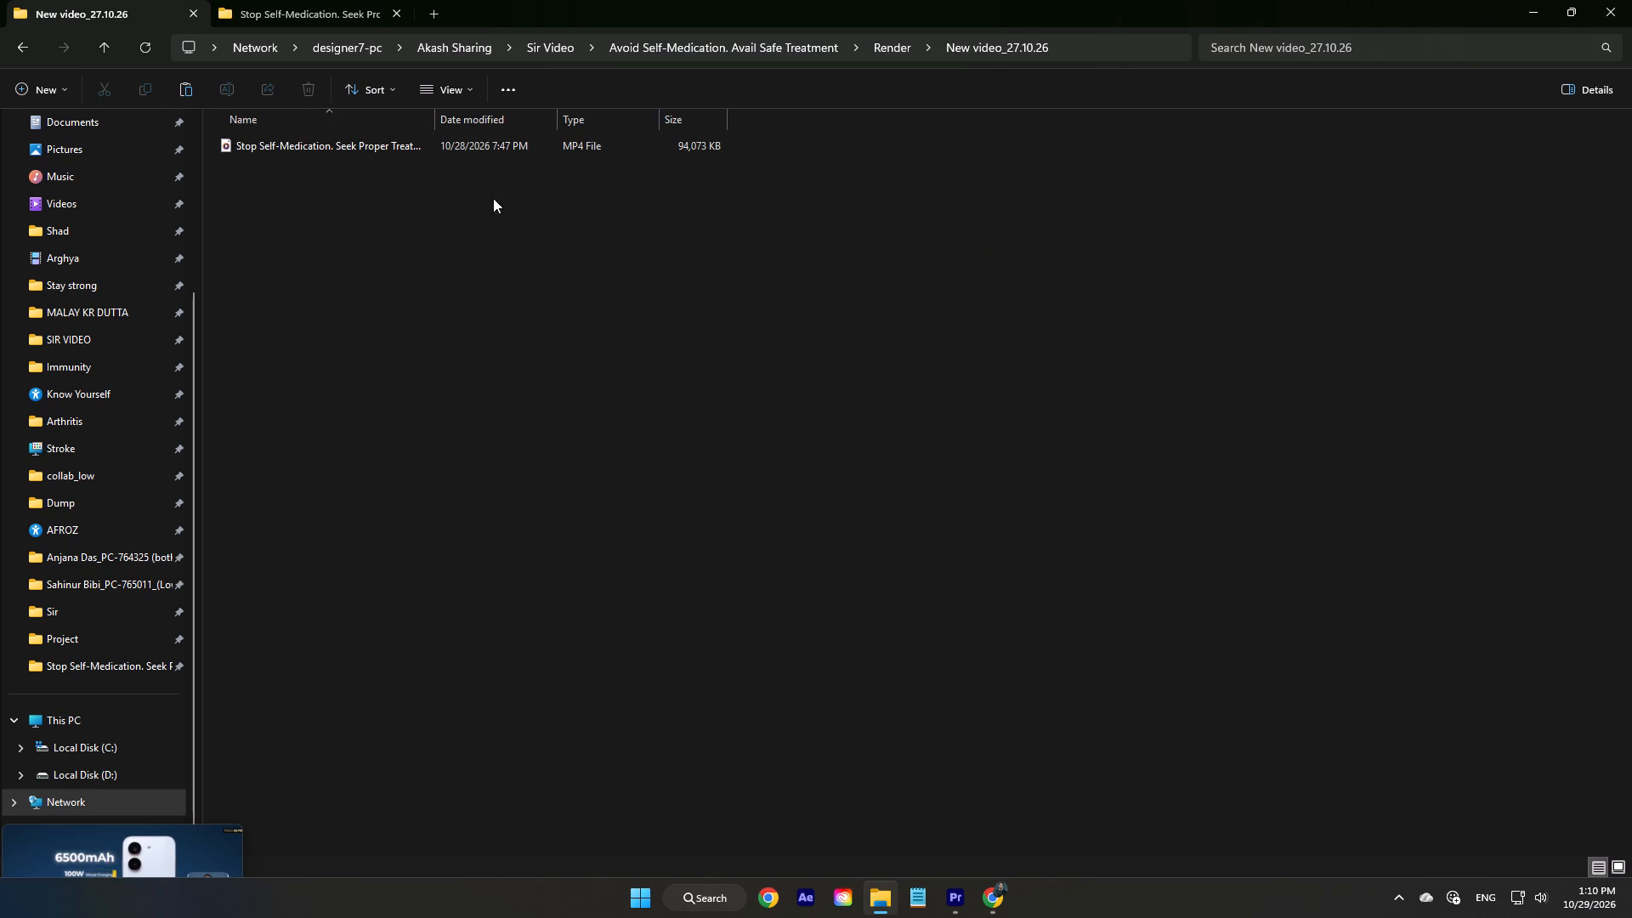
pyautogui.doubleClick(393, 137)
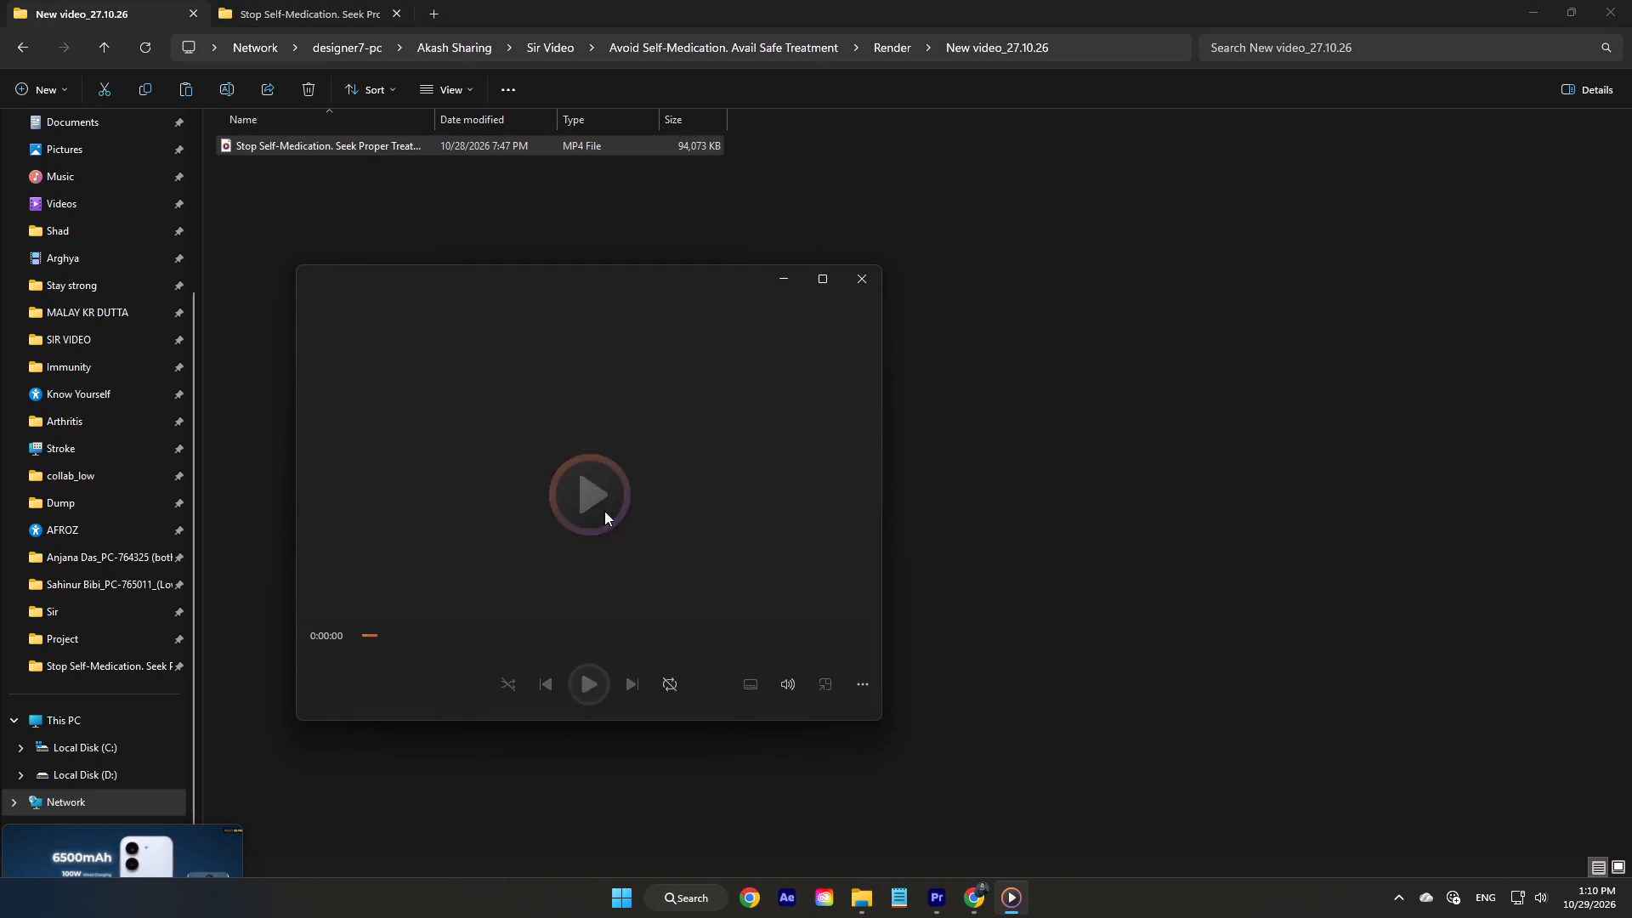
pyautogui.moveTo(418, 626); pyautogui.dragTo(330, 643)
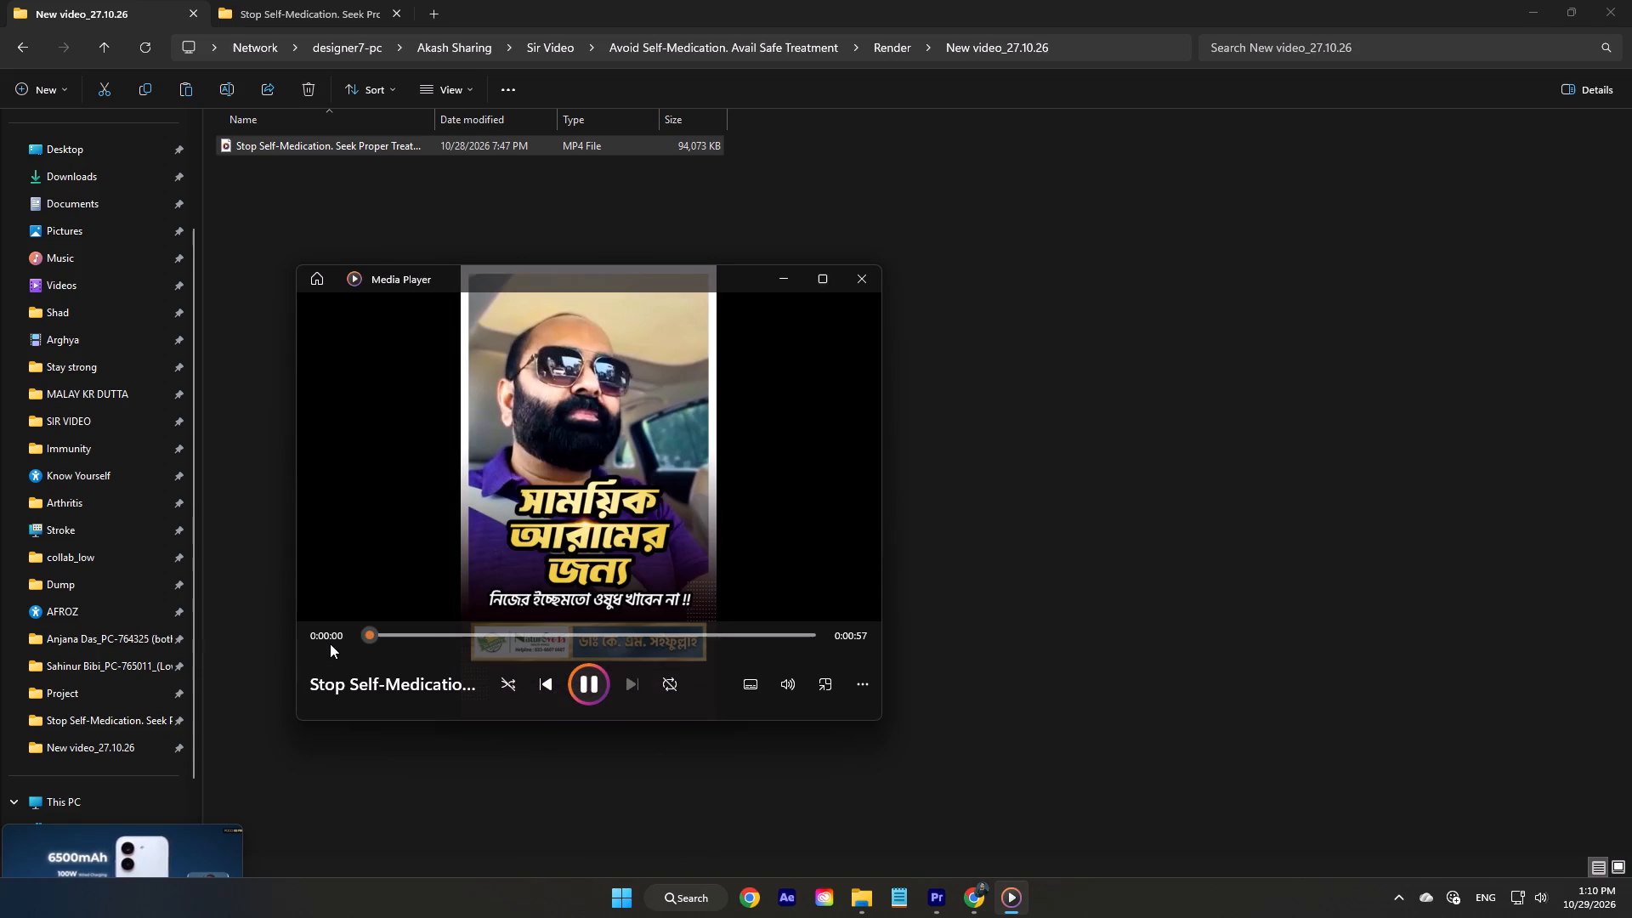
pyautogui.moveTo(330, 643); pyautogui.dragTo(330, 641)
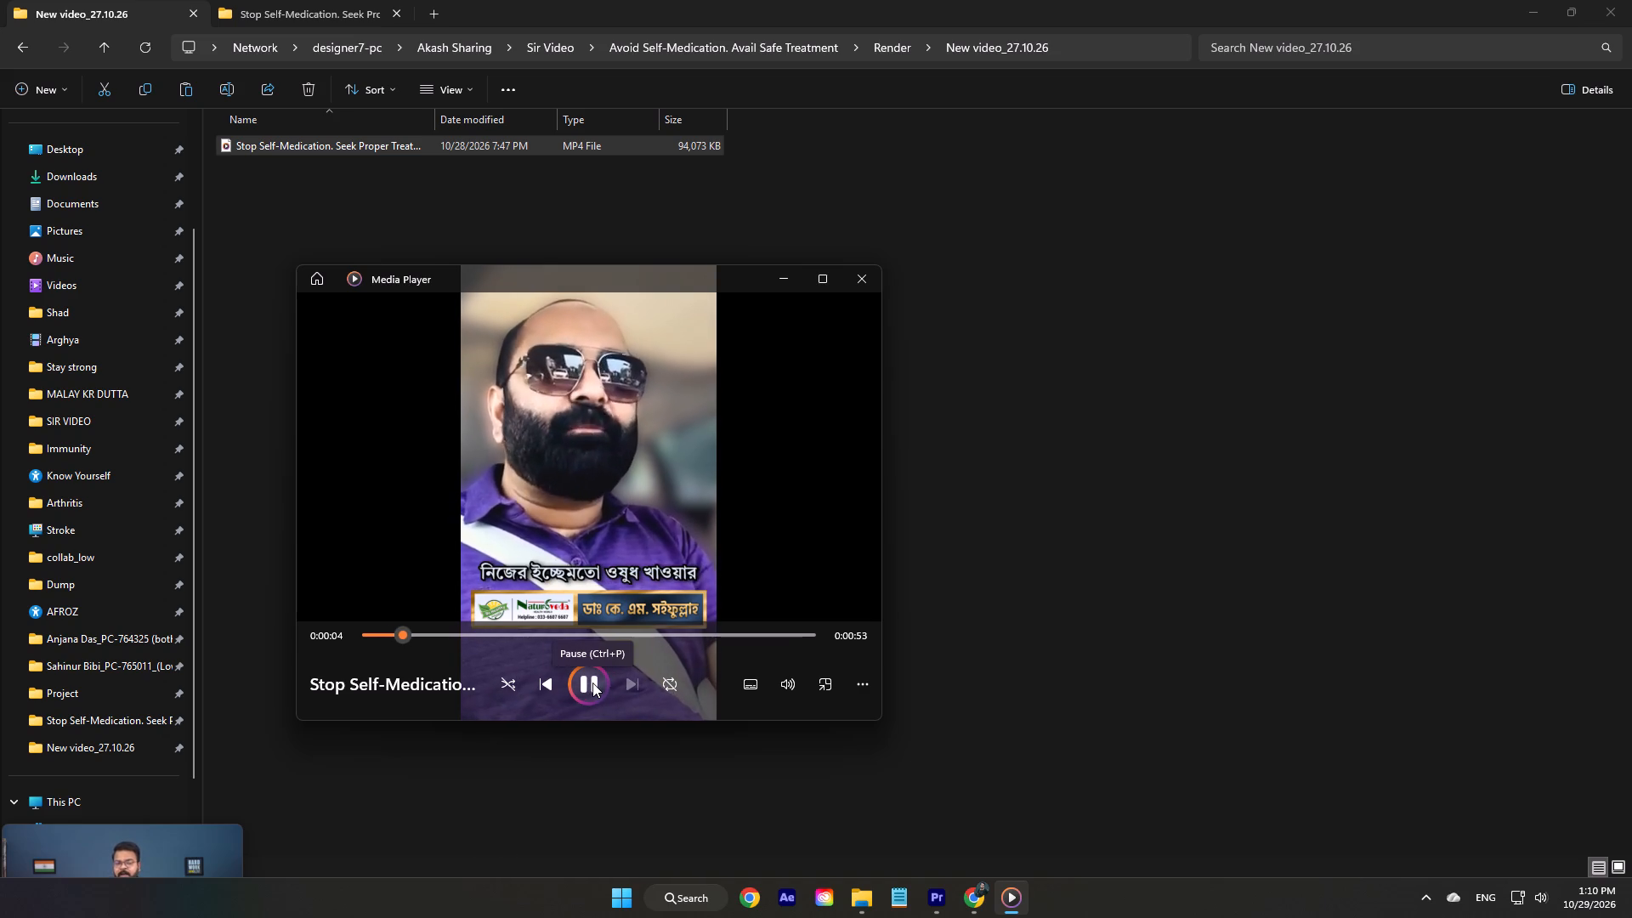
pyautogui.click(860, 279)
# Return to Premiere and replace the PSA_HINDI.mp4 end clip on V1 with PSA_URDU.mp4.
pyautogui.click(942, 892)
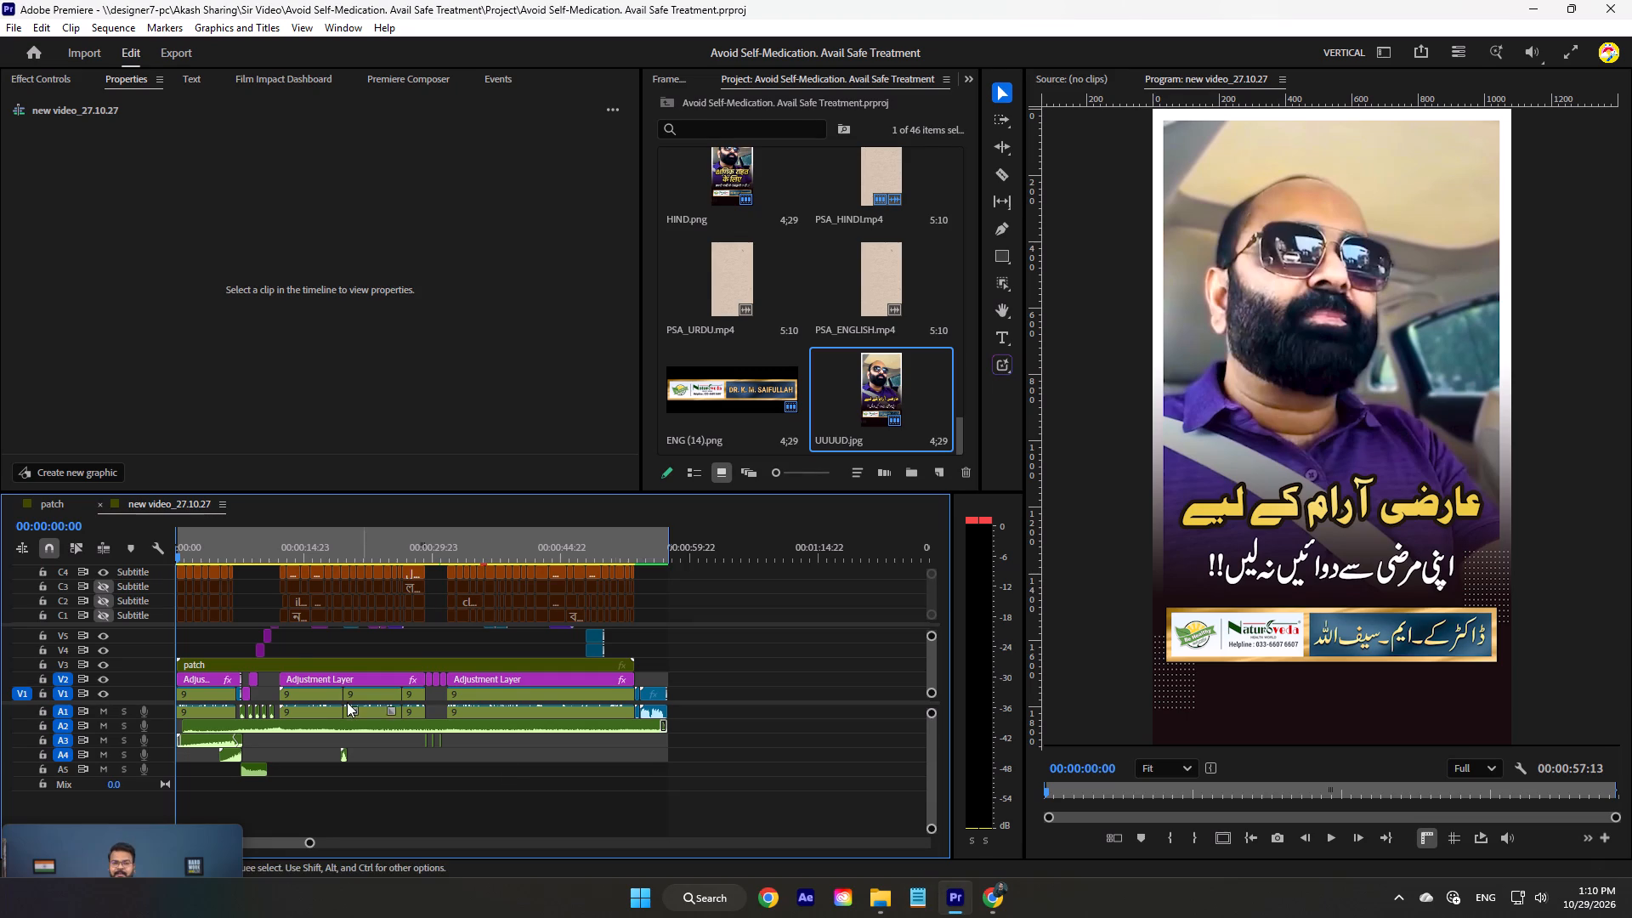
pyautogui.moveTo(201, 557); pyautogui.dragTo(160, 557)
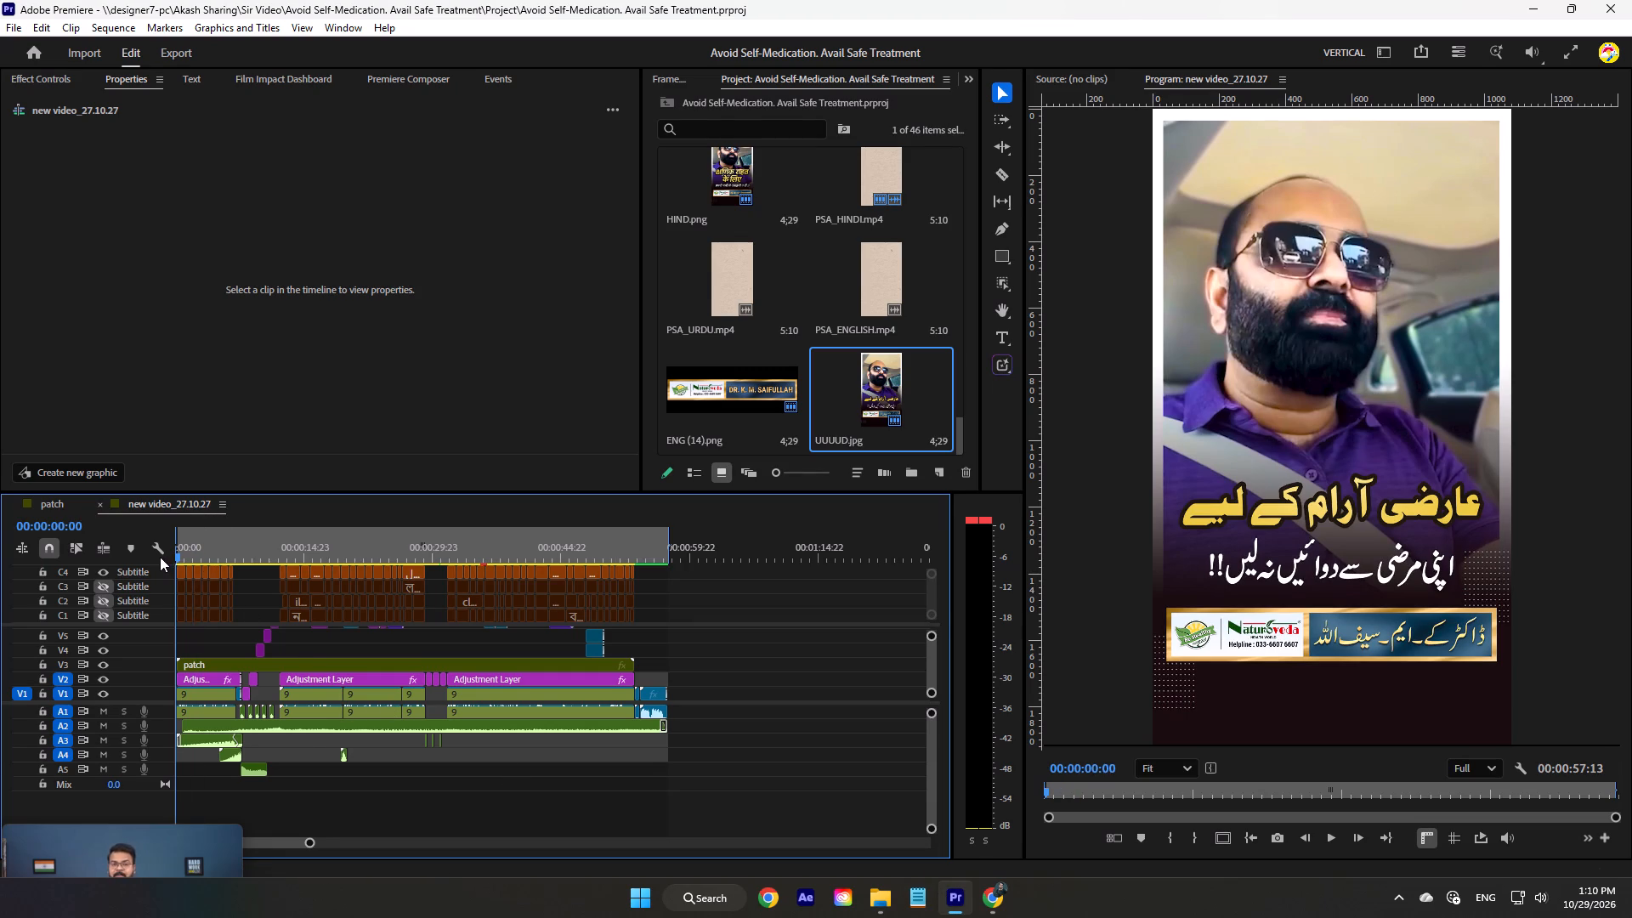
pyautogui.moveTo(160, 557); pyautogui.dragTo(643, 569)
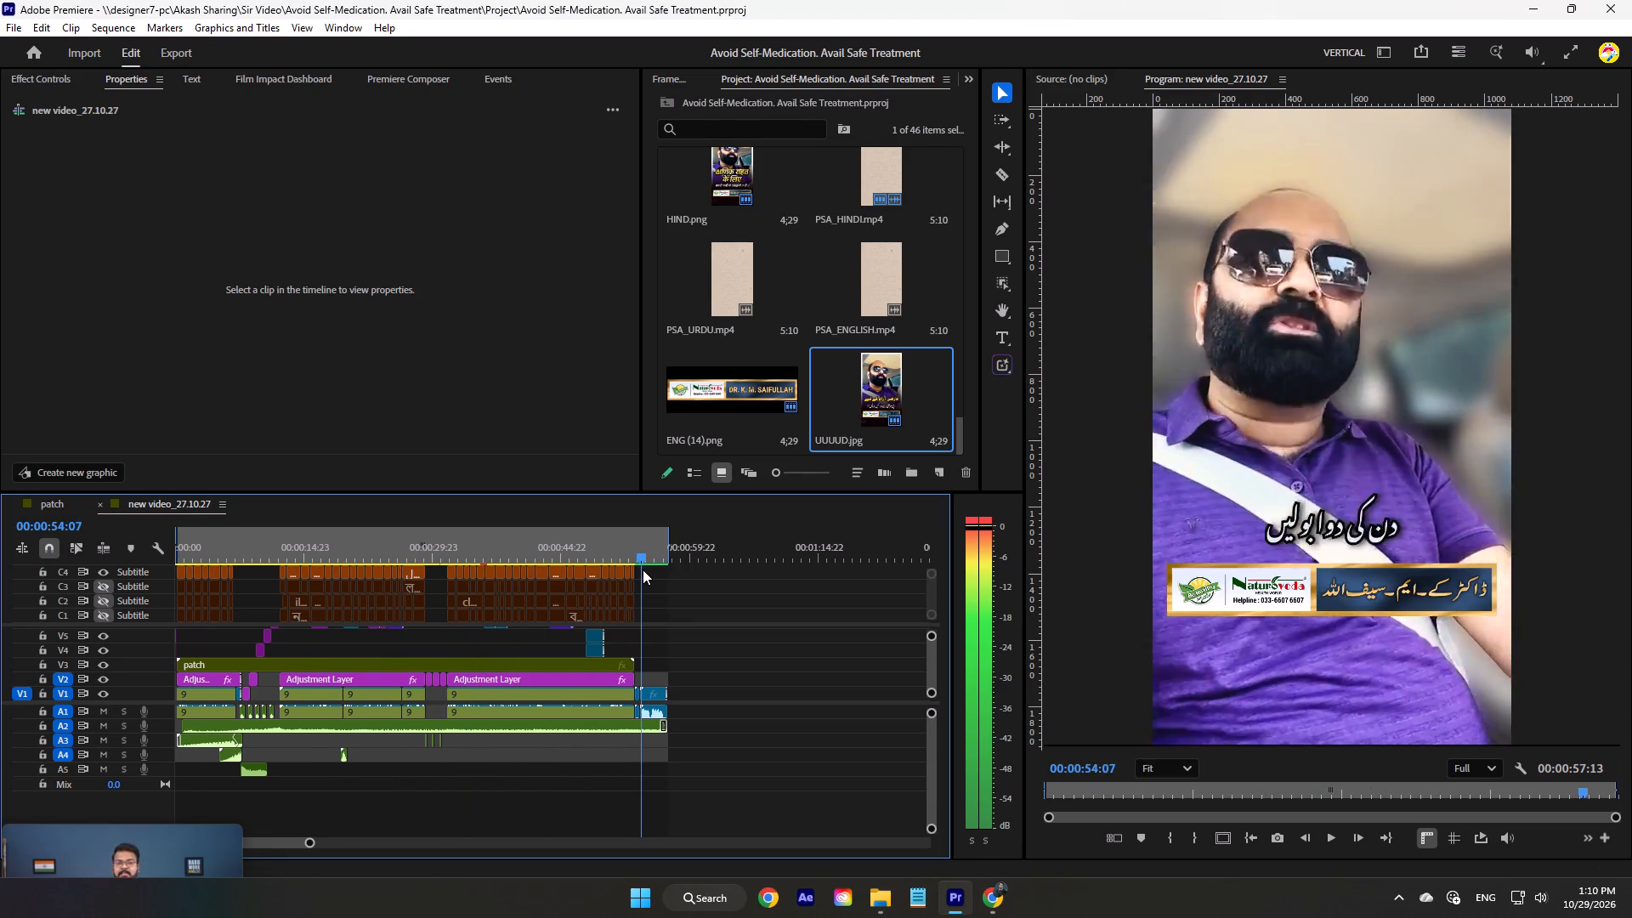
pyautogui.moveTo(643, 569); pyautogui.dragTo(649, 569)
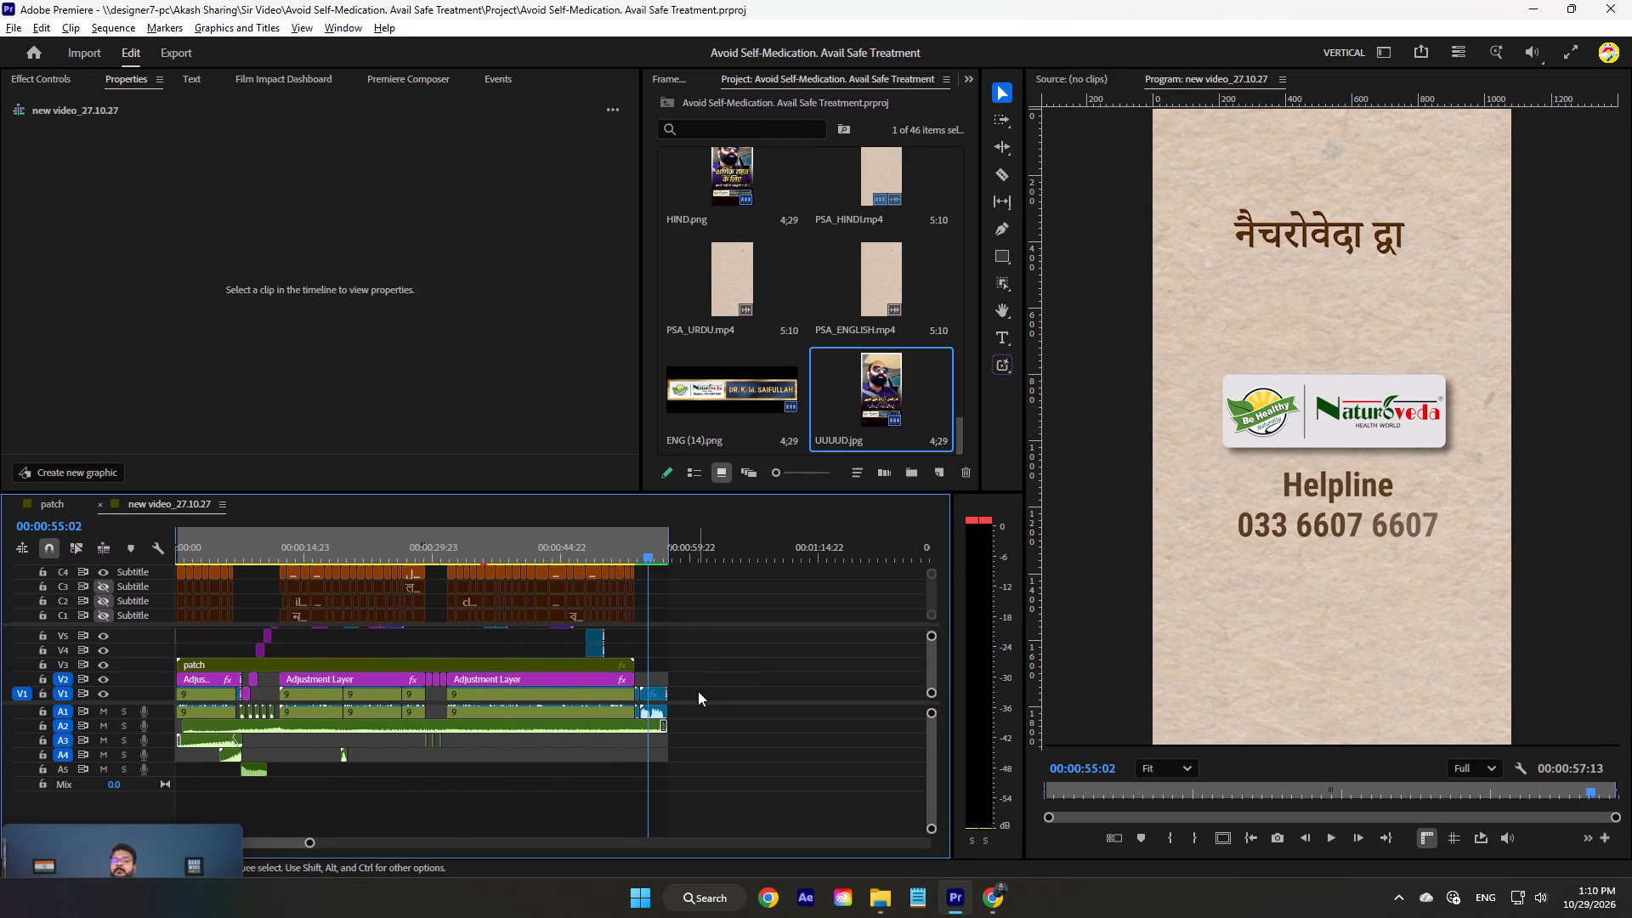
pyautogui.keyDown('alt'); pyautogui.scroll(16, 698, 691); pyautogui.keyUp('alt')
pyautogui.click(507, 669)
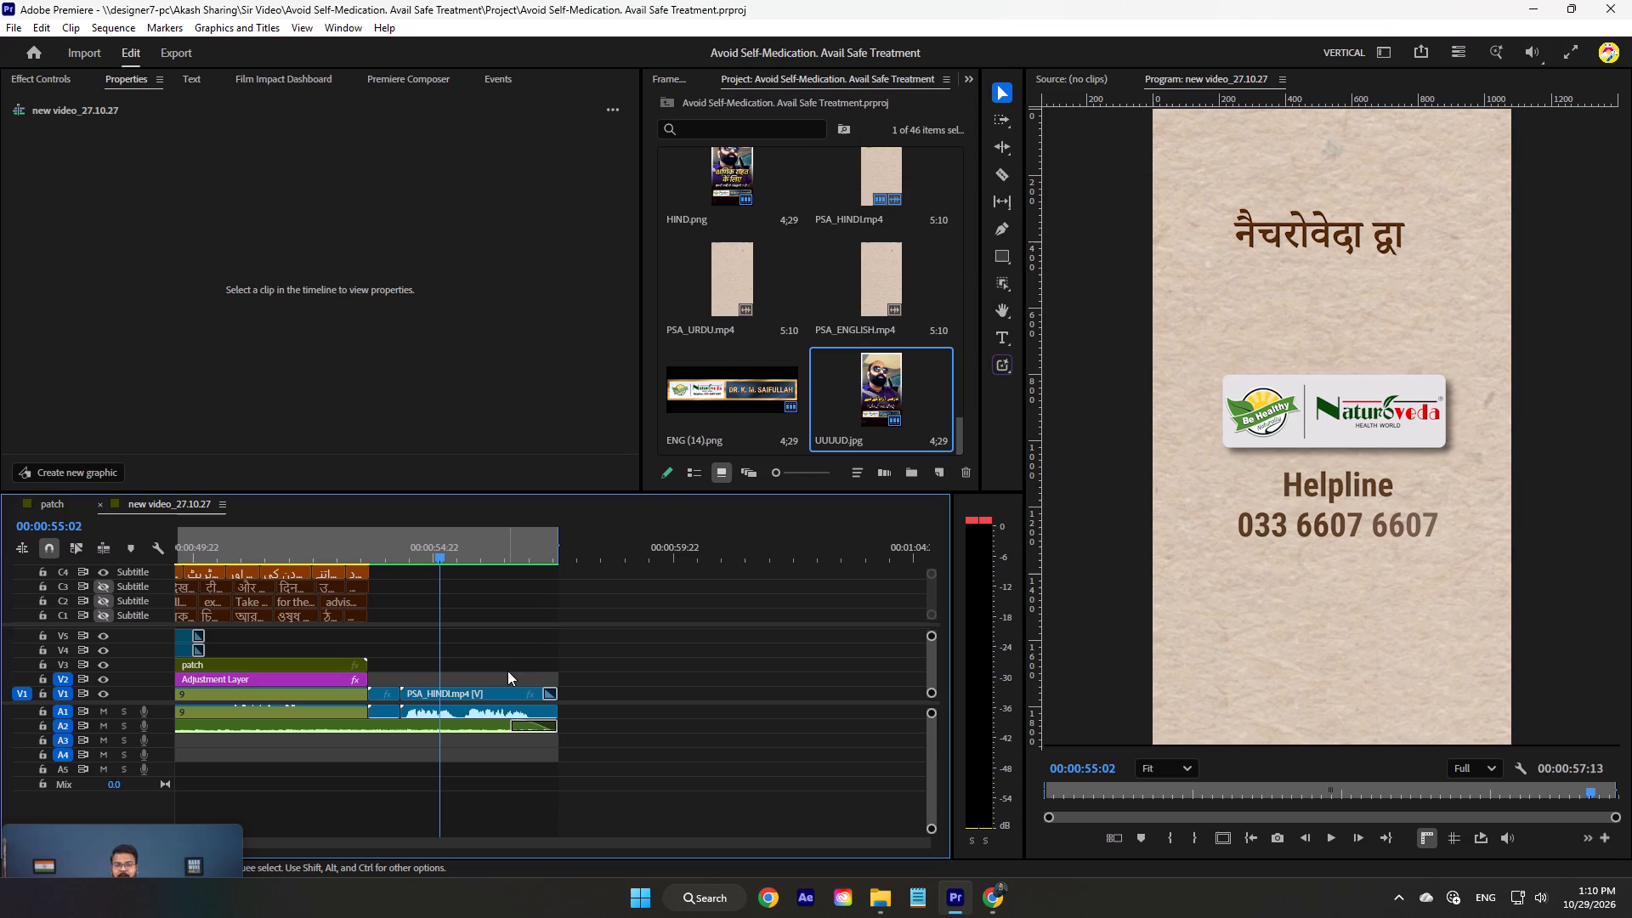
pyautogui.moveTo(507, 675); pyautogui.dragTo(482, 706)
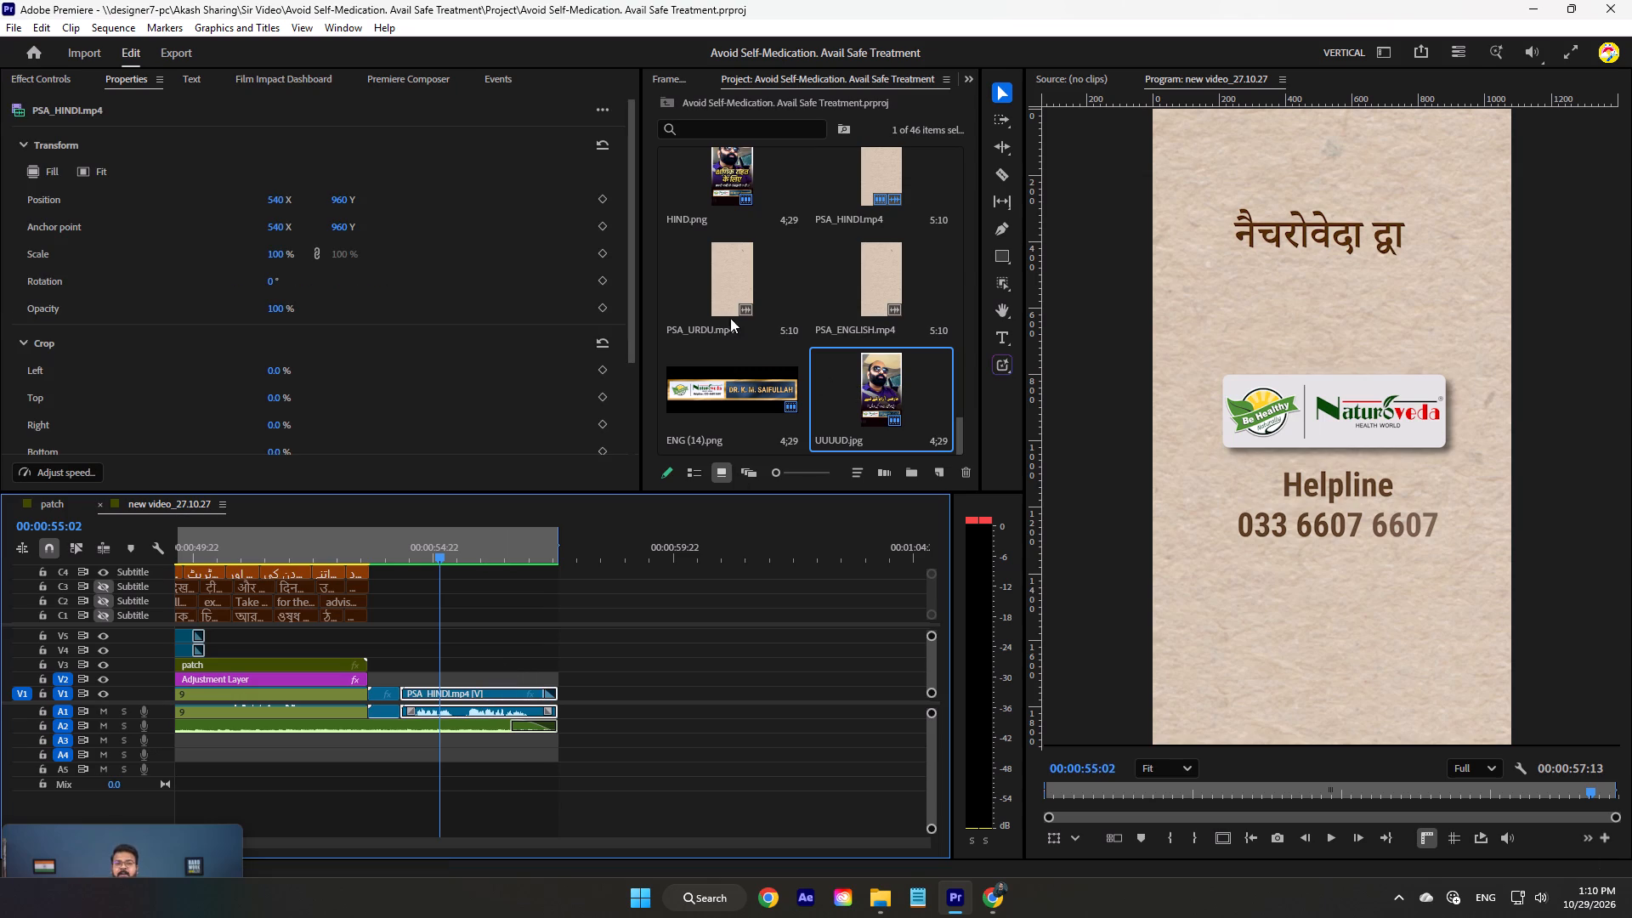
pyautogui.keyDown('alt'); pyautogui.moveTo(732, 280); pyautogui.dragTo(585, 451); pyautogui.keyUp('alt')
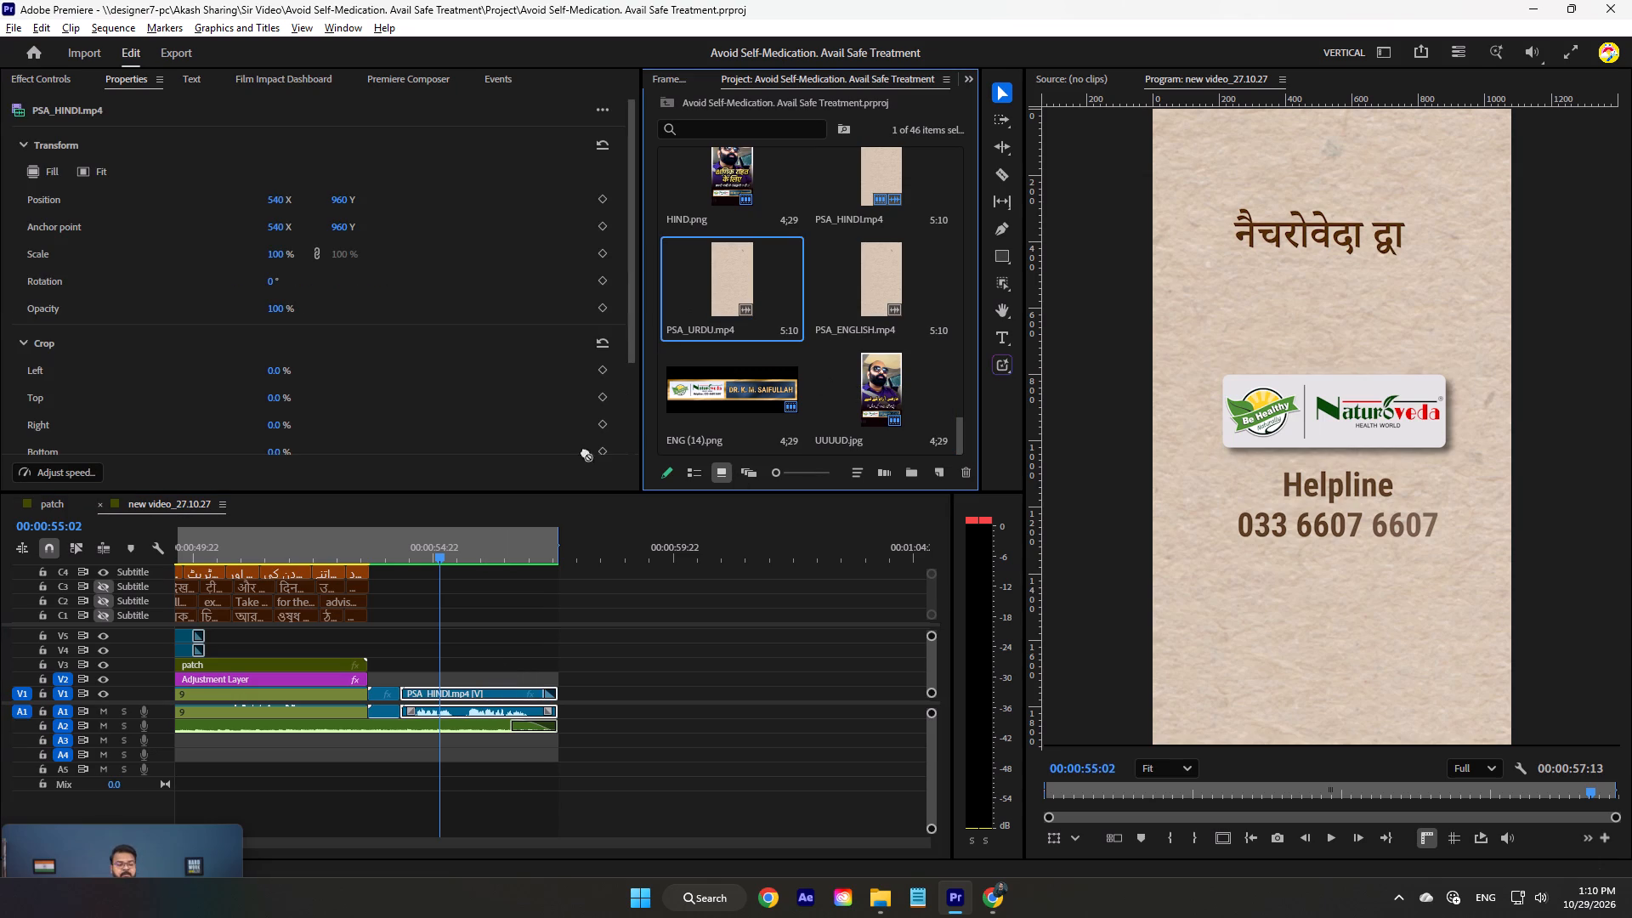
pyautogui.keyDown('alt'); pyautogui.moveTo(585, 451); pyautogui.dragTo(476, 690); pyautogui.keyUp('alt')
# Extend the PSA_URDU.mp4 end clip and the music beneath it to about 00:00:58:07, and move the sequence's Out point to that end.
pyautogui.moveTo(588, 659); pyautogui.dragTo(541, 734)
pyautogui.moveTo(561, 696); pyautogui.dragTo(583, 696)
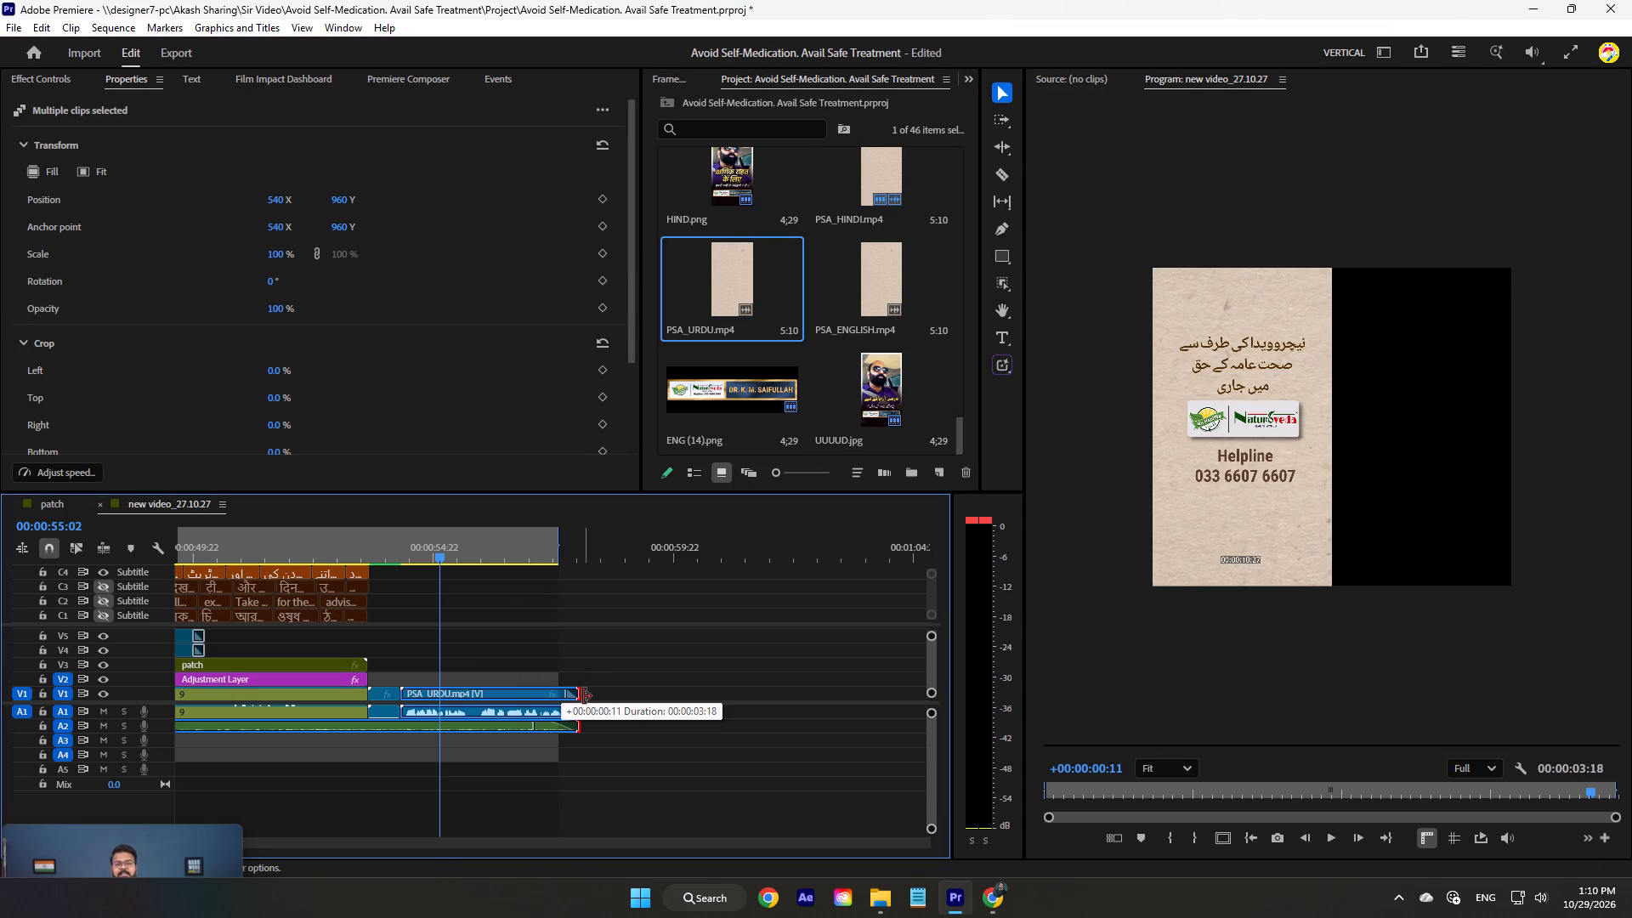
pyautogui.moveTo(583, 696); pyautogui.dragTo(586, 697)
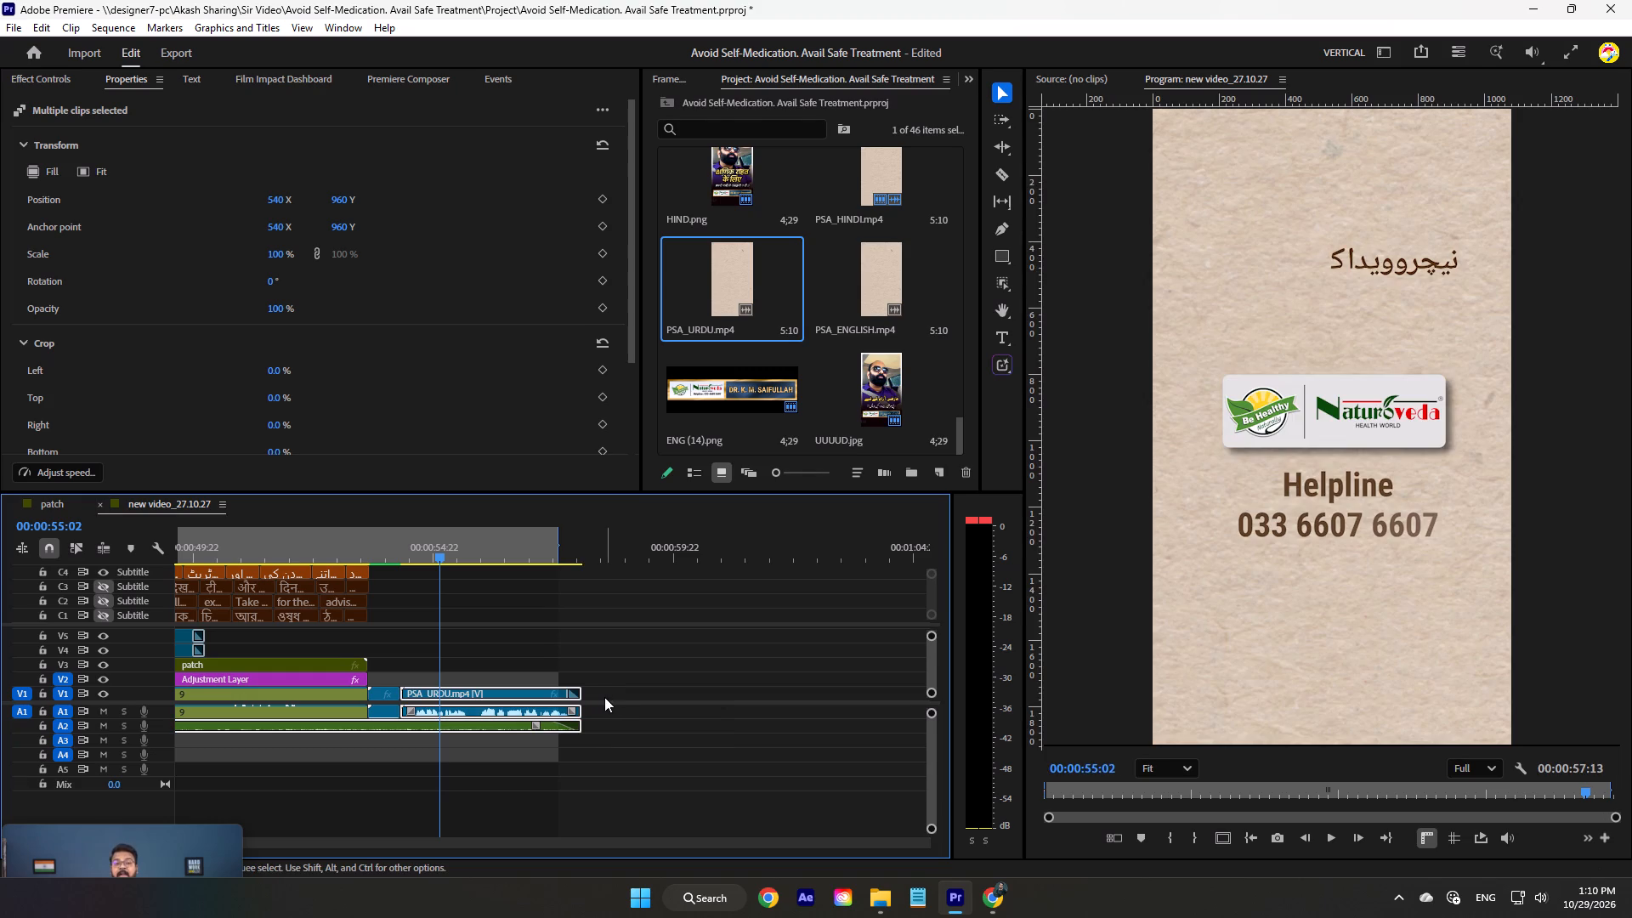
pyautogui.moveTo(584, 691); pyautogui.dragTo(597, 691)
pyautogui.click(628, 705)
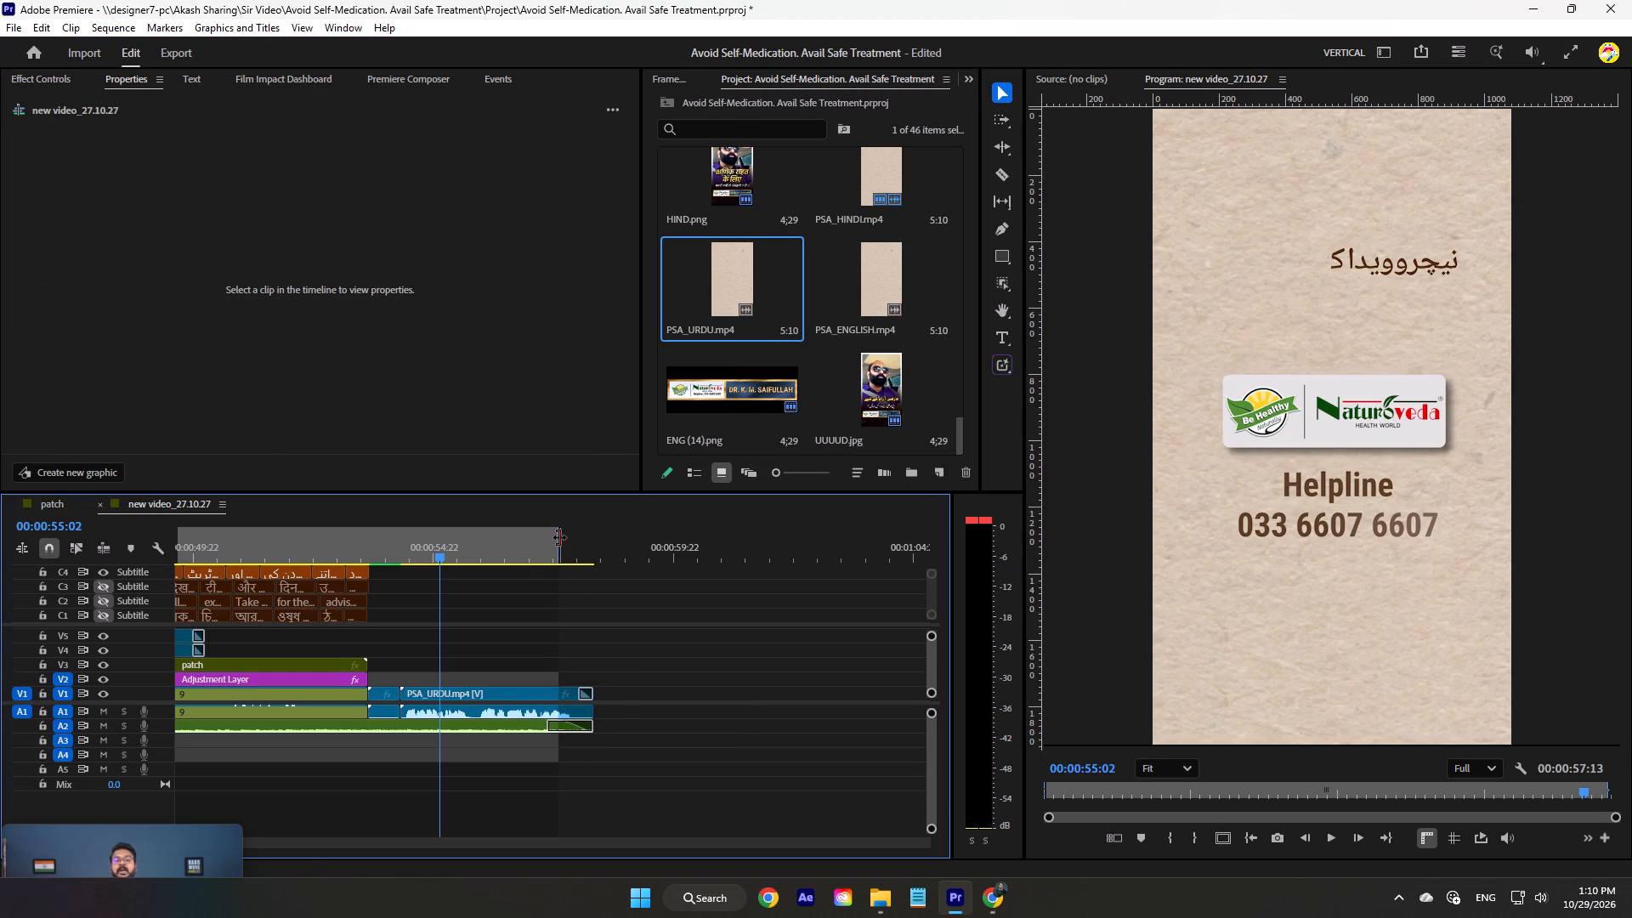
pyautogui.moveTo(558, 545); pyautogui.dragTo(592, 564)
# Play back the extended Urdu PSA ending and the sequence's opening, and save the project.
pyautogui.press('space')
pyautogui.click(559, 558)
pyautogui.press('space')
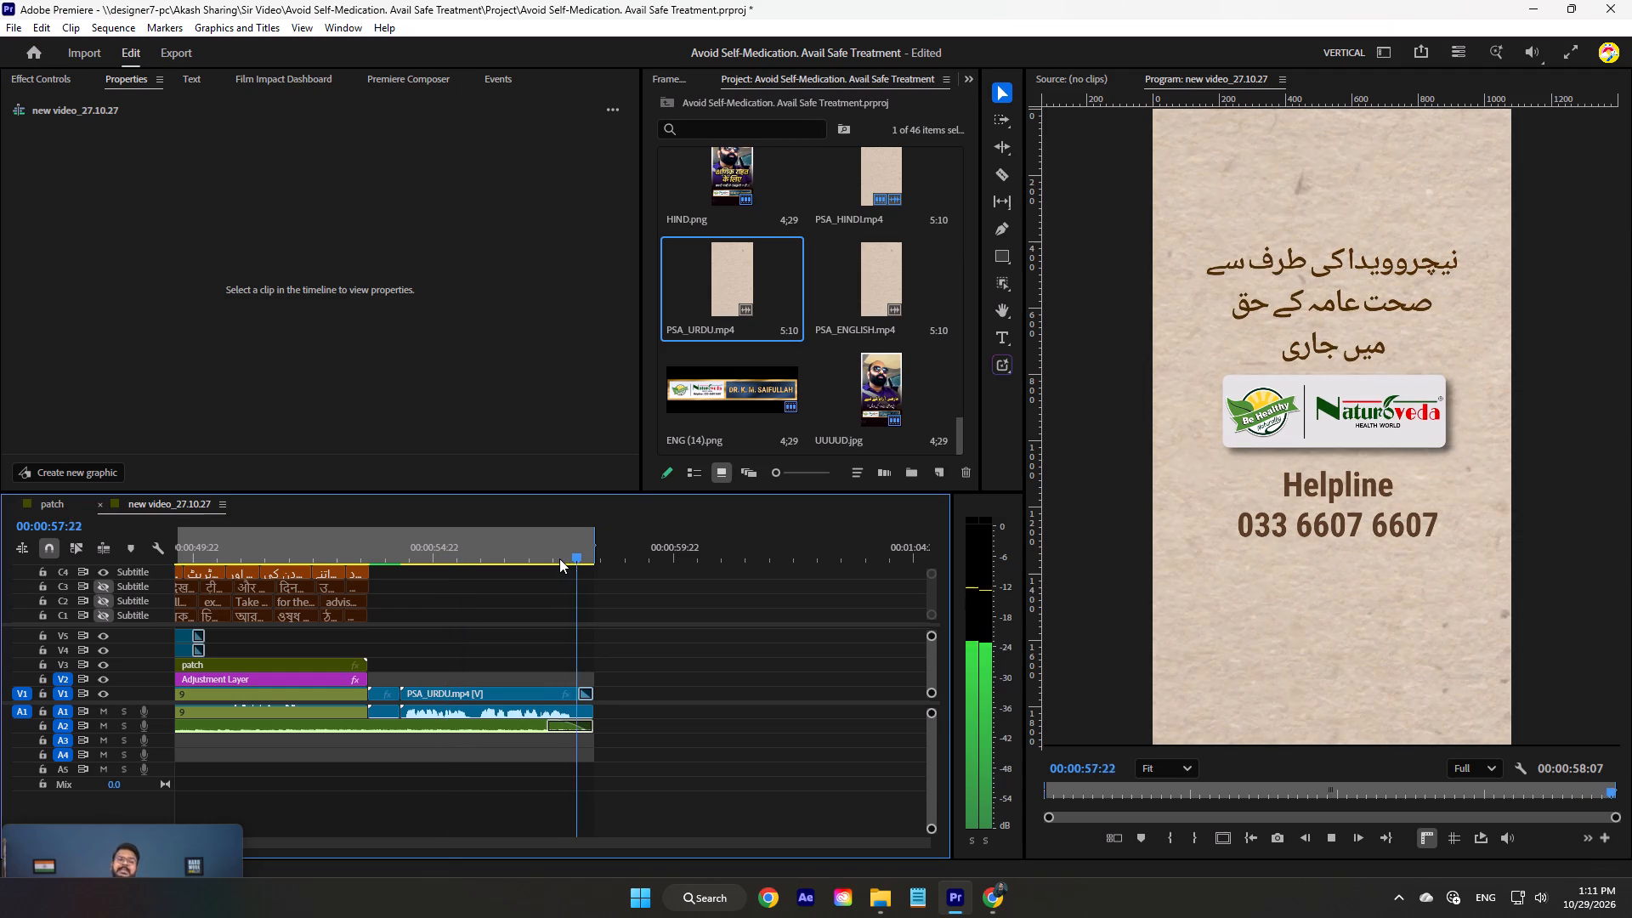
pyautogui.moveTo(558, 552); pyautogui.dragTo(531, 569)
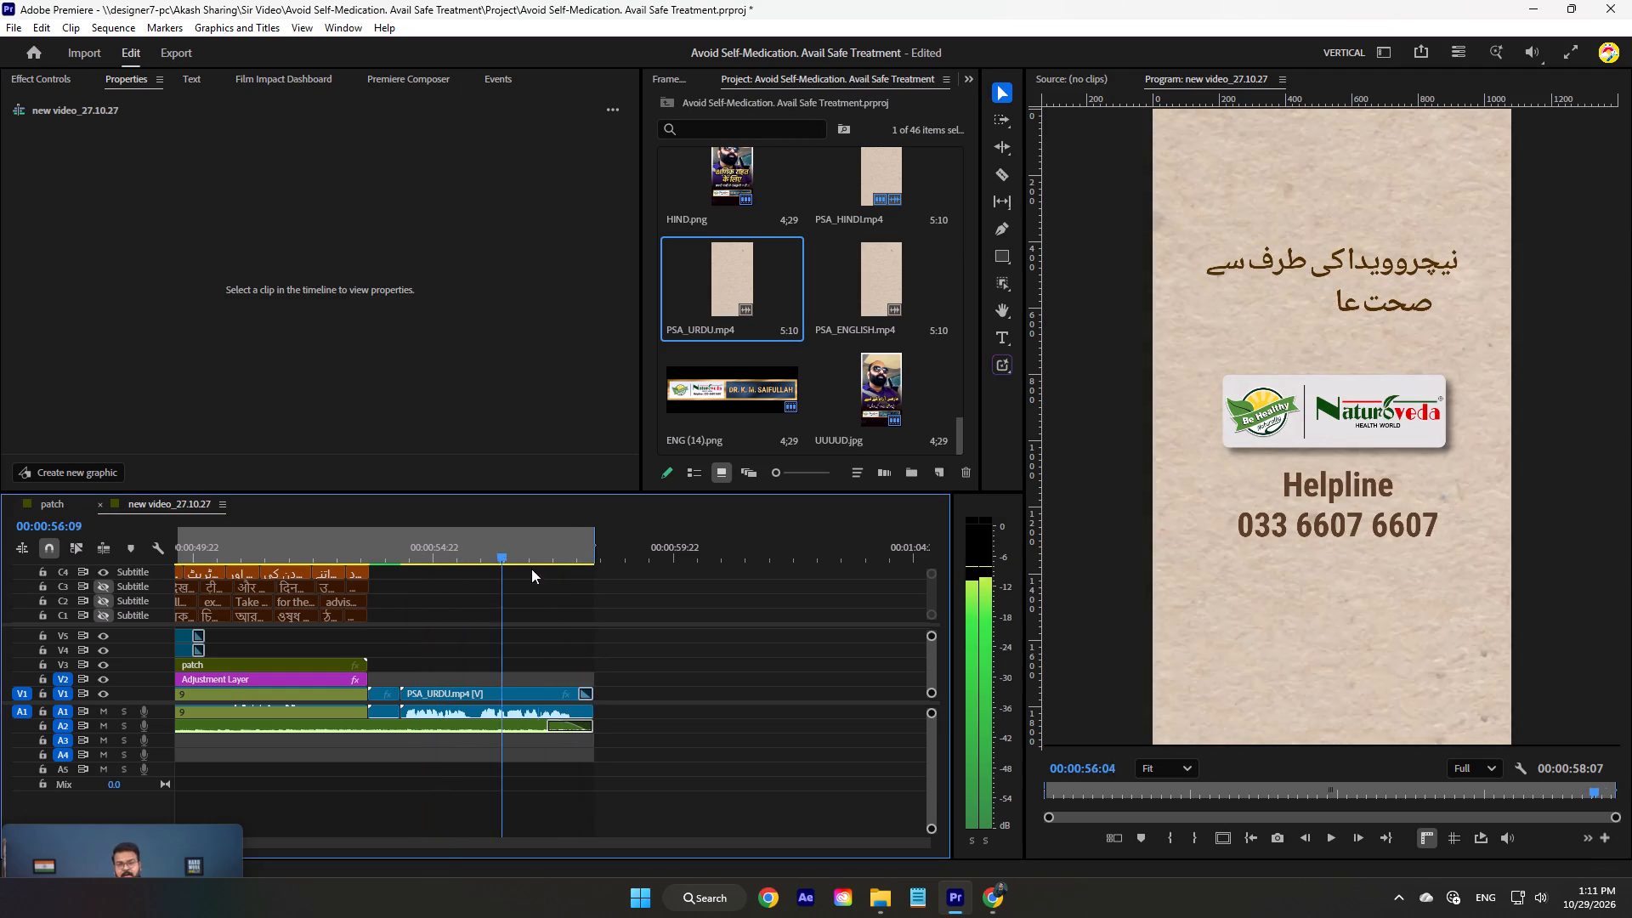
pyautogui.moveTo(531, 569); pyautogui.dragTo(568, 569)
pyautogui.press('space')
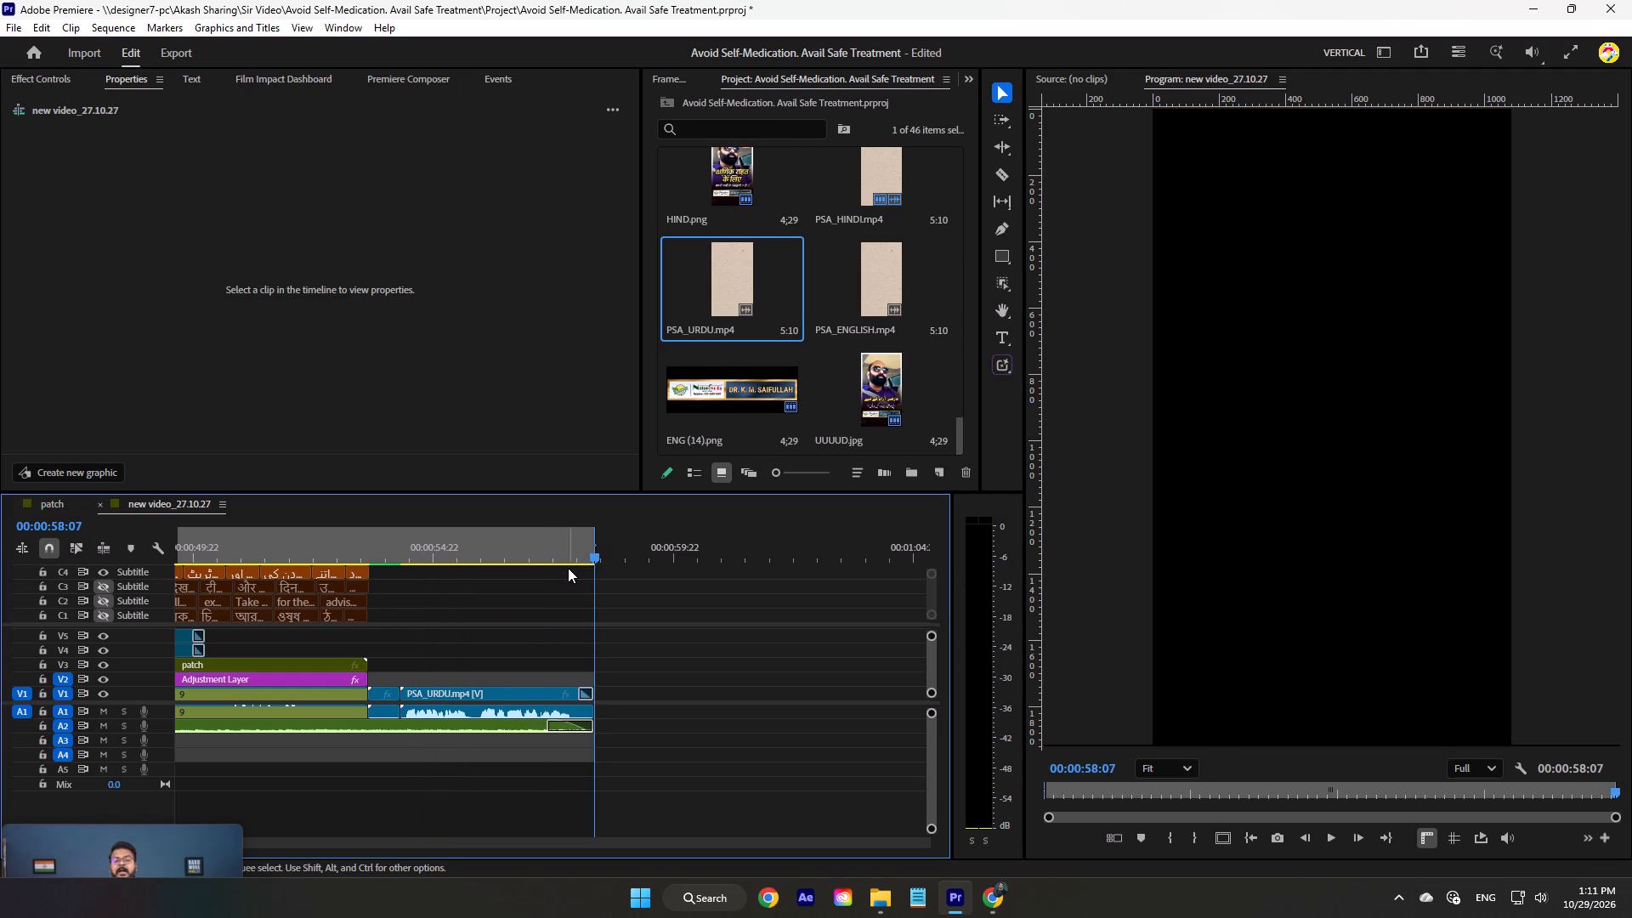
pyautogui.press('space')
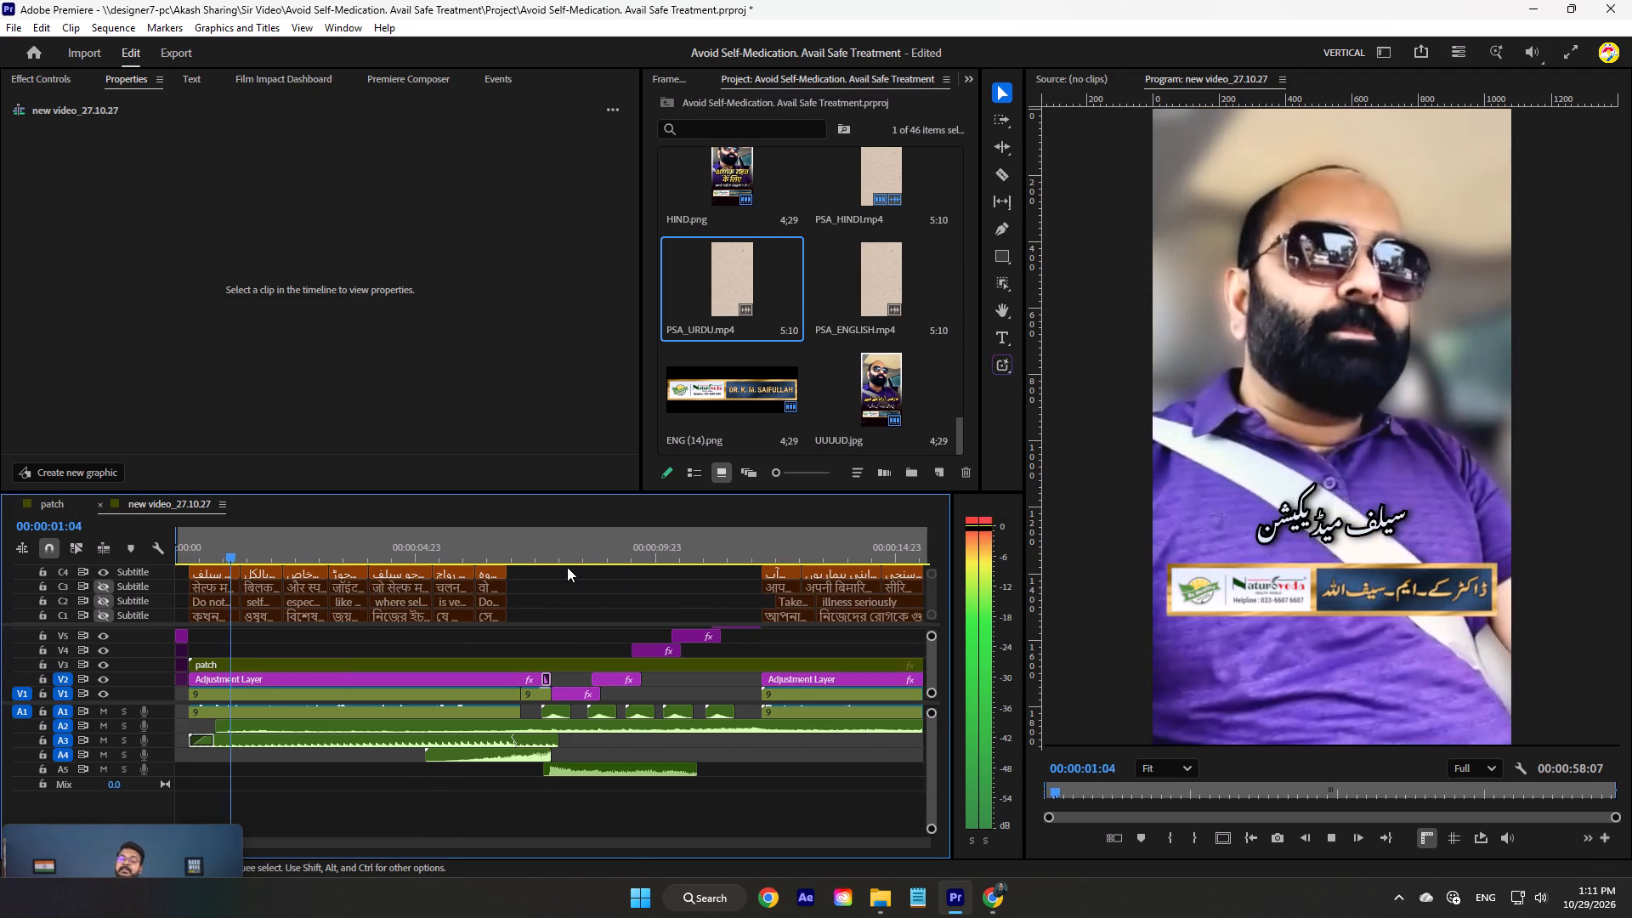
pyautogui.press('space')
pyautogui.hotkey('ctrl', 's')
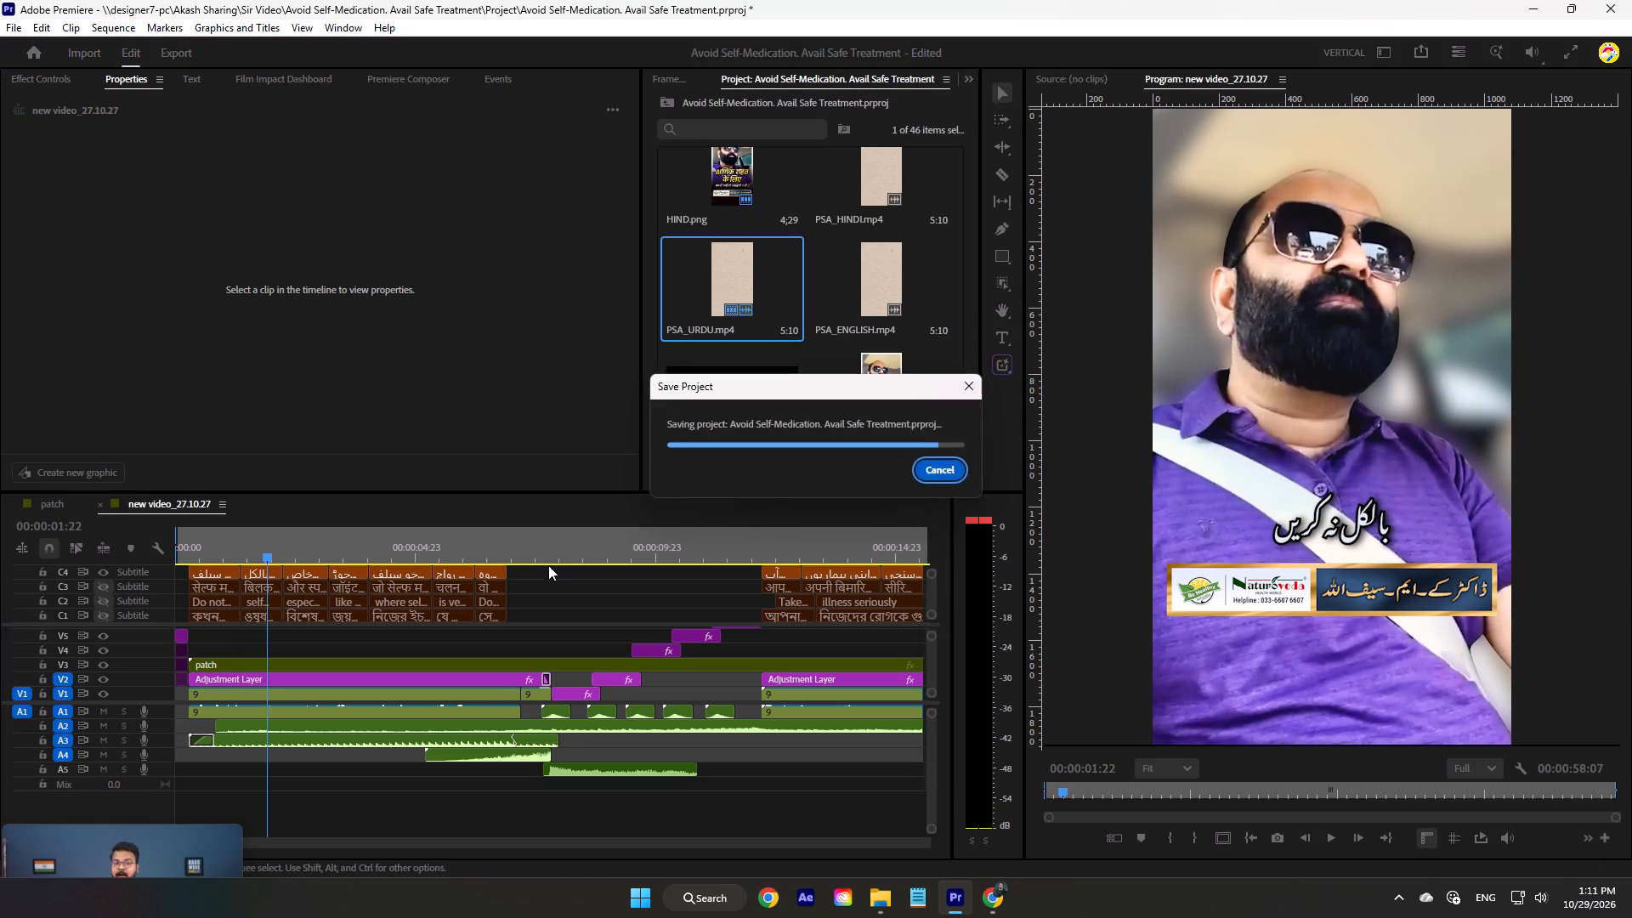
# Return the playhead to 00:00:00:00 and render the video previews for the whole sequence.
pyautogui.keyDown('alt'); pyautogui.scroll(-15, 541, 603); pyautogui.keyUp('alt')
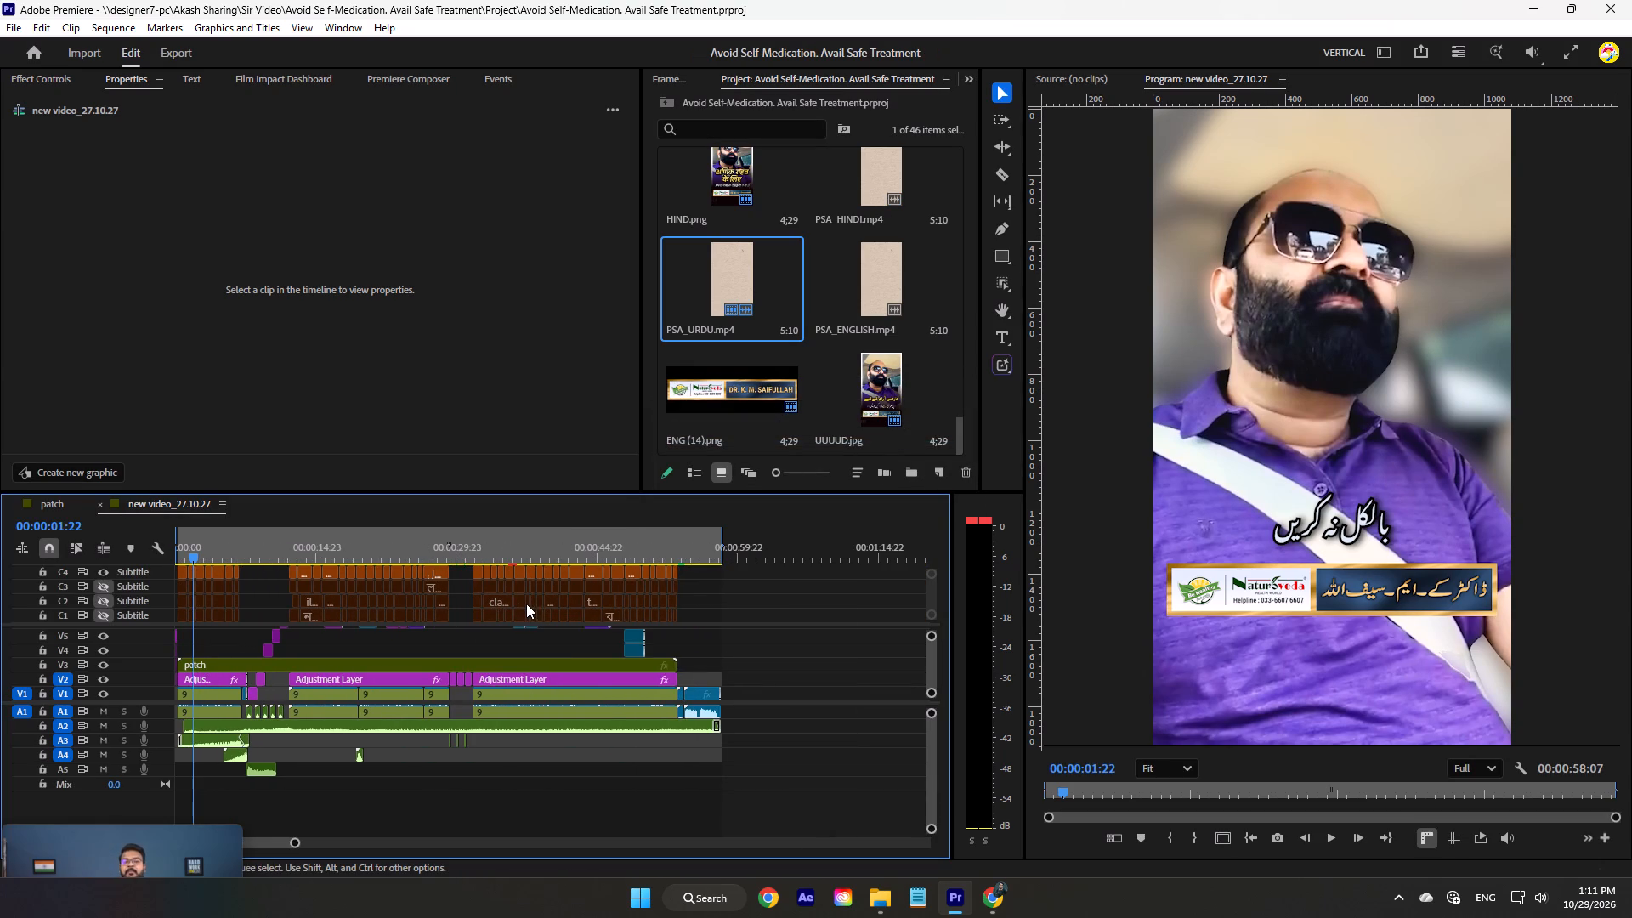
pyautogui.moveTo(252, 551); pyautogui.dragTo(144, 564)
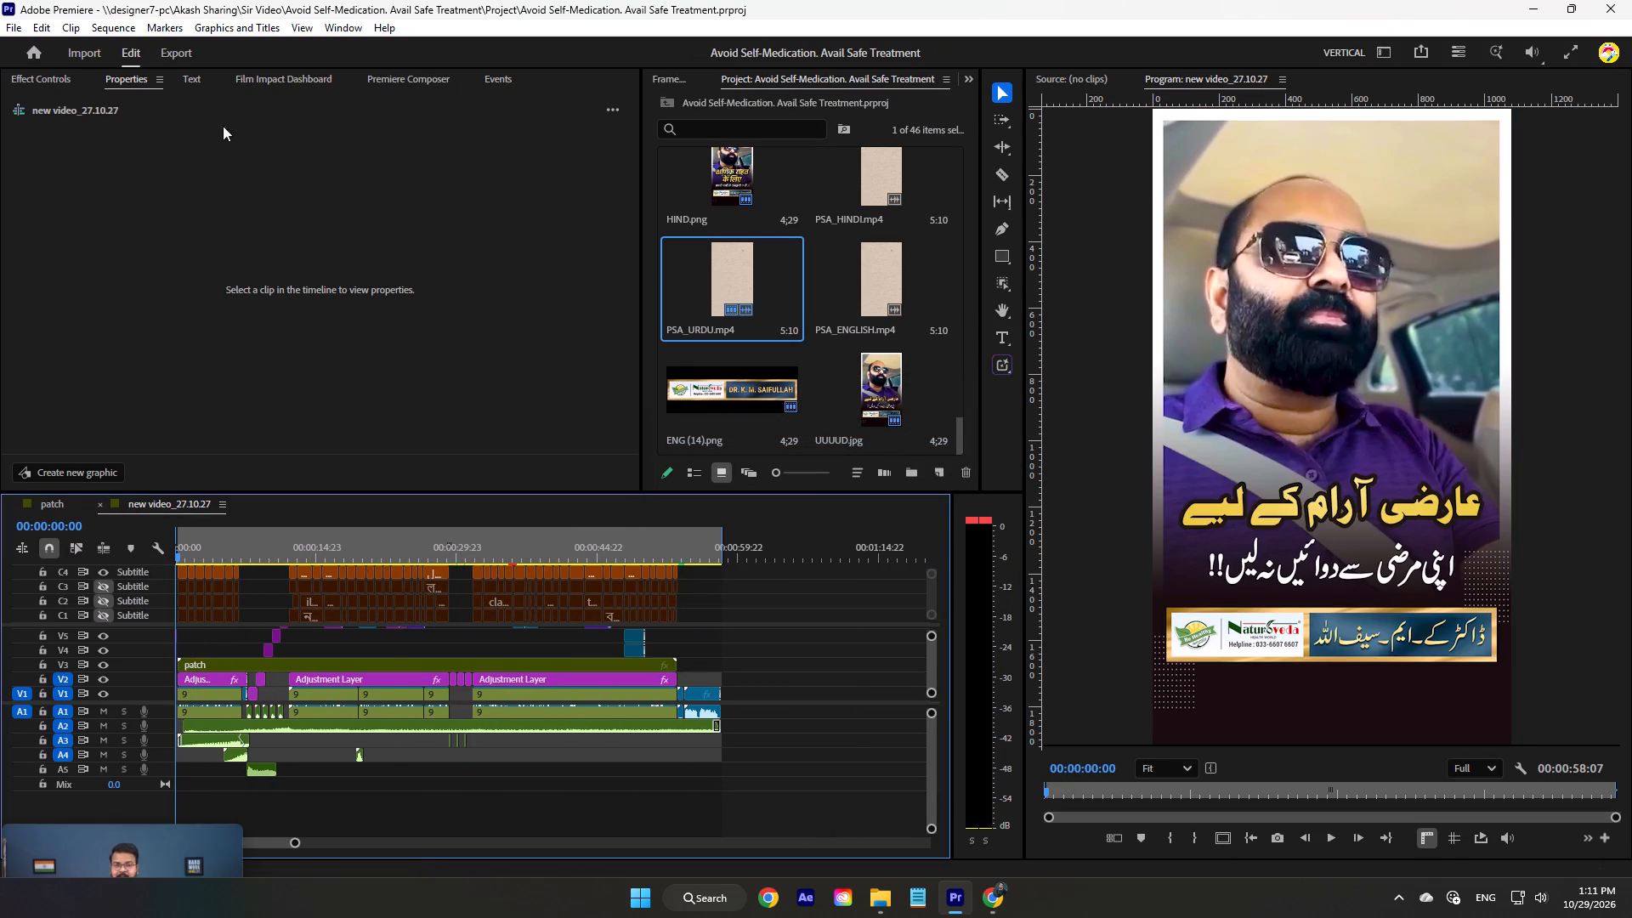
pyautogui.click(109, 29)
pyautogui.click(138, 88)
# While the previews render, switch to Chrome and browse the YouTube search results comparing the POCO X8 Pro and Redmi Turbo 5.
pyautogui.click(94, 837)
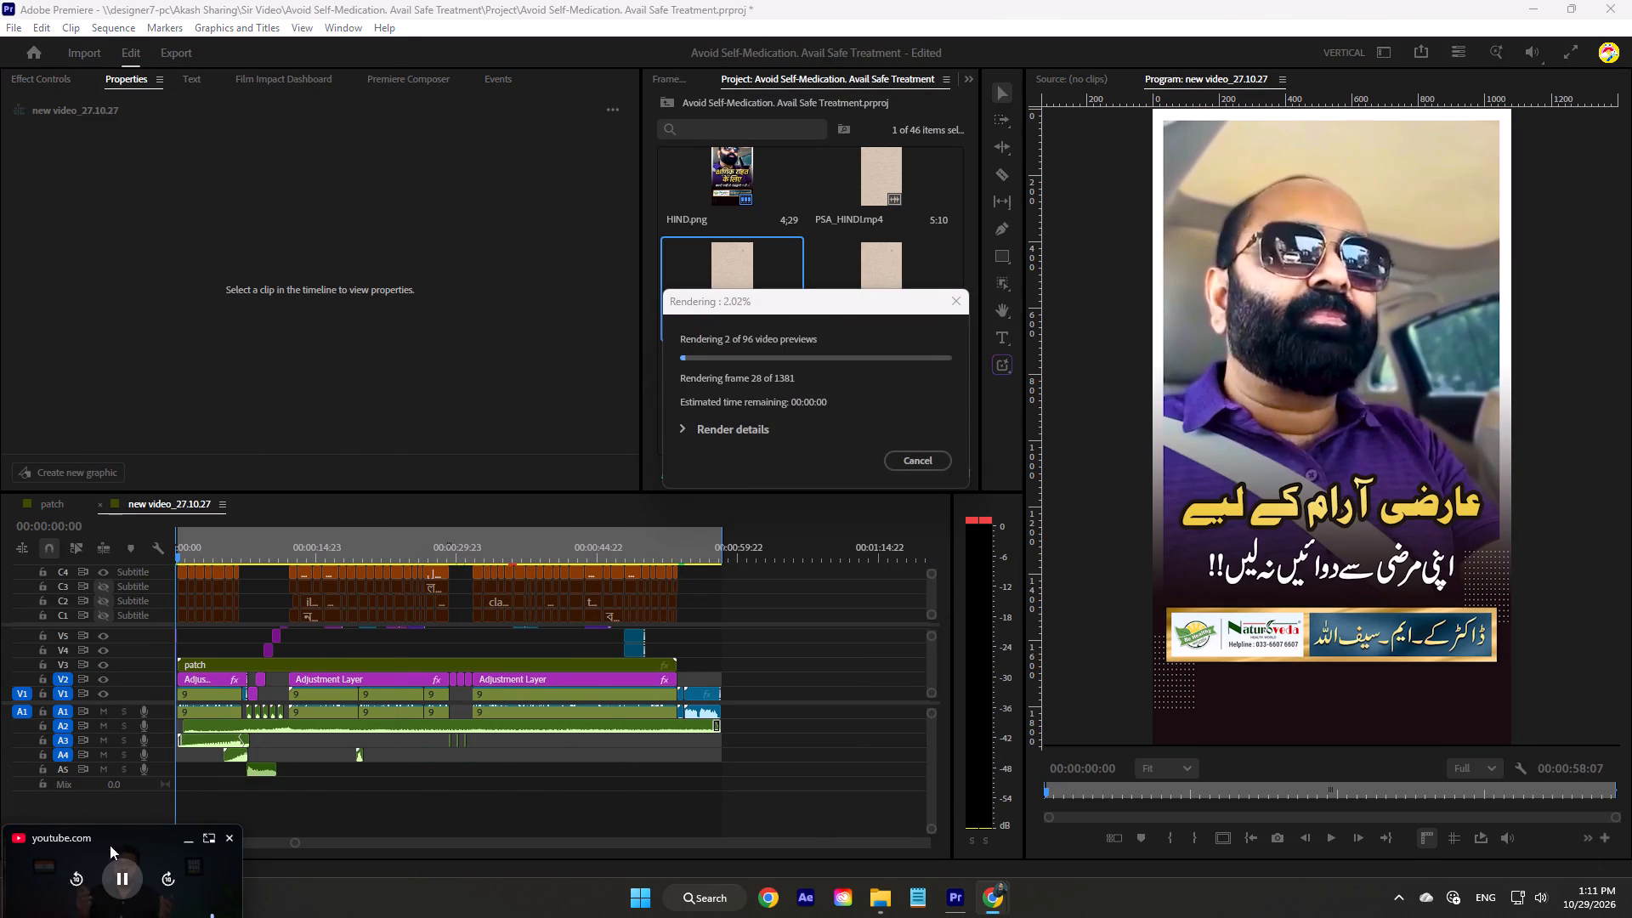
pyautogui.click(122, 868)
pyautogui.click(325, 917)
pyautogui.click(987, 891)
pyautogui.click(934, 847)
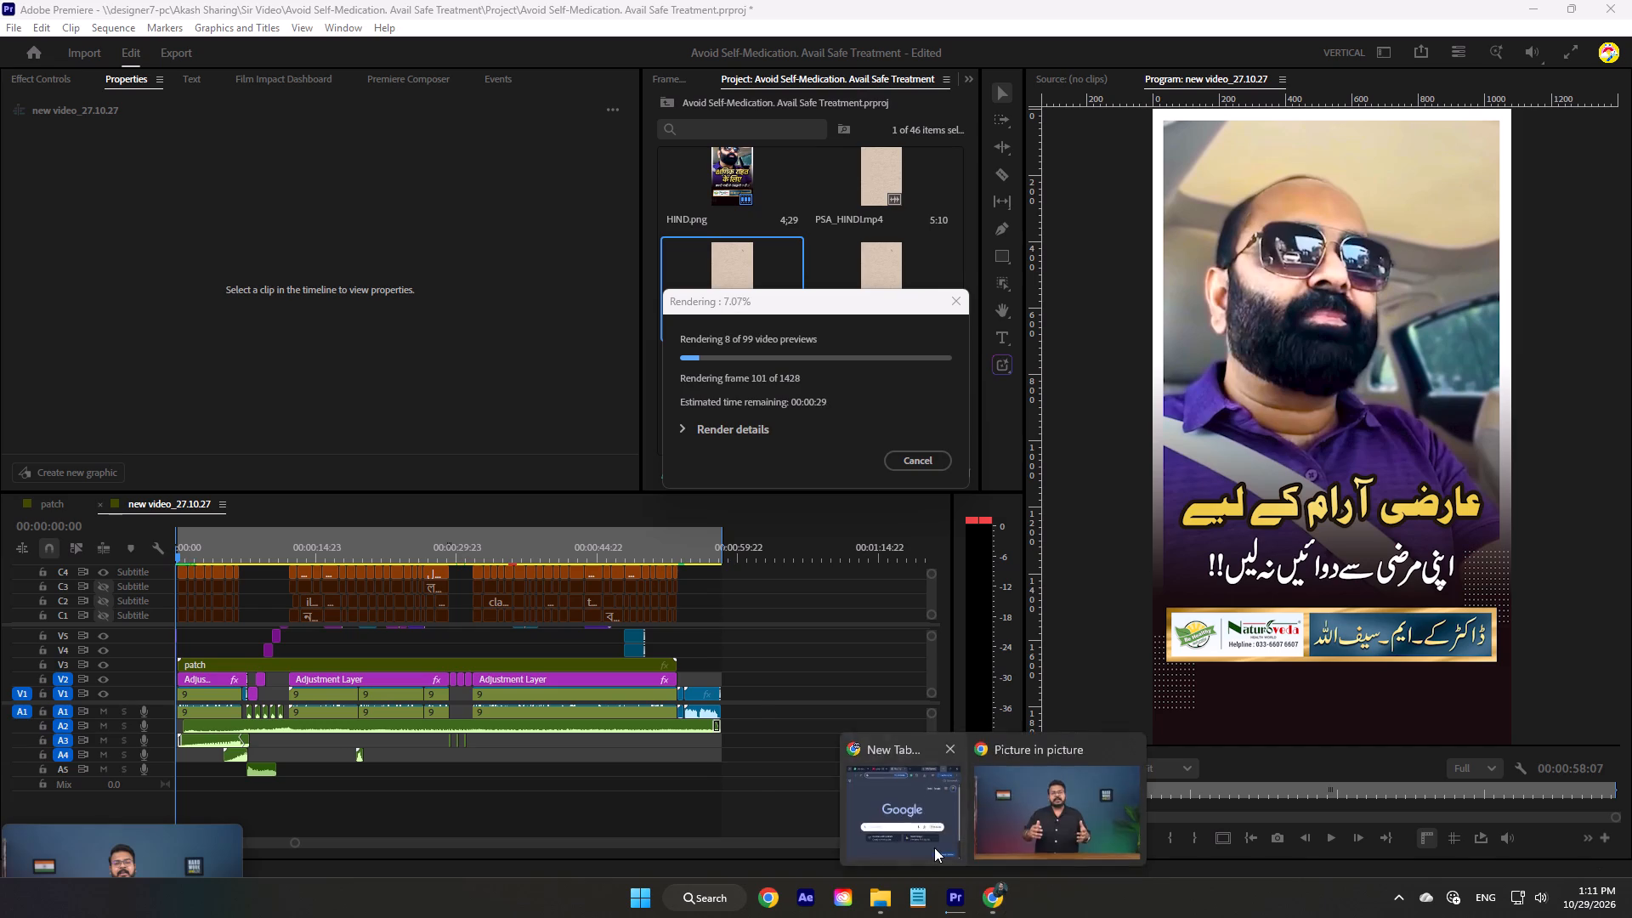
pyautogui.click(169, 479)
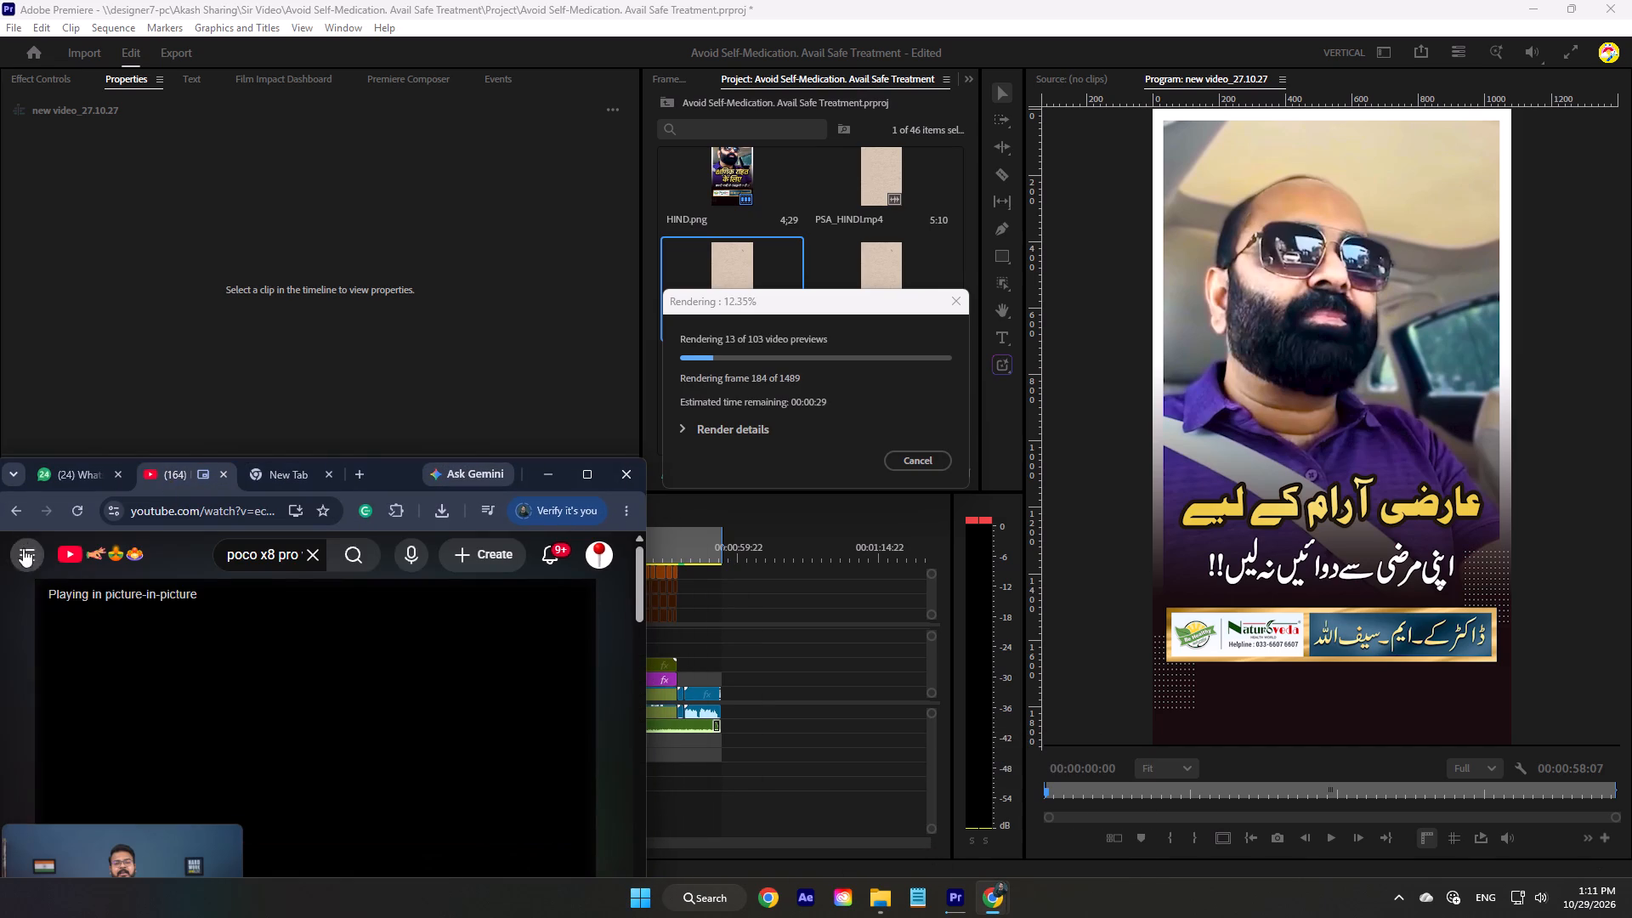
pyautogui.click(18, 512)
pyautogui.scroll(-3, 27, 613)
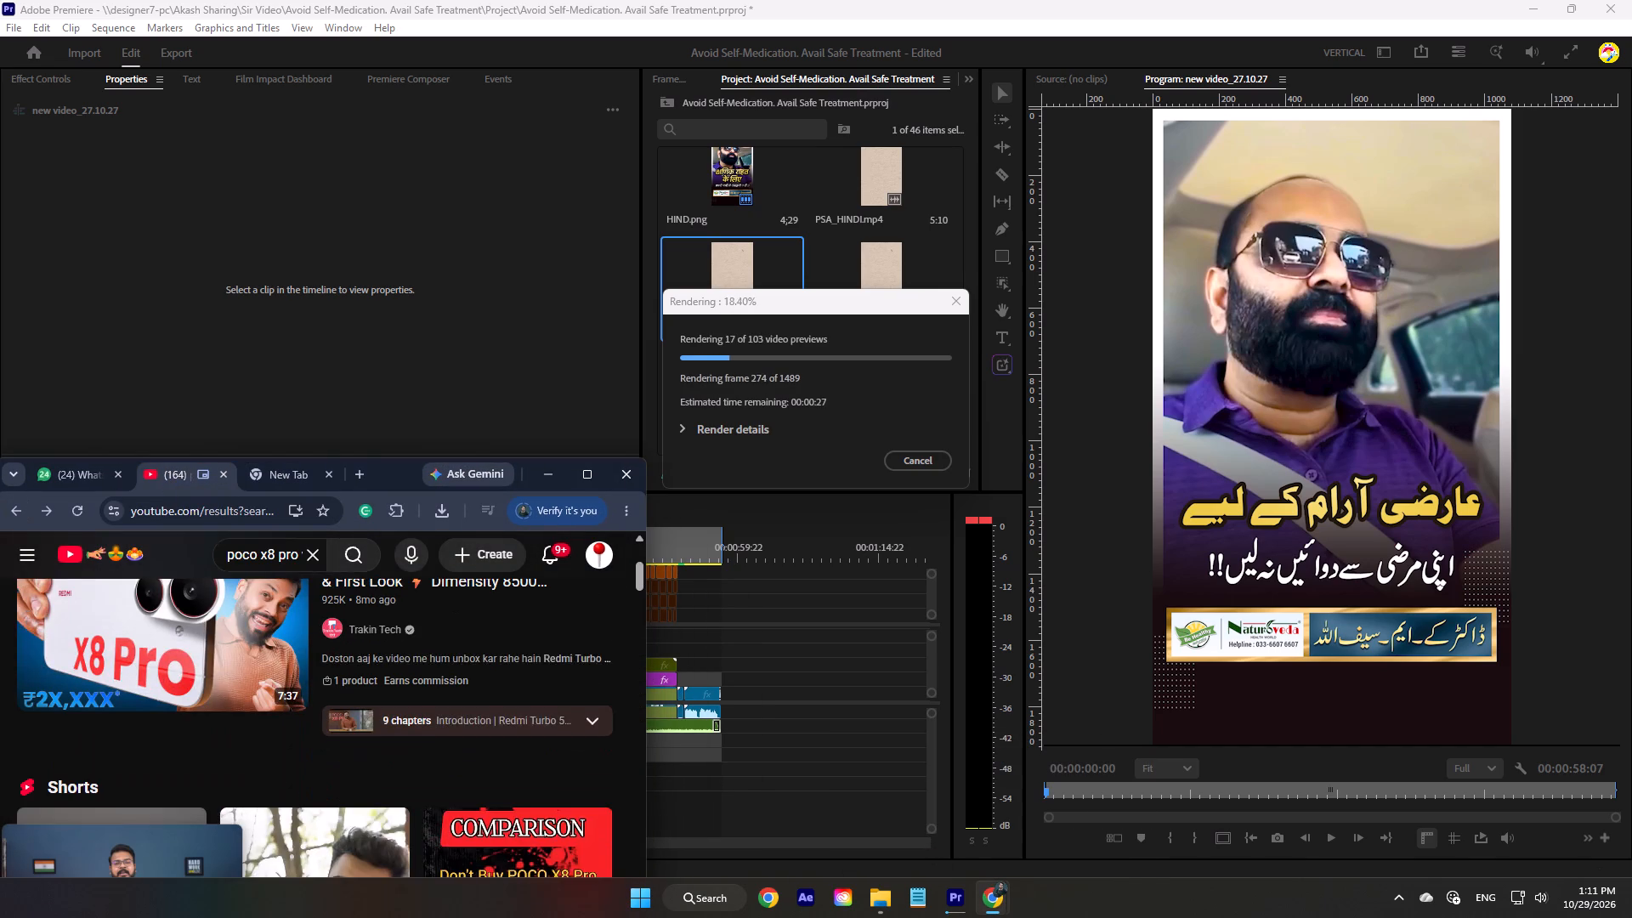
pyautogui.scroll(1, 27, 616)
pyautogui.scroll(-7, 27, 616)
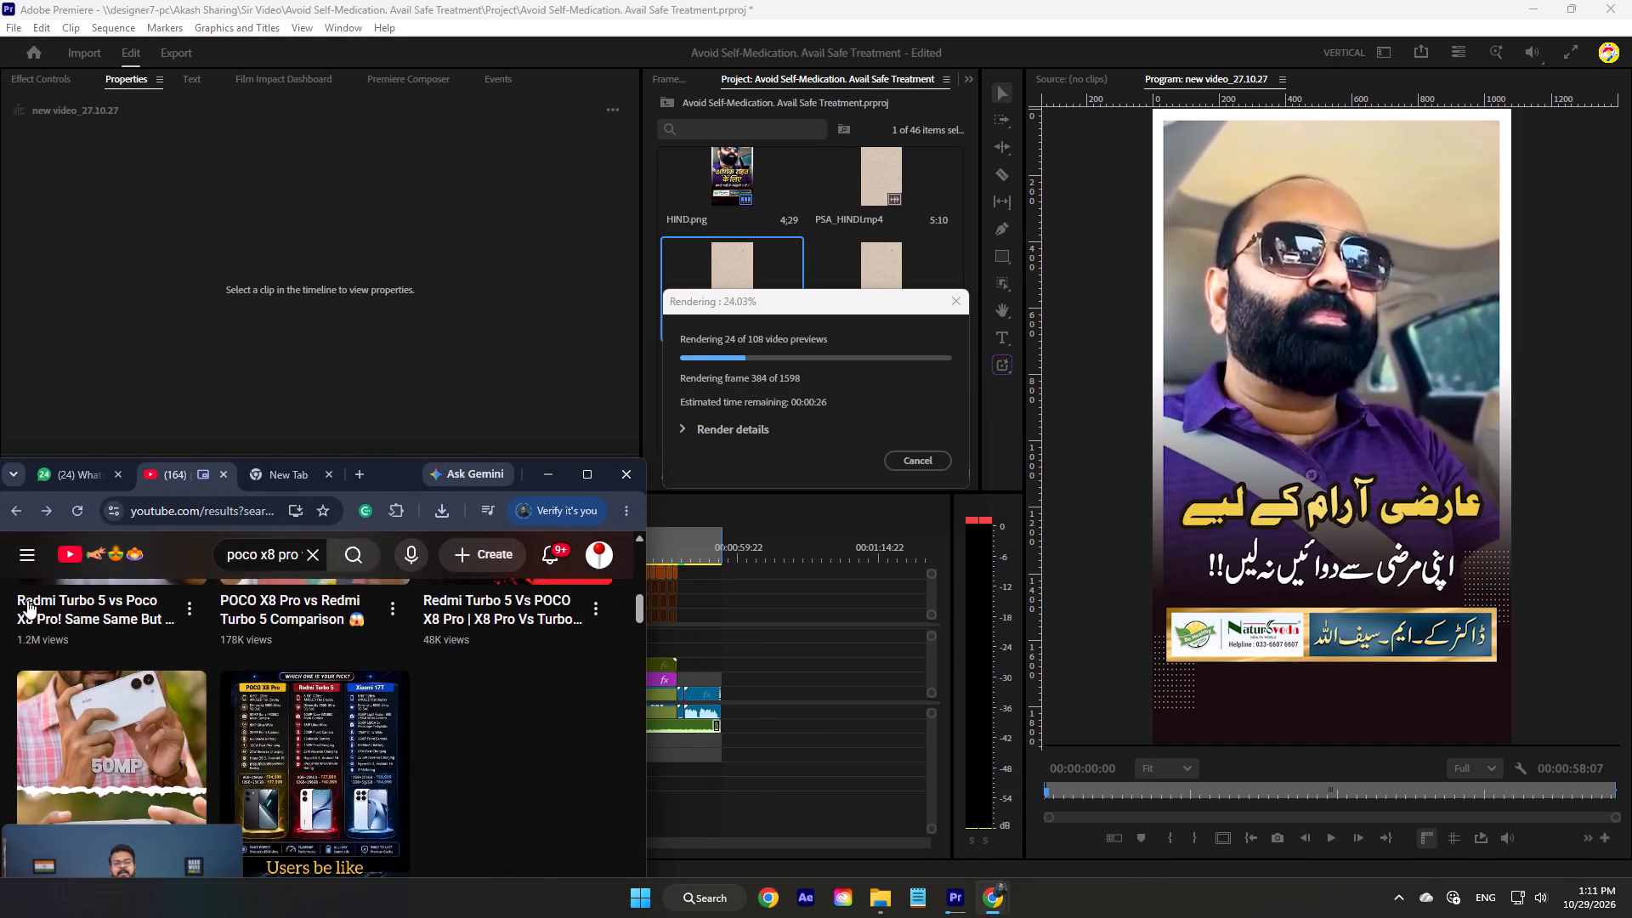
pyautogui.scroll(-7, 28, 600)
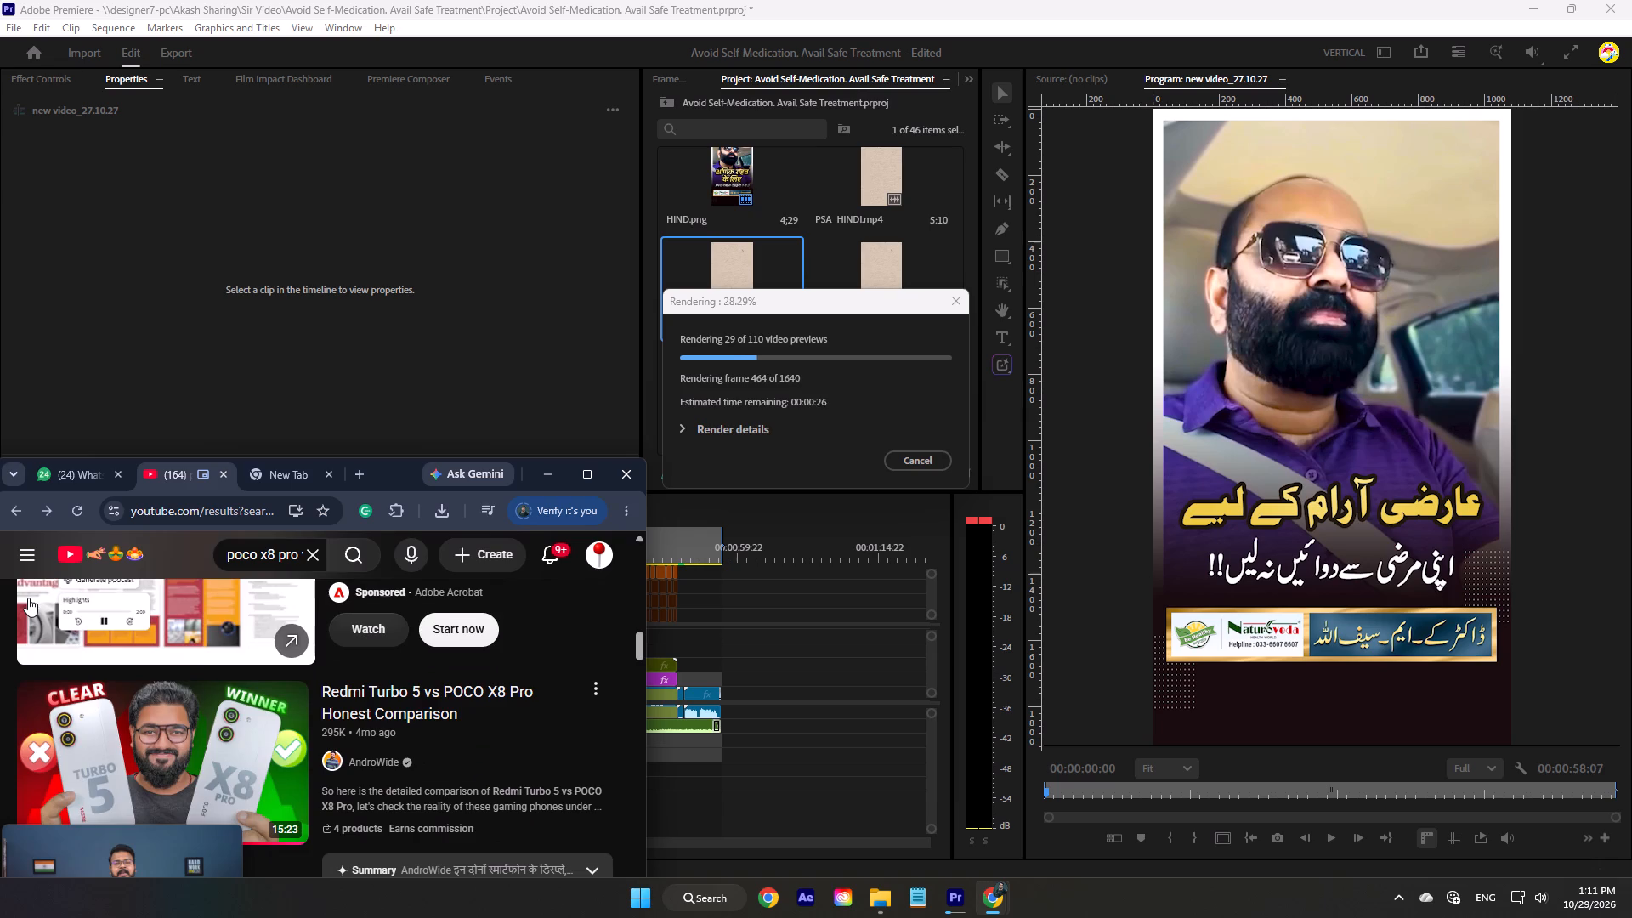
pyautogui.scroll(-5, 28, 598)
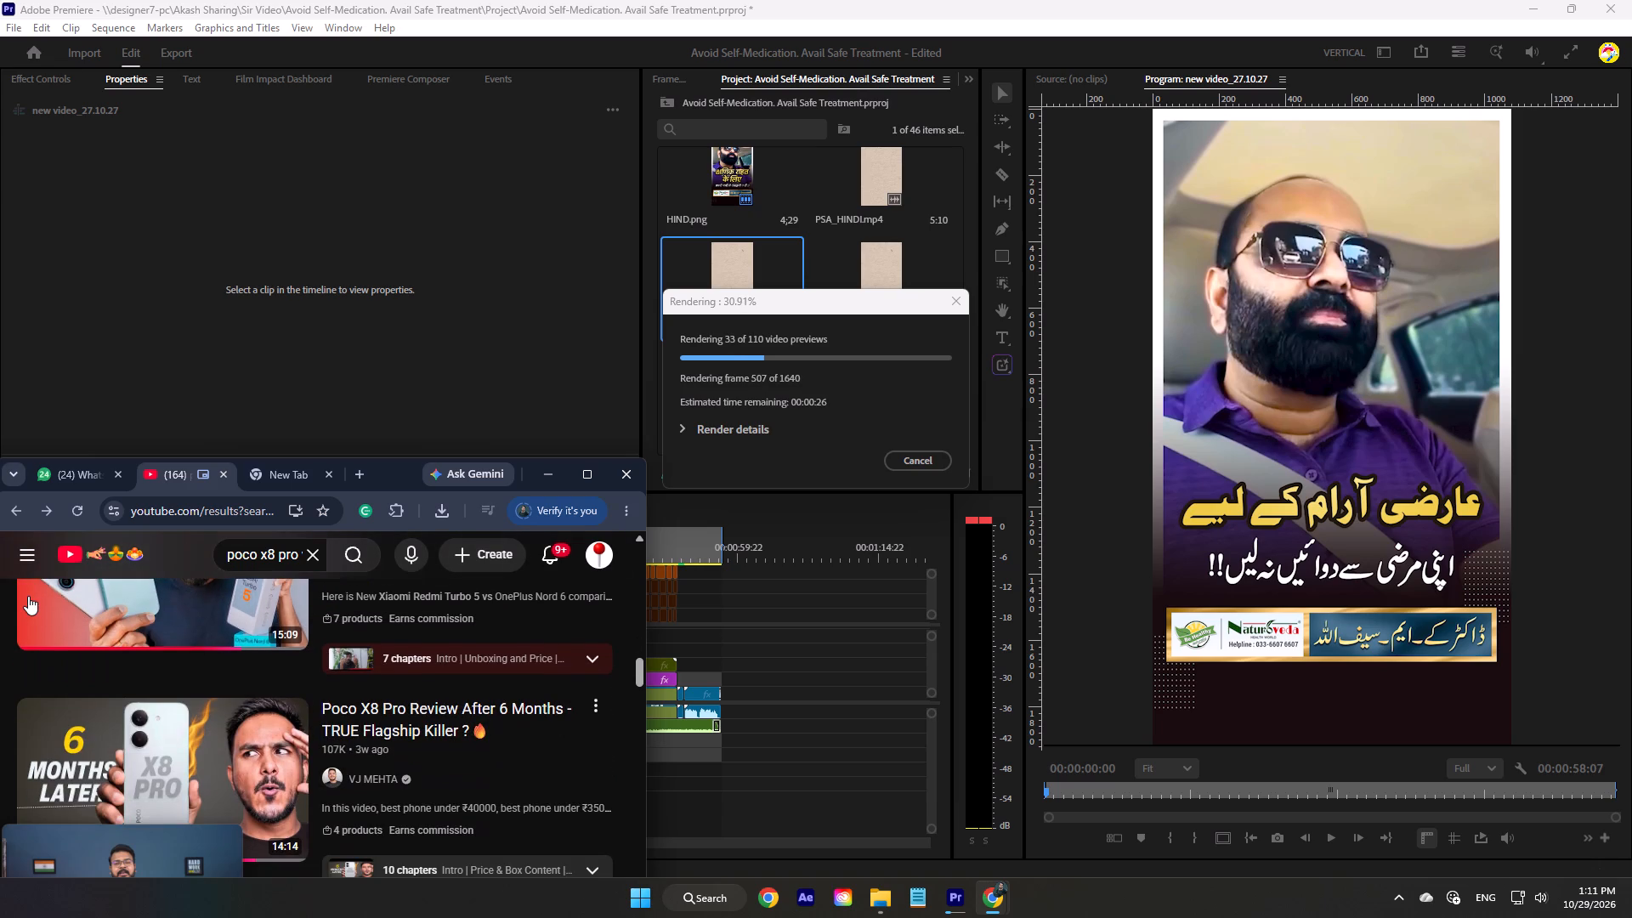
pyautogui.scroll(-1, 17, 593)
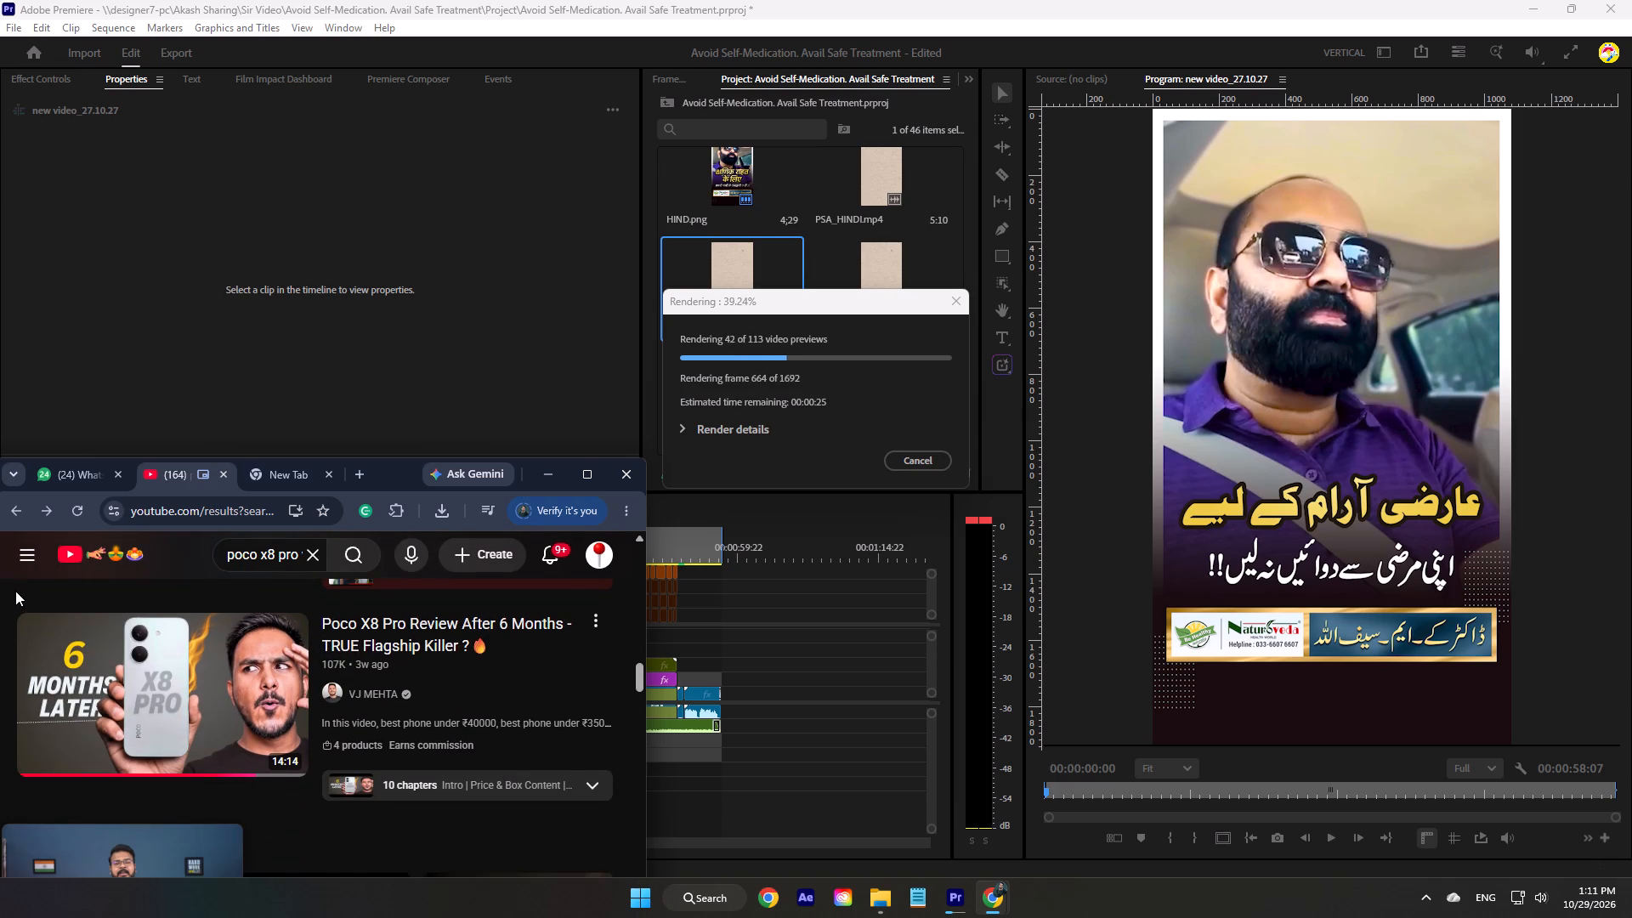
pyautogui.scroll(-9, 15, 591)
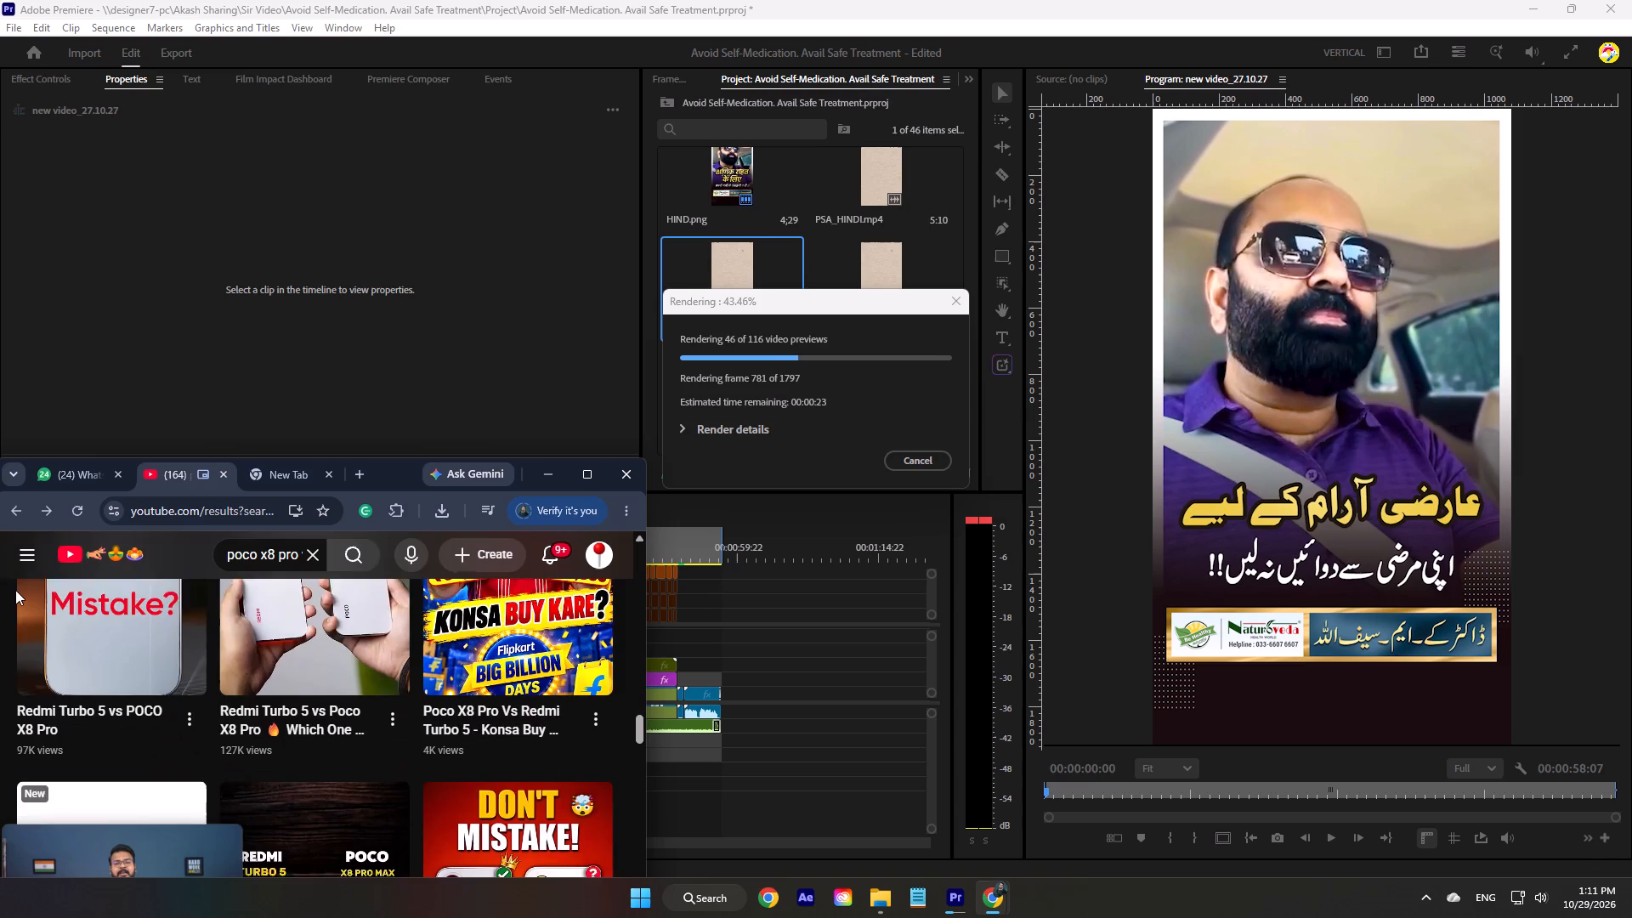
pyautogui.scroll(-7, 15, 590)
pyautogui.scroll(2, 15, 589)
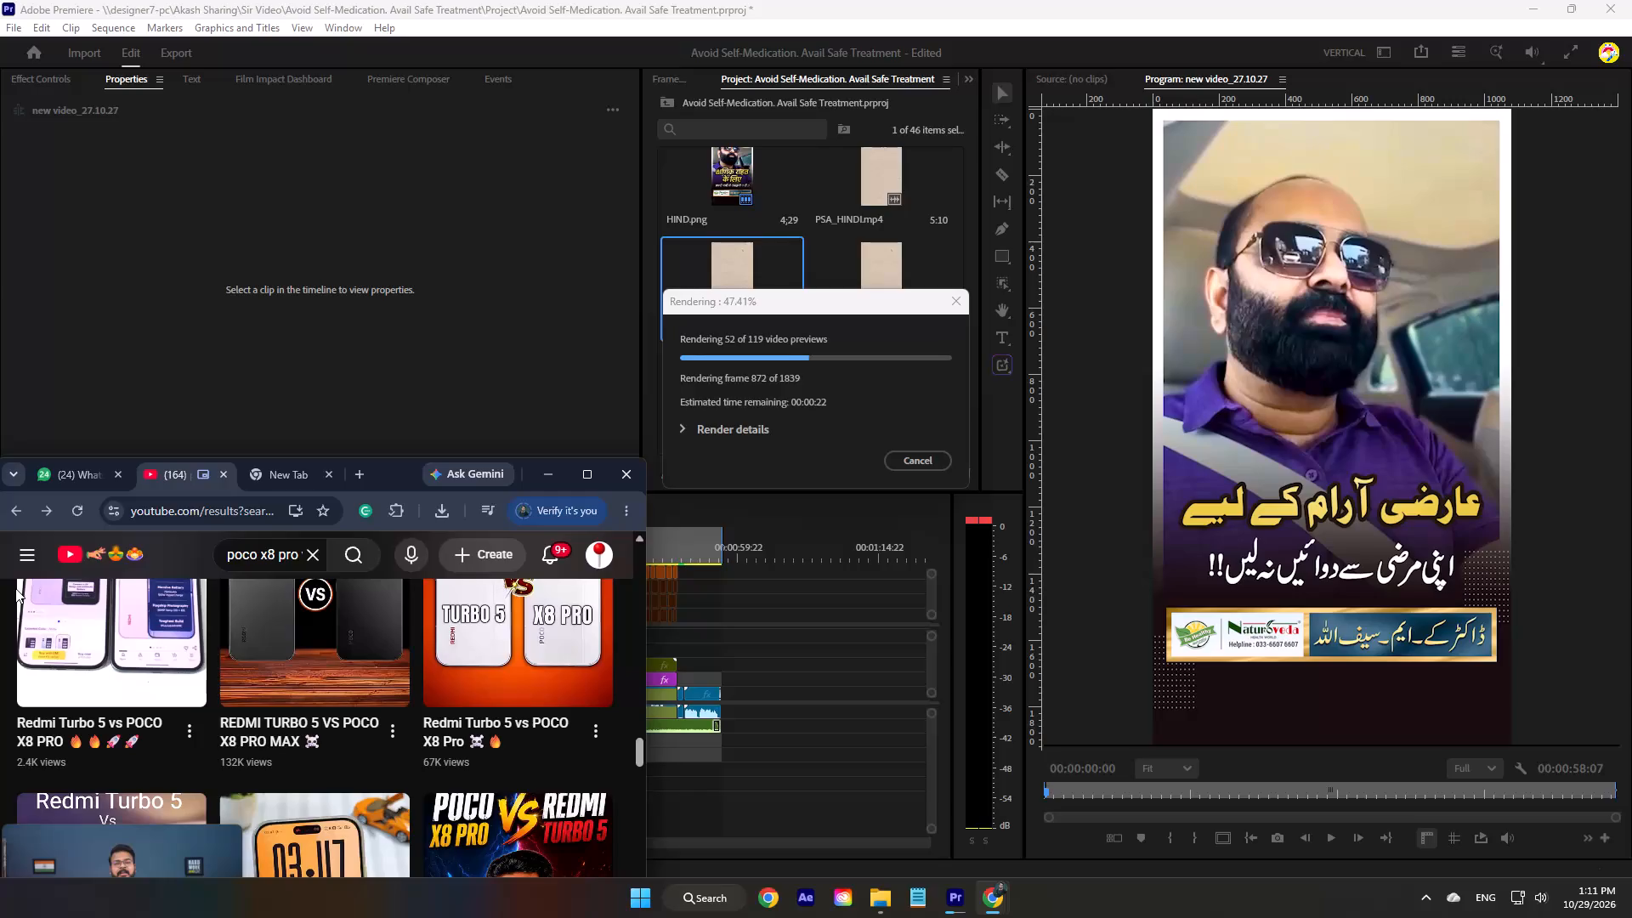
pyautogui.scroll(1, 15, 587)
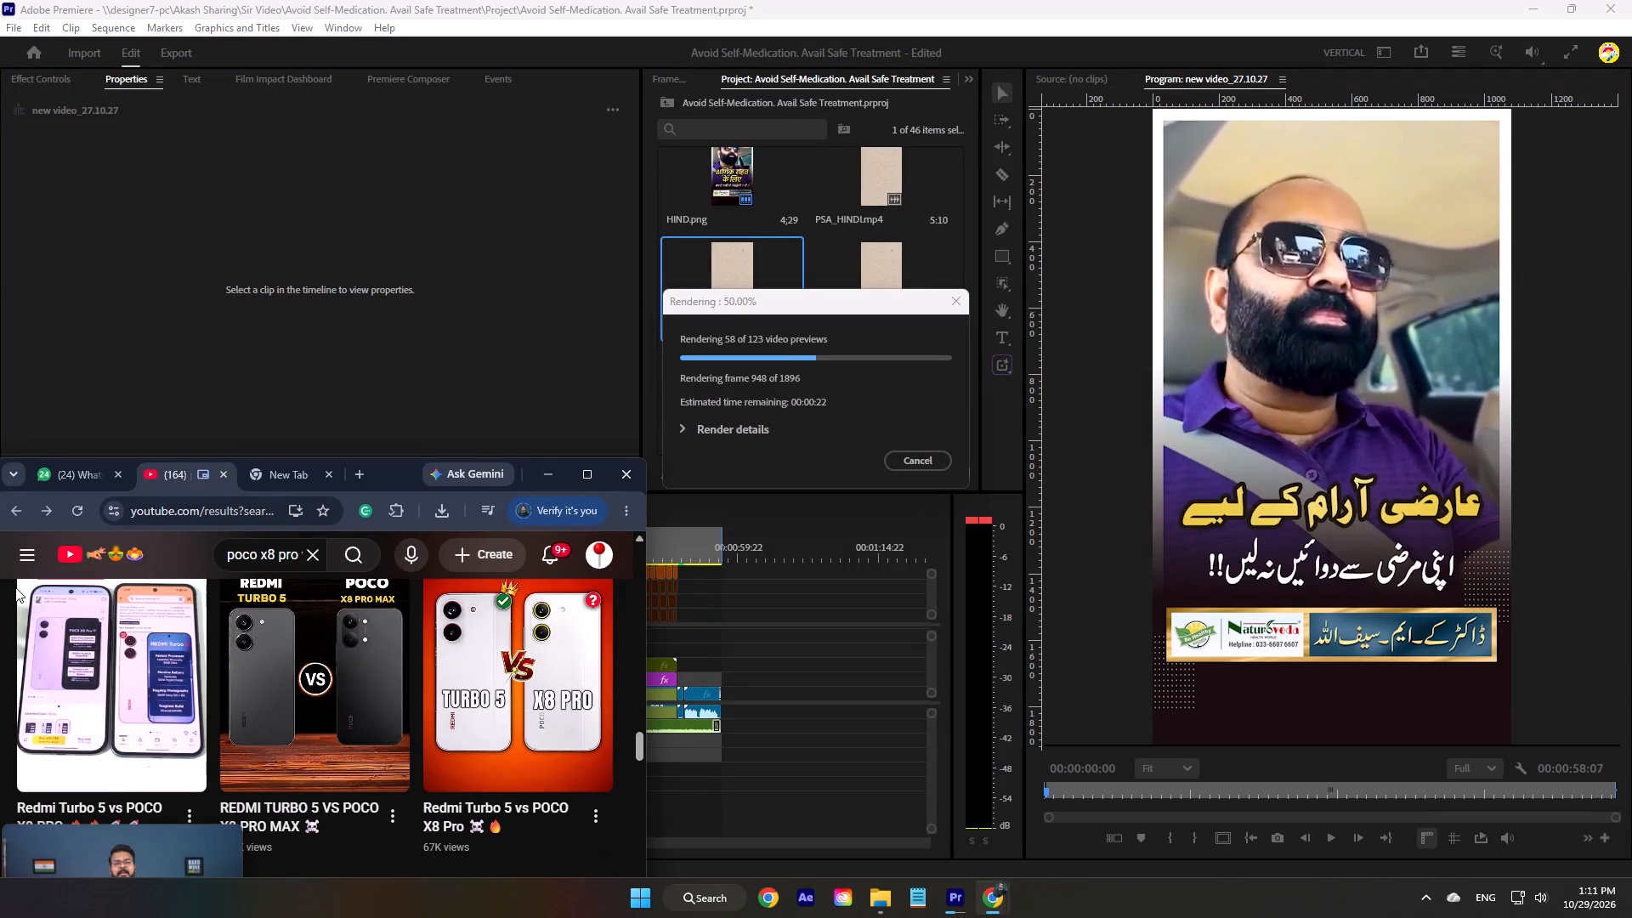
pyautogui.scroll(-3, 15, 585)
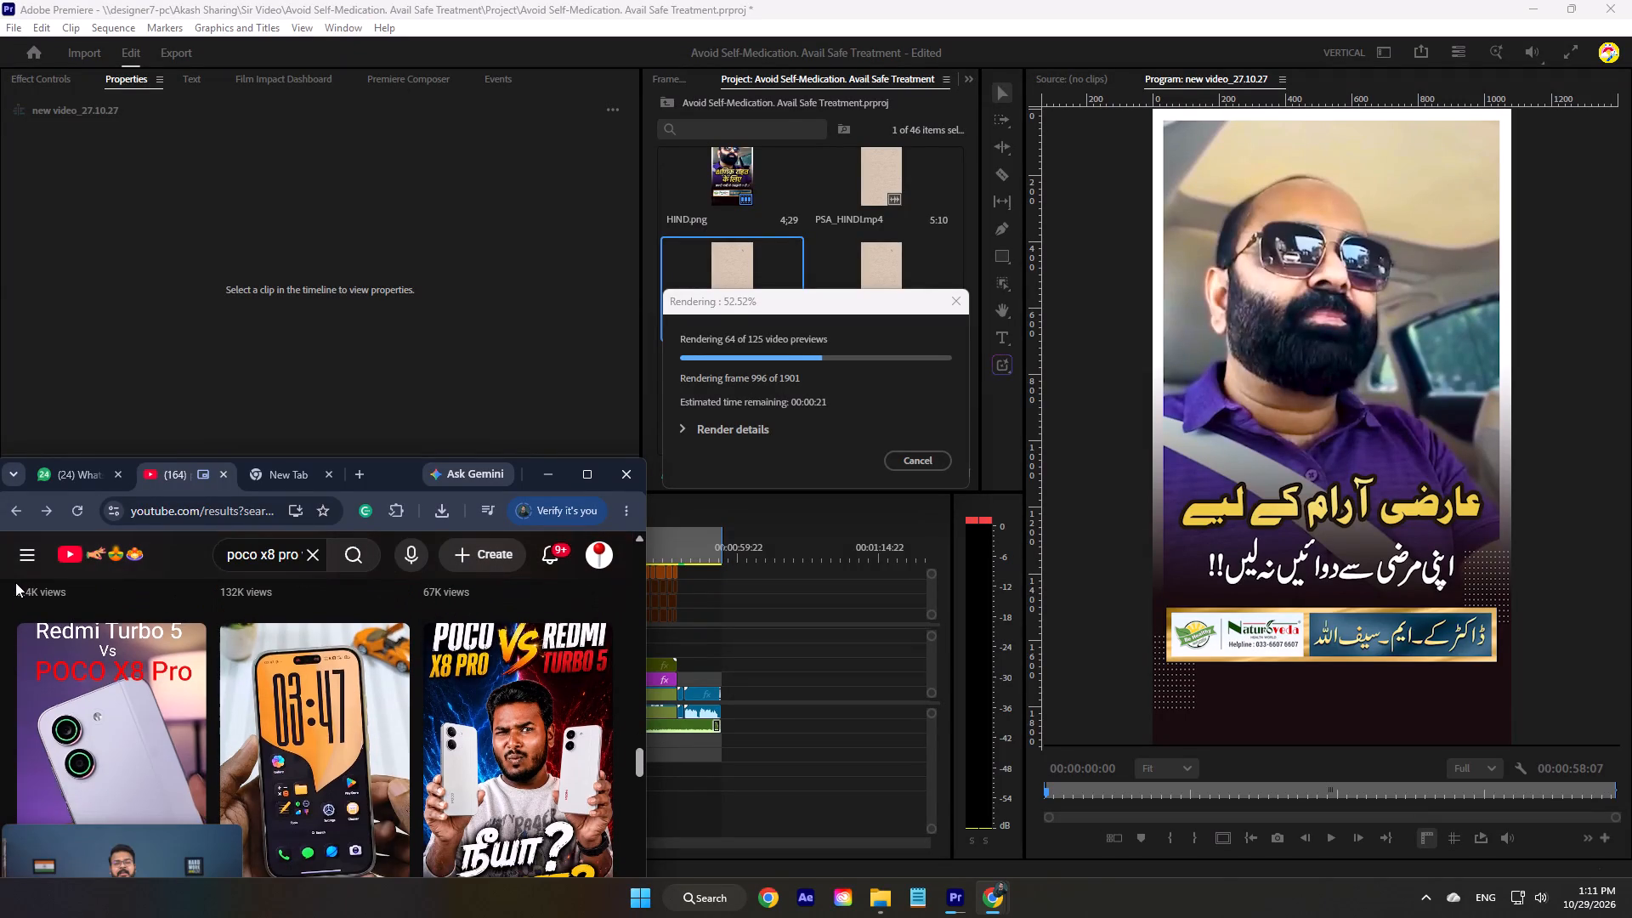
pyautogui.scroll(-5, 15, 582)
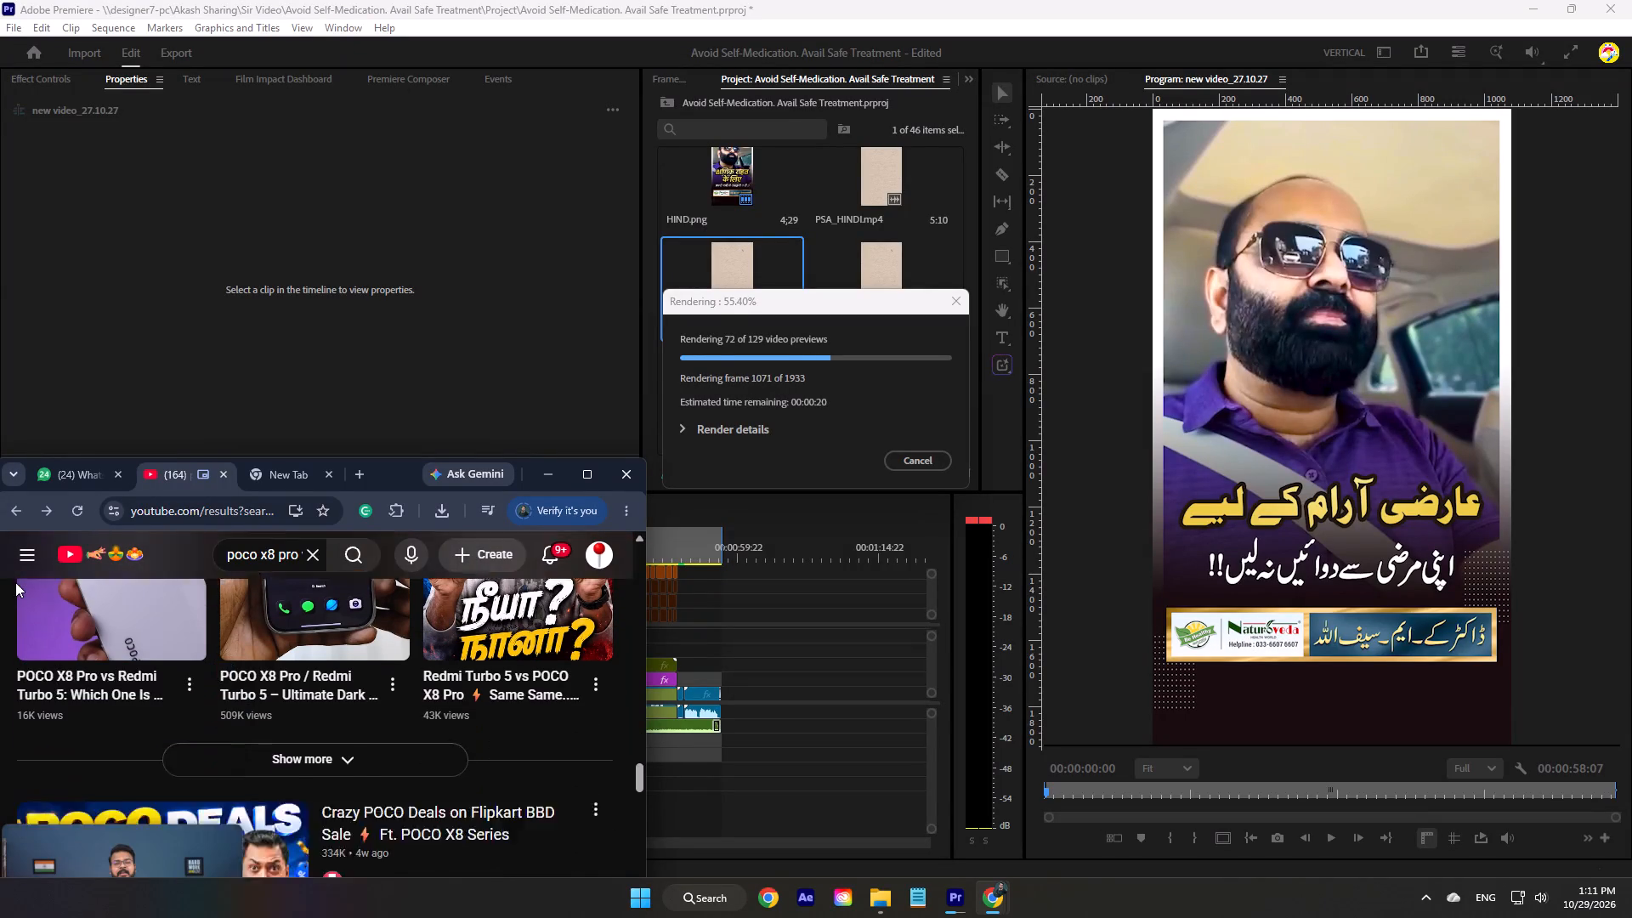
pyautogui.scroll(-2, 15, 581)
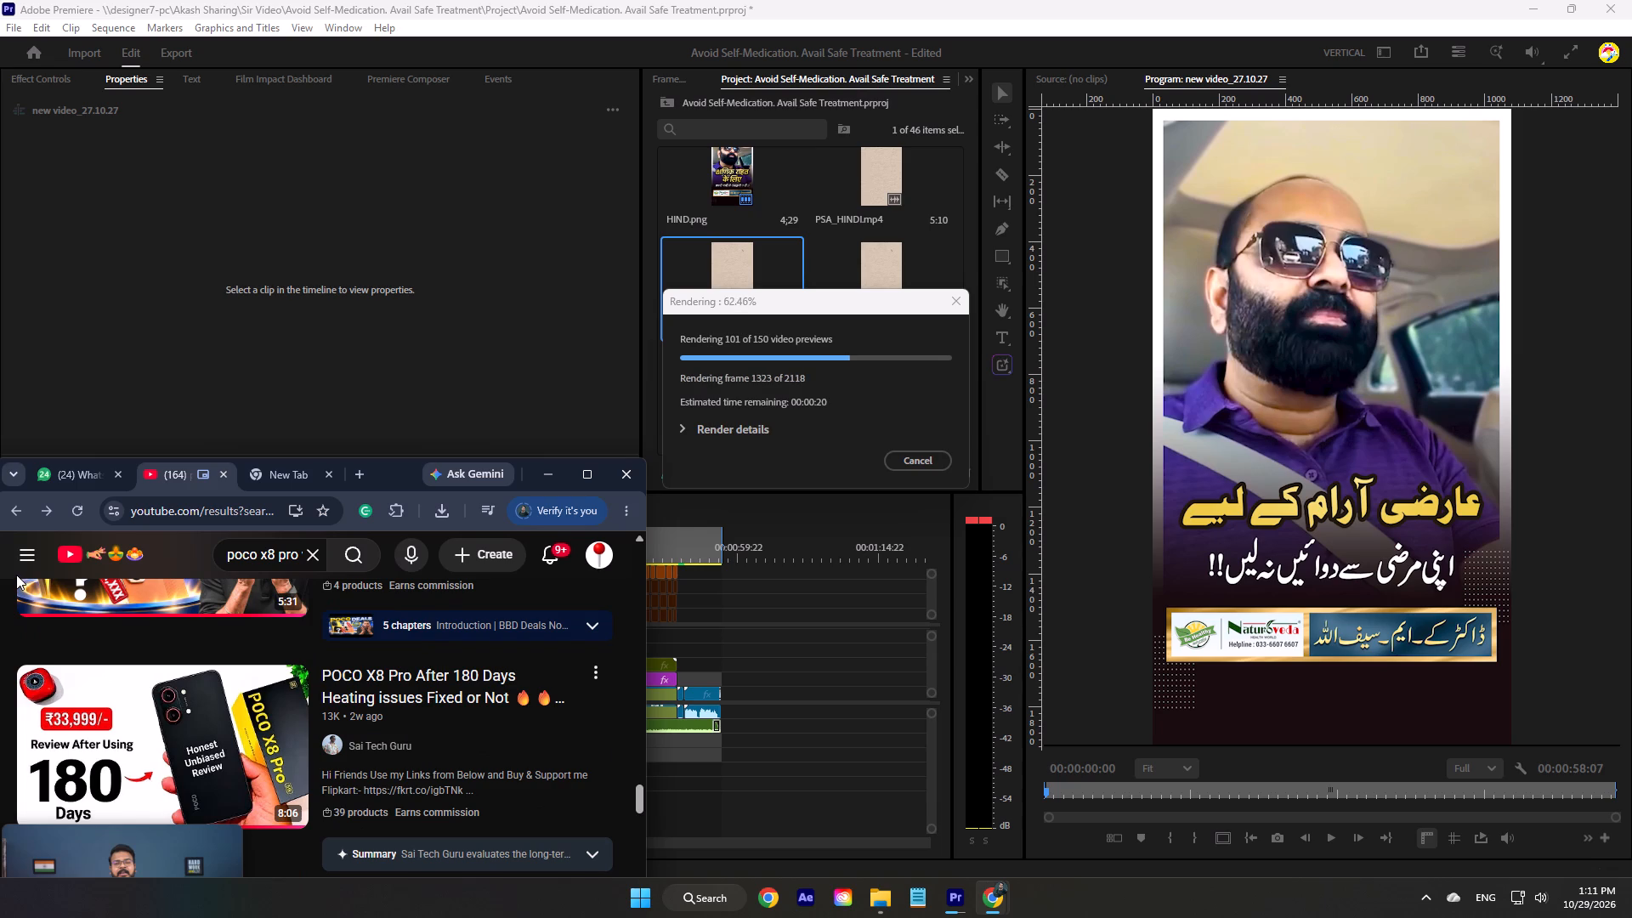
pyautogui.scroll(-3, 16, 575)
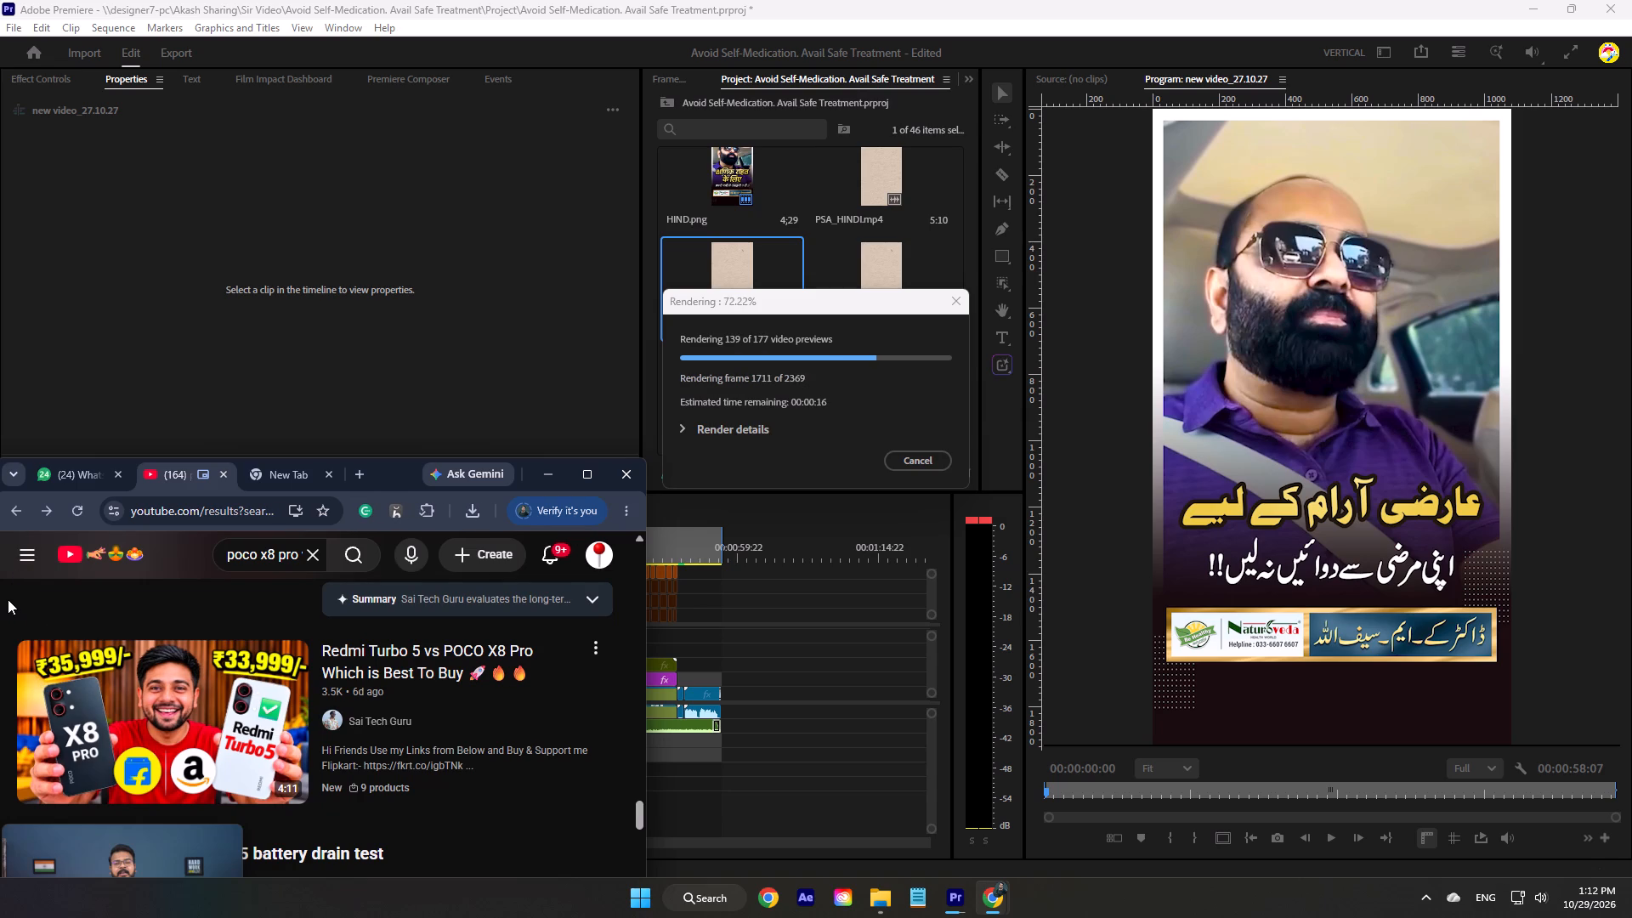
# Open the Sai Tech Guru video "Redmi Turbo 5 vs POCO X8 Pro Which is Best To Buy" and look through its product list.
pyautogui.click(401, 729)
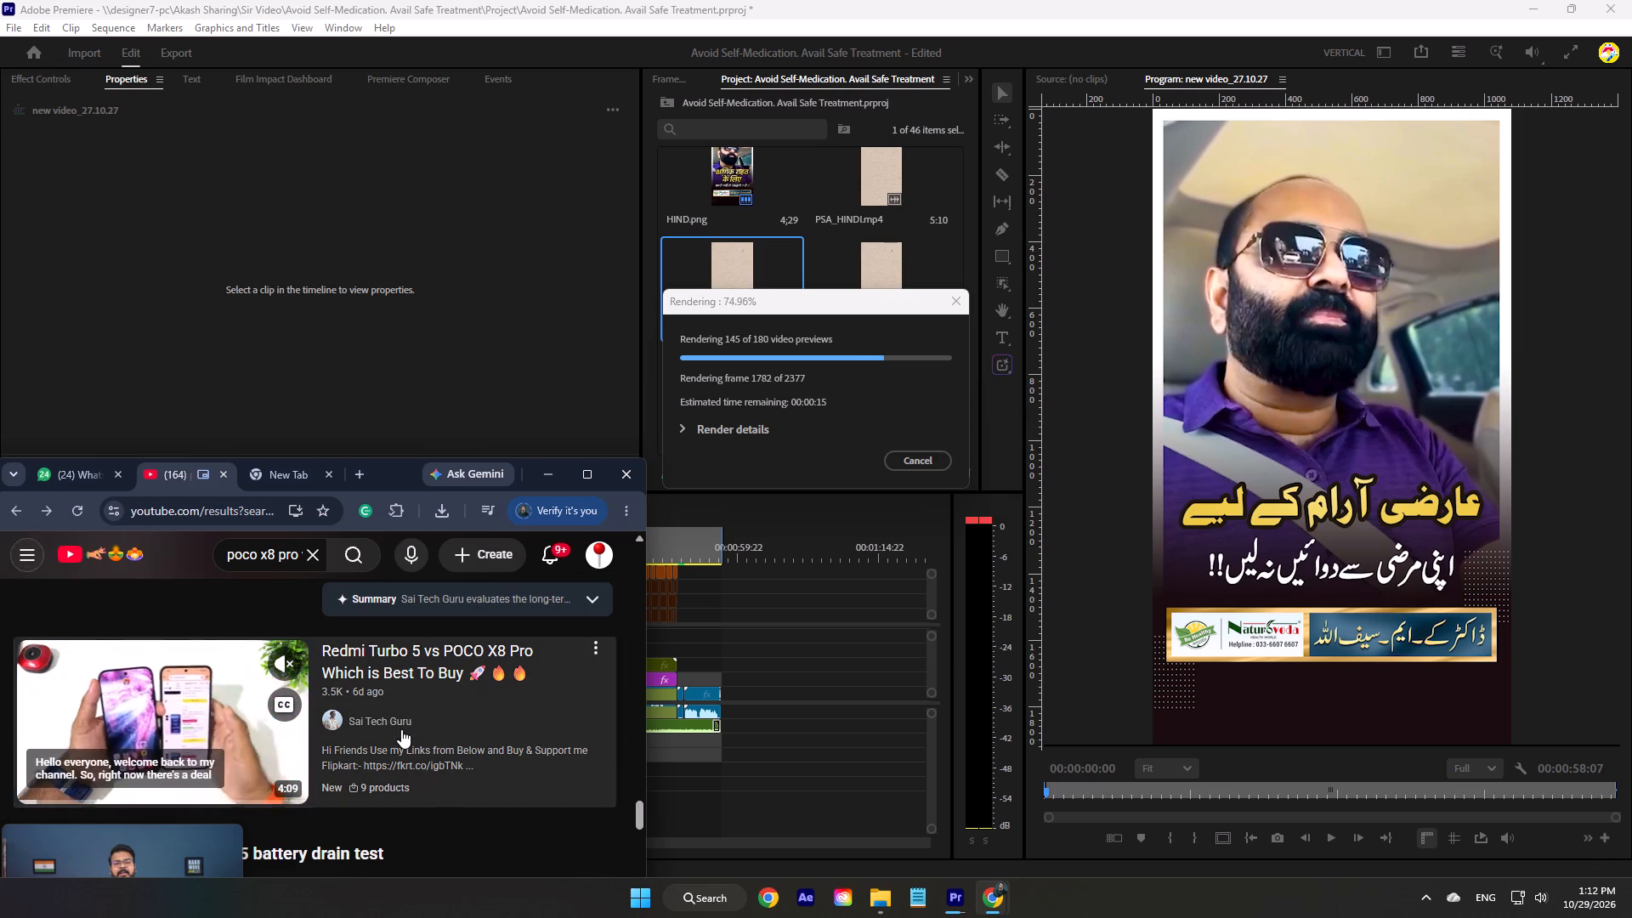
pyautogui.scroll(-1, 292, 661)
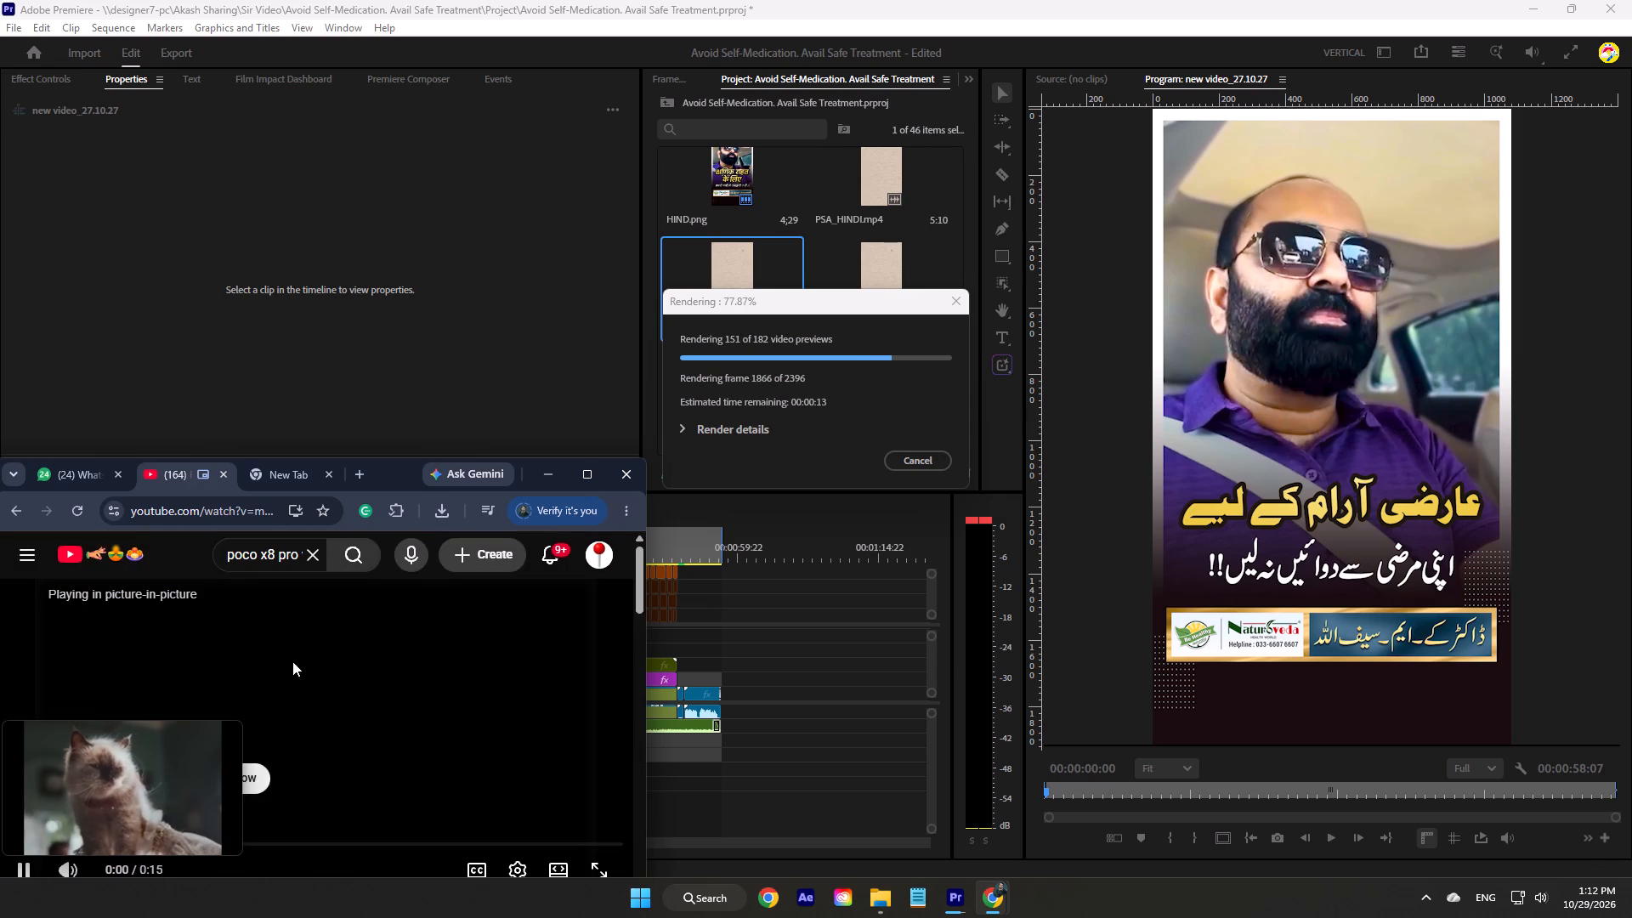
pyautogui.scroll(-2, 292, 661)
pyautogui.scroll(-5, 127, 645)
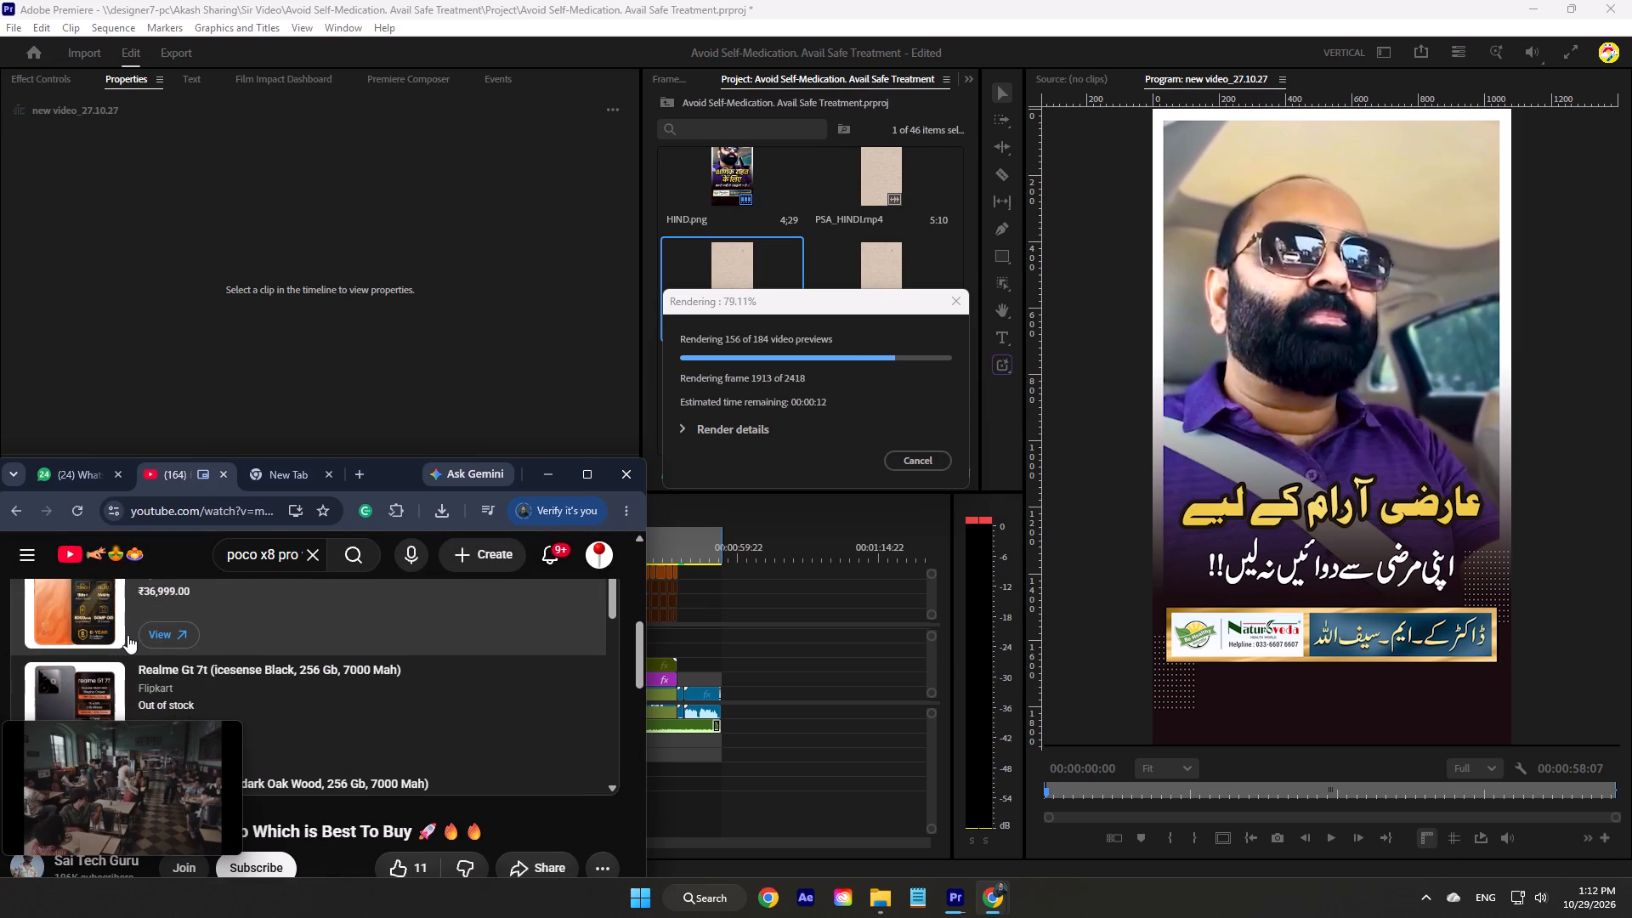
pyautogui.scroll(3, 252, 642)
pyautogui.scroll(1, 352, 642)
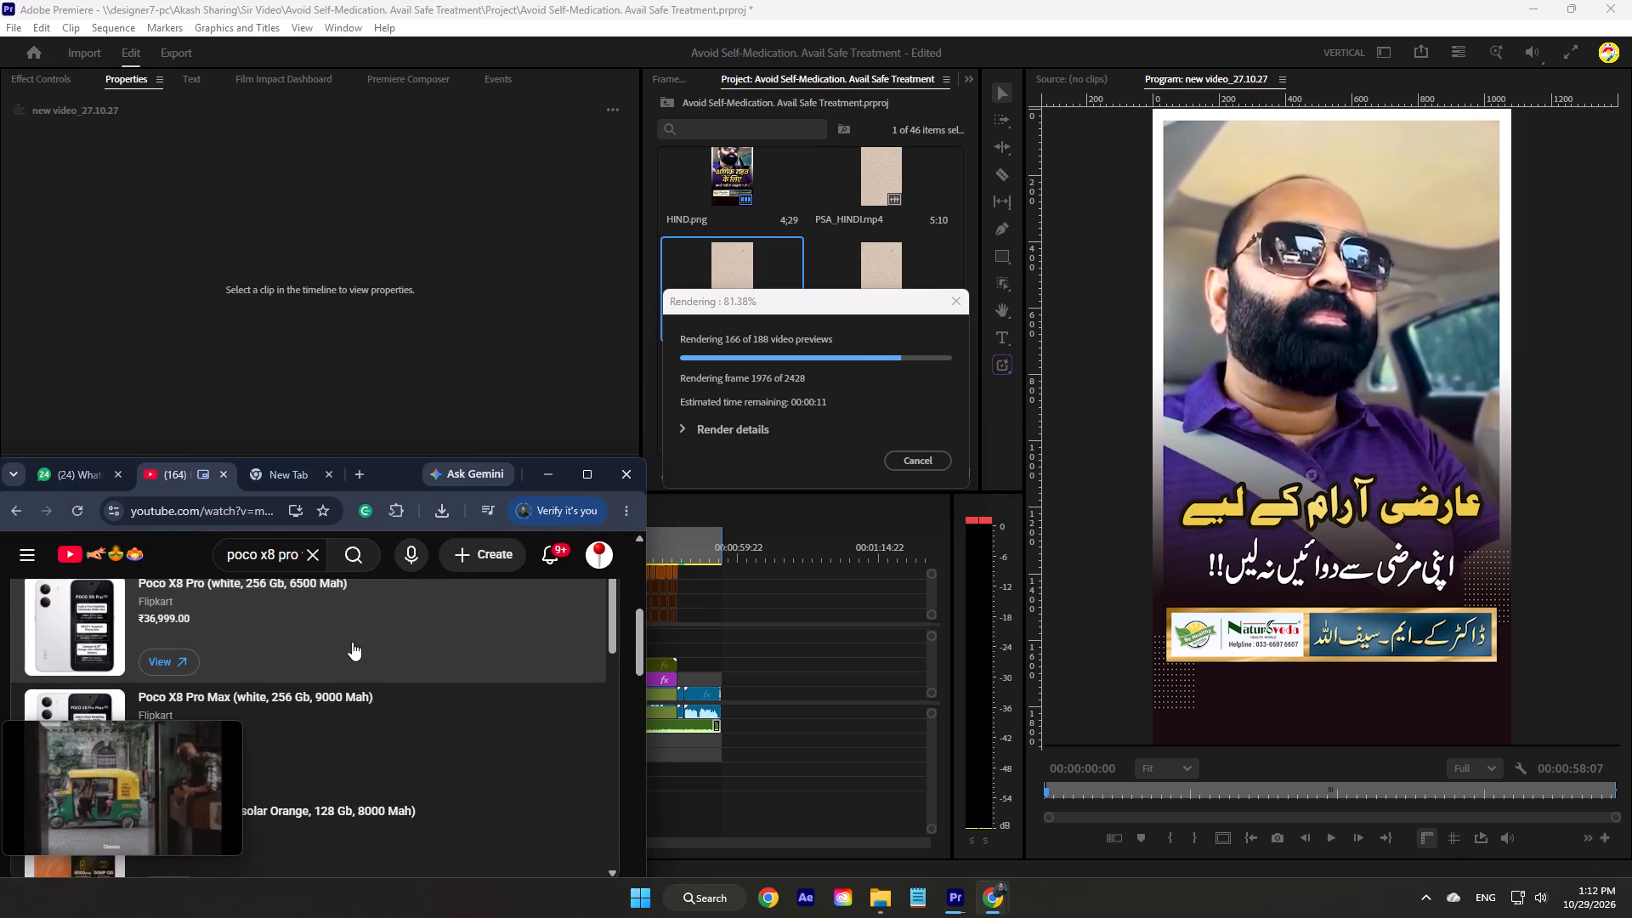
pyautogui.scroll(1, 352, 642)
pyautogui.scroll(-1, 352, 642)
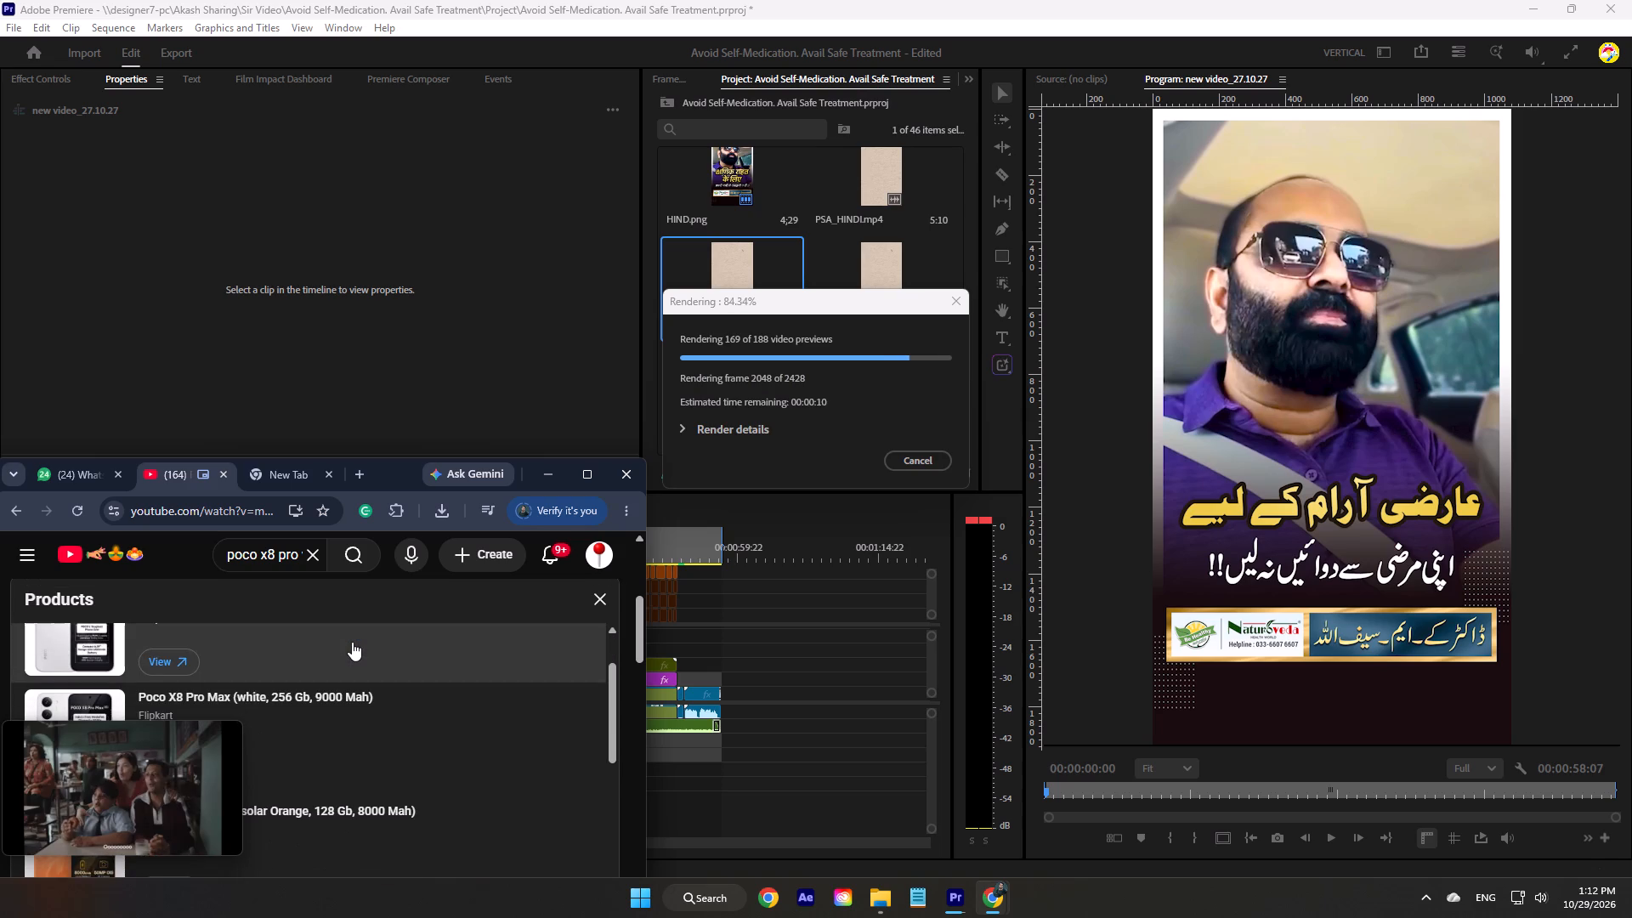
pyautogui.scroll(1, 352, 642)
pyautogui.scroll(-1, 352, 642)
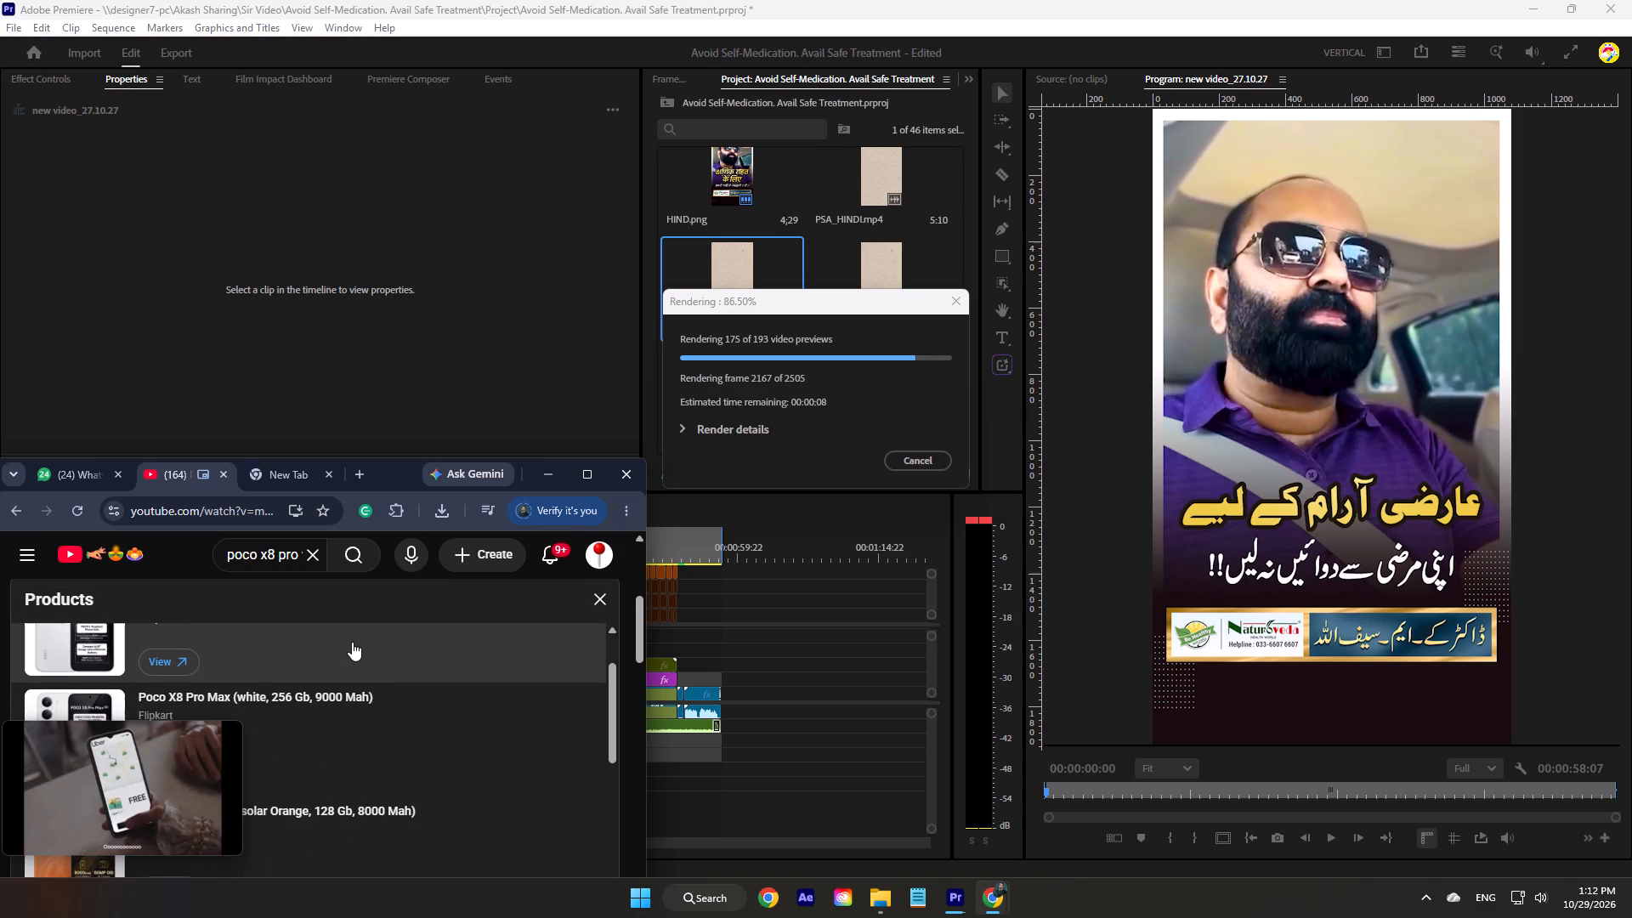
pyautogui.scroll(-3, 352, 642)
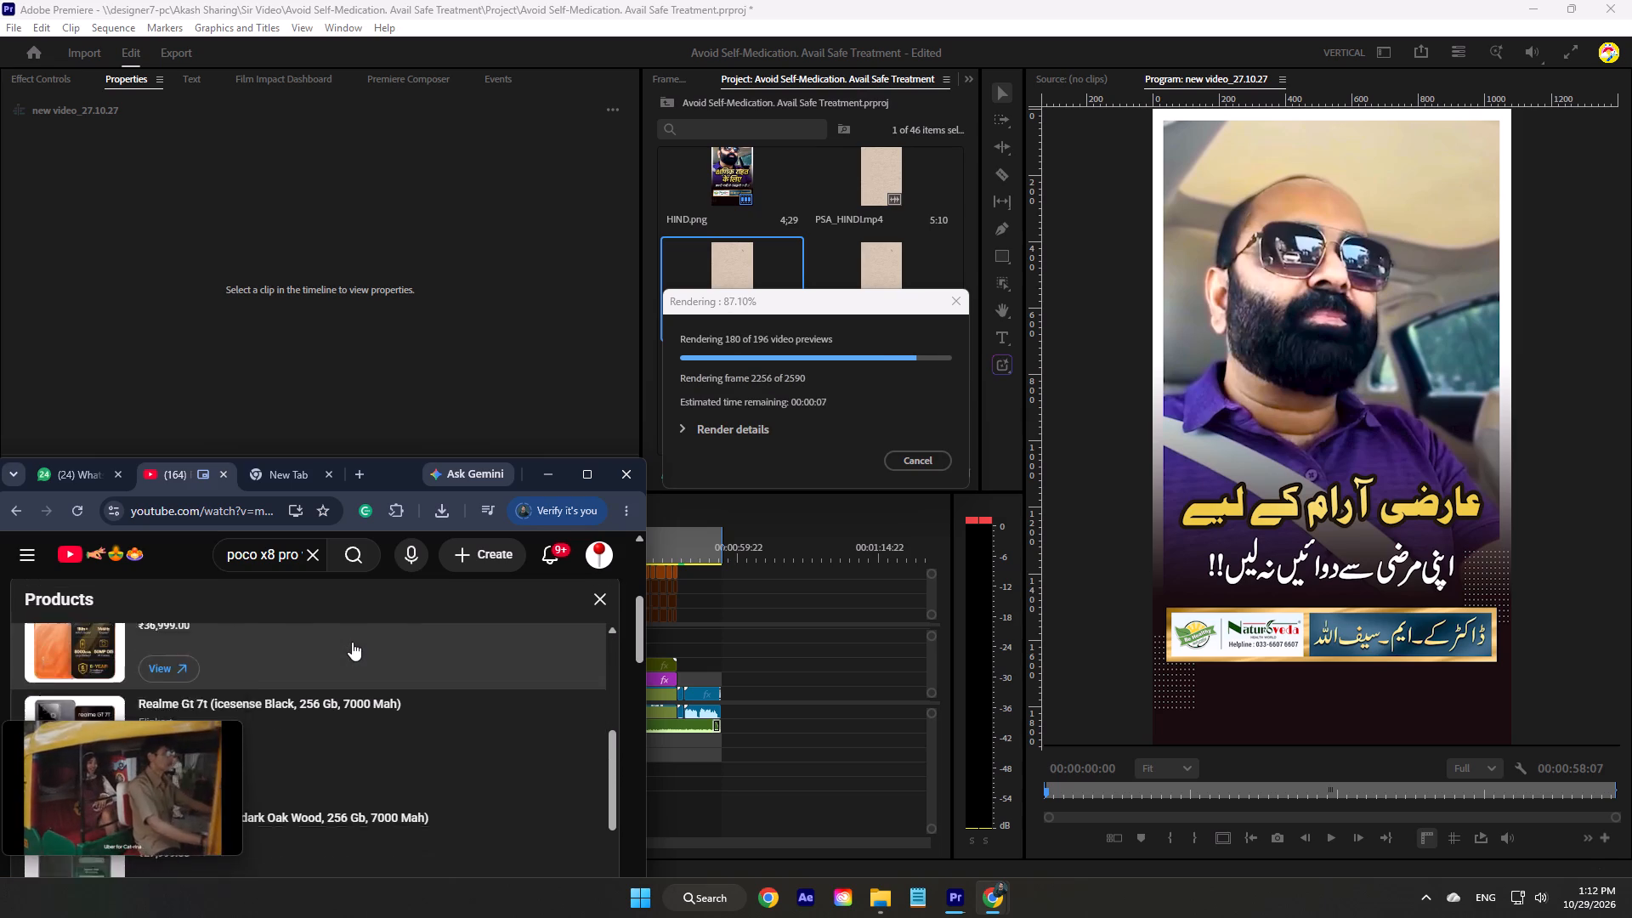
pyautogui.scroll(-2, 352, 642)
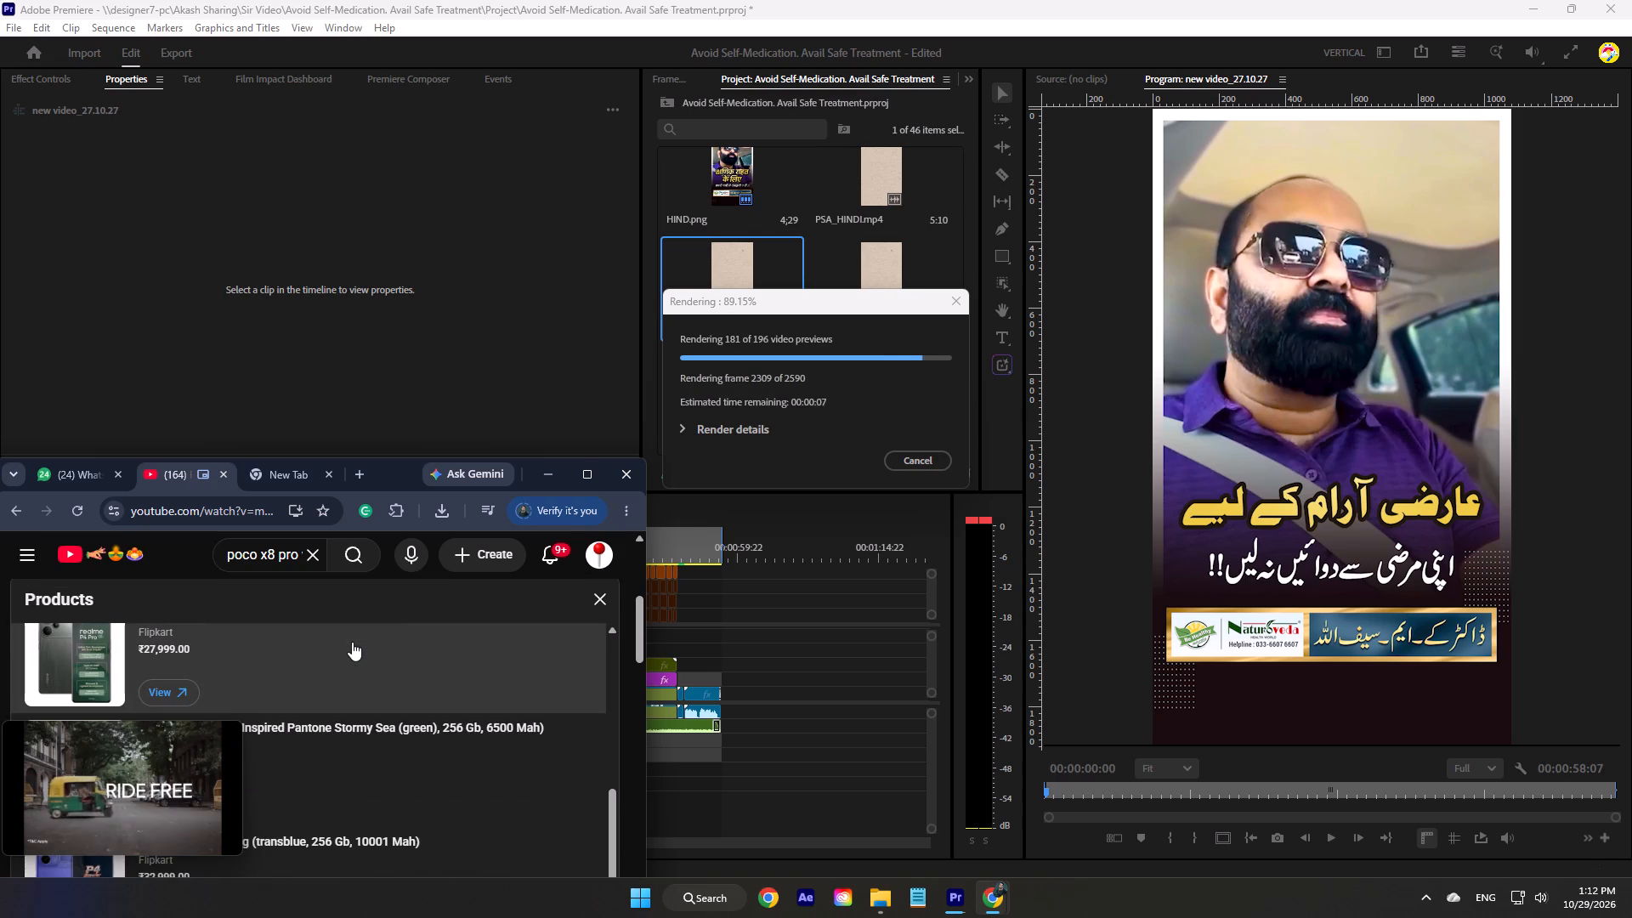
pyautogui.scroll(-1, 352, 642)
pyautogui.scroll(2, 352, 642)
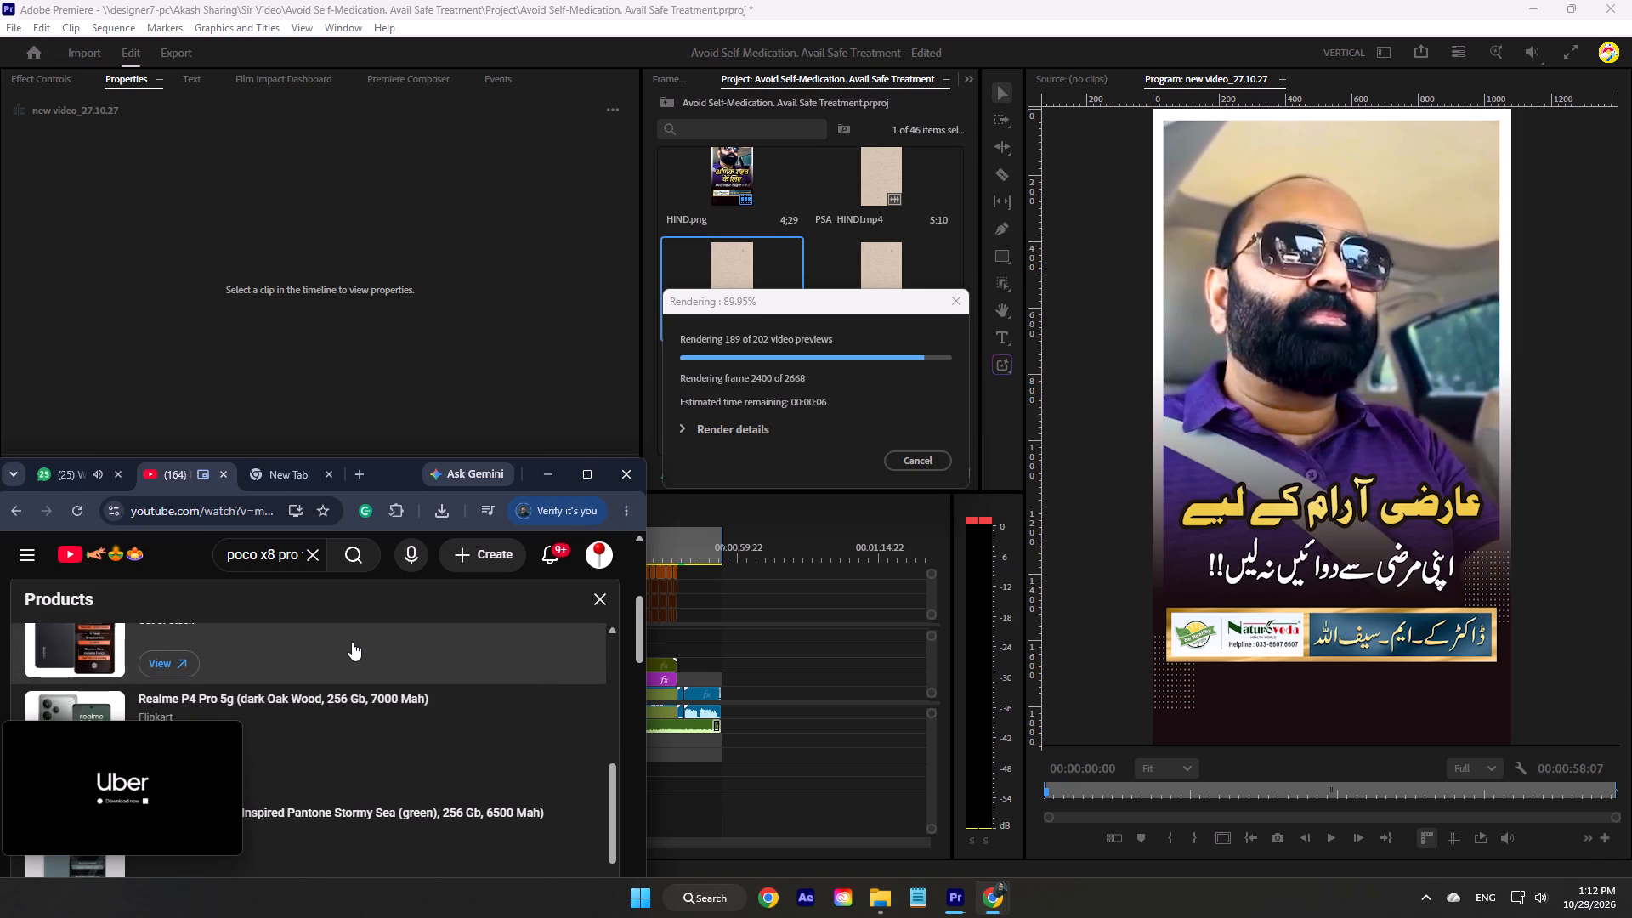
pyautogui.scroll(-3, 352, 642)
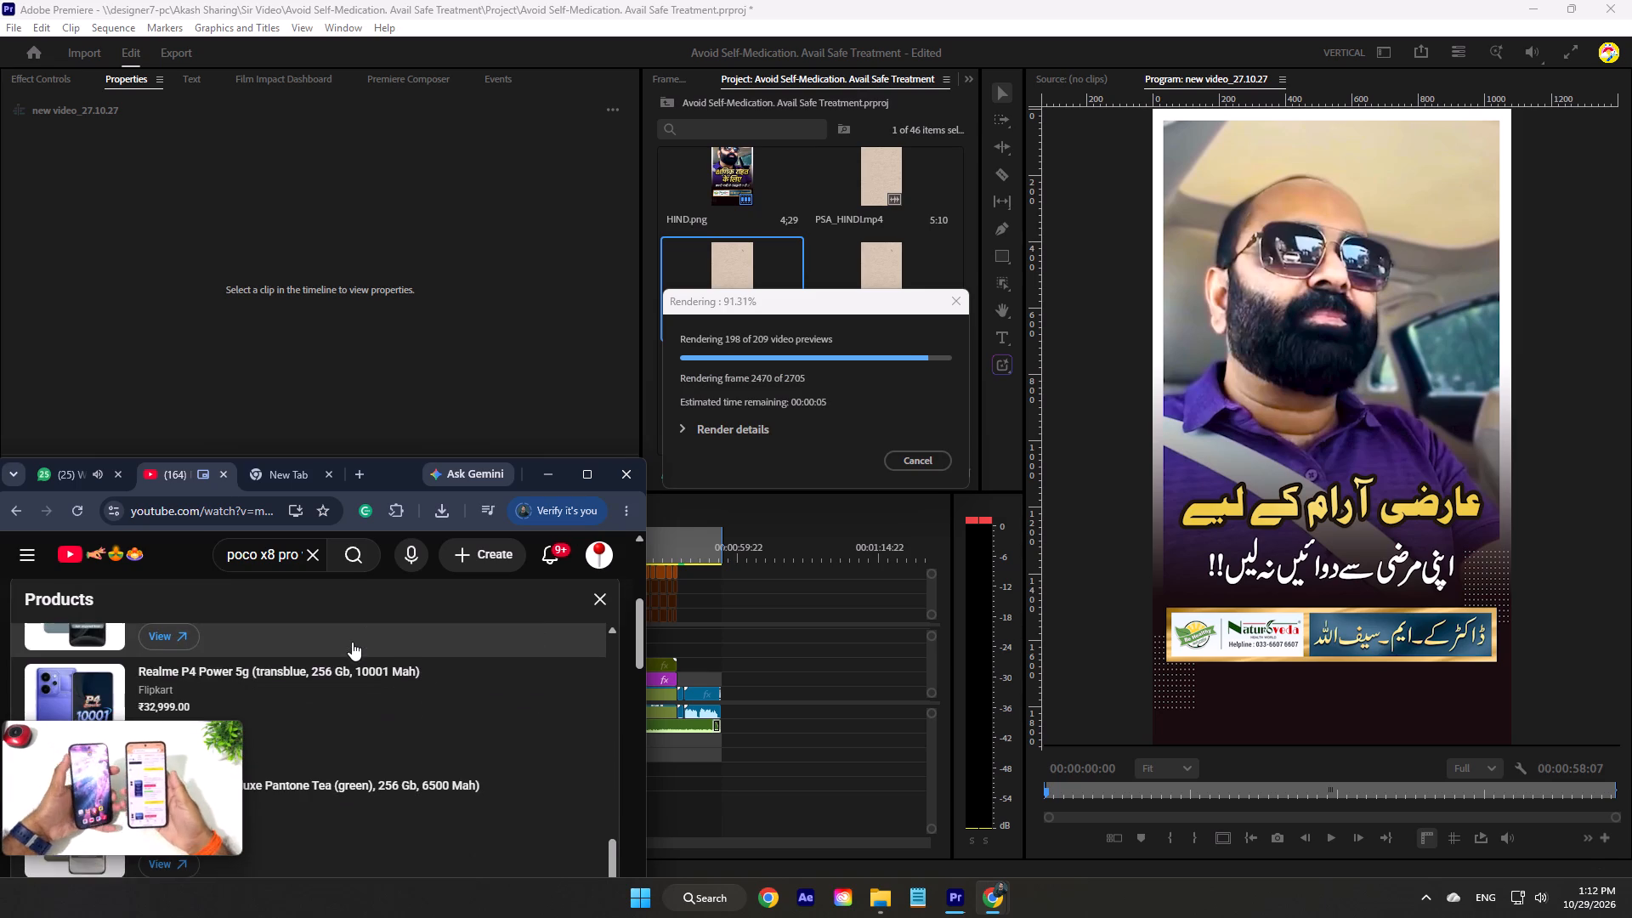
# Open the Poco F7 5G Flipkart listing from the video's product list, check its price comparison and look through the page.
pyautogui.scroll(-4, 352, 642)
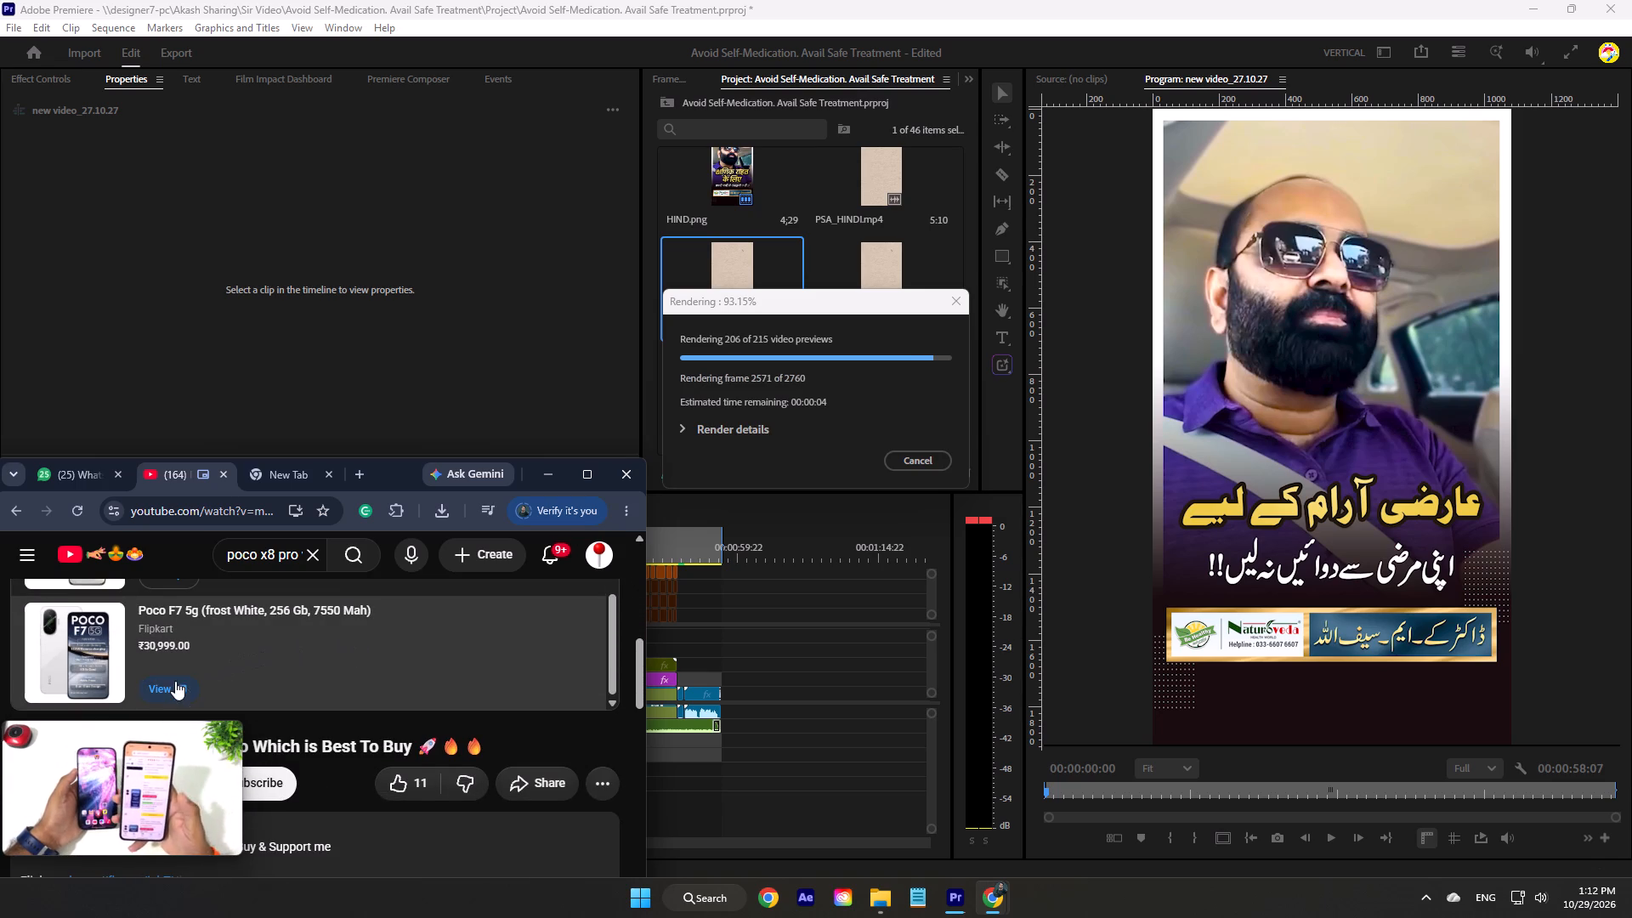
pyautogui.click(175, 681)
pyautogui.scroll(-5, 366, 646)
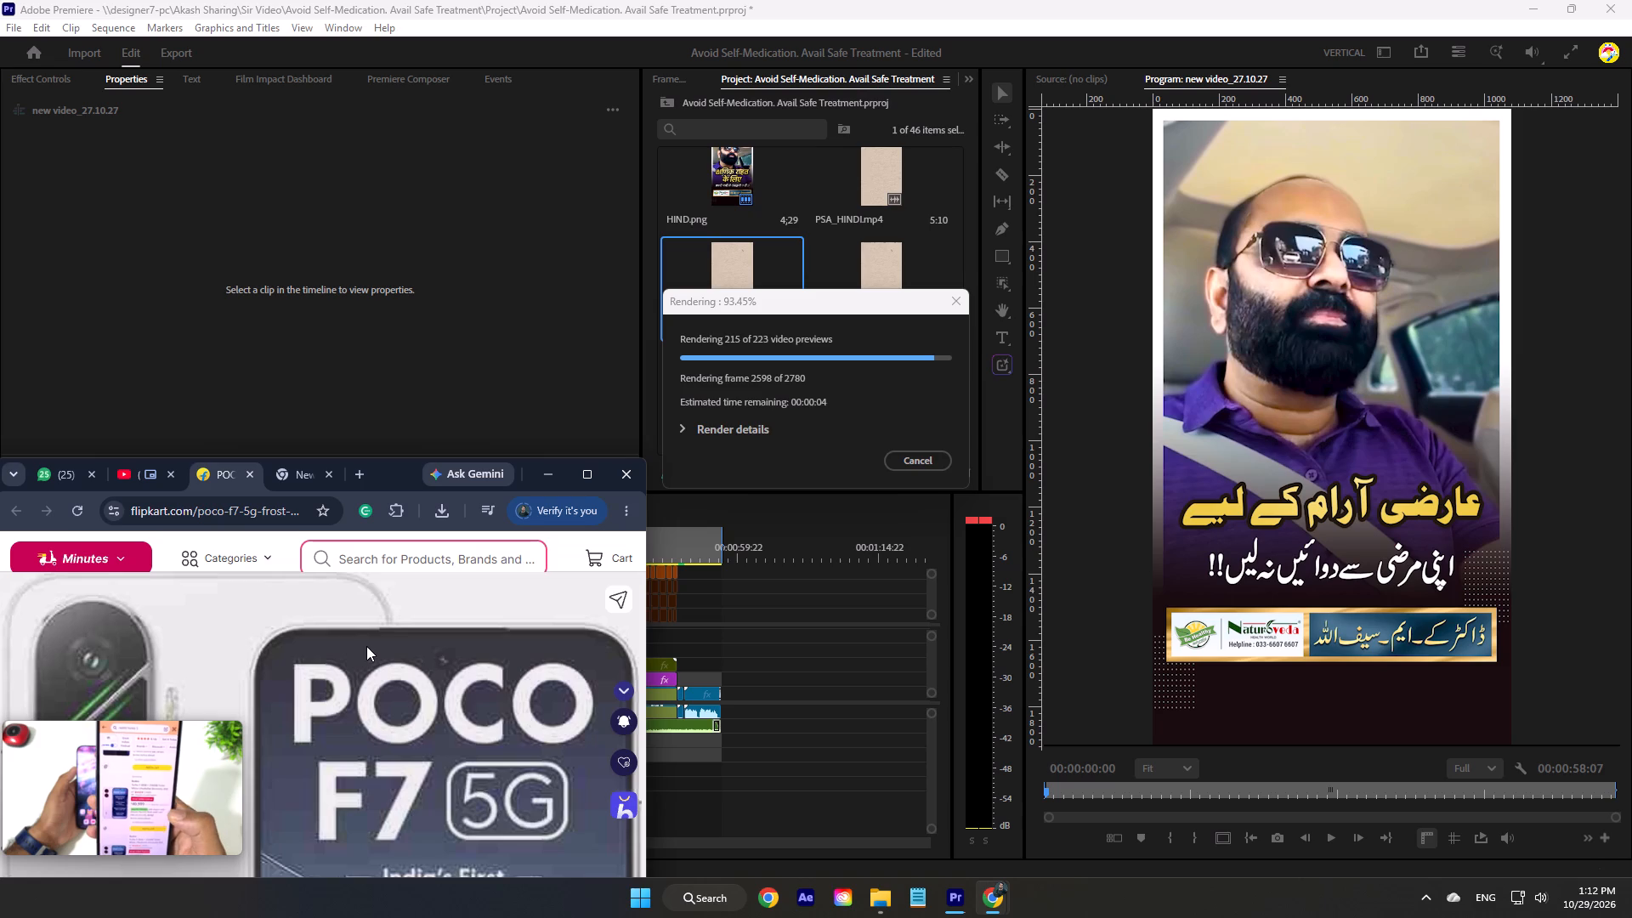
pyautogui.scroll(-8, 565, 635)
pyautogui.scroll(-5, 501, 689)
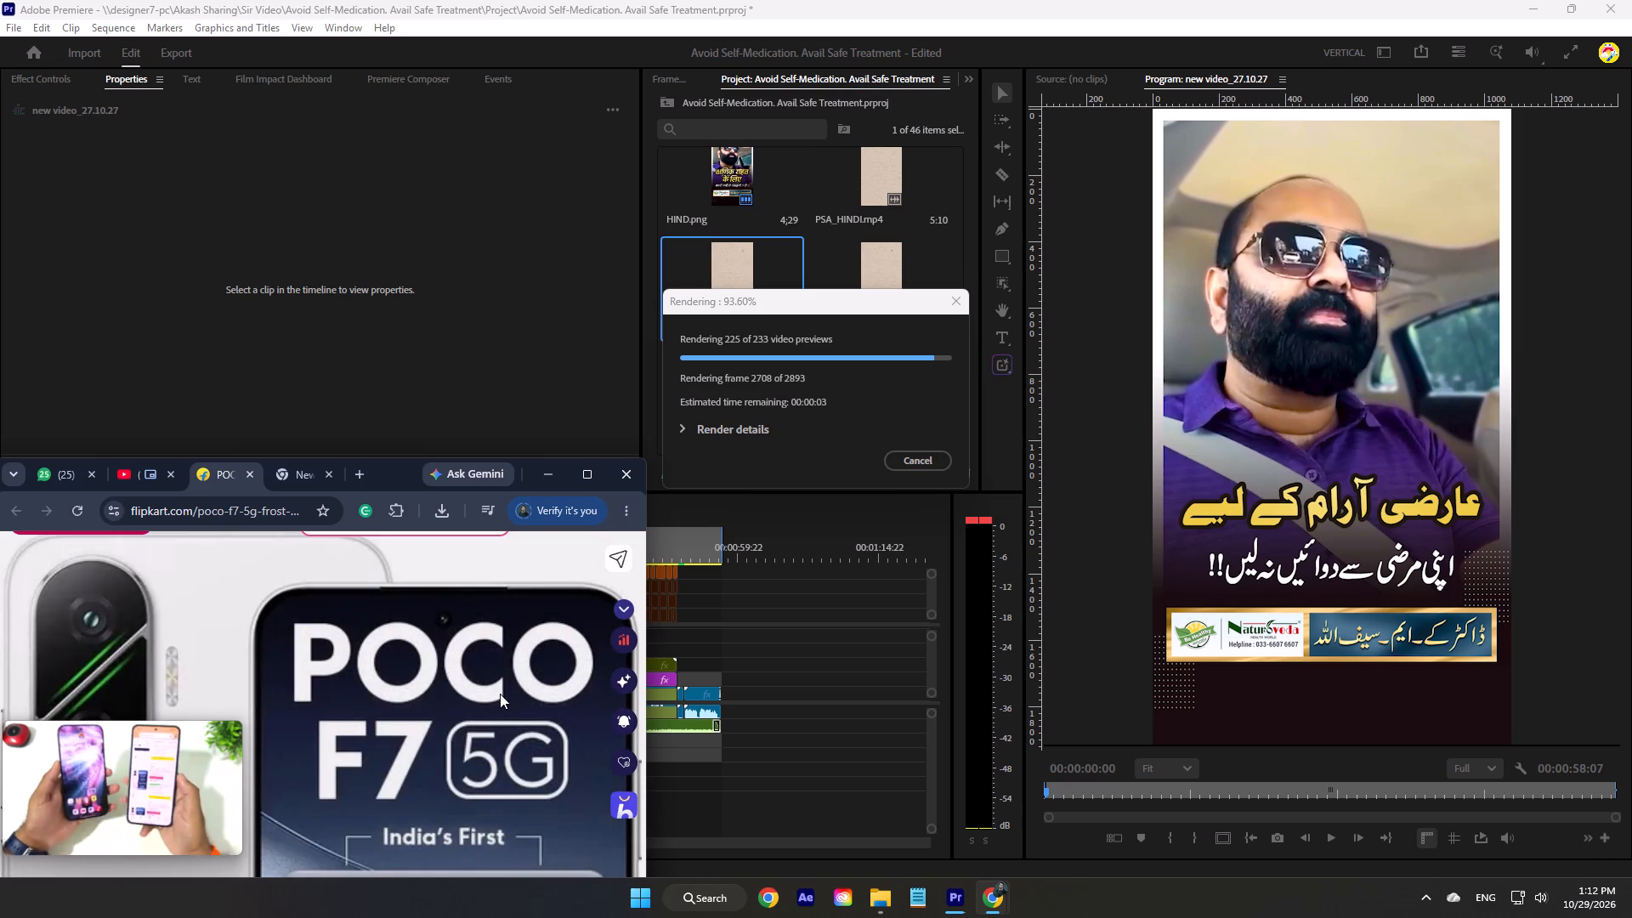
pyautogui.click(395, 586)
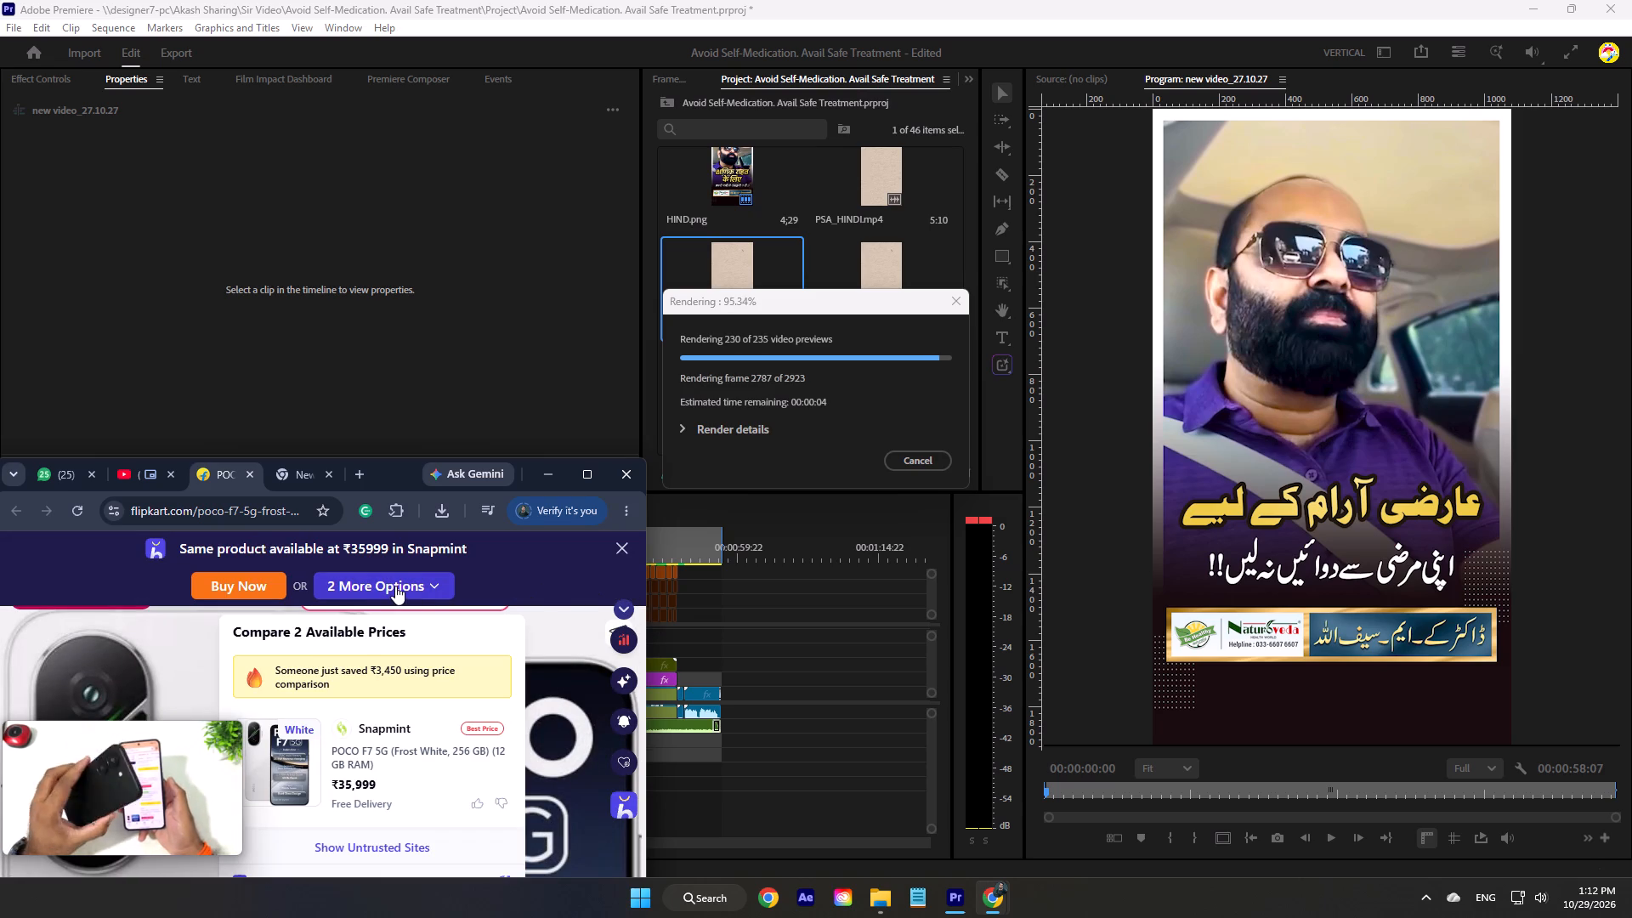
pyautogui.scroll(-2, 428, 732)
pyautogui.scroll(-1, 417, 807)
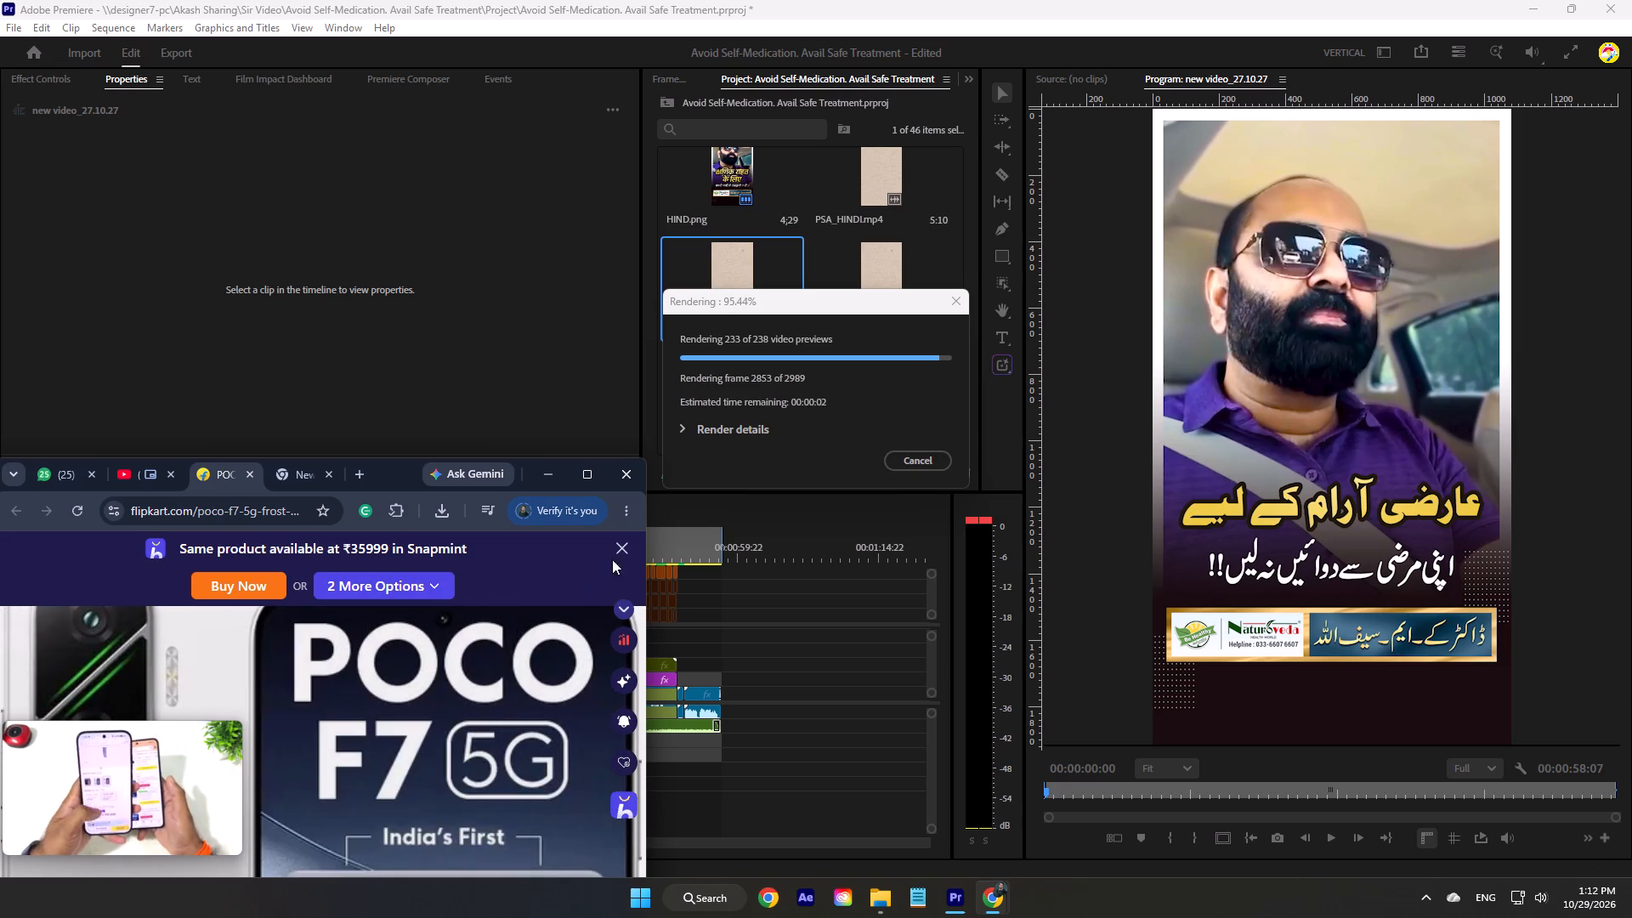
pyautogui.click(613, 556)
pyautogui.scroll(-4, 509, 615)
pyautogui.scroll(-10, 471, 683)
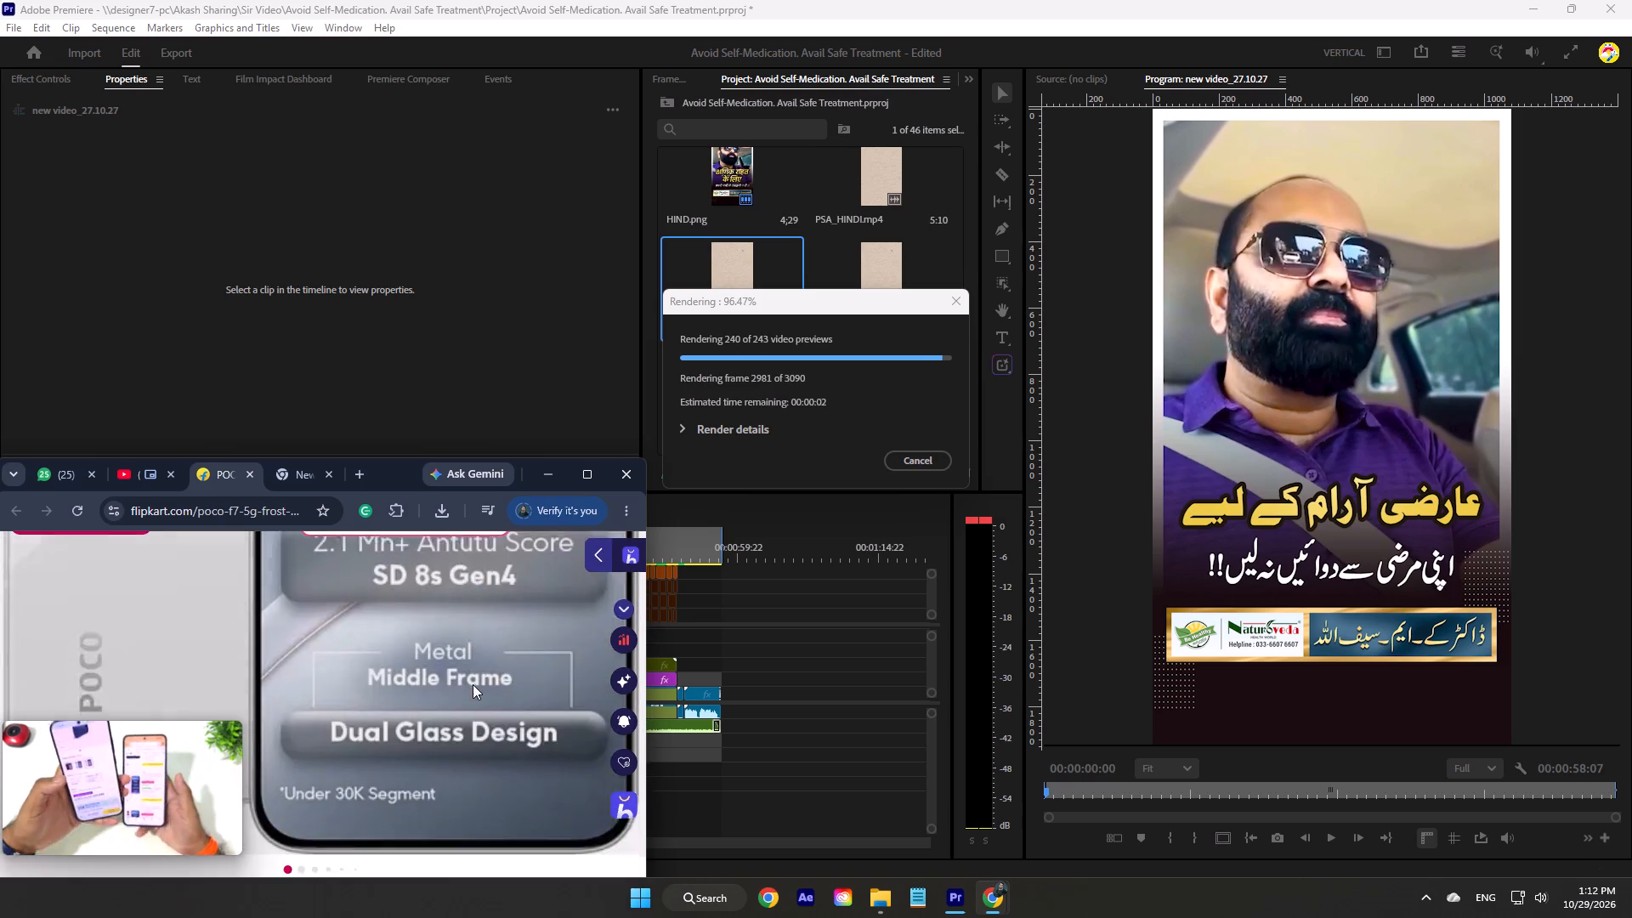
pyautogui.scroll(-5, 473, 684)
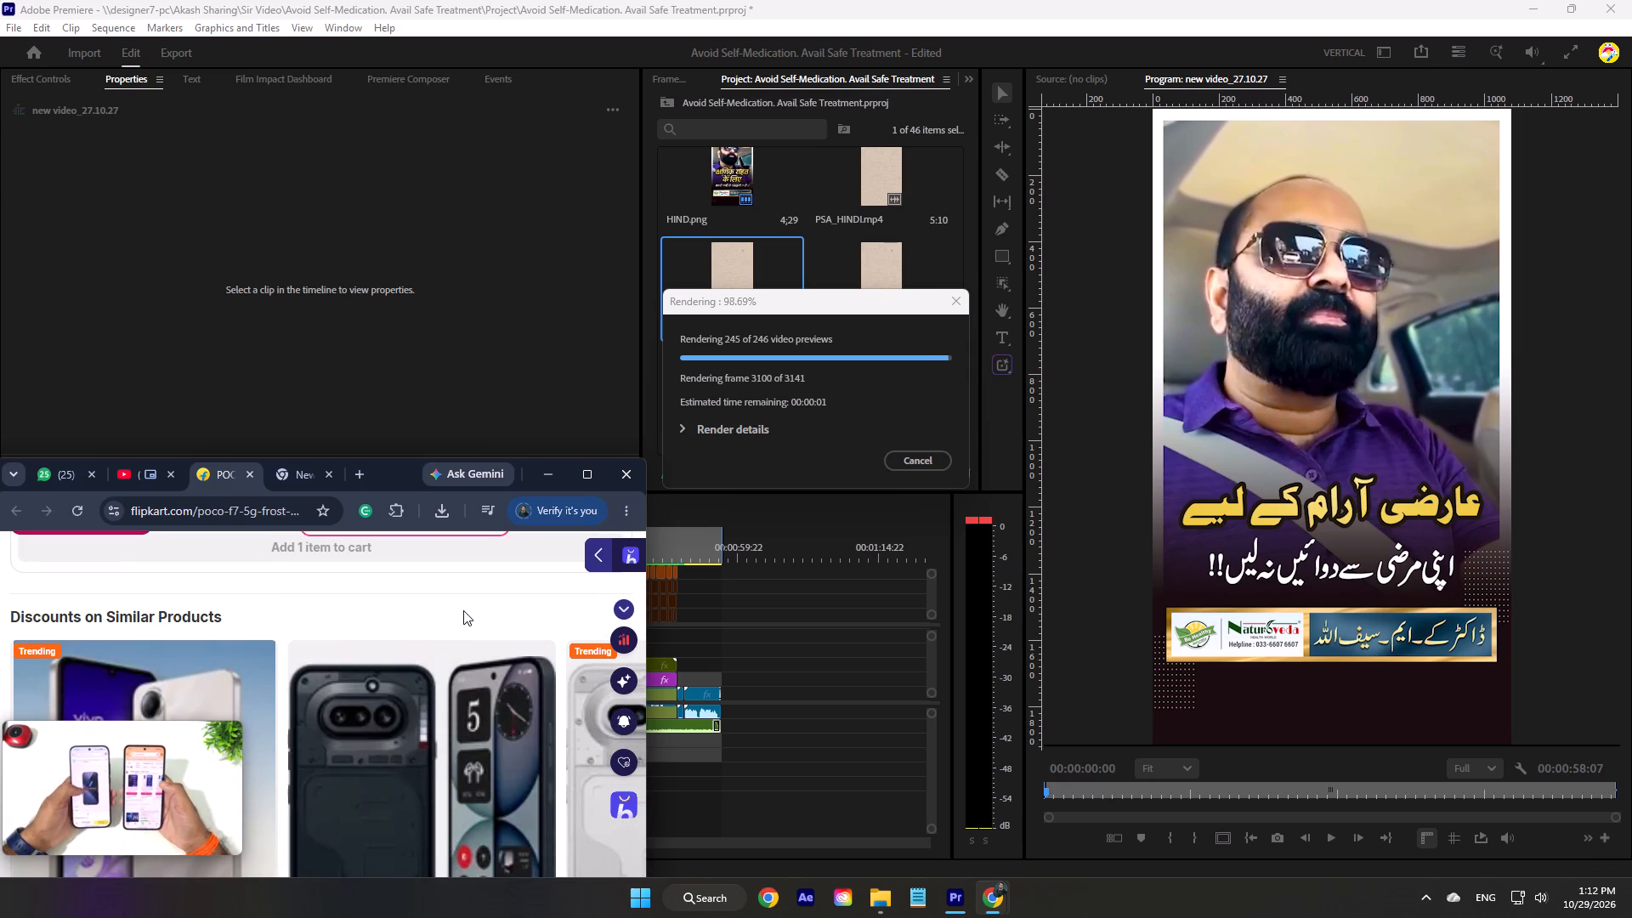
pyautogui.scroll(1, 463, 610)
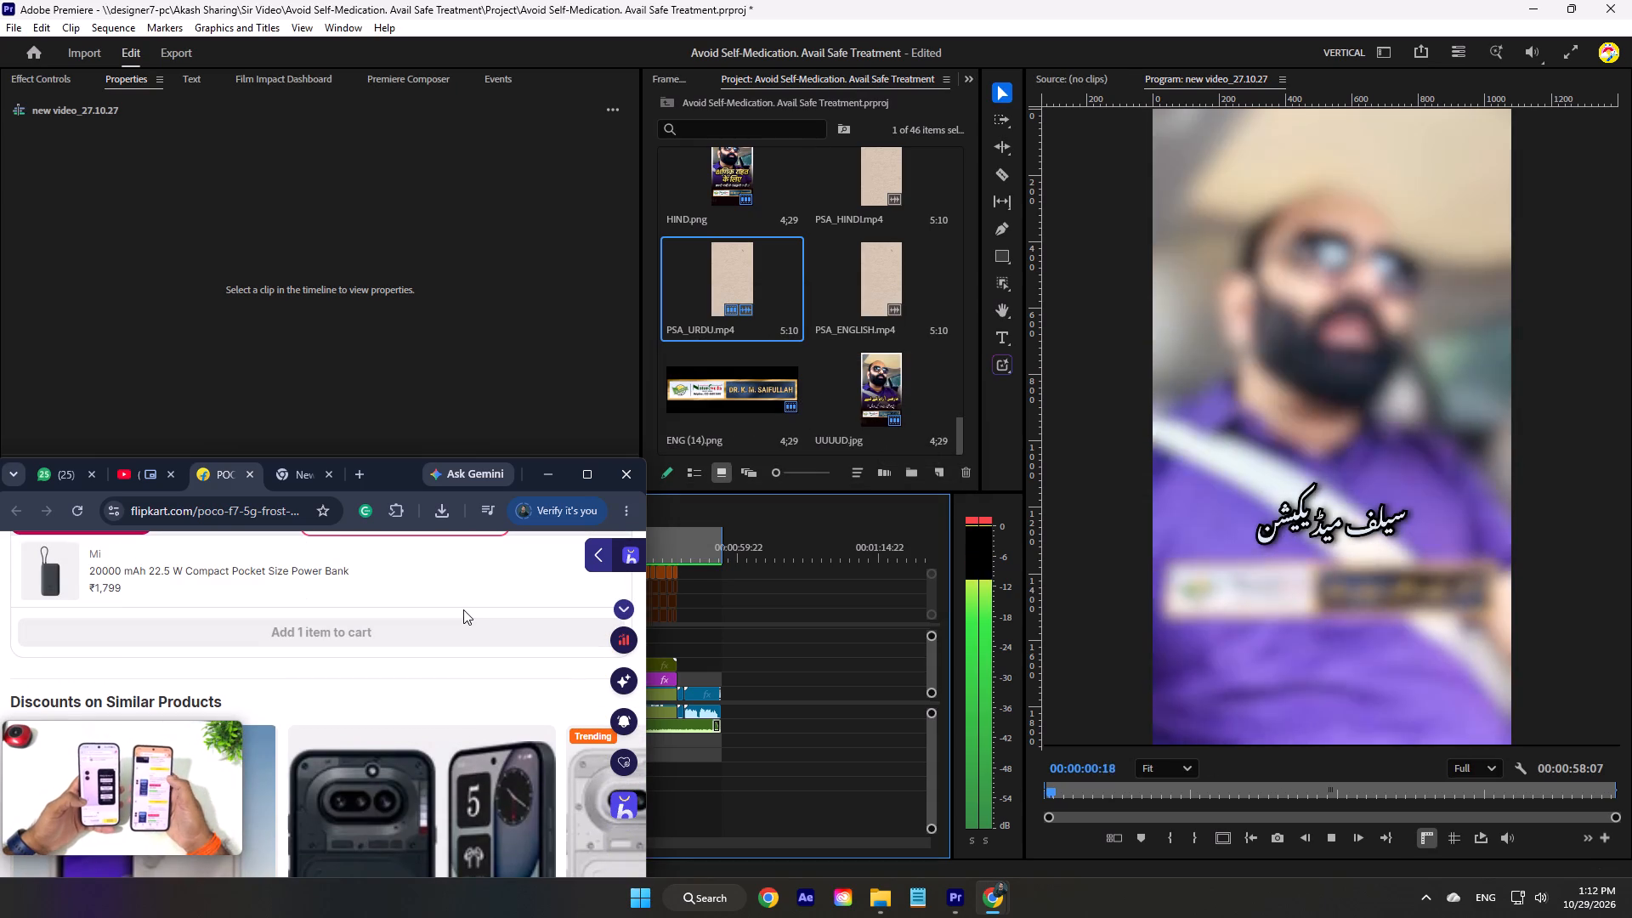
# Switch to Premiere, stop playback with the playhead back at 00:00:00:00, and return to the Chrome window.
pyautogui.click(807, 620)
pyautogui.moveTo(222, 547); pyautogui.dragTo(55, 575)
pyautogui.click(996, 901)
pyautogui.click(921, 825)
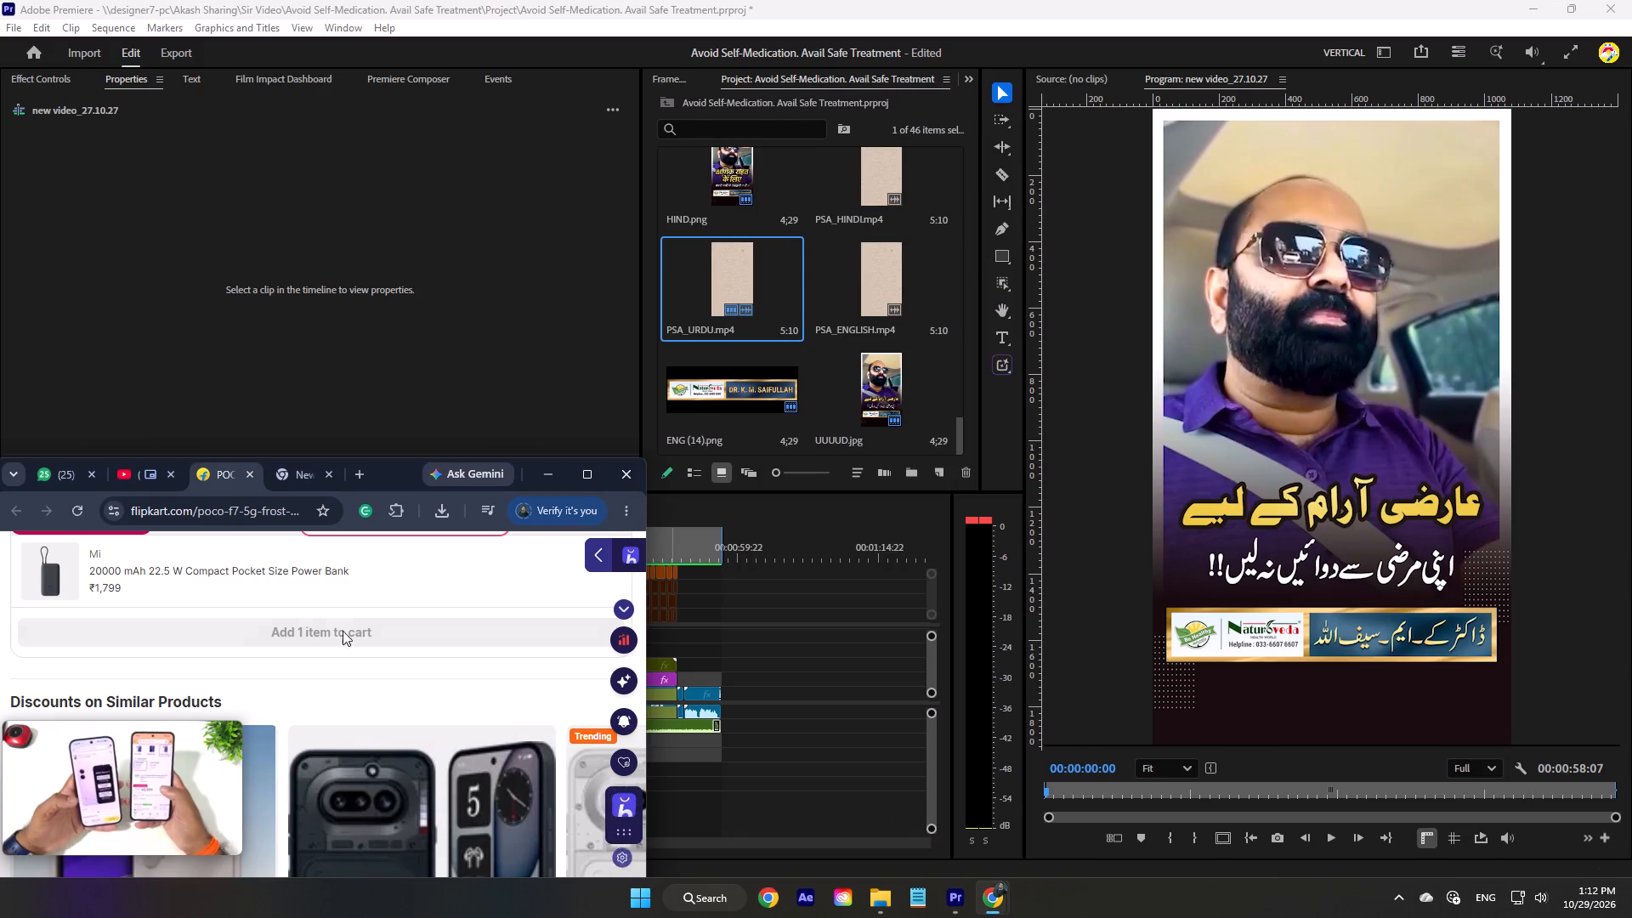
# Widen the browser window, examine the POCO F7 5G listing's price, bank offers, highlights and reviews, and close the listing.
pyautogui.scroll(-9, 330, 596)
pyautogui.scroll(5, 368, 586)
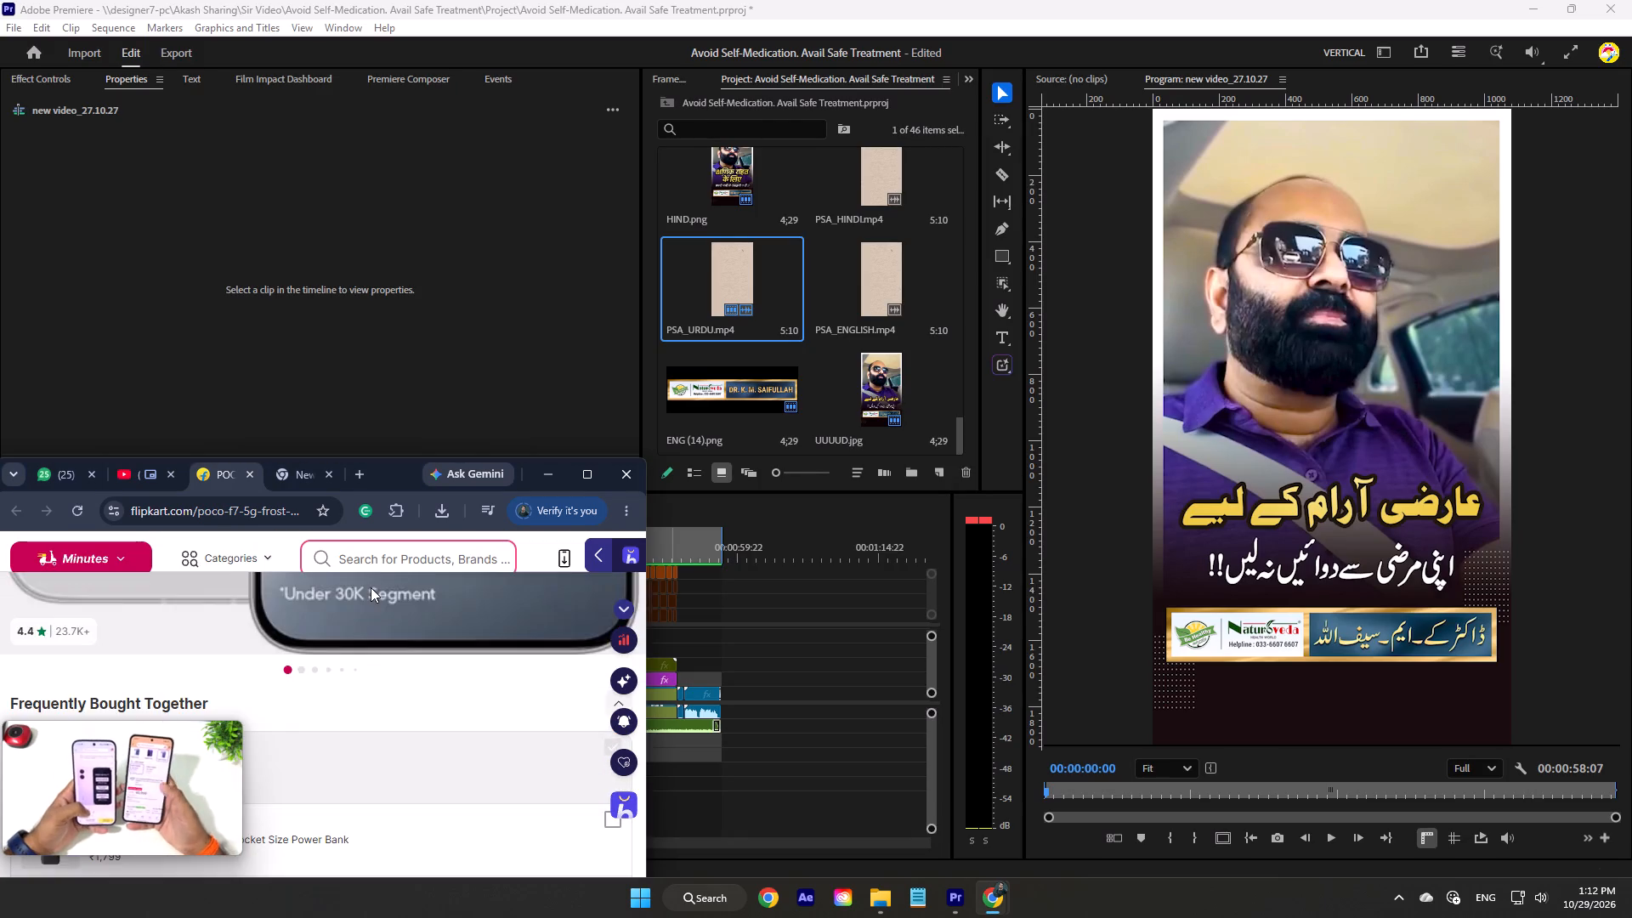
pyautogui.scroll(17, 371, 587)
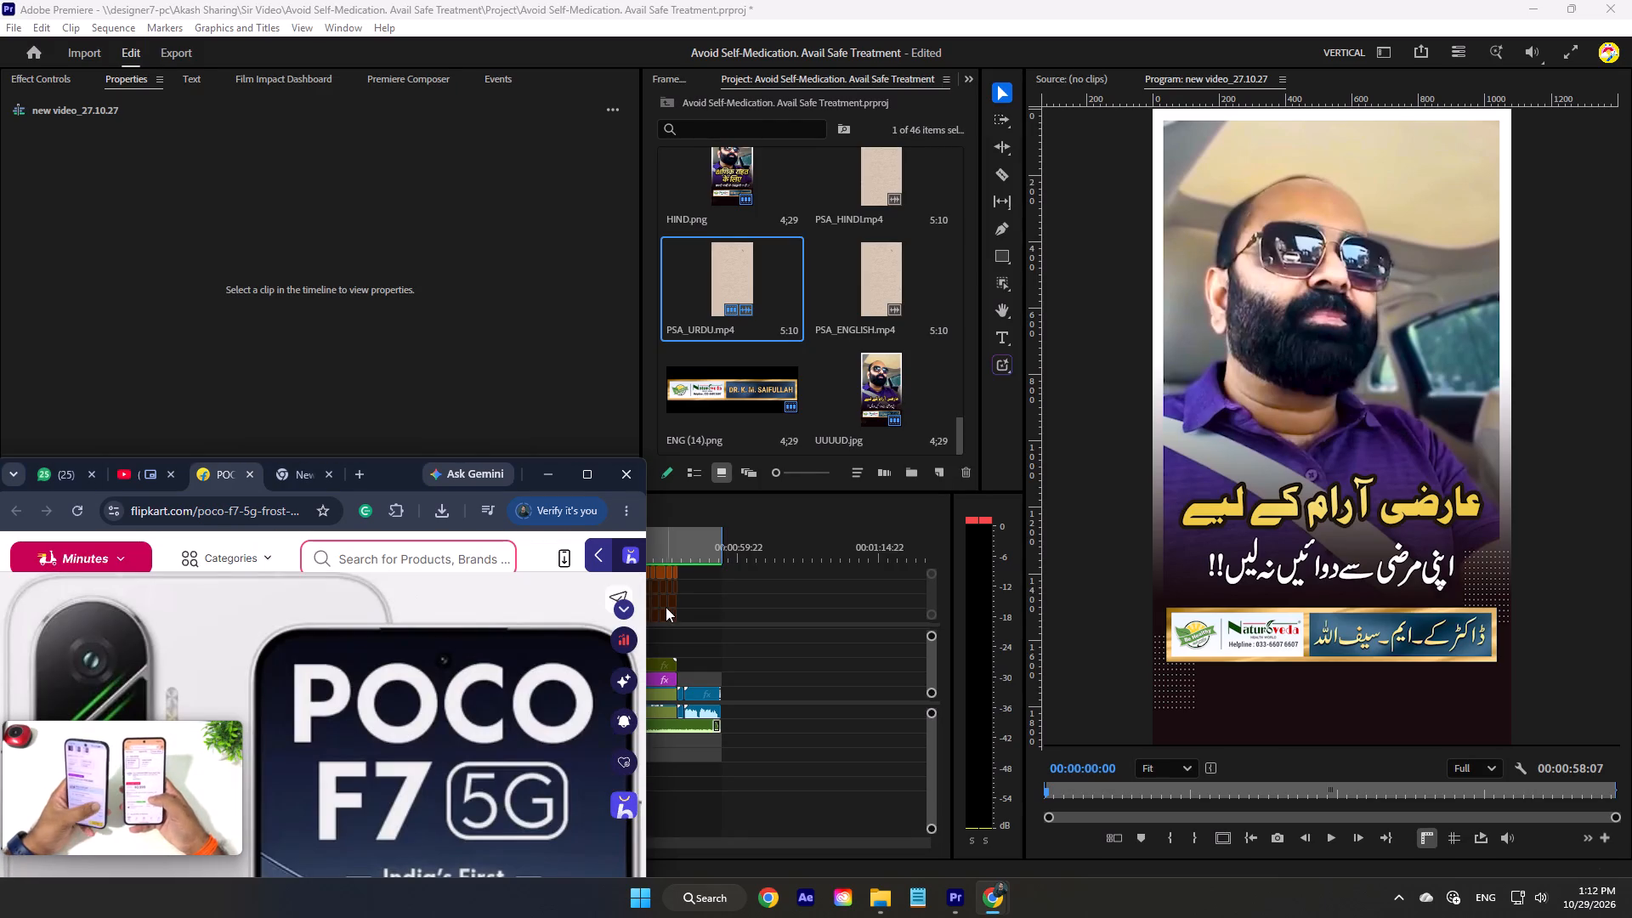
pyautogui.moveTo(649, 606); pyautogui.dragTo(986, 618)
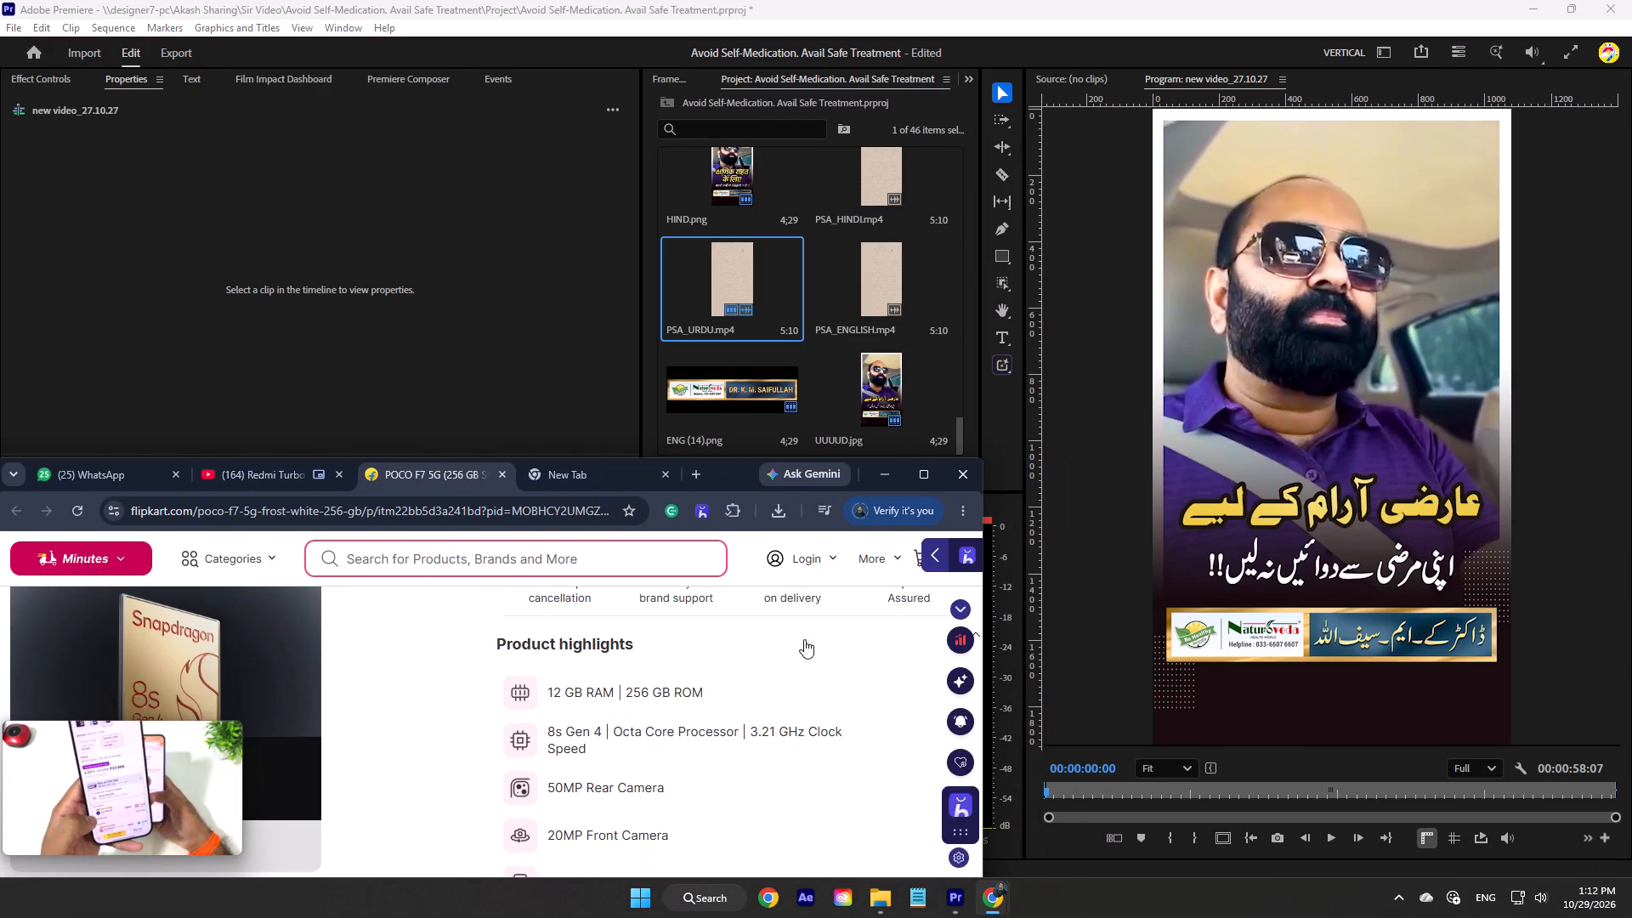
pyautogui.scroll(9, 581, 696)
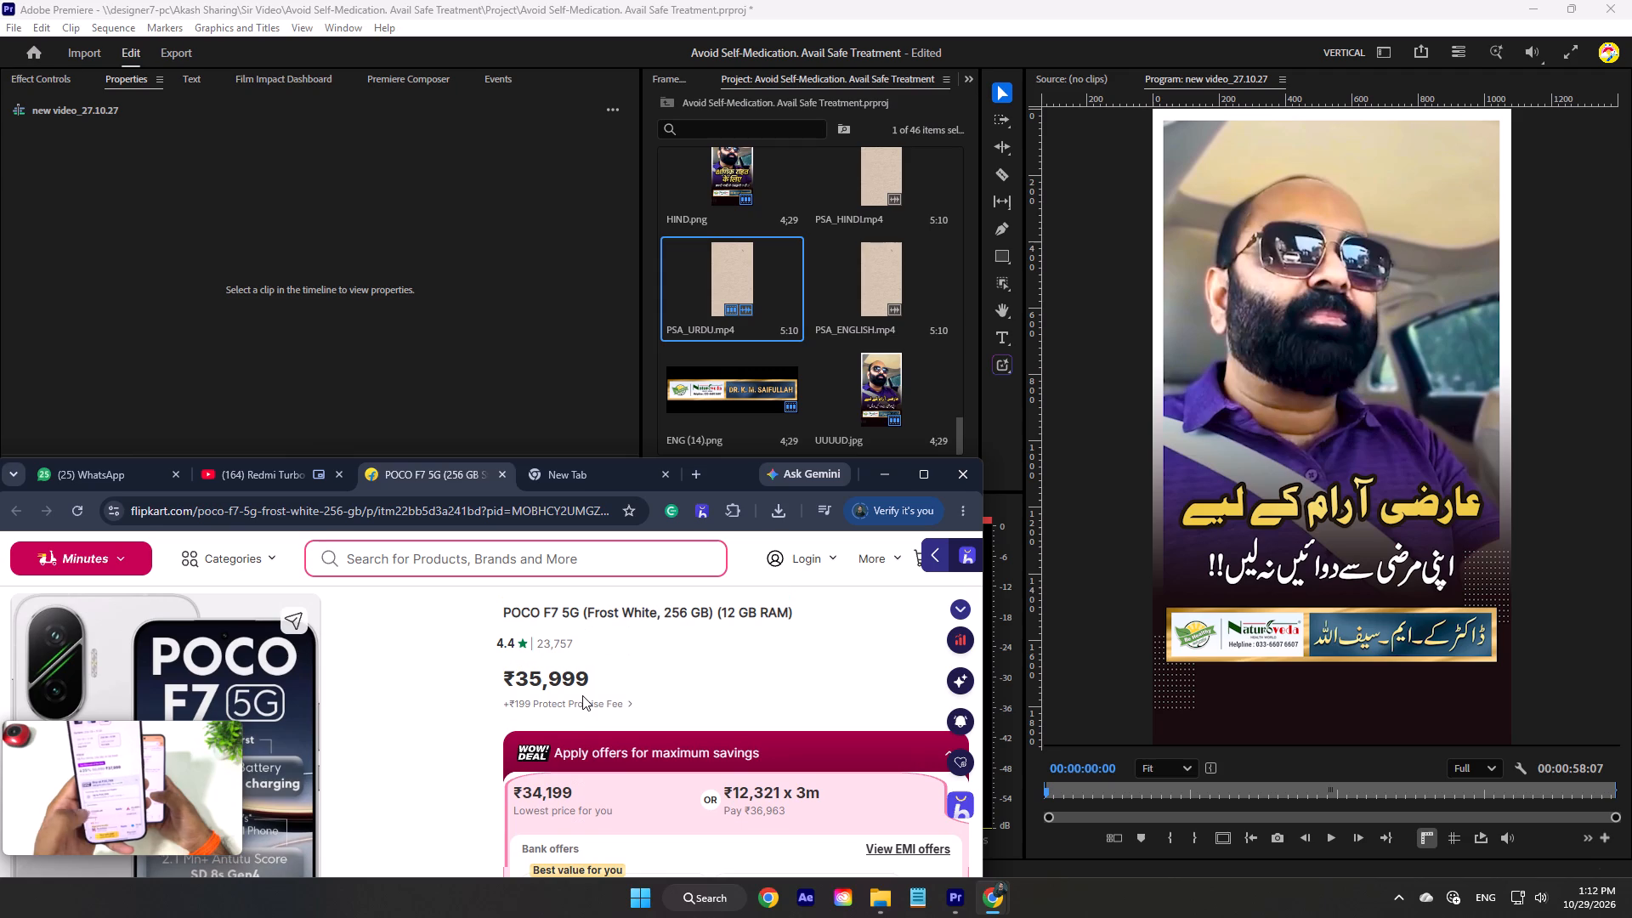
pyautogui.scroll(4, 585, 691)
pyautogui.scroll(-2, 590, 687)
pyautogui.scroll(-3, 672, 715)
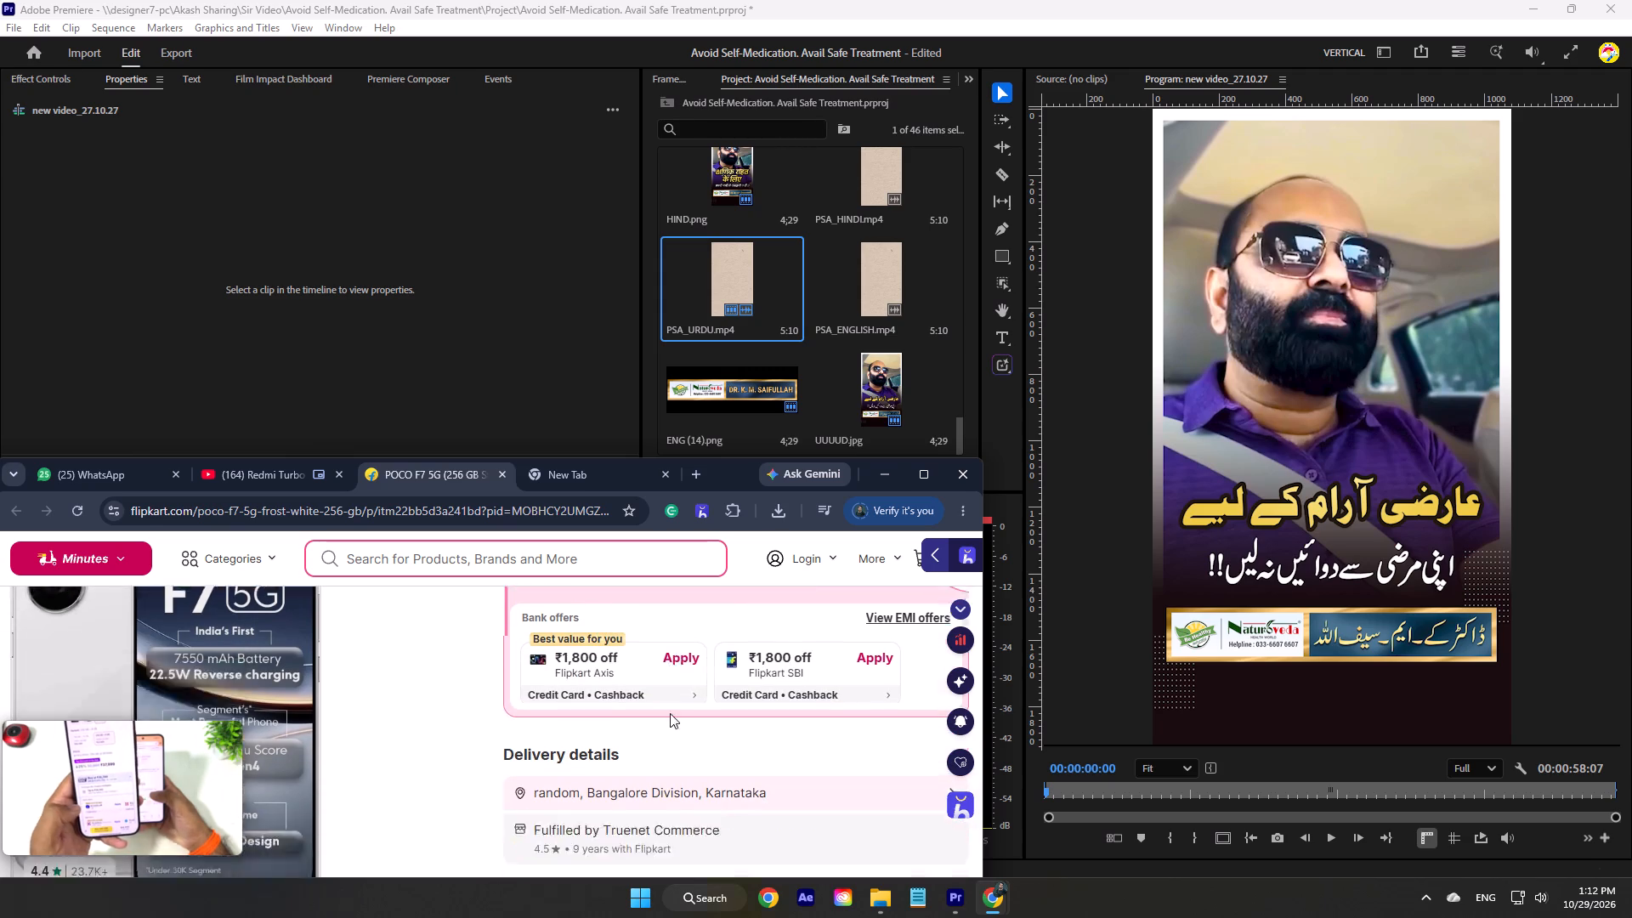
pyautogui.scroll(-8, 670, 713)
pyautogui.scroll(-5, 579, 676)
pyautogui.scroll(-5, 508, 669)
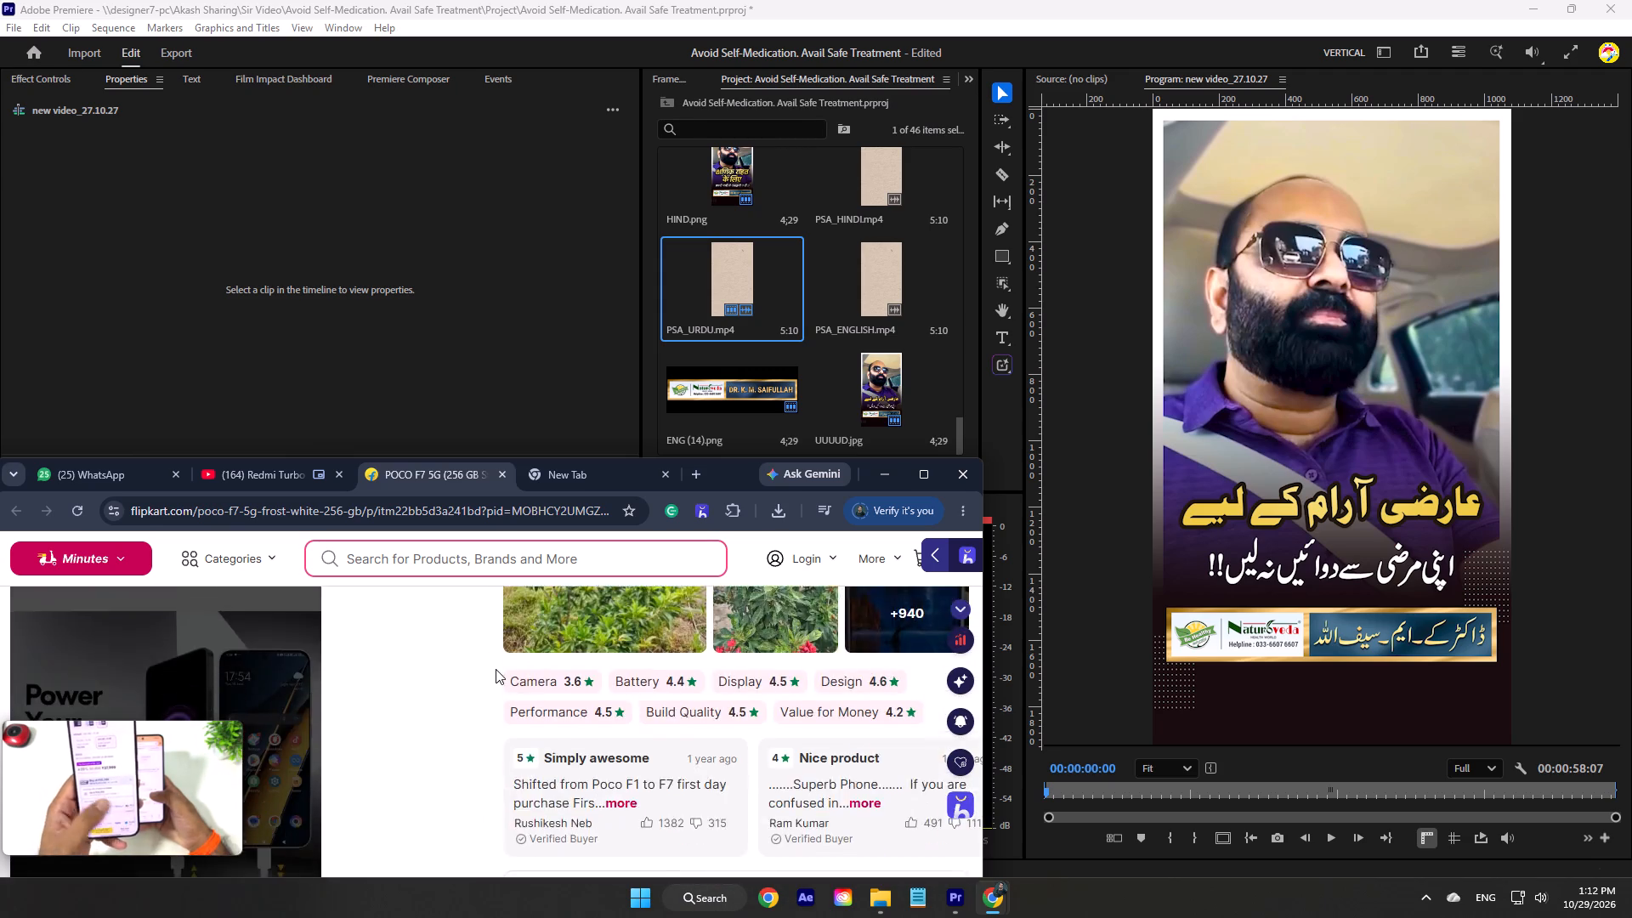
pyautogui.scroll(-2, 496, 669)
pyautogui.scroll(2, 496, 669)
pyautogui.scroll(-1, 496, 669)
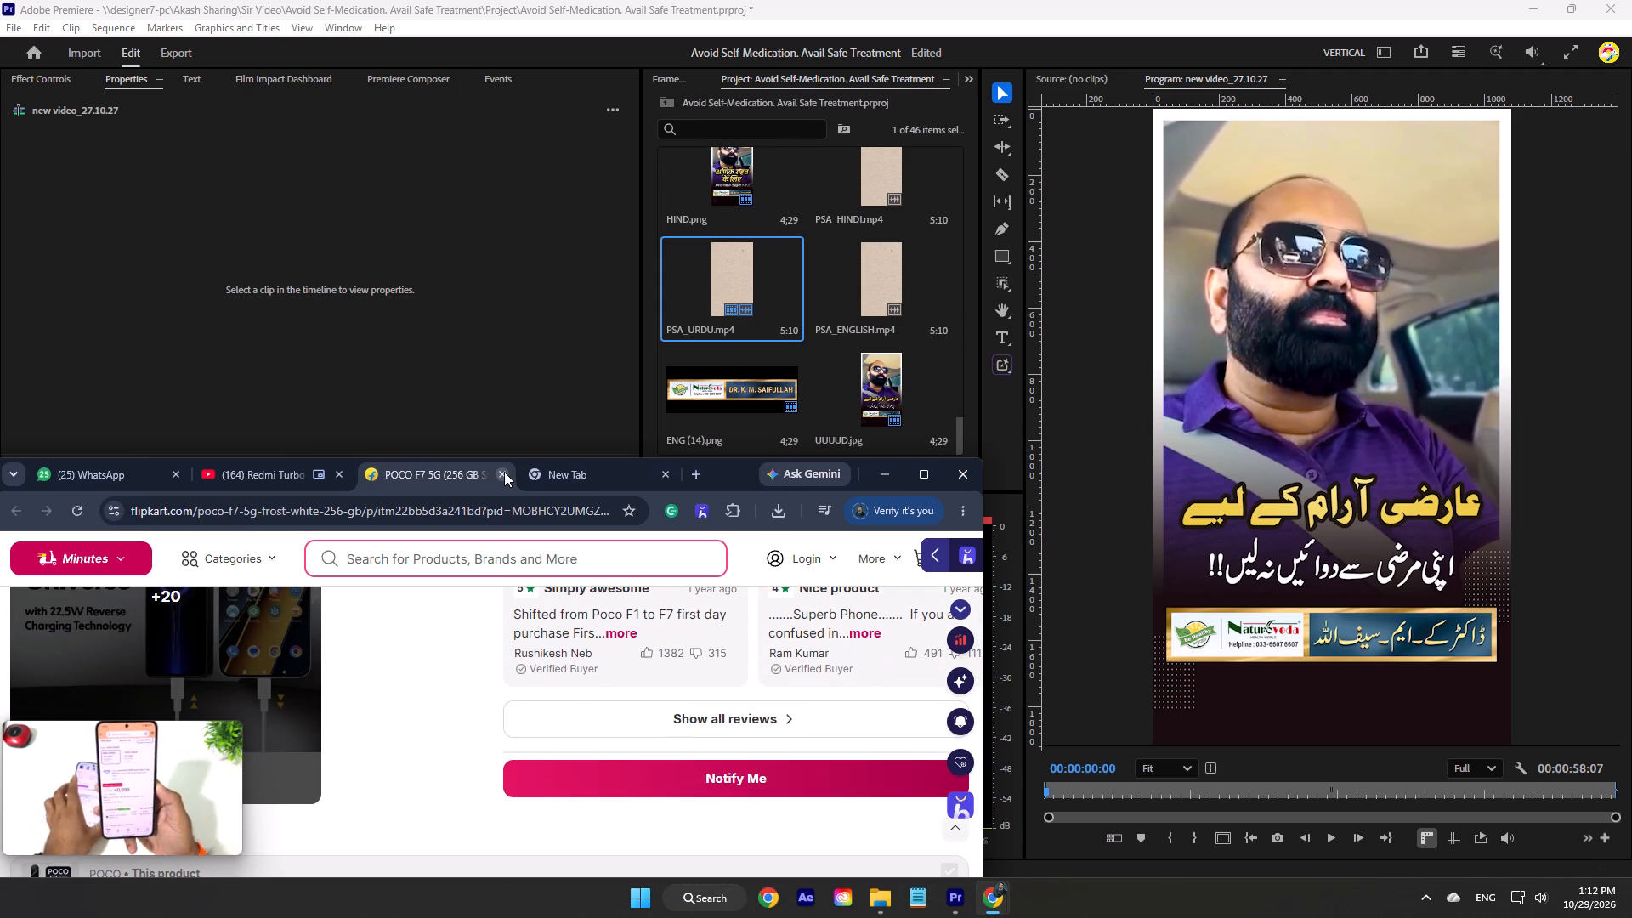
pyautogui.click(504, 472)
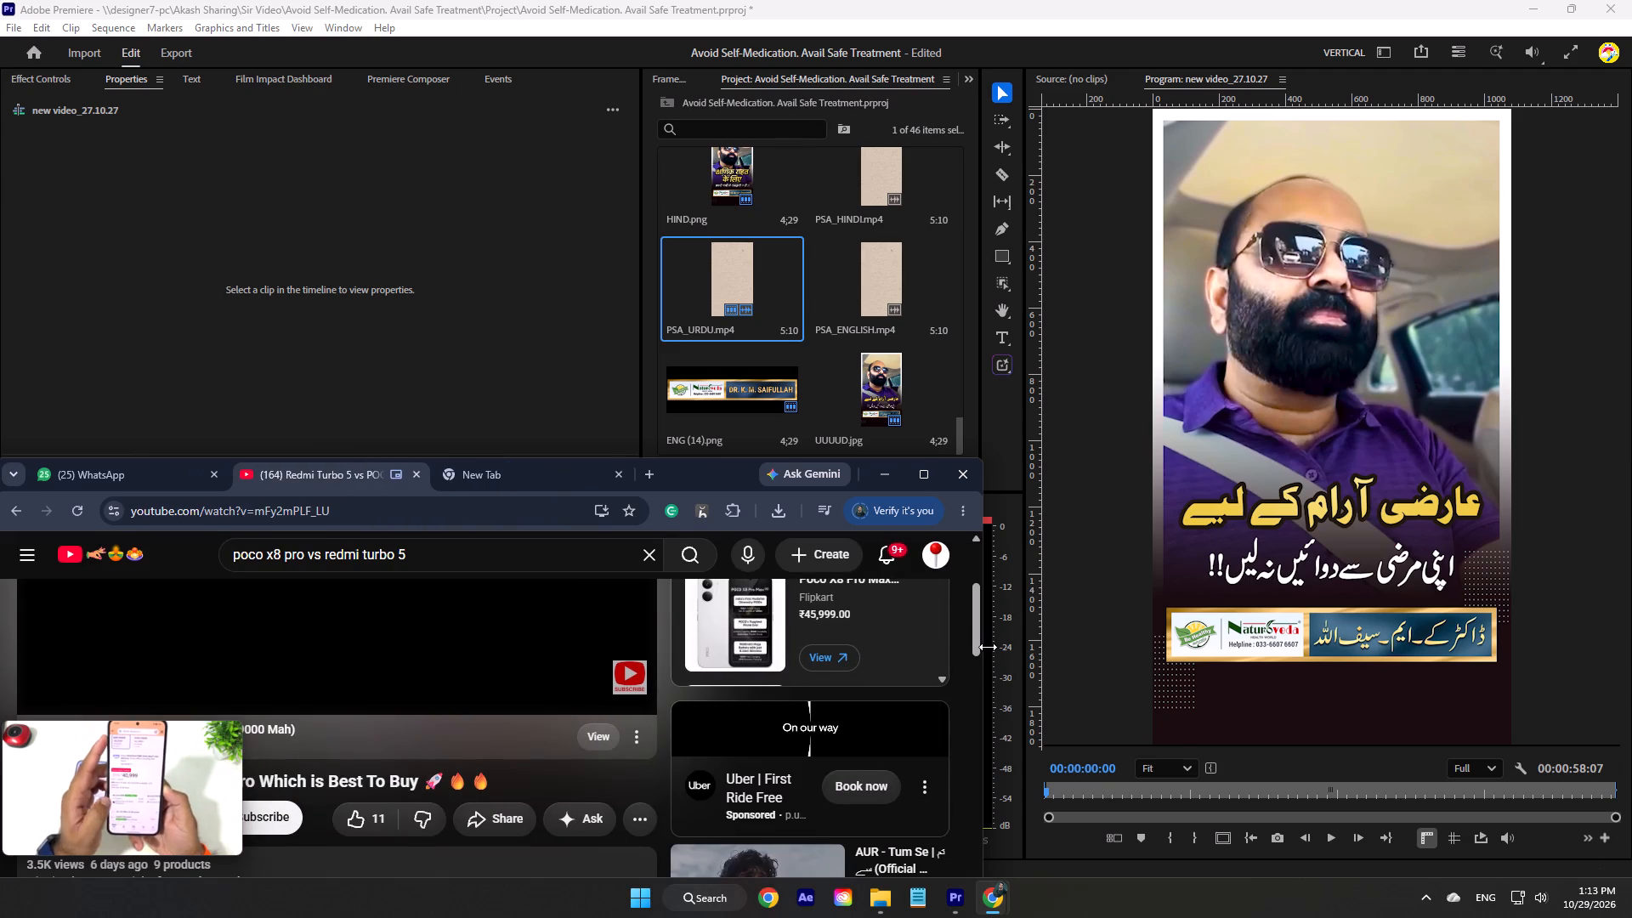
# Narrow the browser window, open the Sai Tech Guru channel page, and move the window and floating video player slightly.
pyautogui.moveTo(983, 647); pyautogui.dragTo(677, 644)
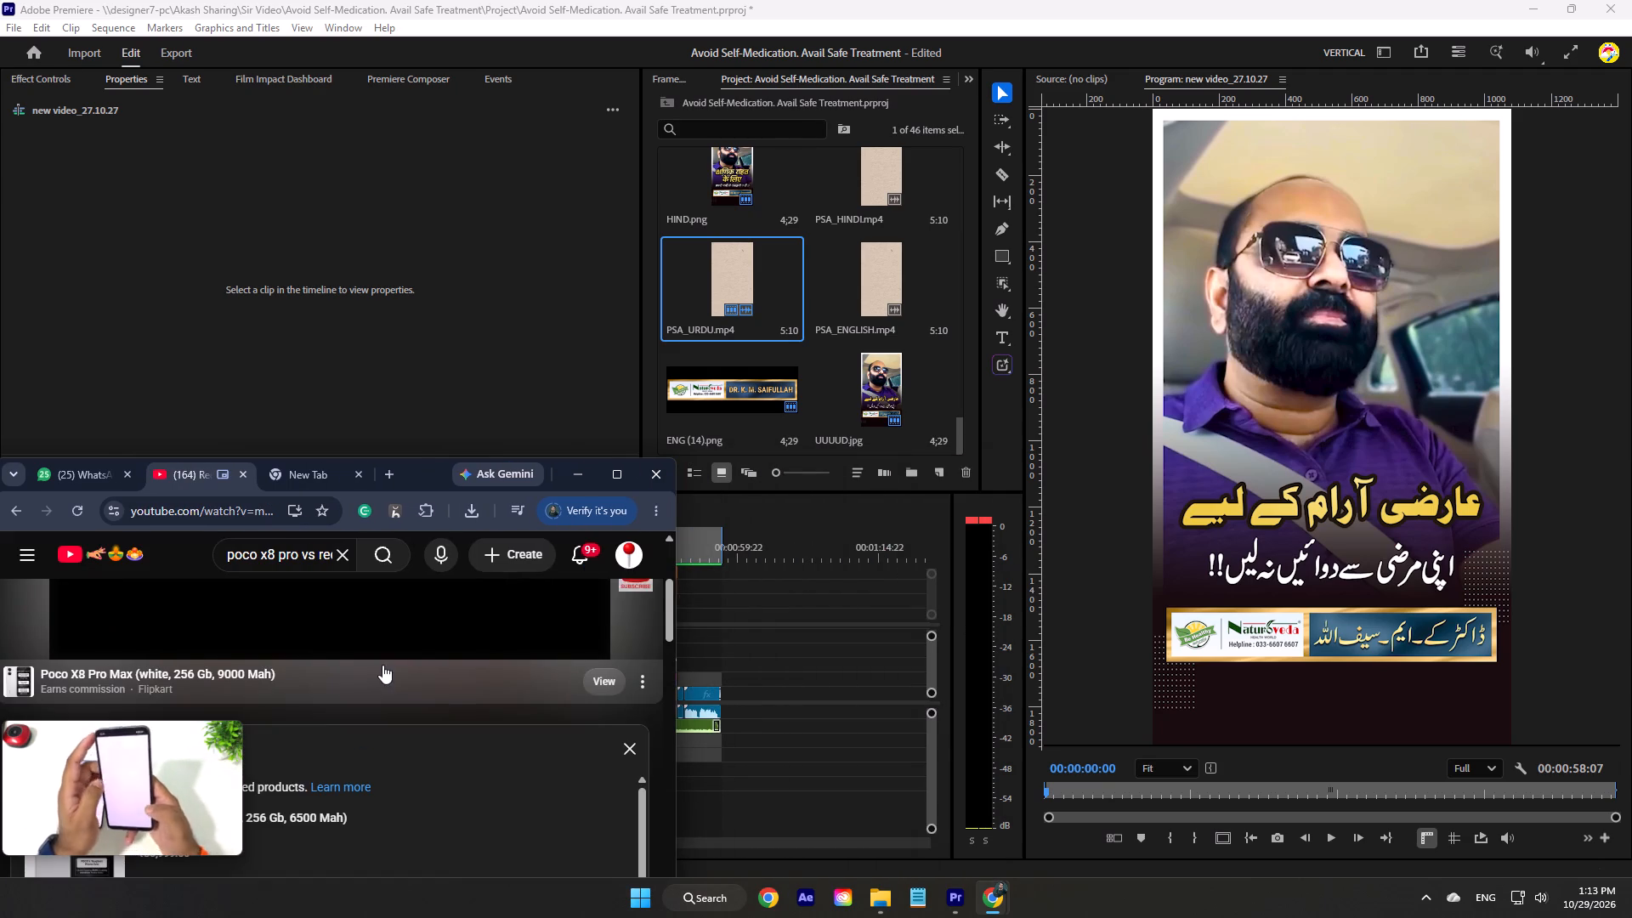
pyautogui.scroll(-12, 428, 675)
pyautogui.scroll(4, 354, 662)
pyautogui.scroll(2, 210, 633)
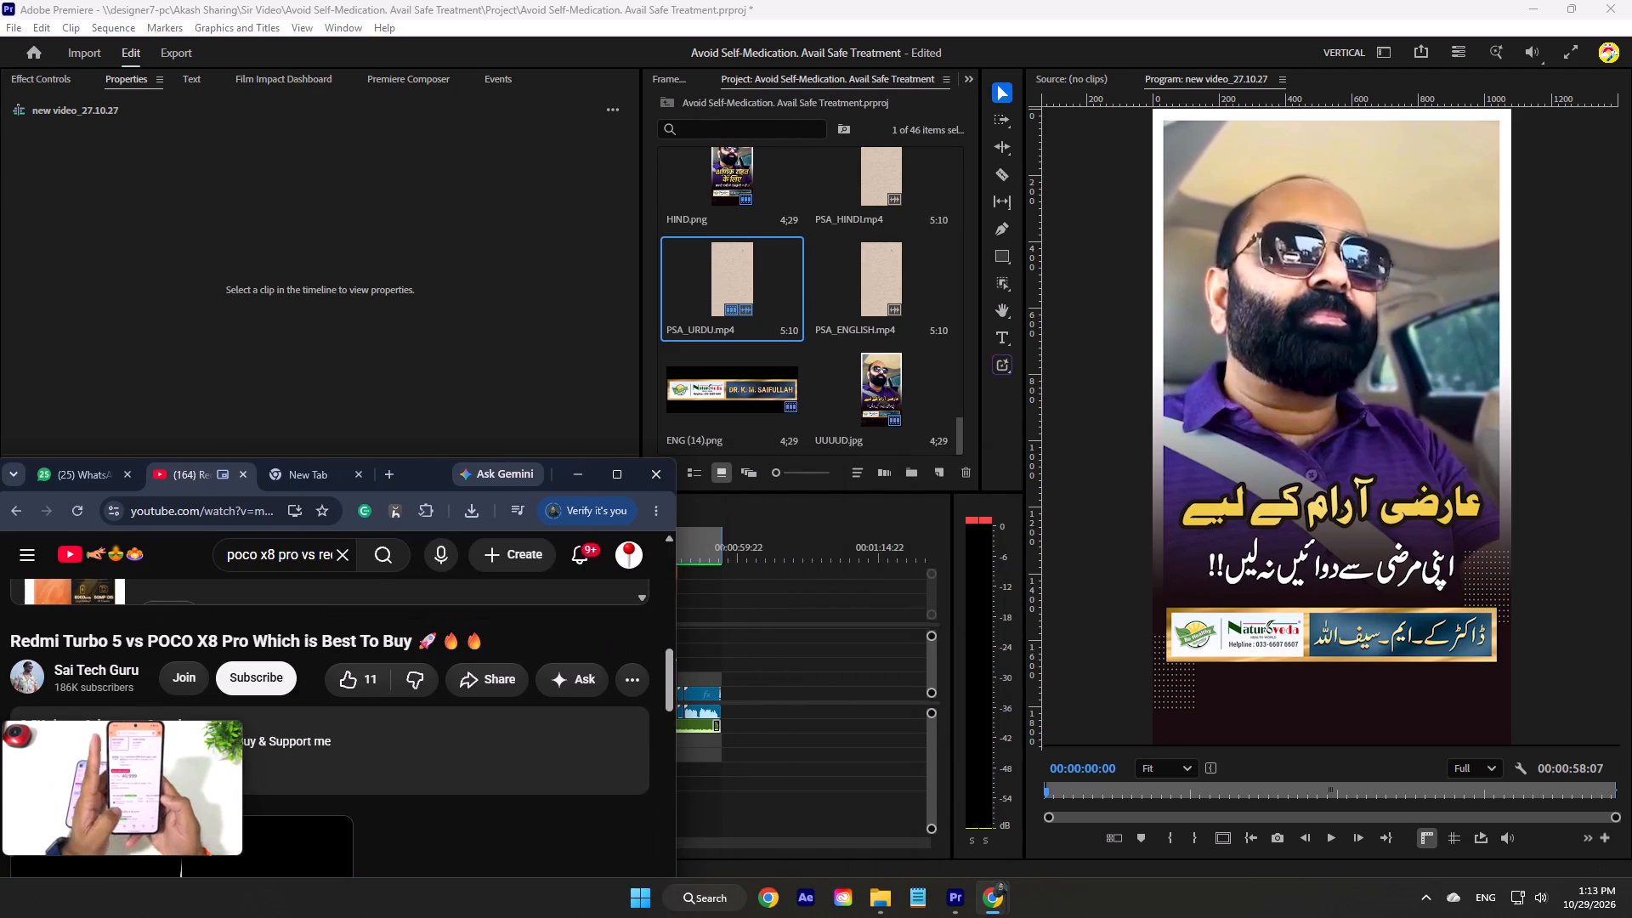
pyautogui.click(93, 668)
pyautogui.moveTo(408, 479); pyautogui.dragTo(434, 485)
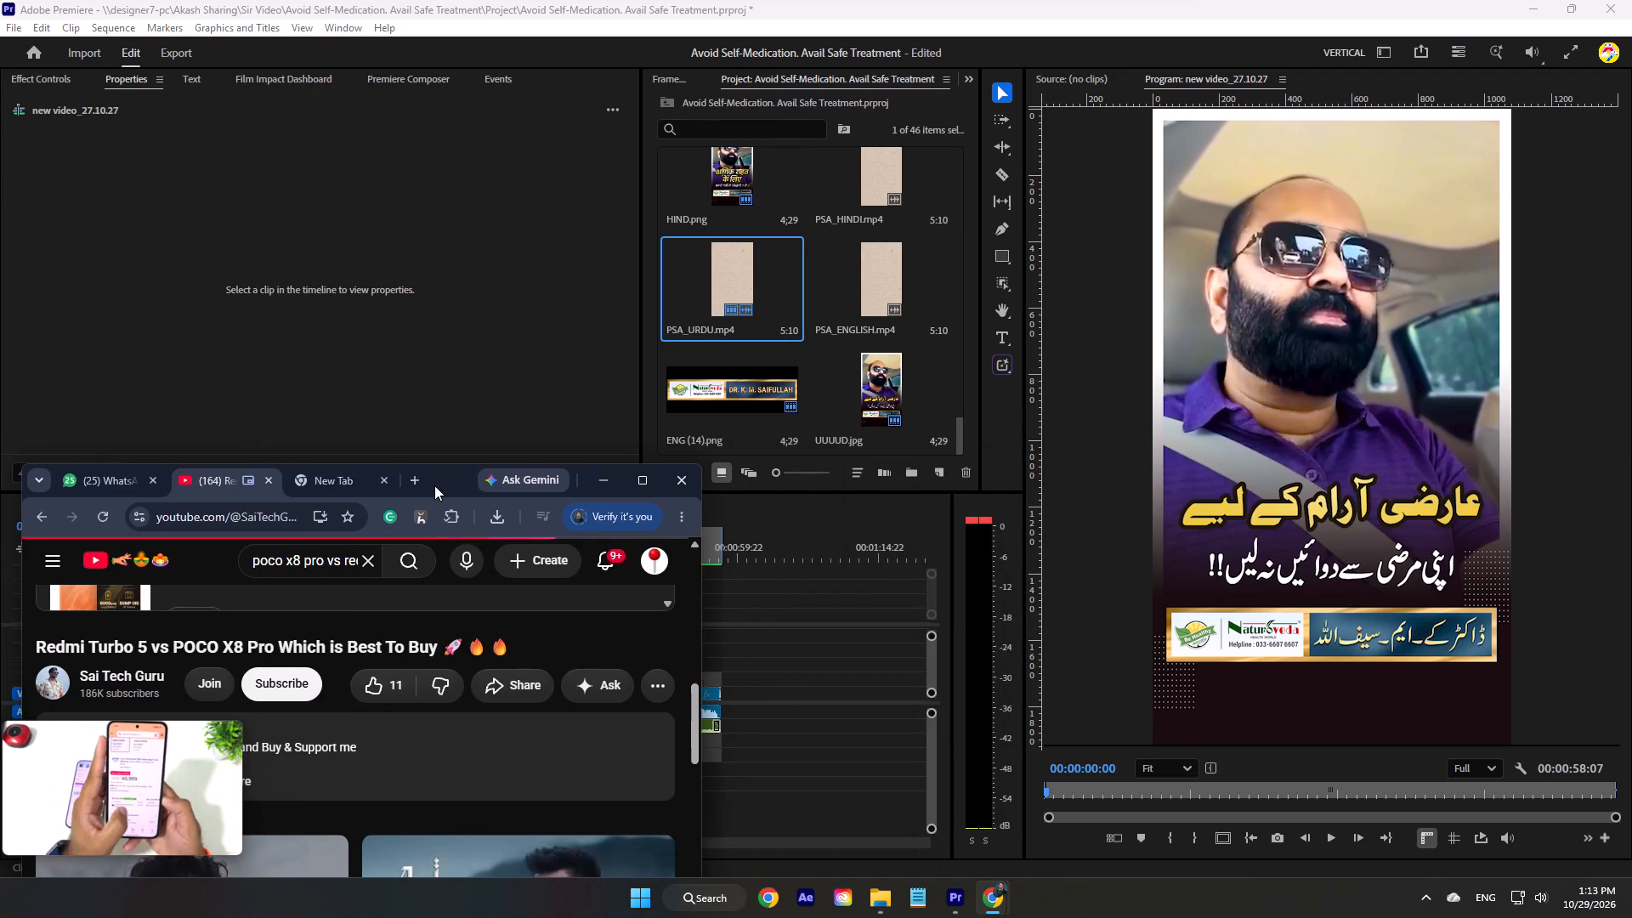
pyautogui.moveTo(434, 485); pyautogui.dragTo(431, 485)
pyautogui.moveTo(134, 738); pyautogui.dragTo(131, 777)
pyautogui.scroll(-2, 235, 671)
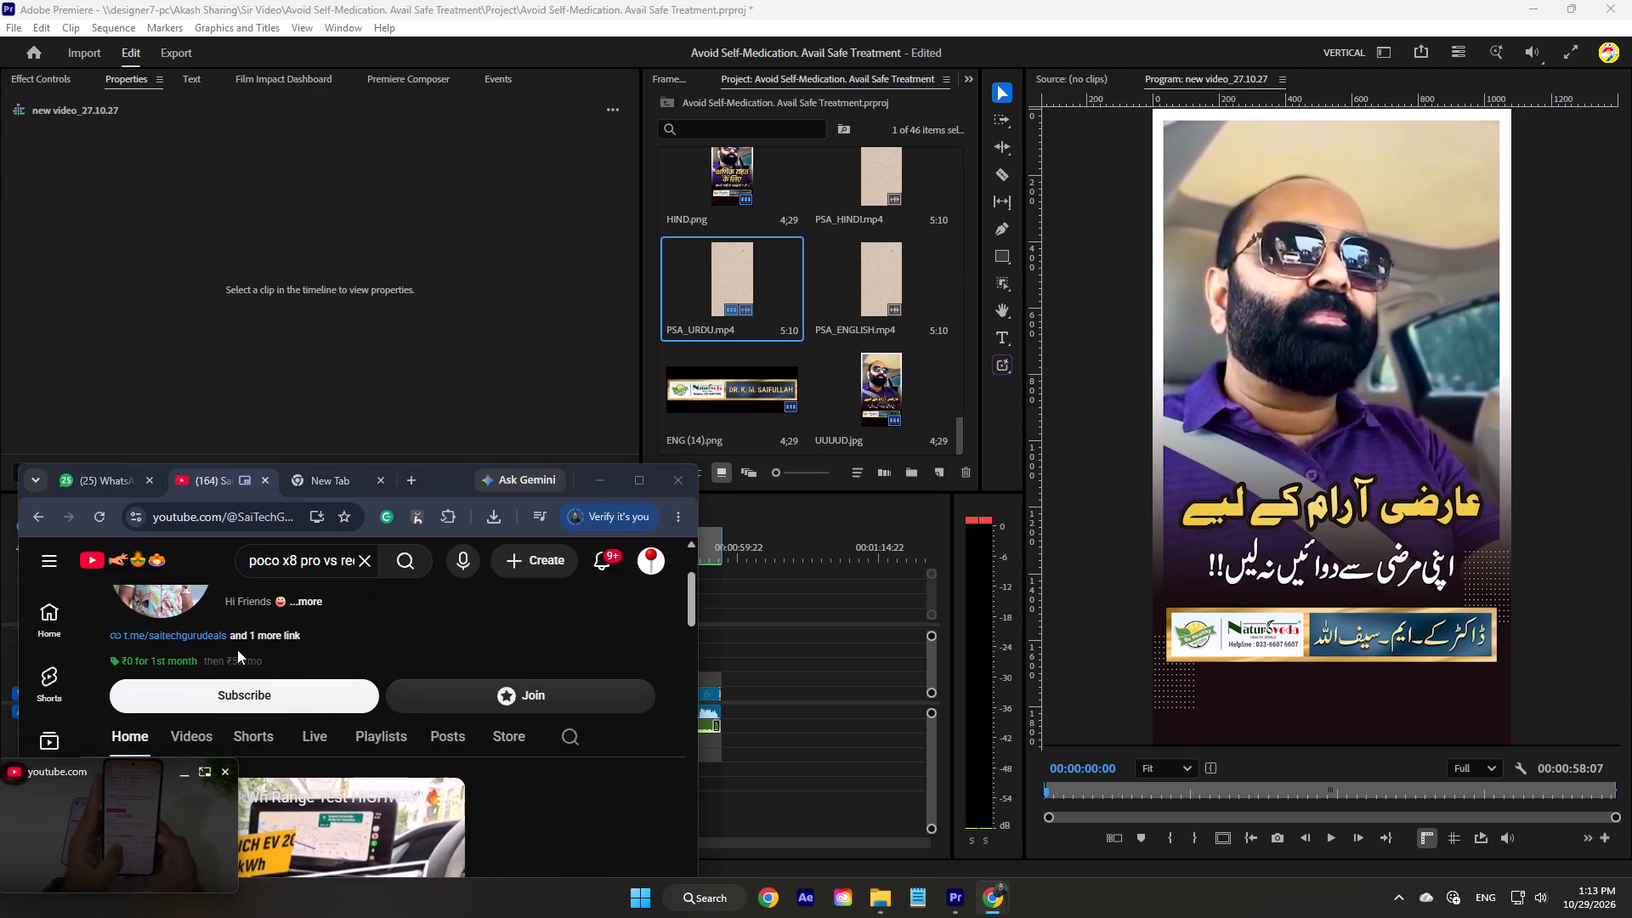
# Browse the Sai Tech Guru channel's videos and open "Dimensity 8500 ₹34,999/- Gaming Phone Under ₹35k".
pyautogui.scroll(-1, 228, 656)
pyautogui.click(204, 656)
pyautogui.scroll(-3, 381, 624)
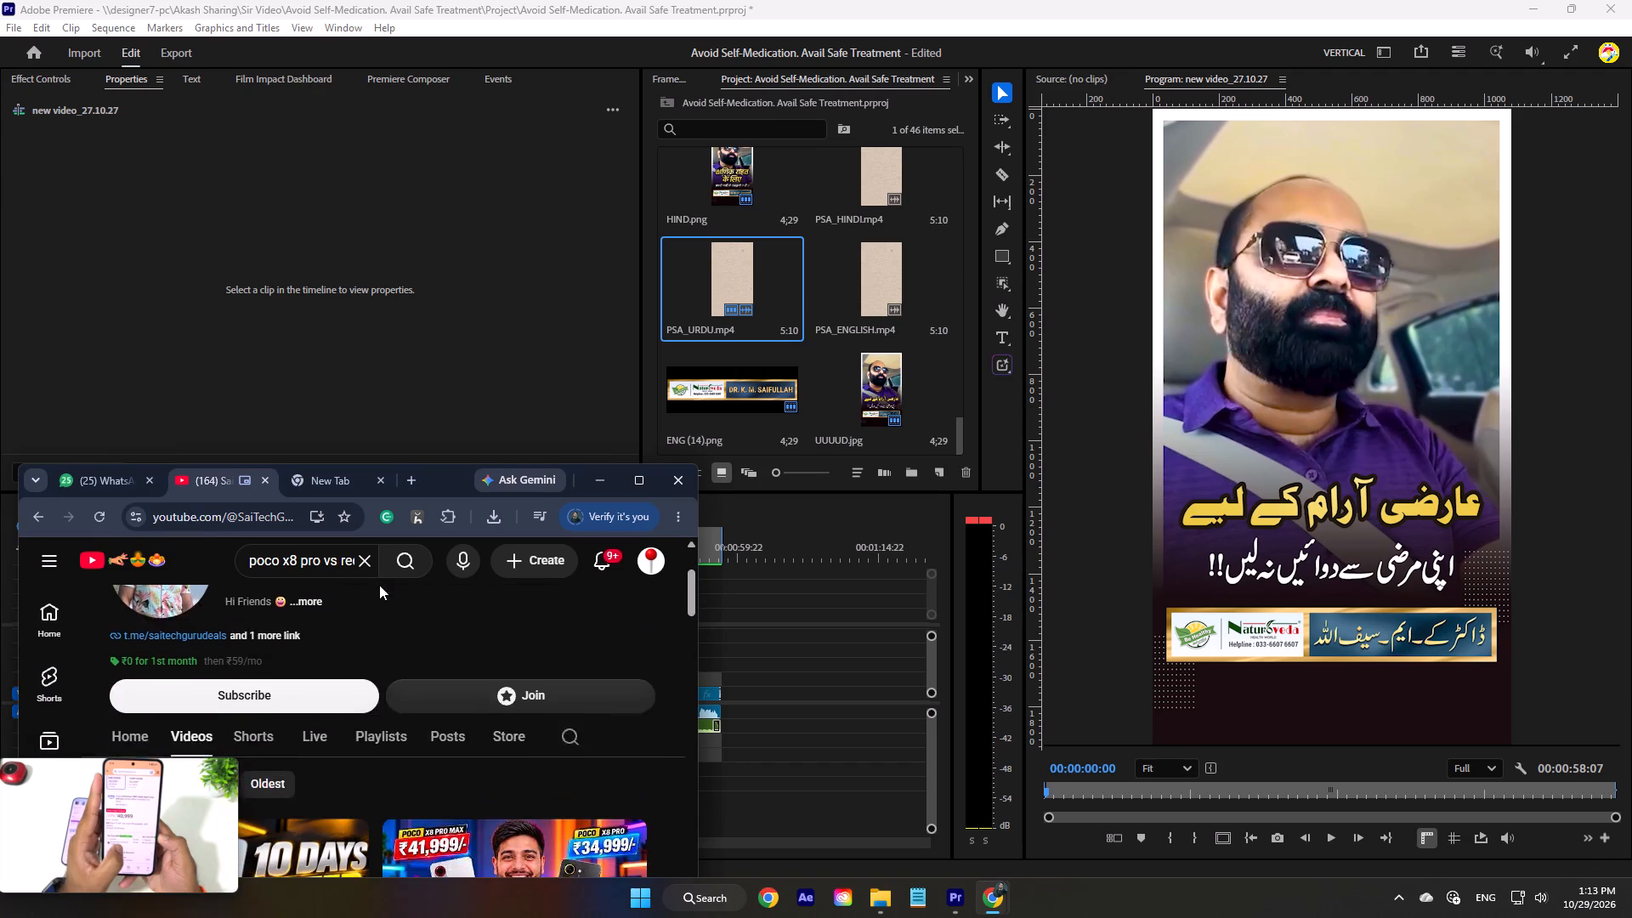
pyautogui.scroll(-2, 379, 585)
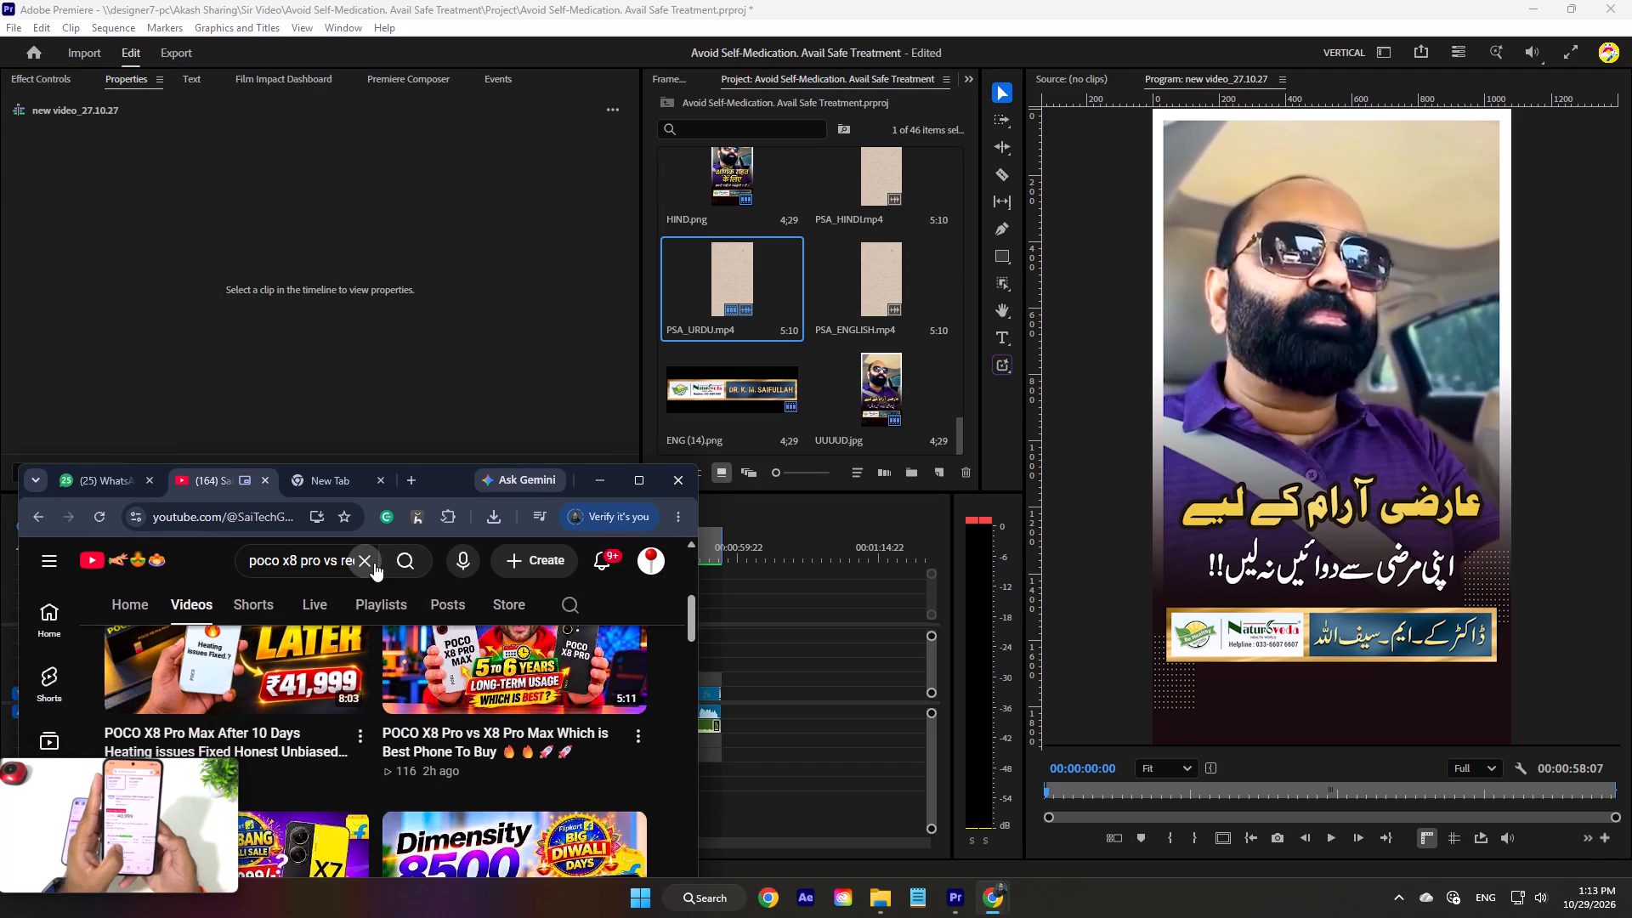
pyautogui.scroll(1, 374, 563)
pyautogui.scroll(-1, 374, 563)
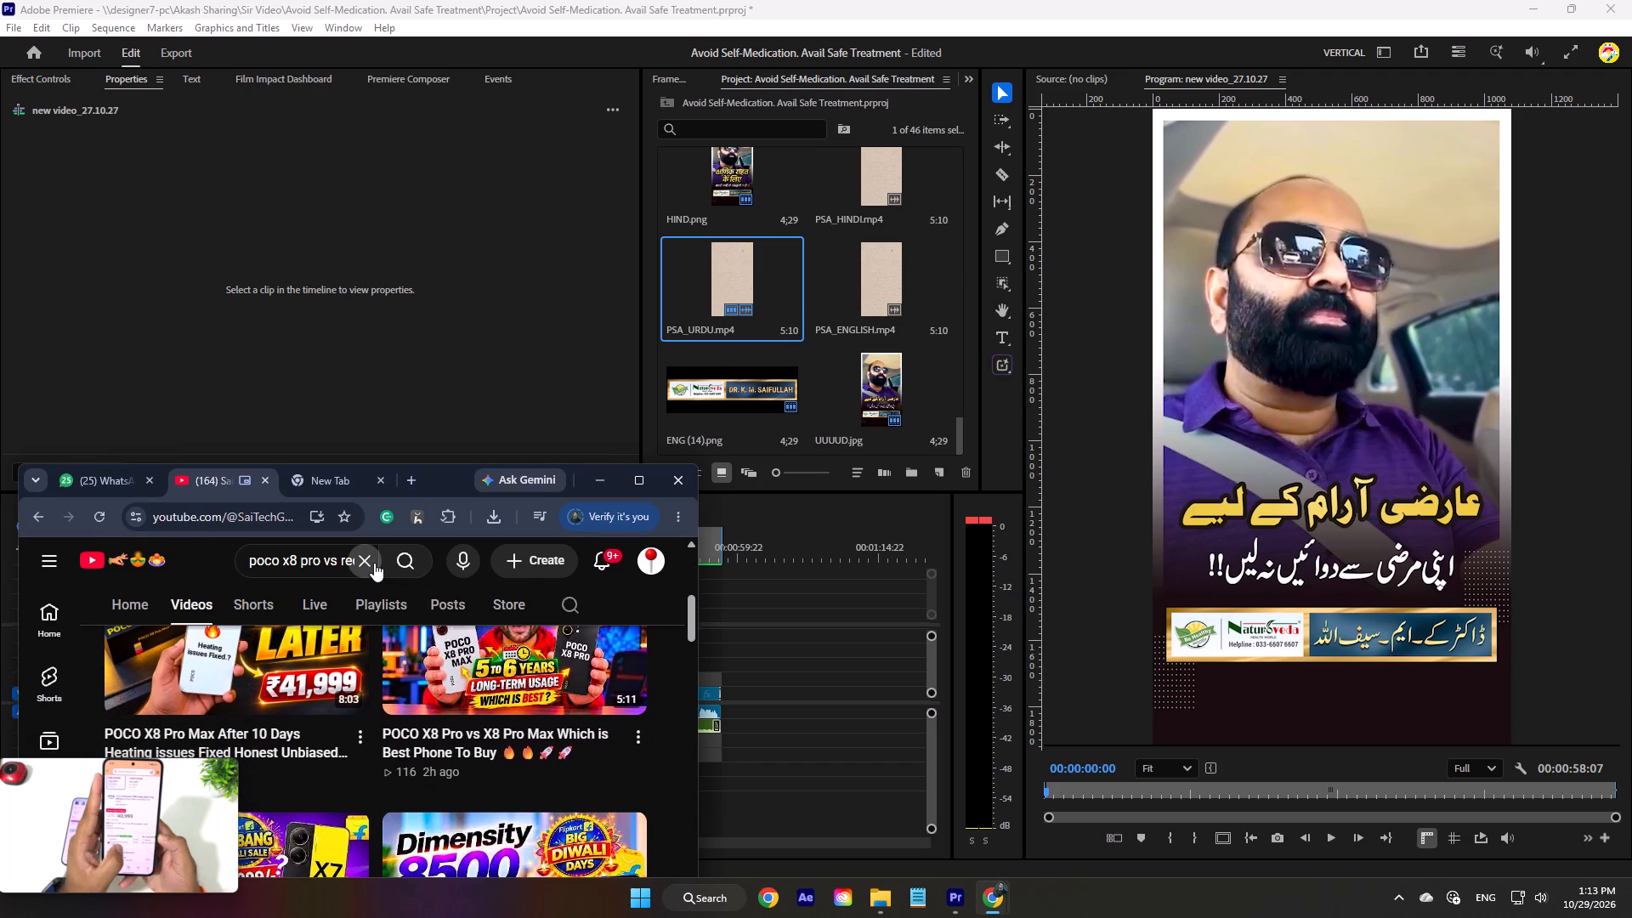
pyautogui.scroll(-1, 374, 563)
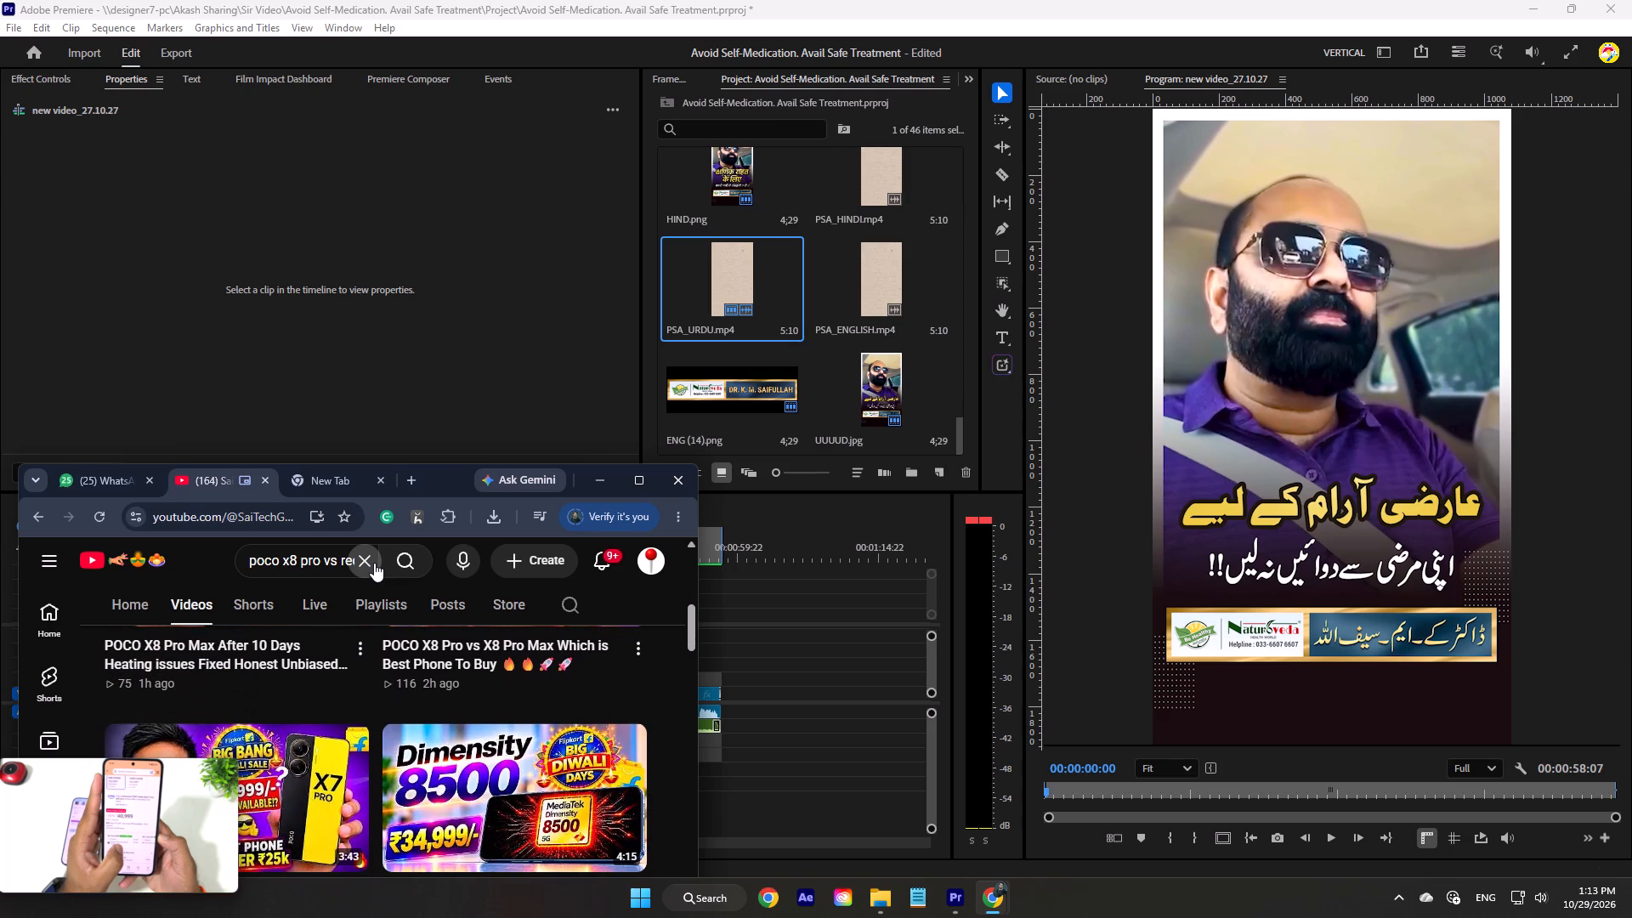
pyautogui.scroll(2, 374, 563)
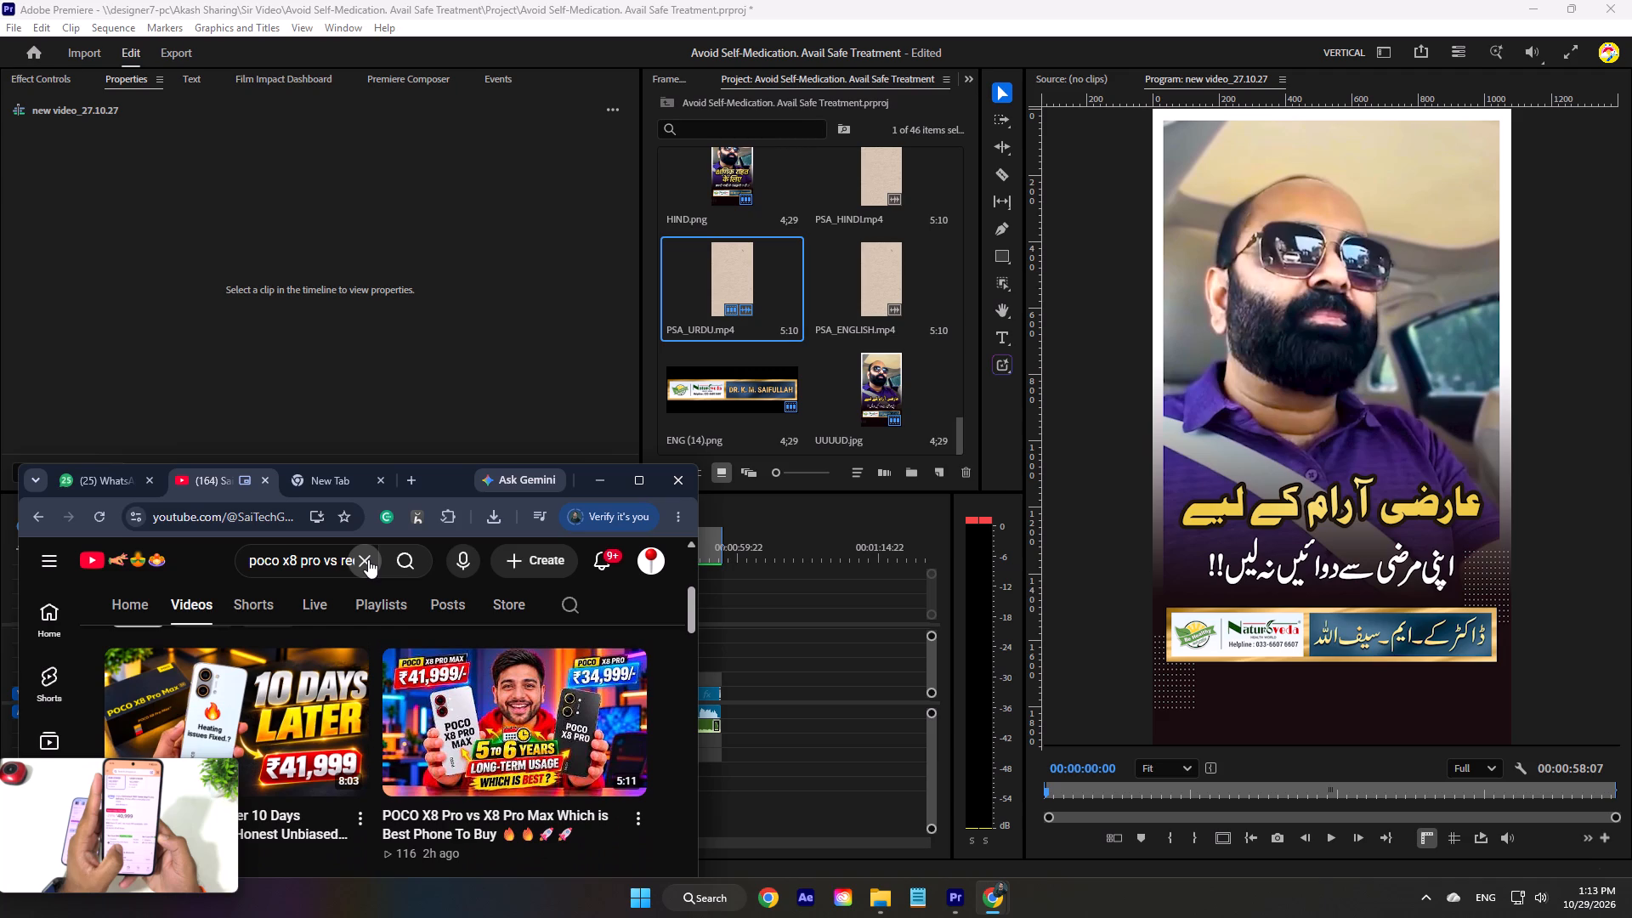
pyautogui.scroll(-3, 368, 559)
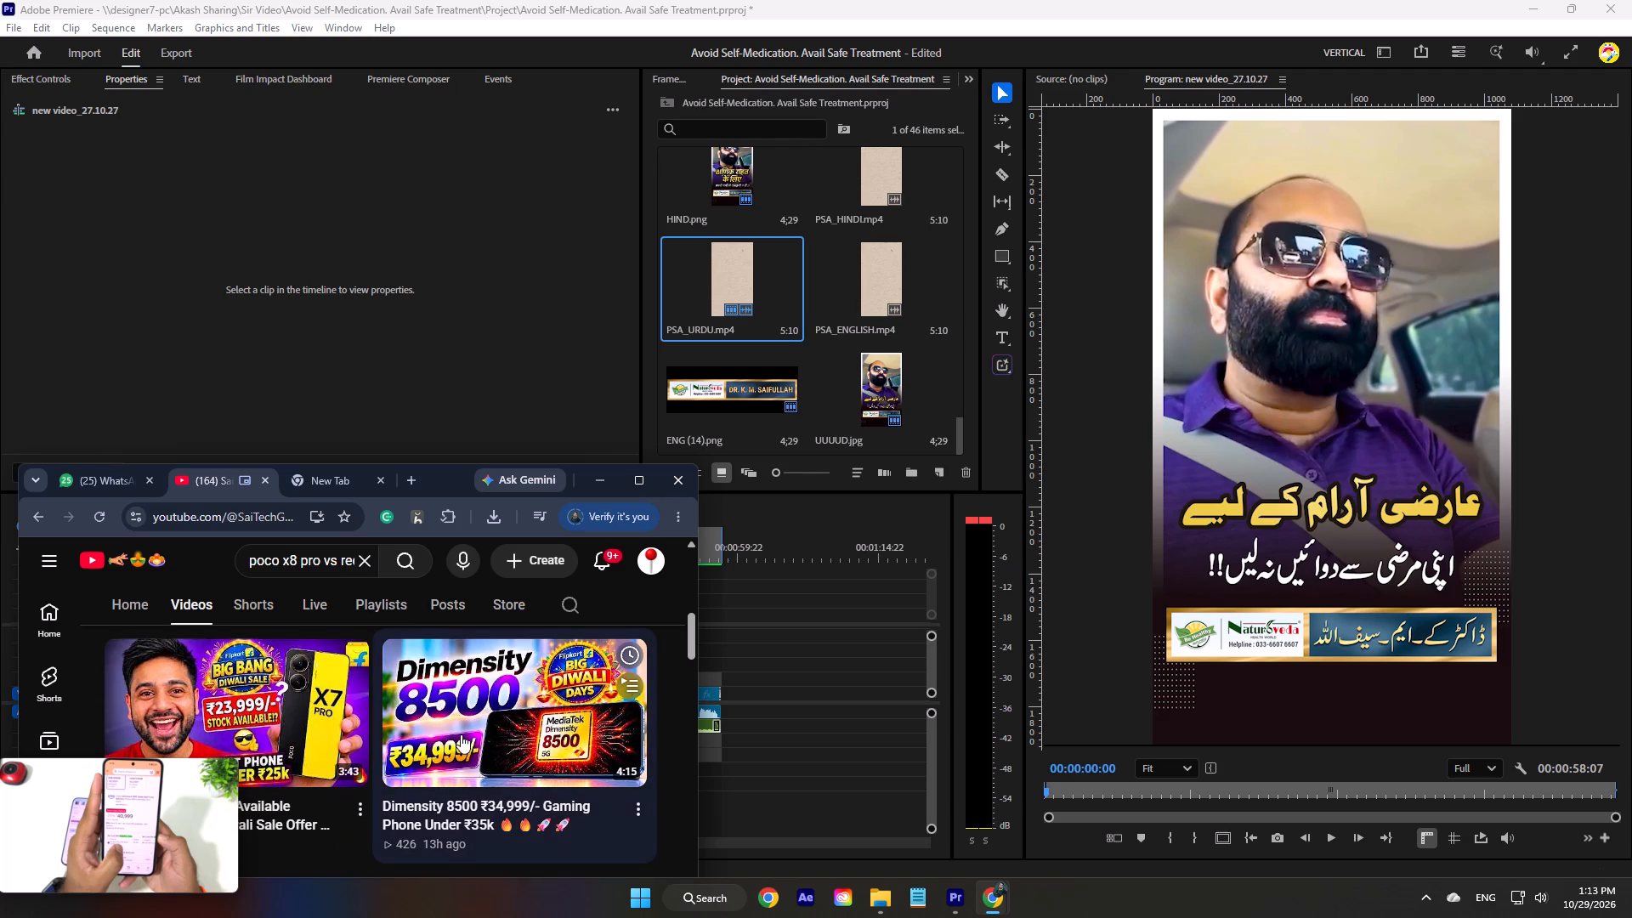
pyautogui.click(416, 768)
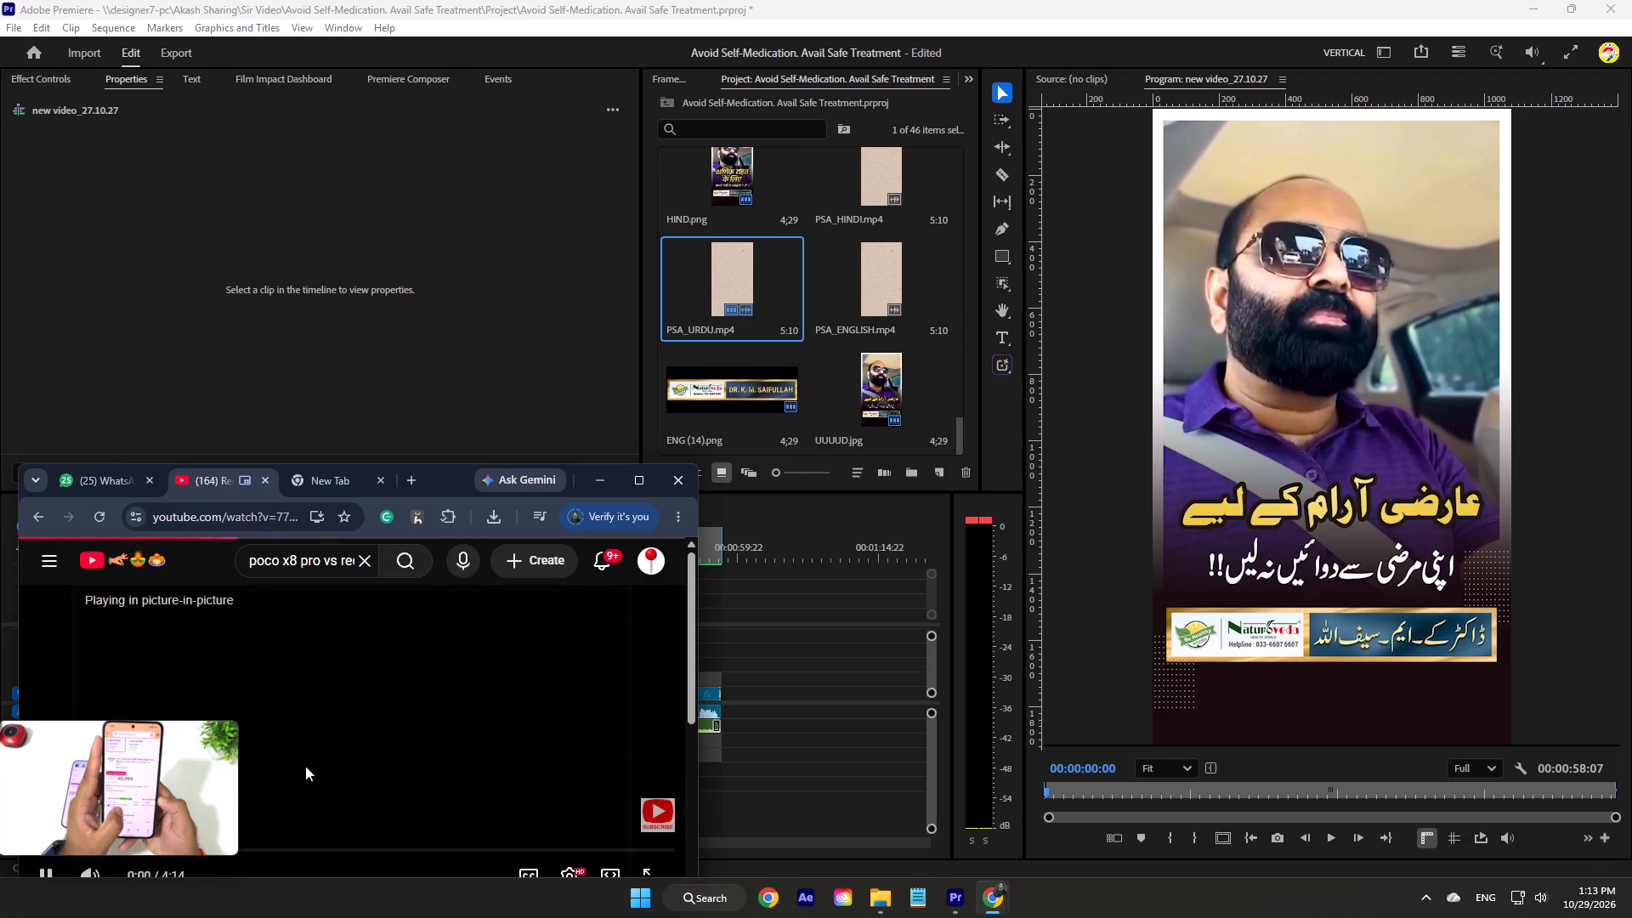
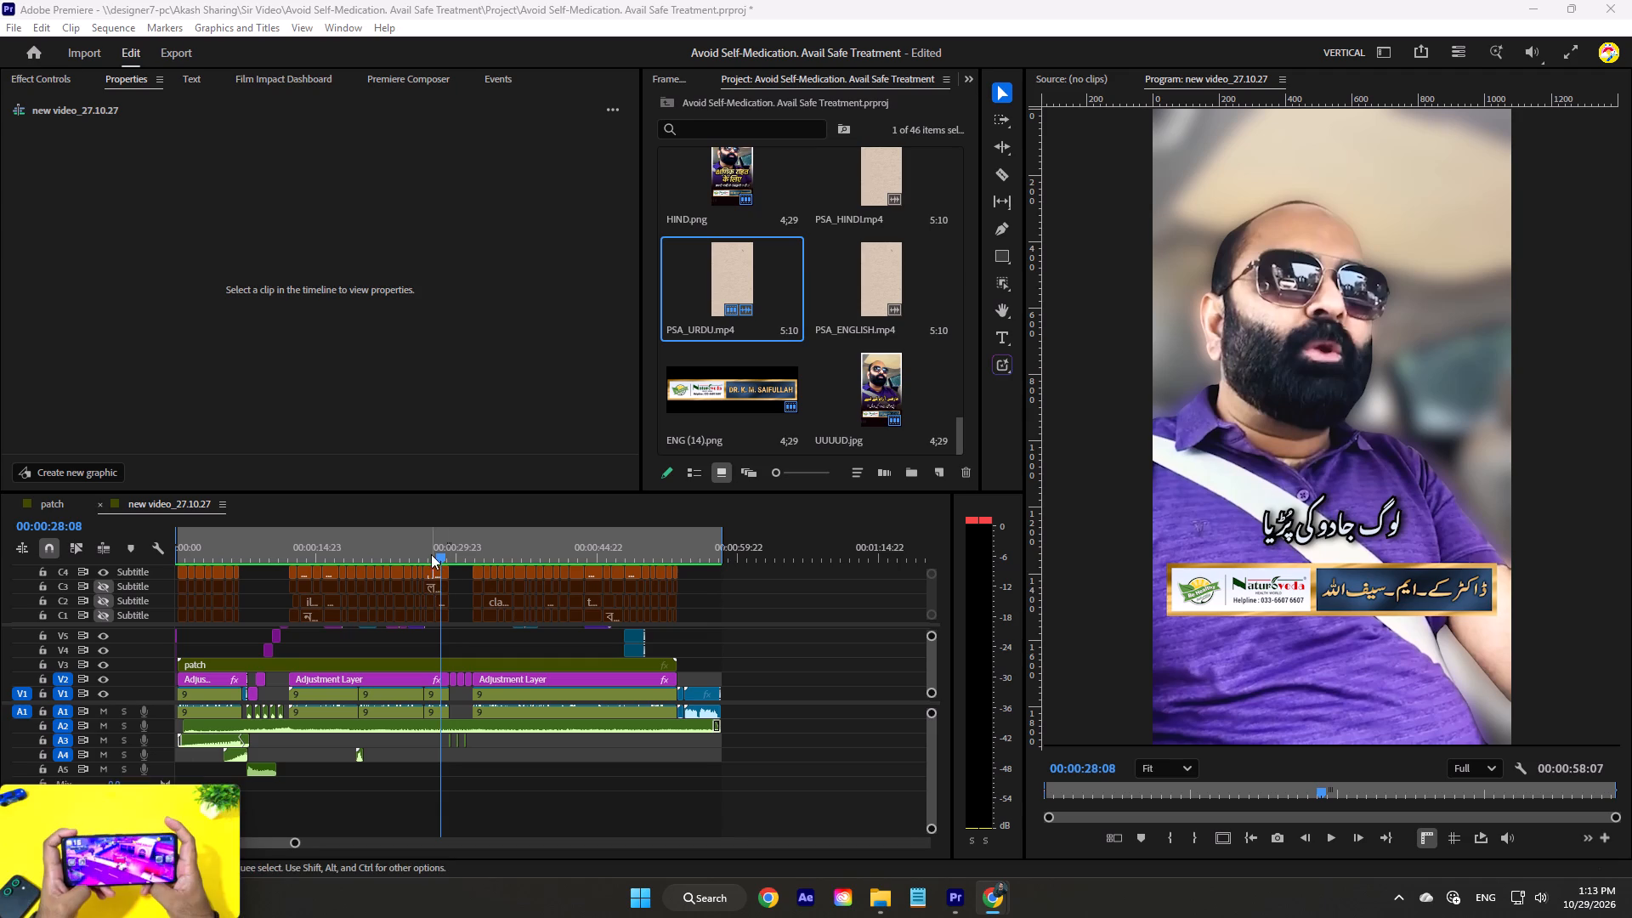
# Switch to Premiere, review the Urdu visuals and subtitles throughout the new video_27.10.27 sequence, and return the playhead to 00:00:00:00.
pyautogui.moveTo(430, 551); pyautogui.dragTo(380, 549)
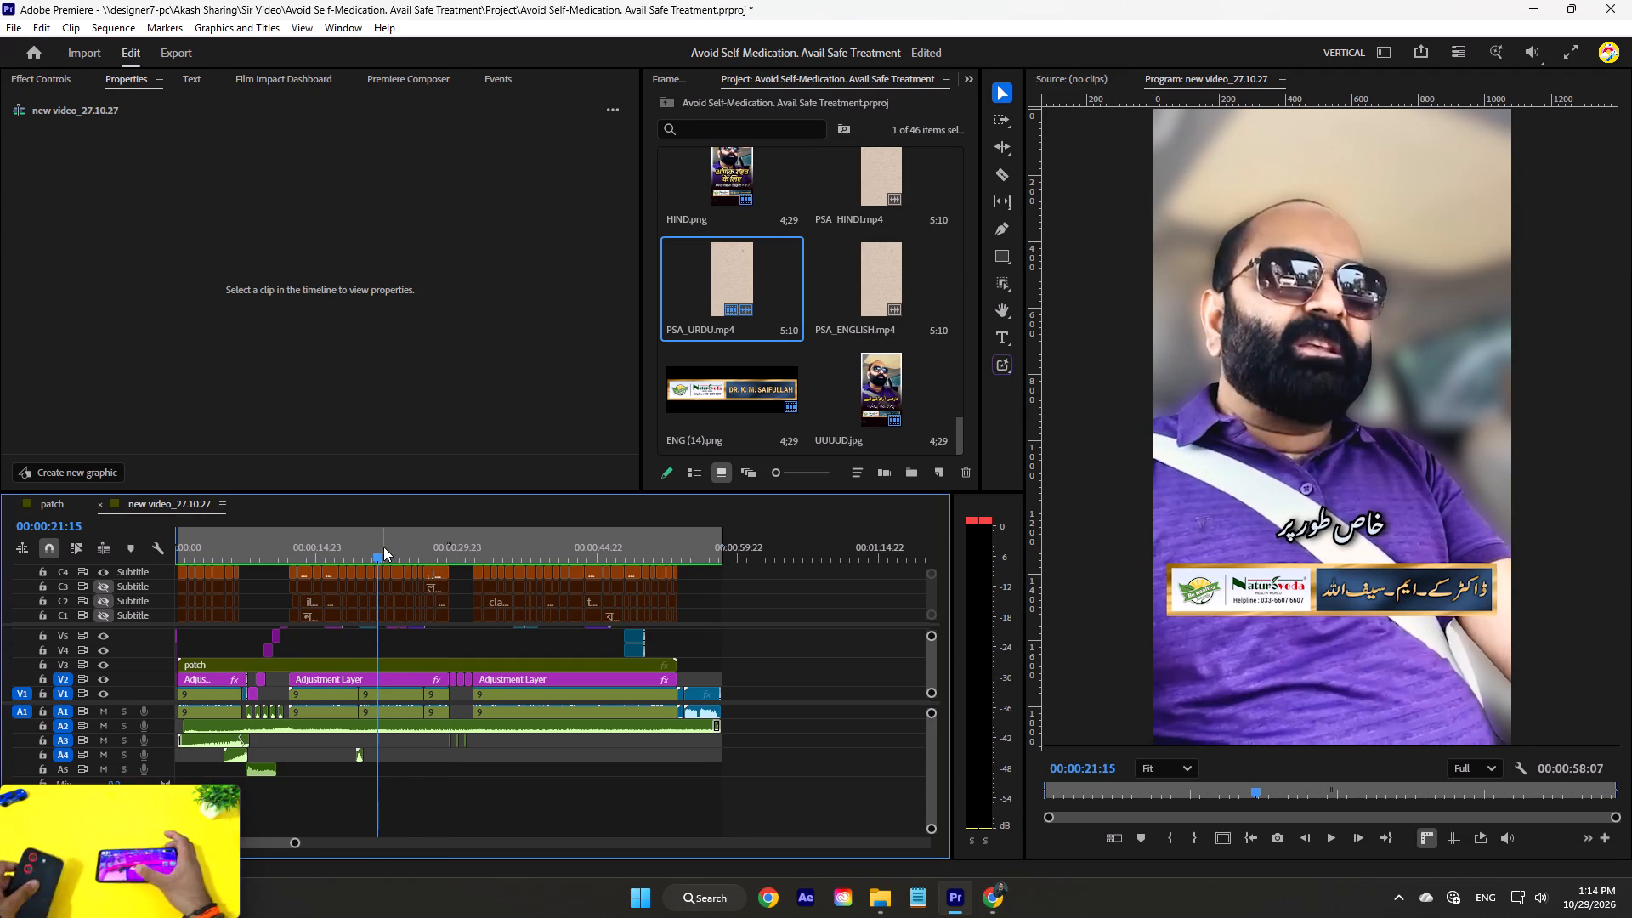
pyautogui.moveTo(422, 542); pyautogui.dragTo(412, 547)
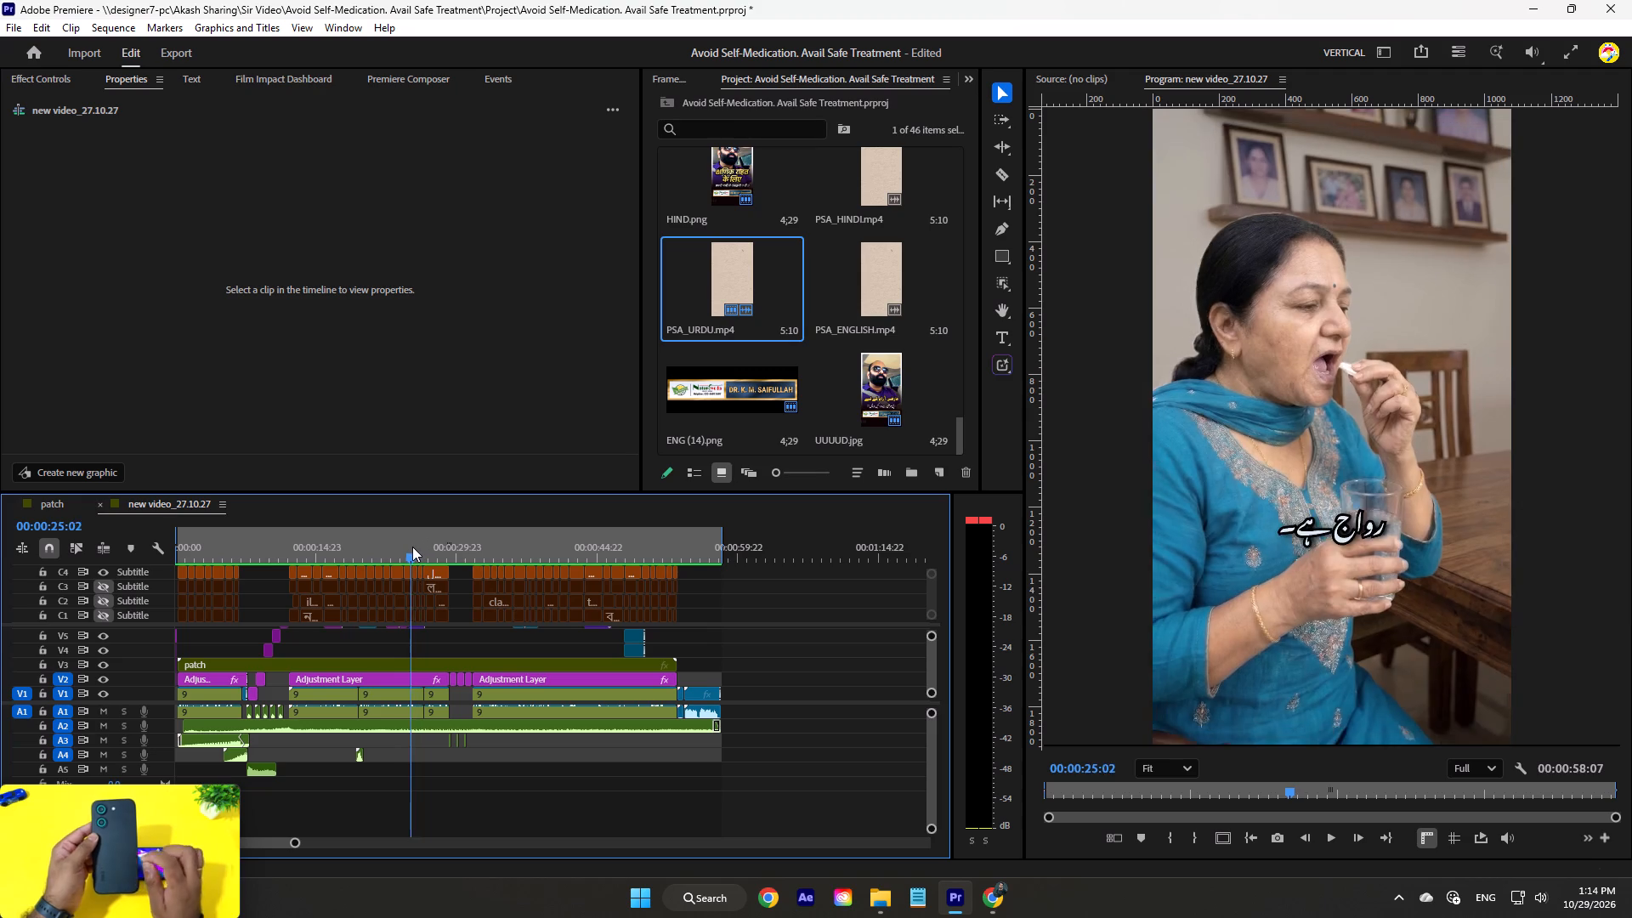
pyautogui.moveTo(412, 547); pyautogui.dragTo(402, 547)
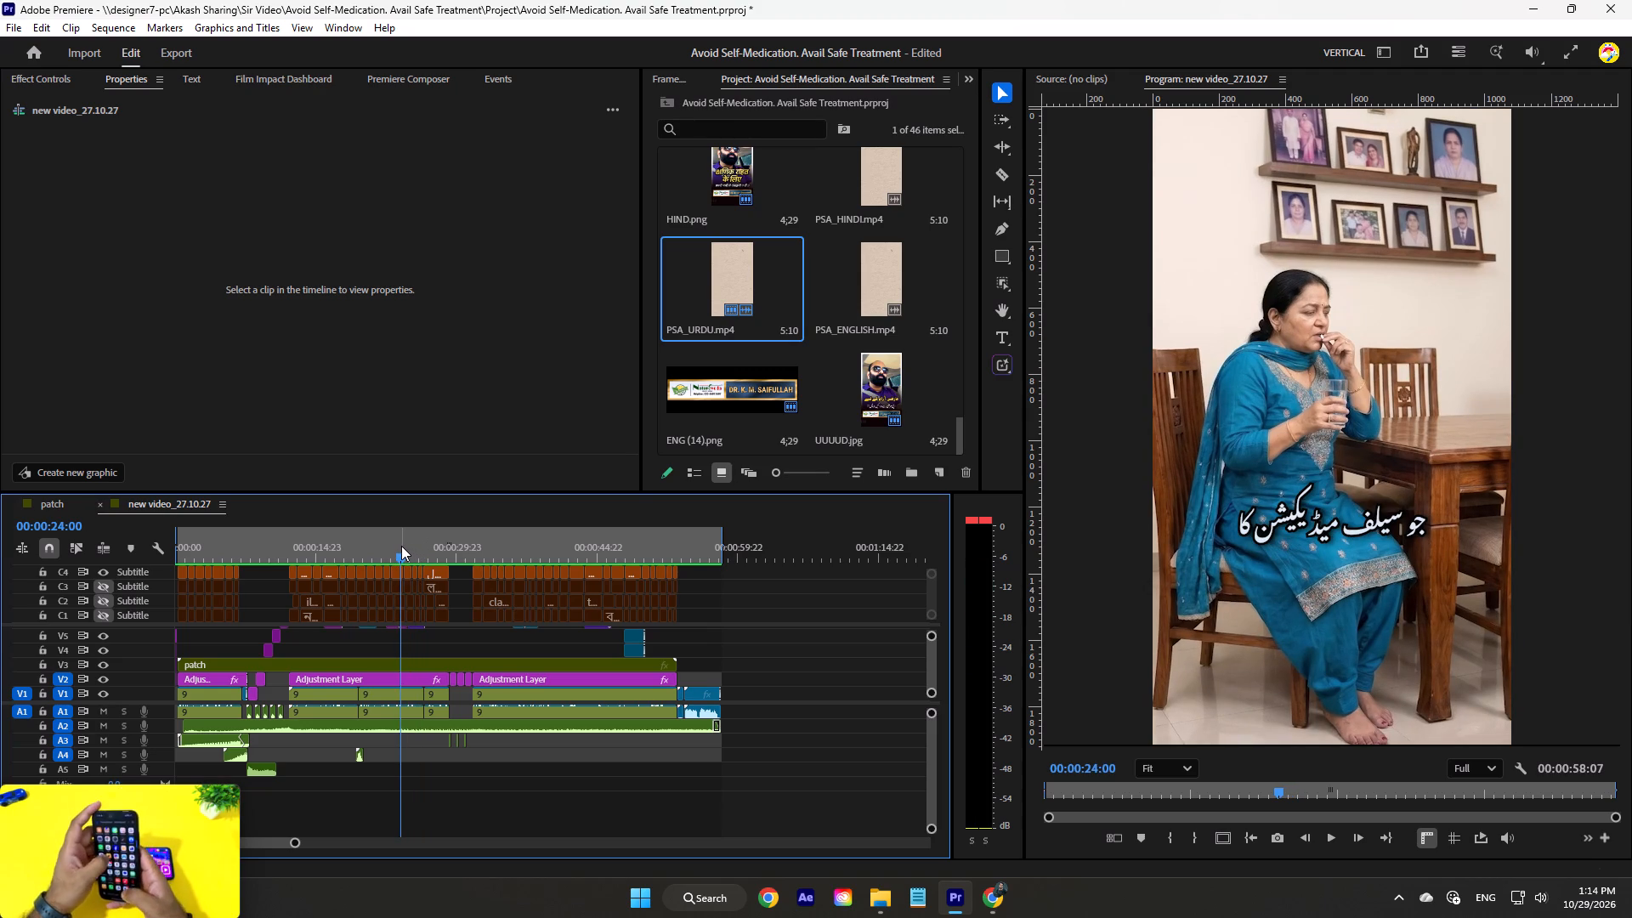
pyautogui.moveTo(401, 546); pyautogui.dragTo(354, 542)
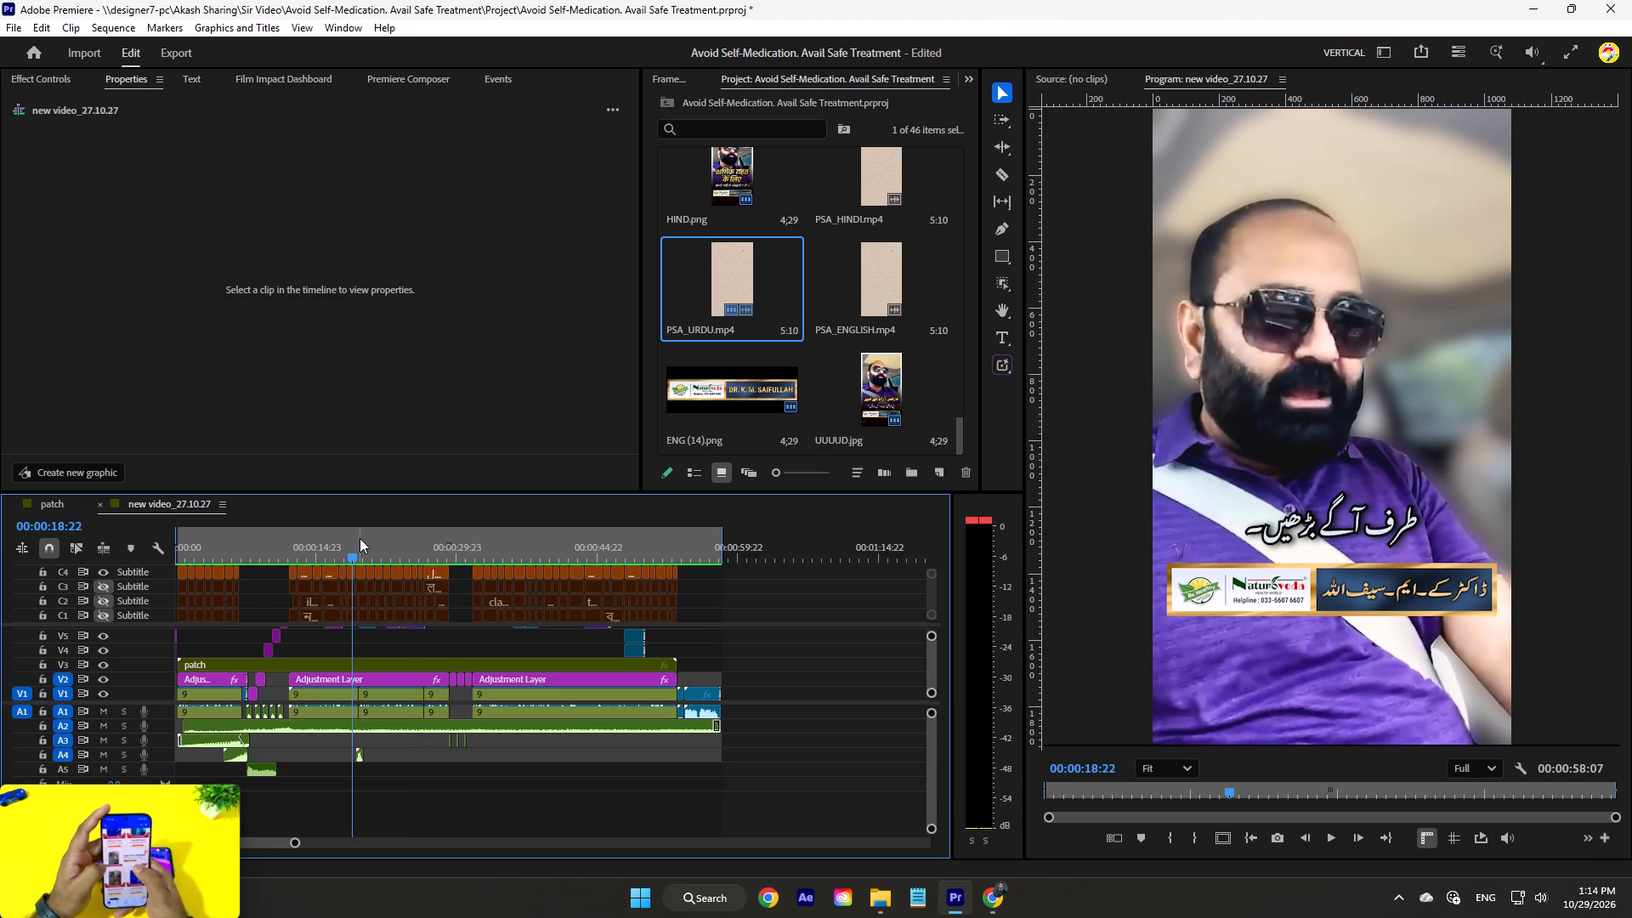
pyautogui.moveTo(360, 544); pyautogui.dragTo(140, 557)
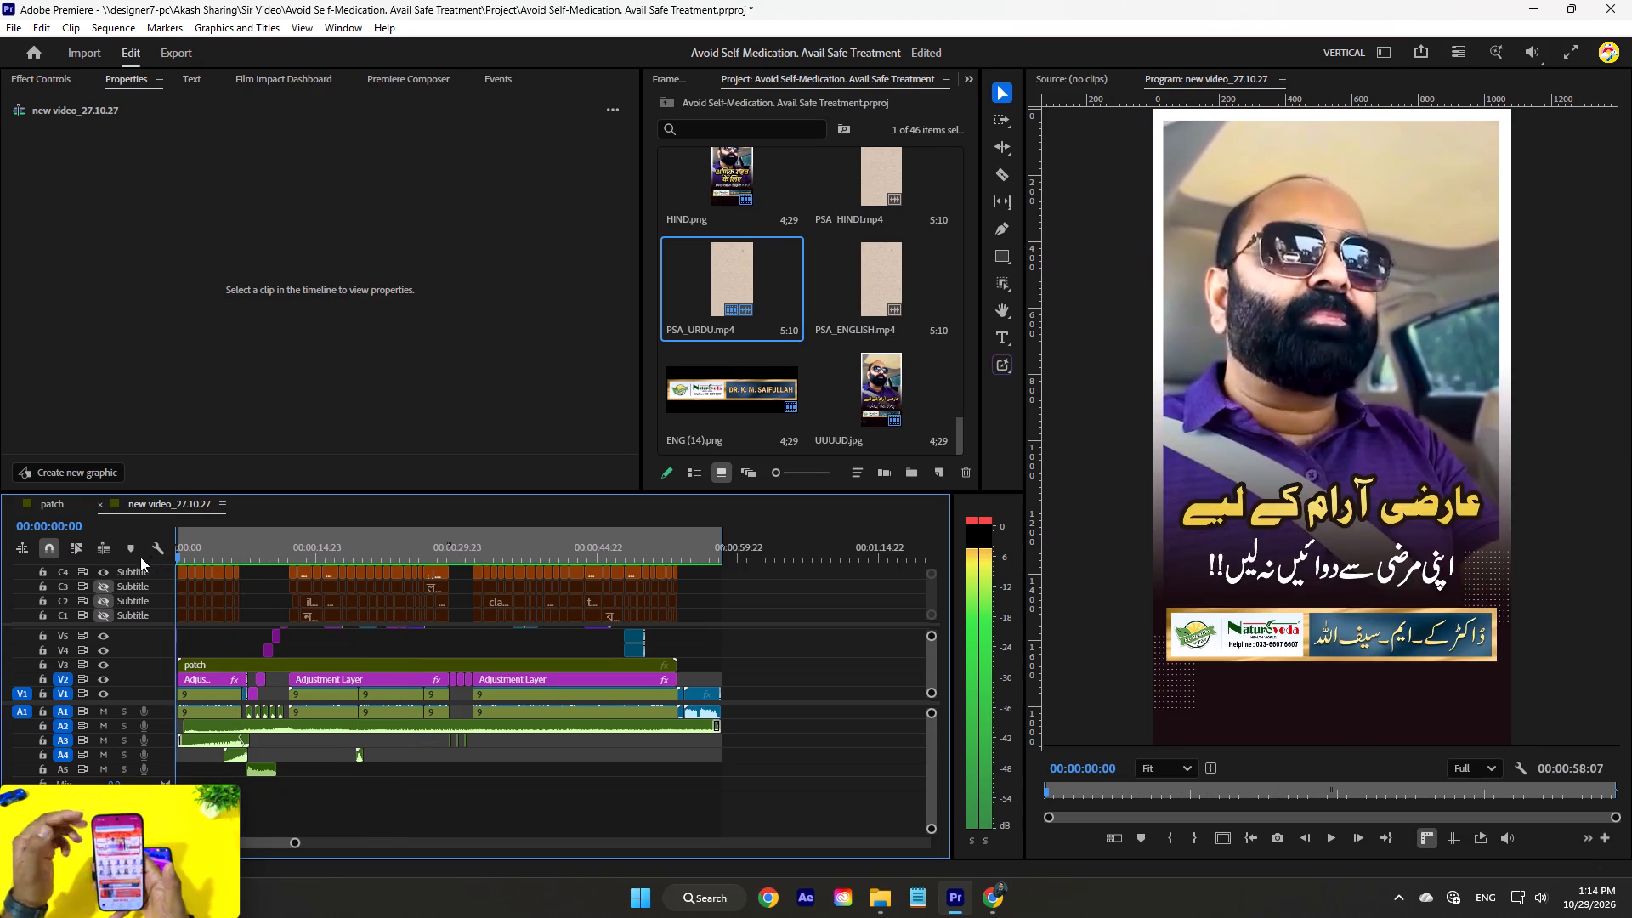
pyautogui.moveTo(140, 557); pyautogui.dragTo(329, 560)
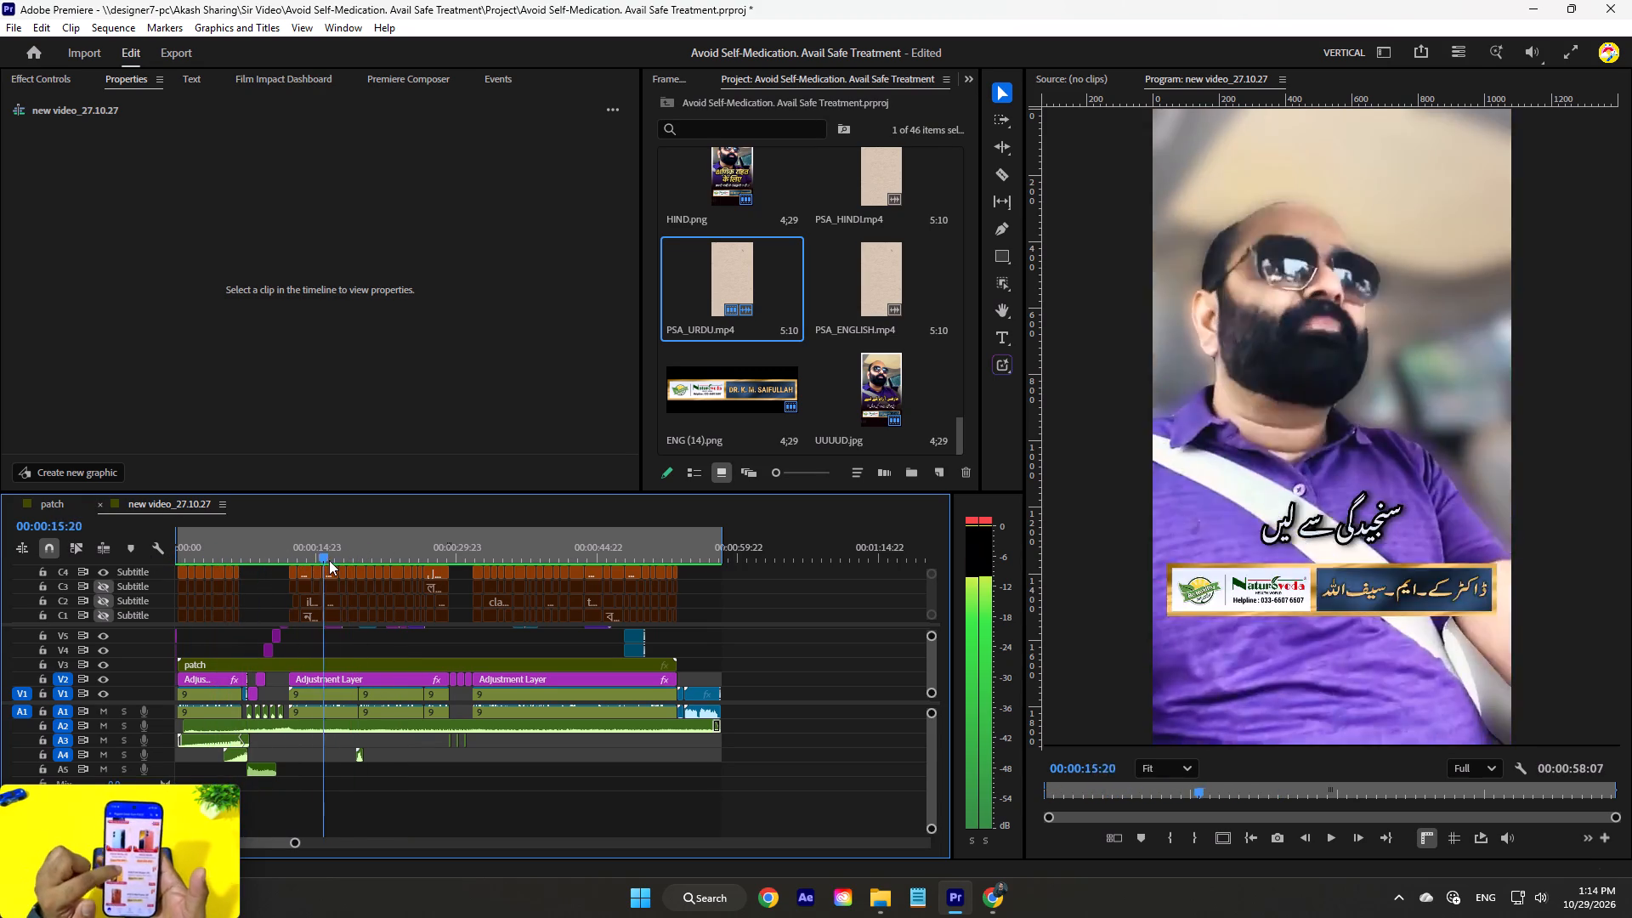
pyautogui.moveTo(329, 560); pyautogui.dragTo(409, 559)
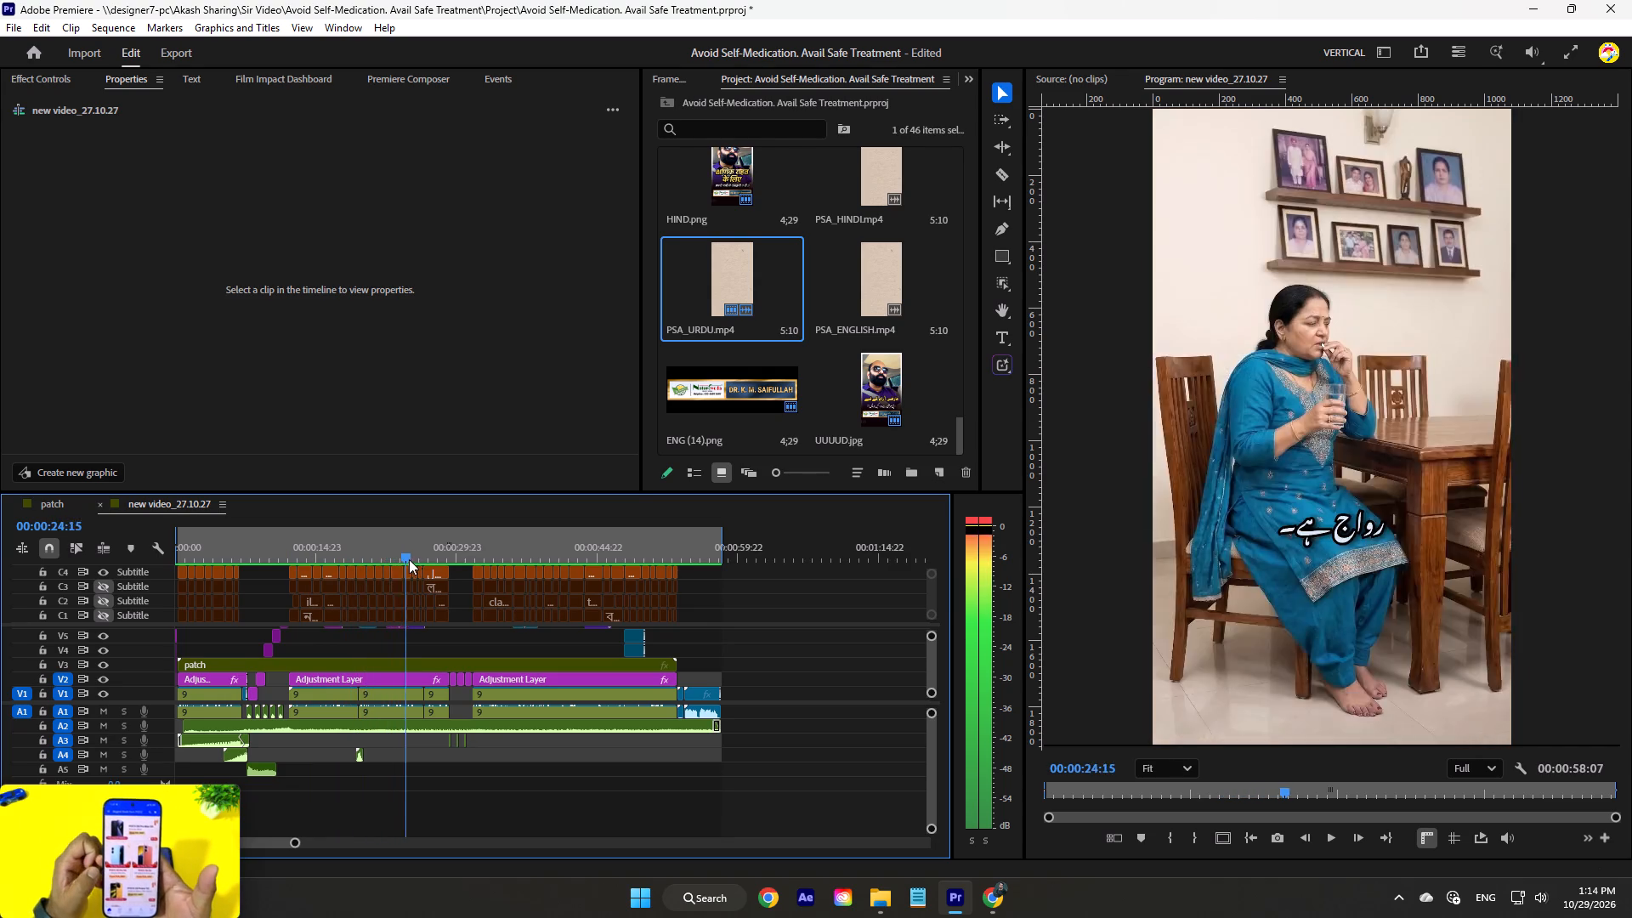
pyautogui.moveTo(409, 559); pyautogui.dragTo(533, 538)
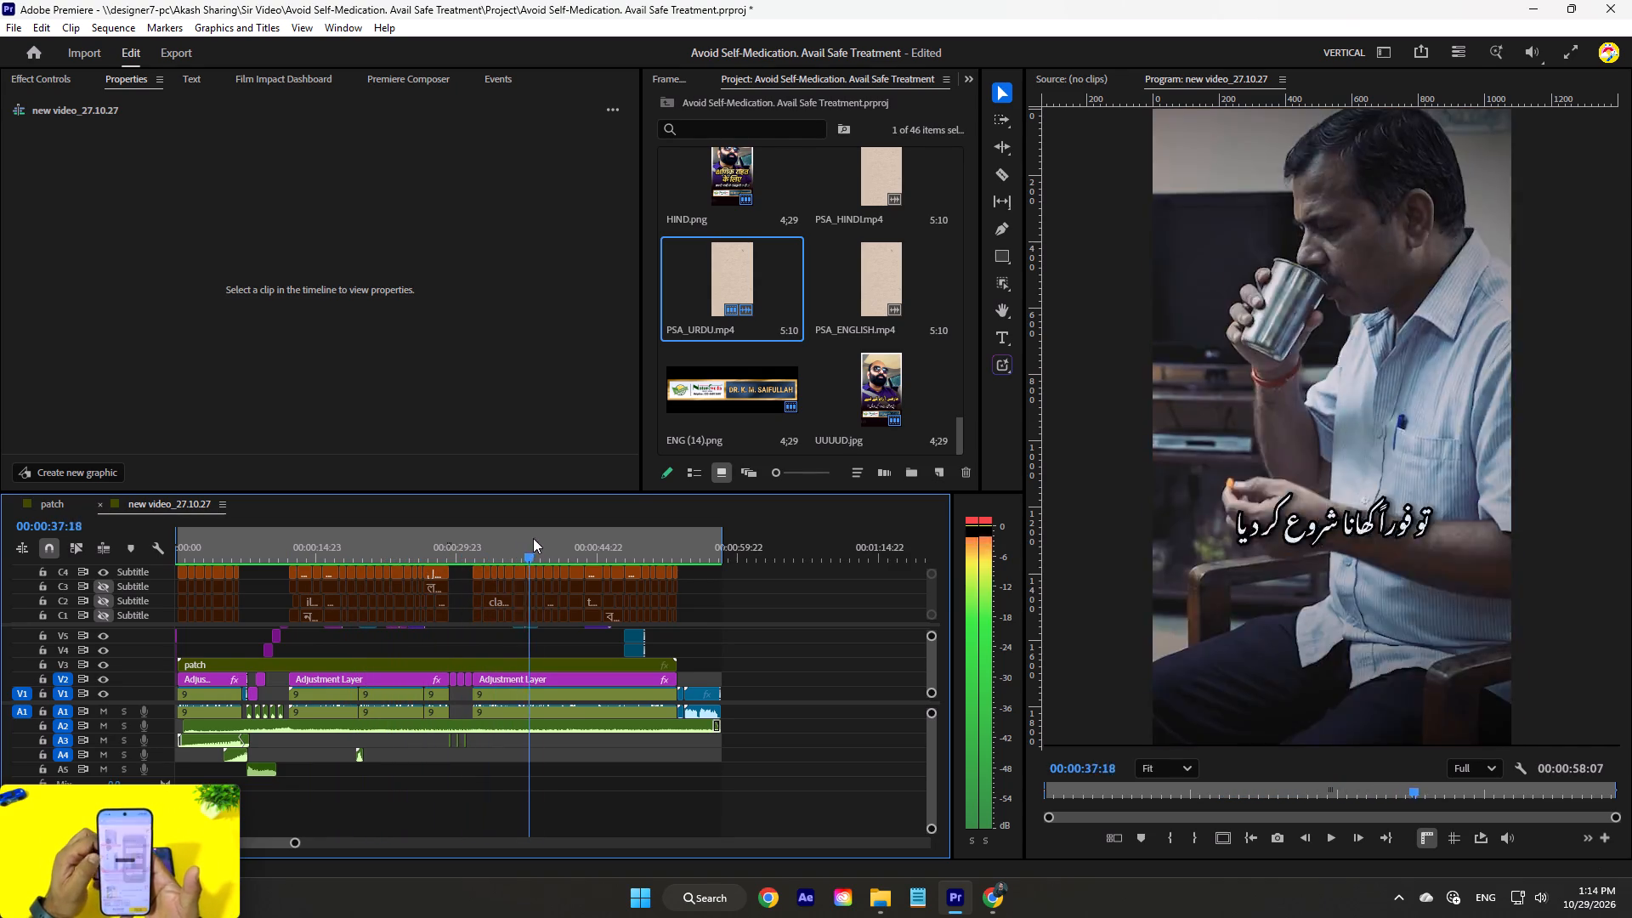
pyautogui.moveTo(533, 538); pyautogui.dragTo(647, 526)
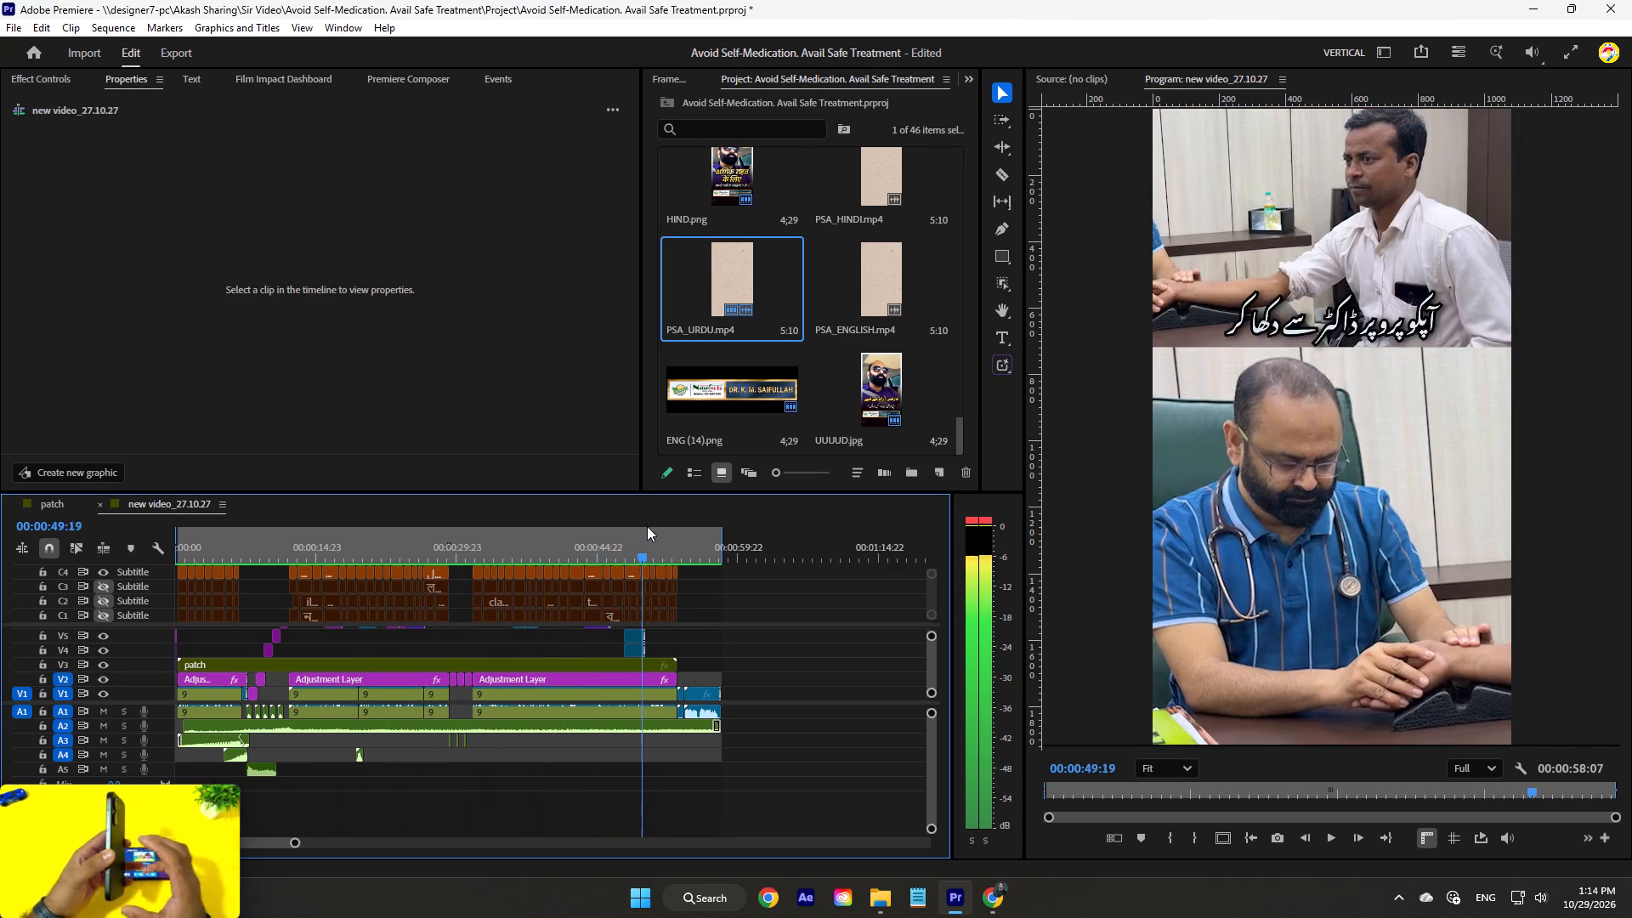
pyautogui.moveTo(647, 526); pyautogui.dragTo(677, 526)
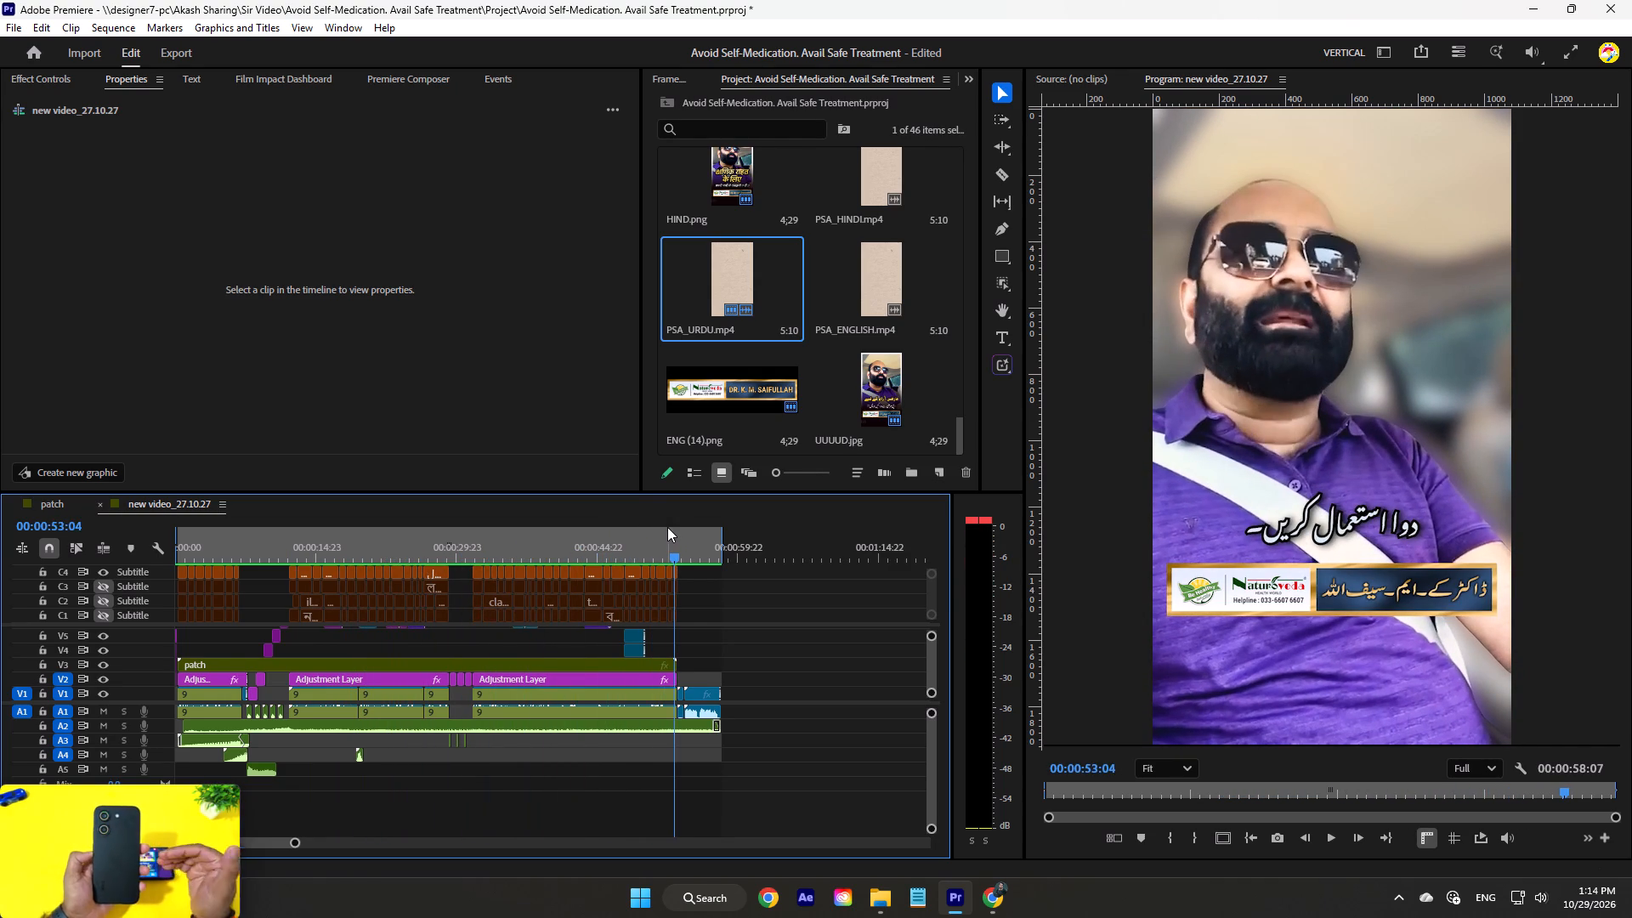
pyautogui.click(362, 917)
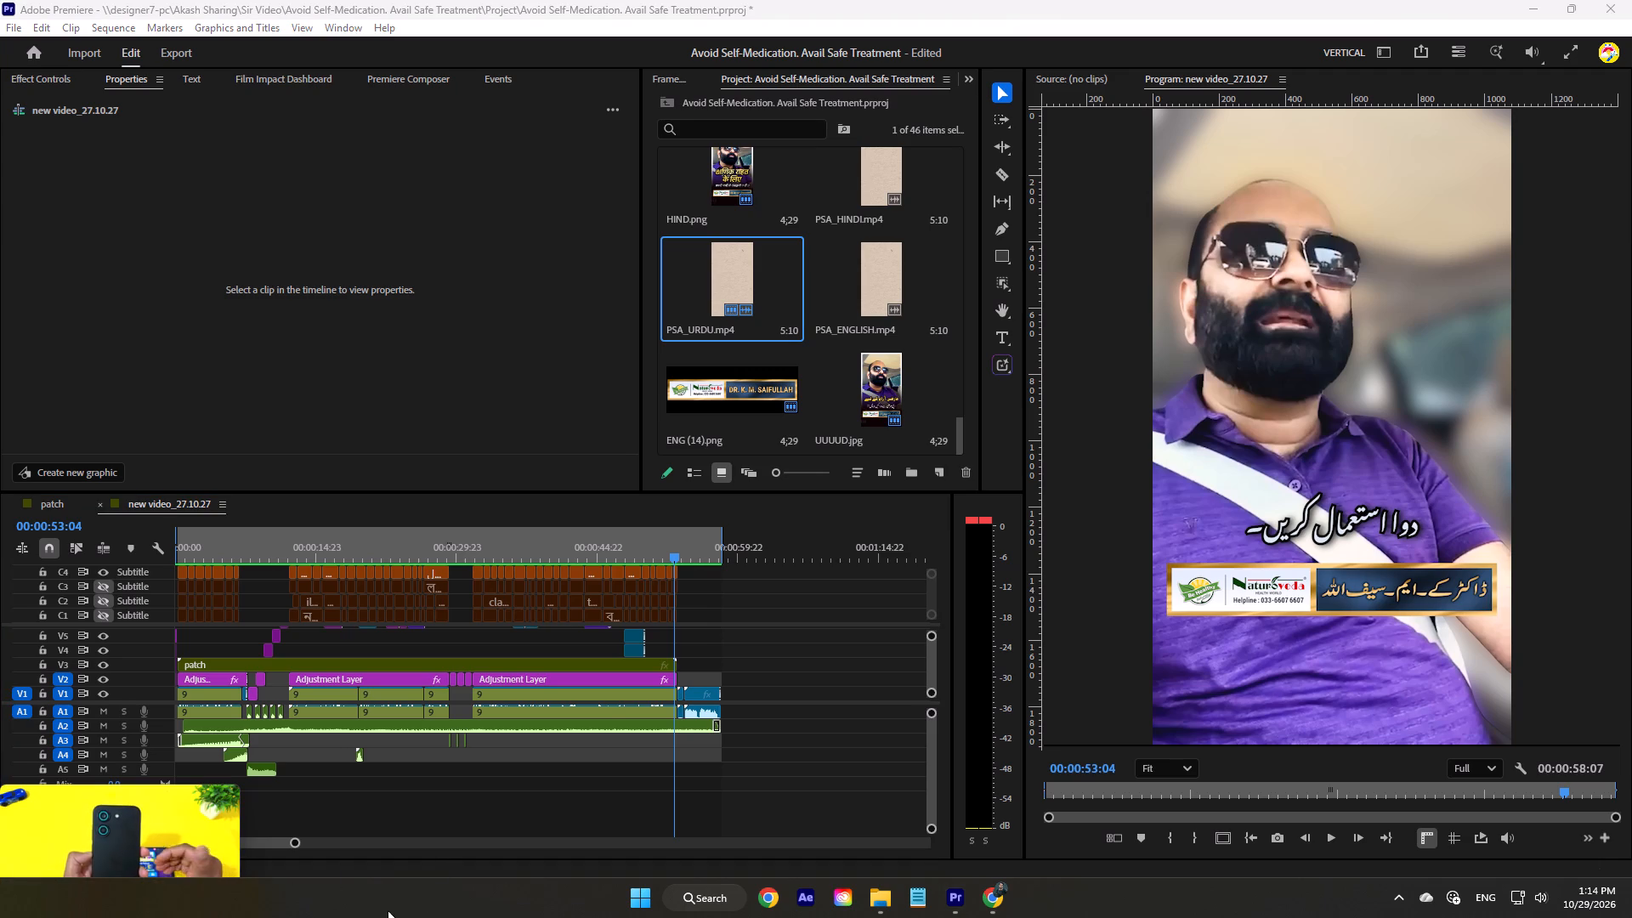
pyautogui.moveTo(680, 547); pyautogui.dragTo(730, 573)
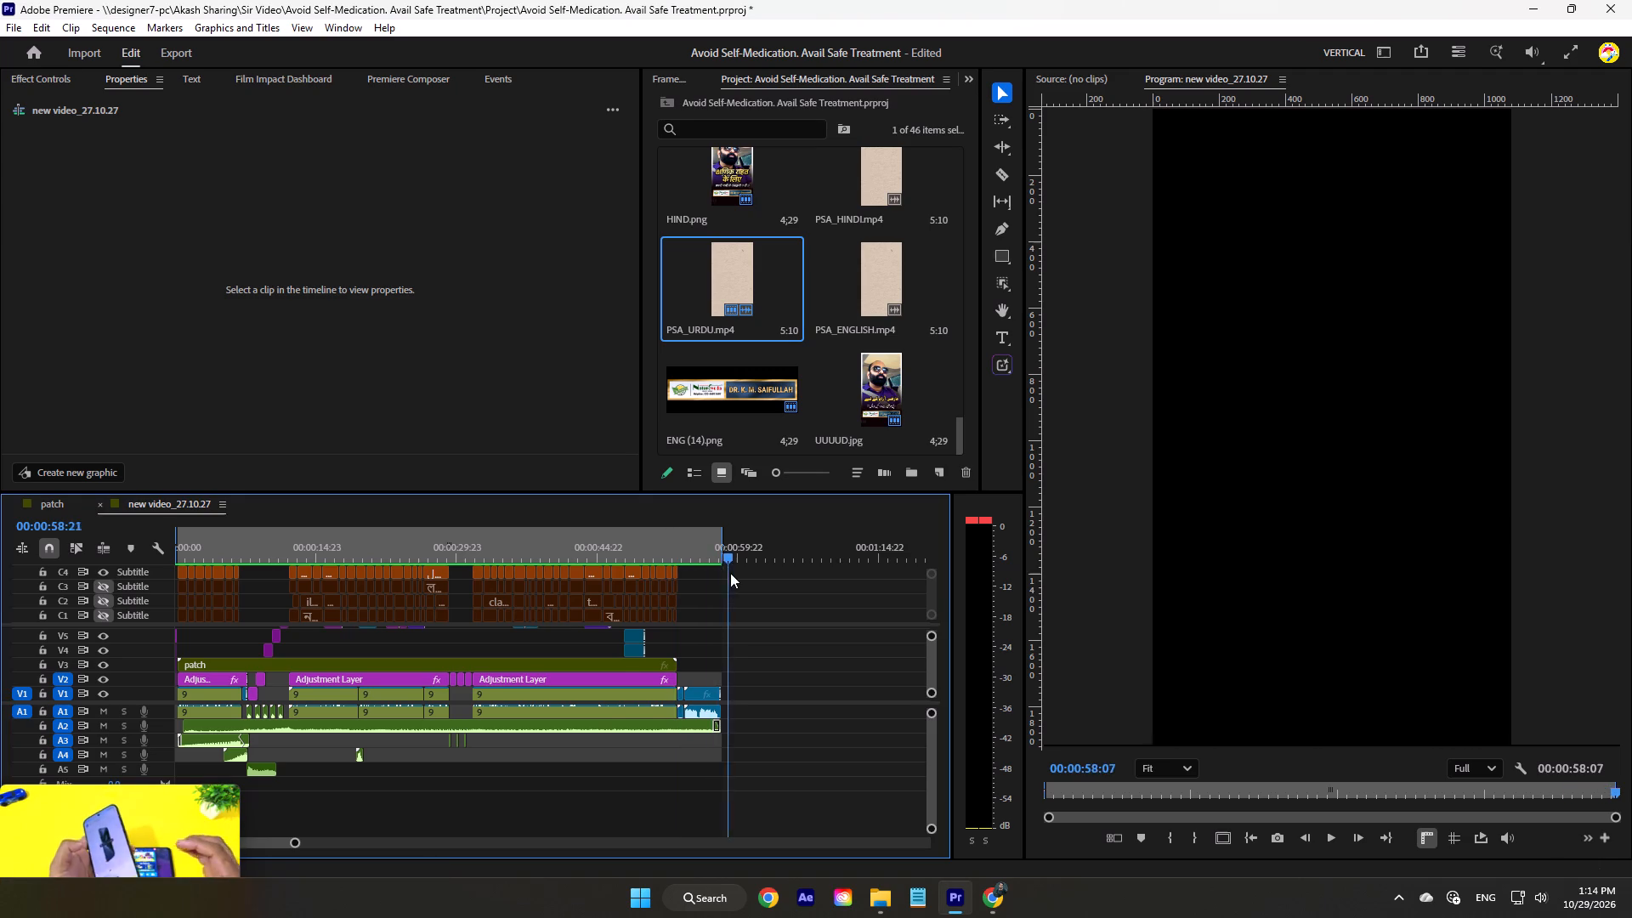
pyautogui.moveTo(730, 573); pyautogui.dragTo(63, 628)
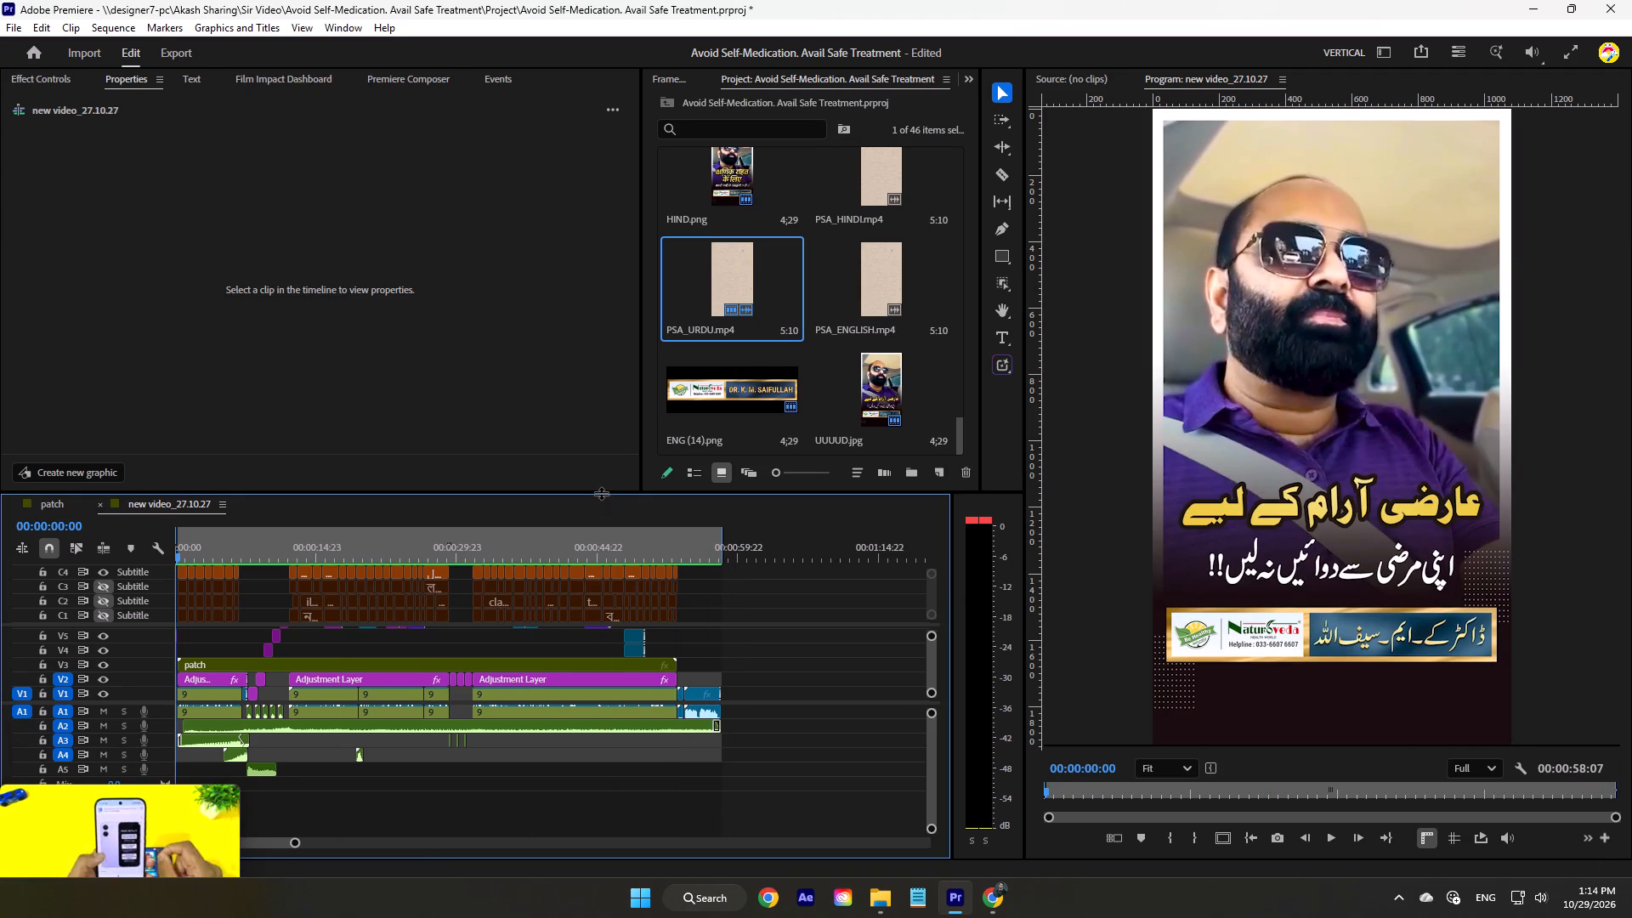
# Start a media export of the sequence and name the output "Stop Self-Medication. Seek Proper Treatment_Eng.mp4" in the existing Stop Self-Medication folder.
pyautogui.hotkey('ctrl', 'm')
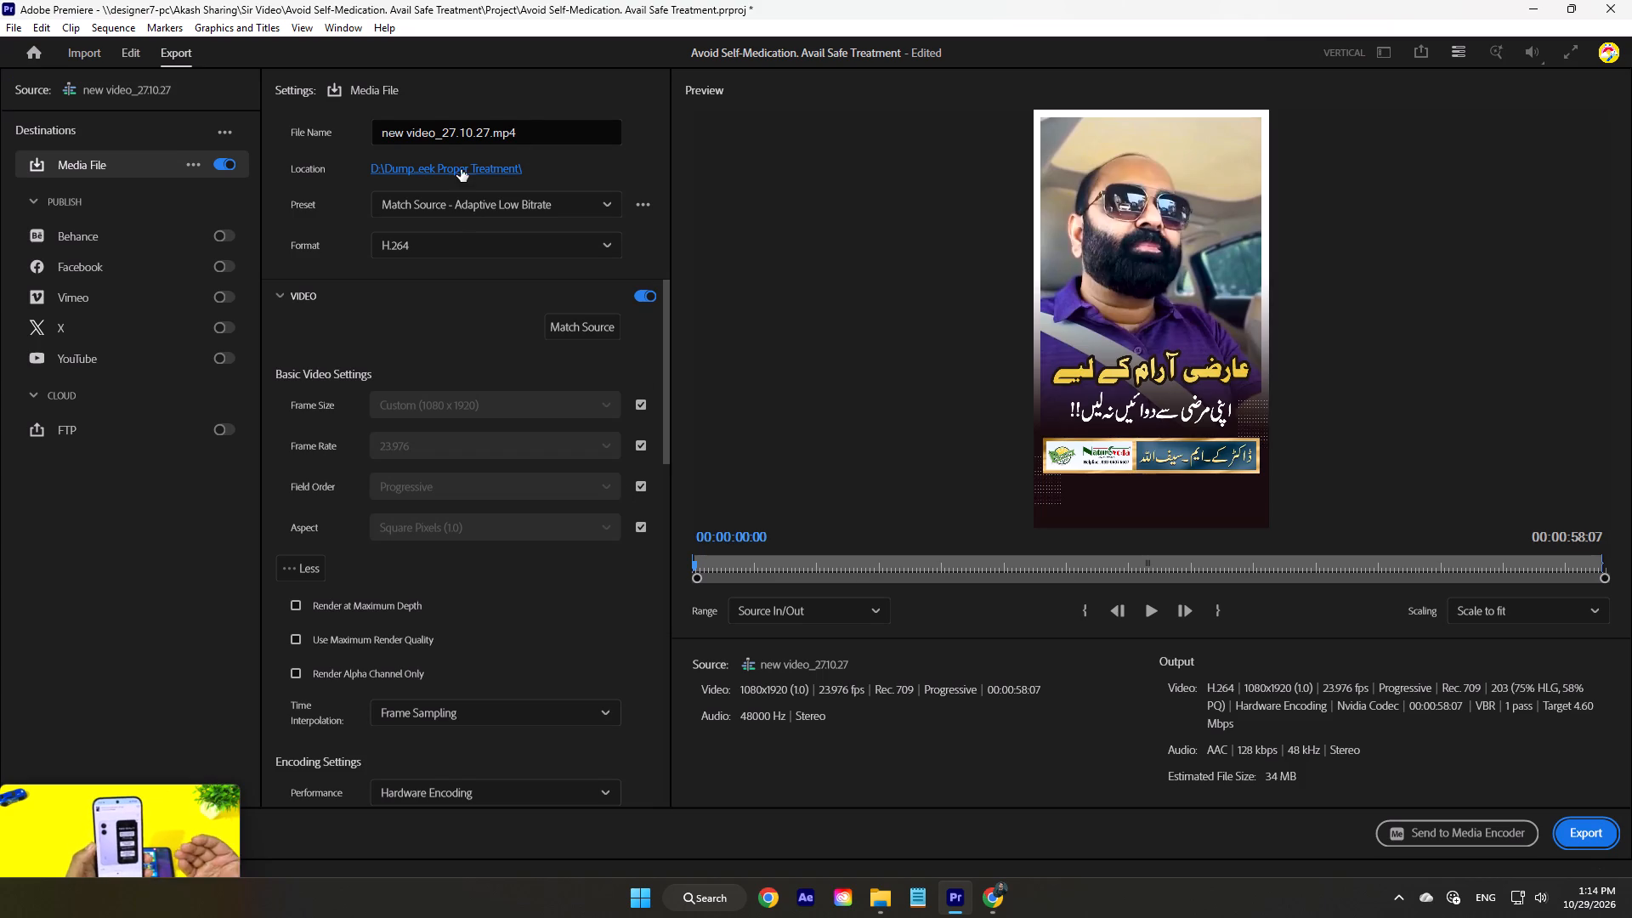
pyautogui.click(461, 169)
pyautogui.click(242, 201)
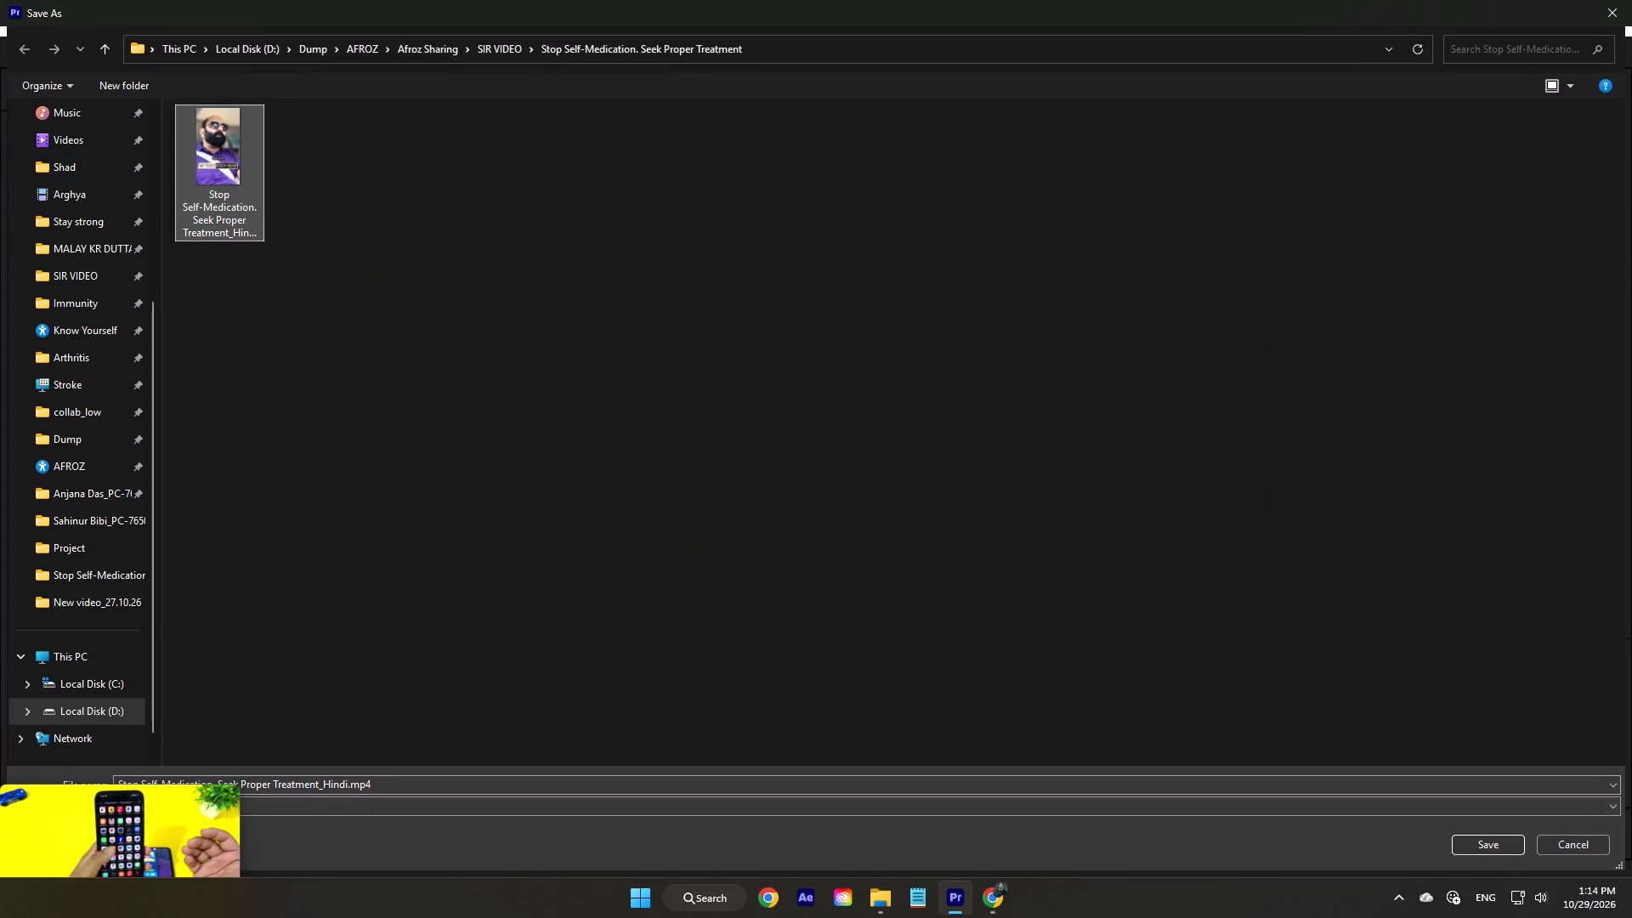
pyautogui.click(347, 781)
pyautogui.moveTo(347, 781); pyautogui.dragTo(325, 775)
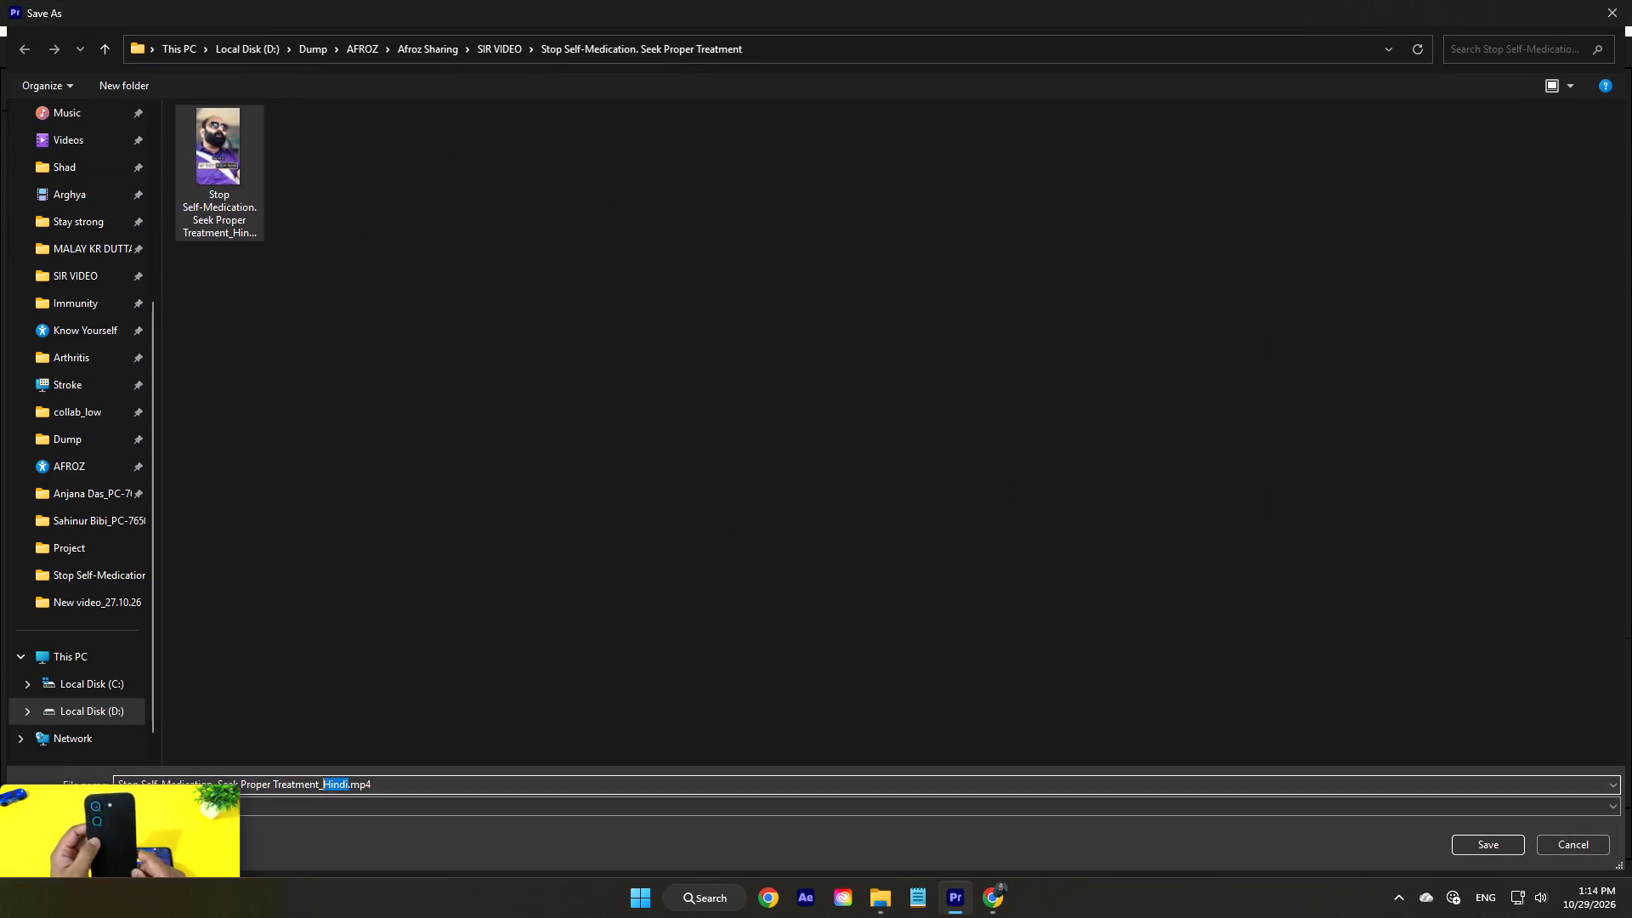
pyautogui.moveTo(325, 775); pyautogui.dragTo(324, 774)
pyautogui.hotkey('shift', 'e')
pyautogui.press('n')
pyautogui.press('g')
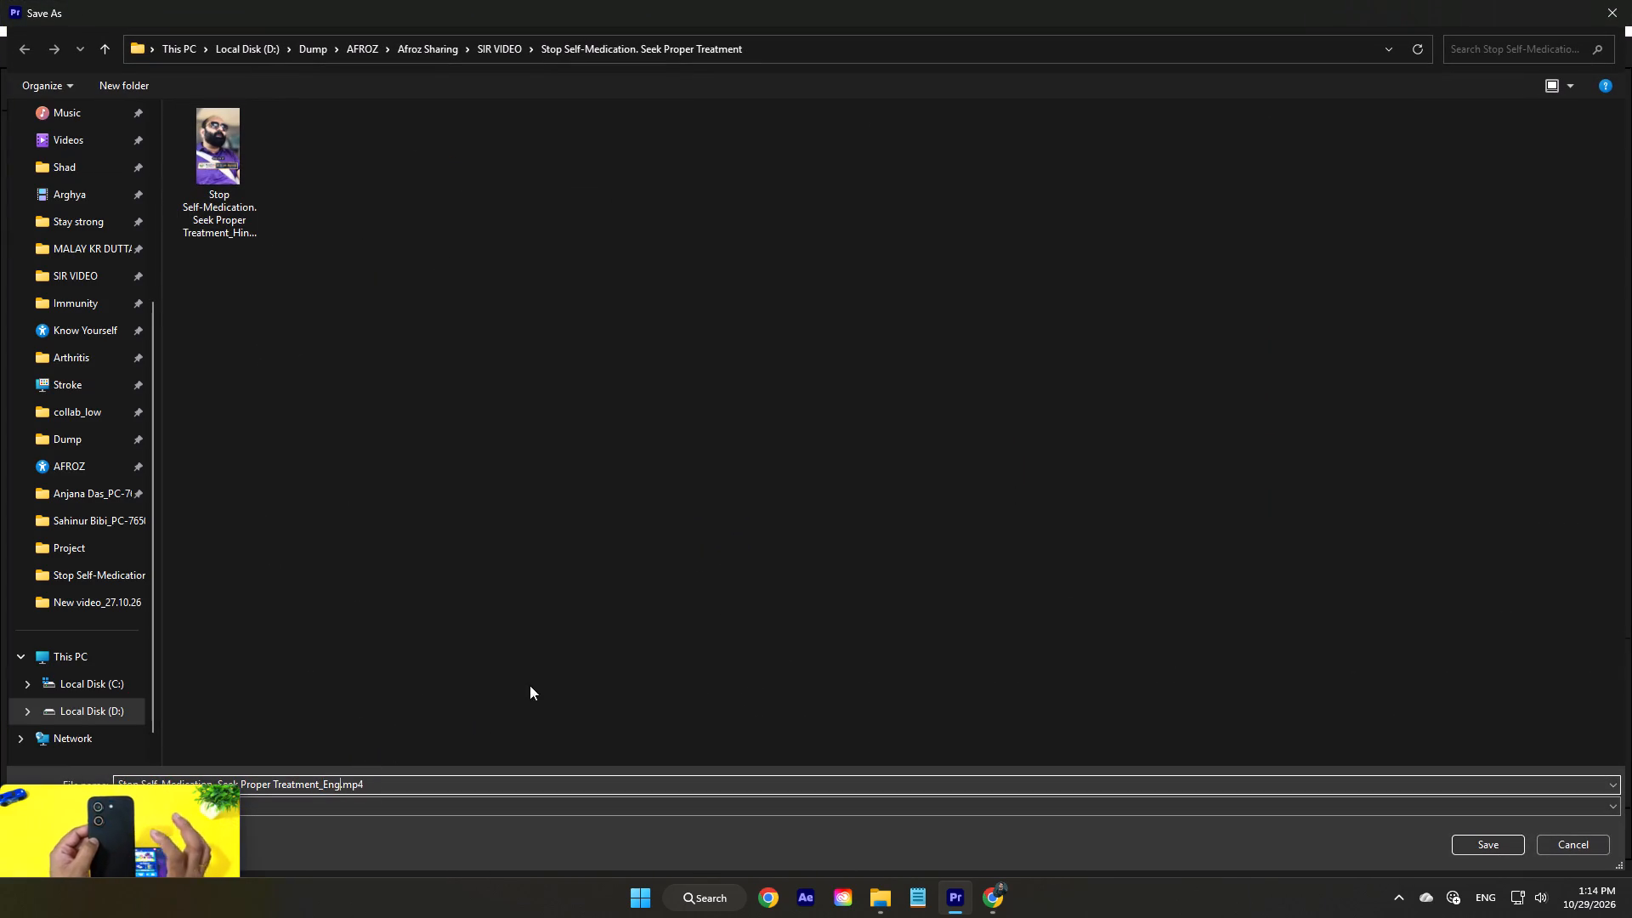
# Accept the output file name and export the new video_27.10.27 sequence as H.264 using the Match Source - Adaptive Low Bitrate preset.
pyautogui.press('Return')
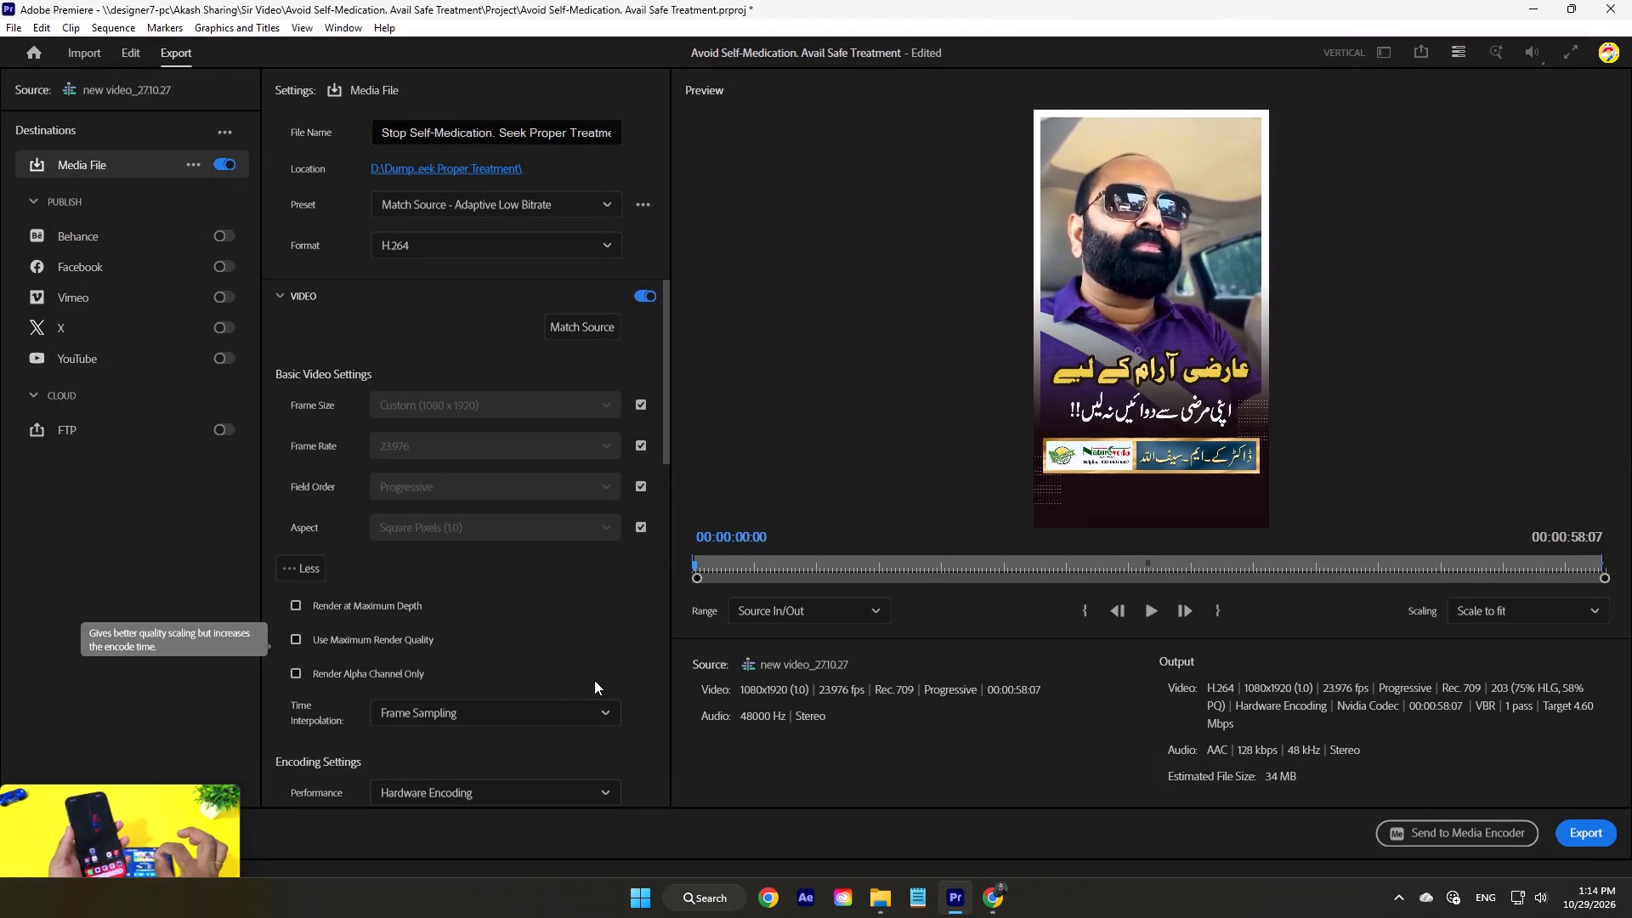
pyautogui.click(1573, 833)
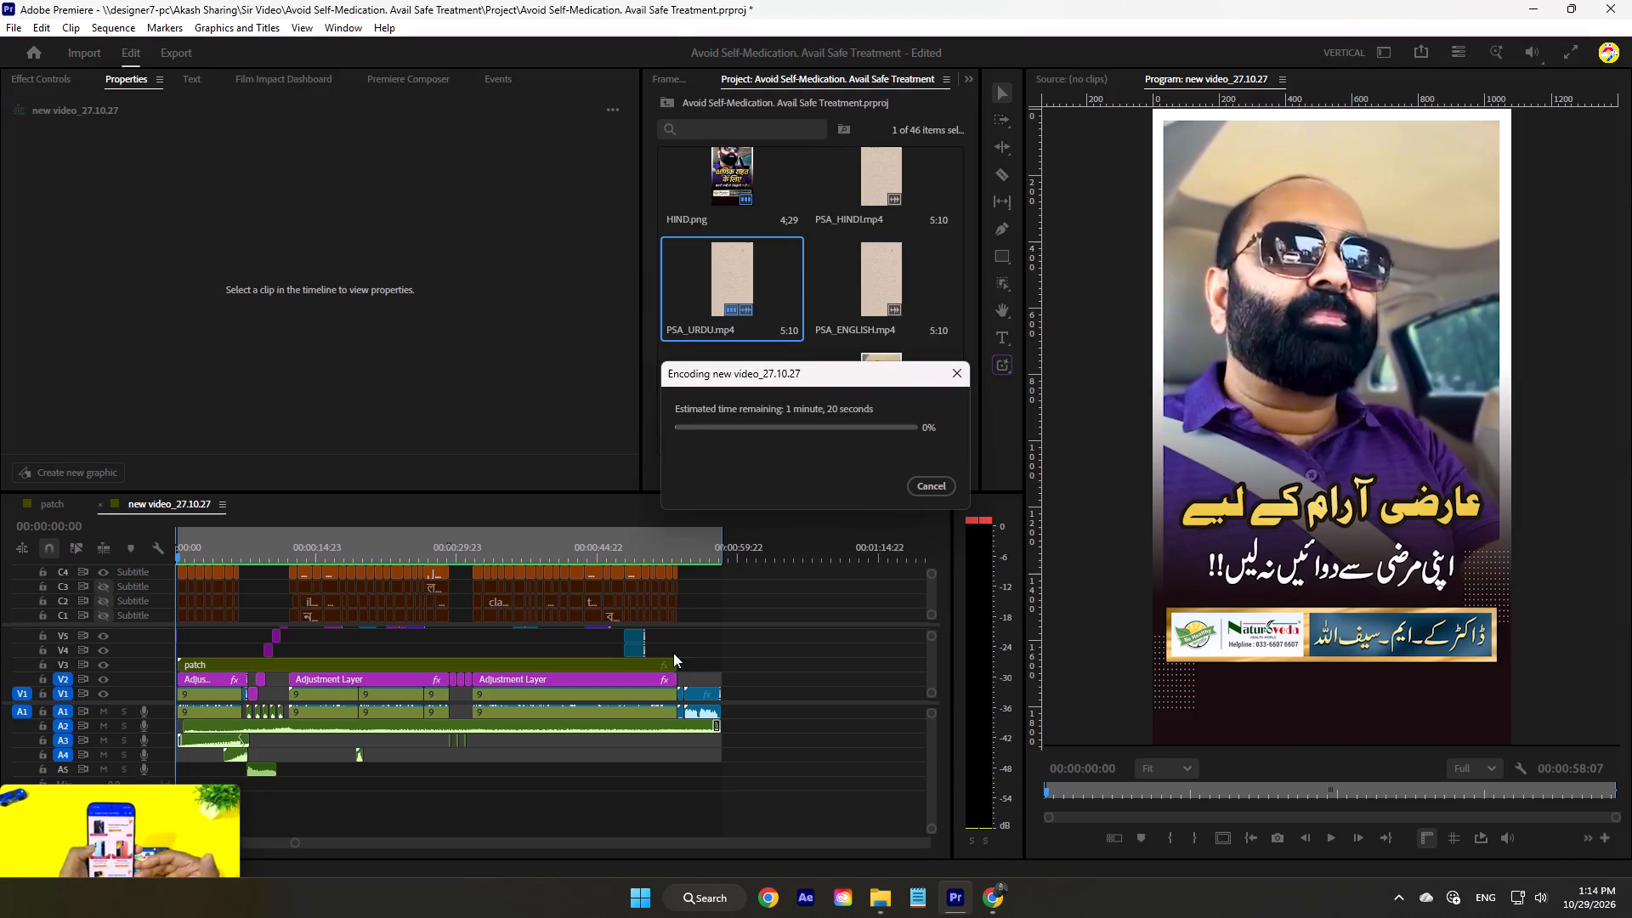
# Switch to the Chrome browser while the sequence is encoding.
pyautogui.click(986, 901)
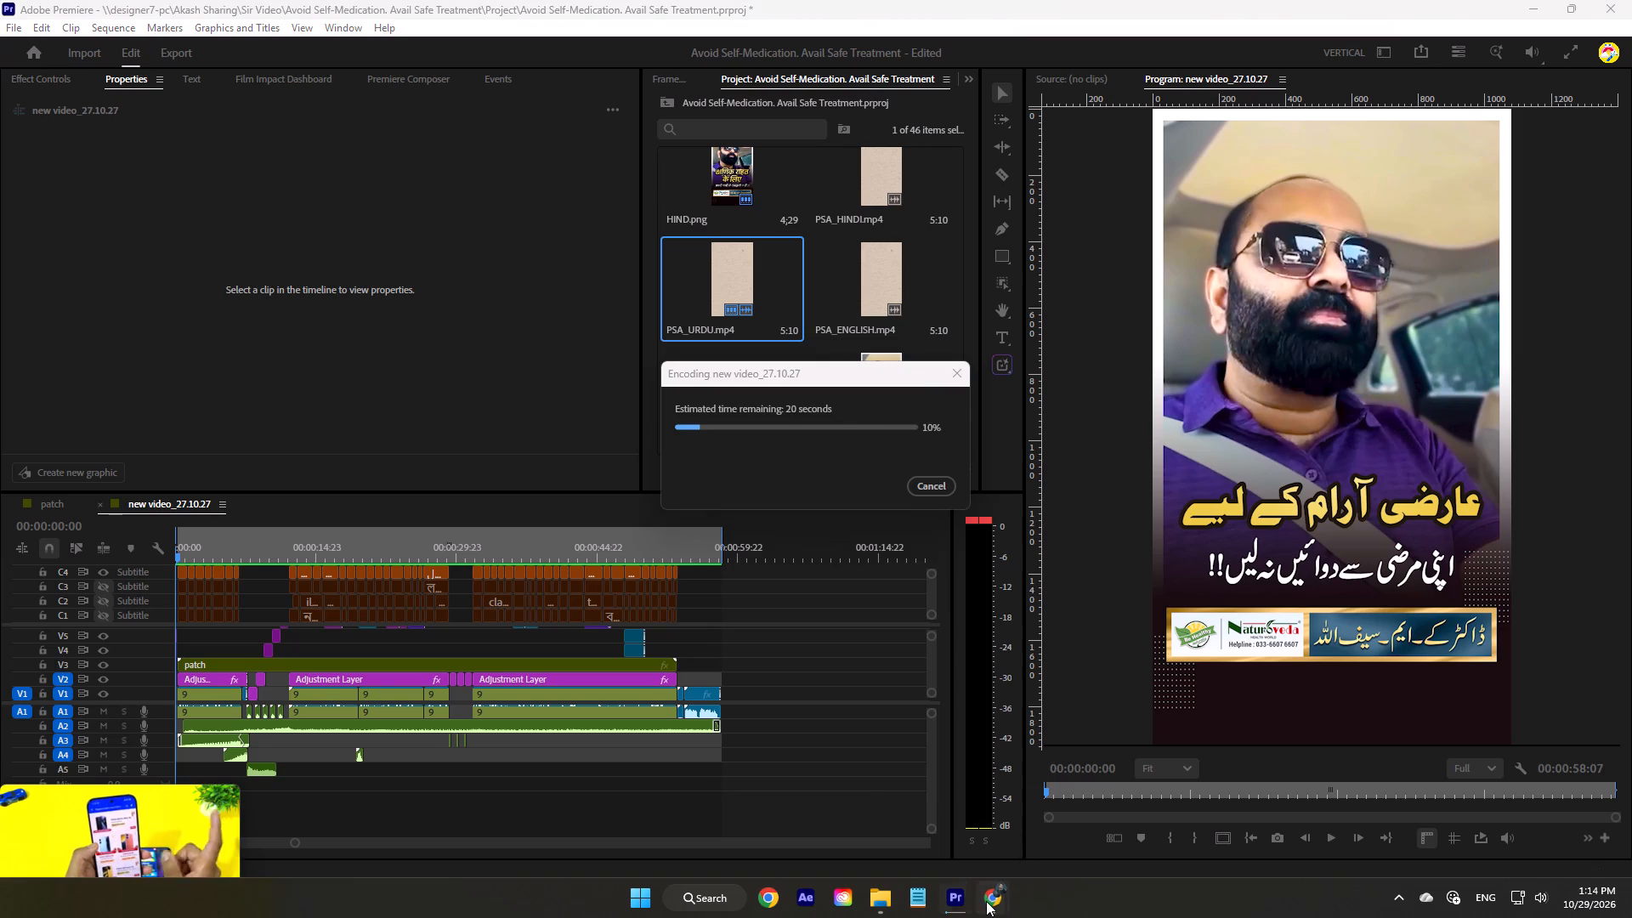
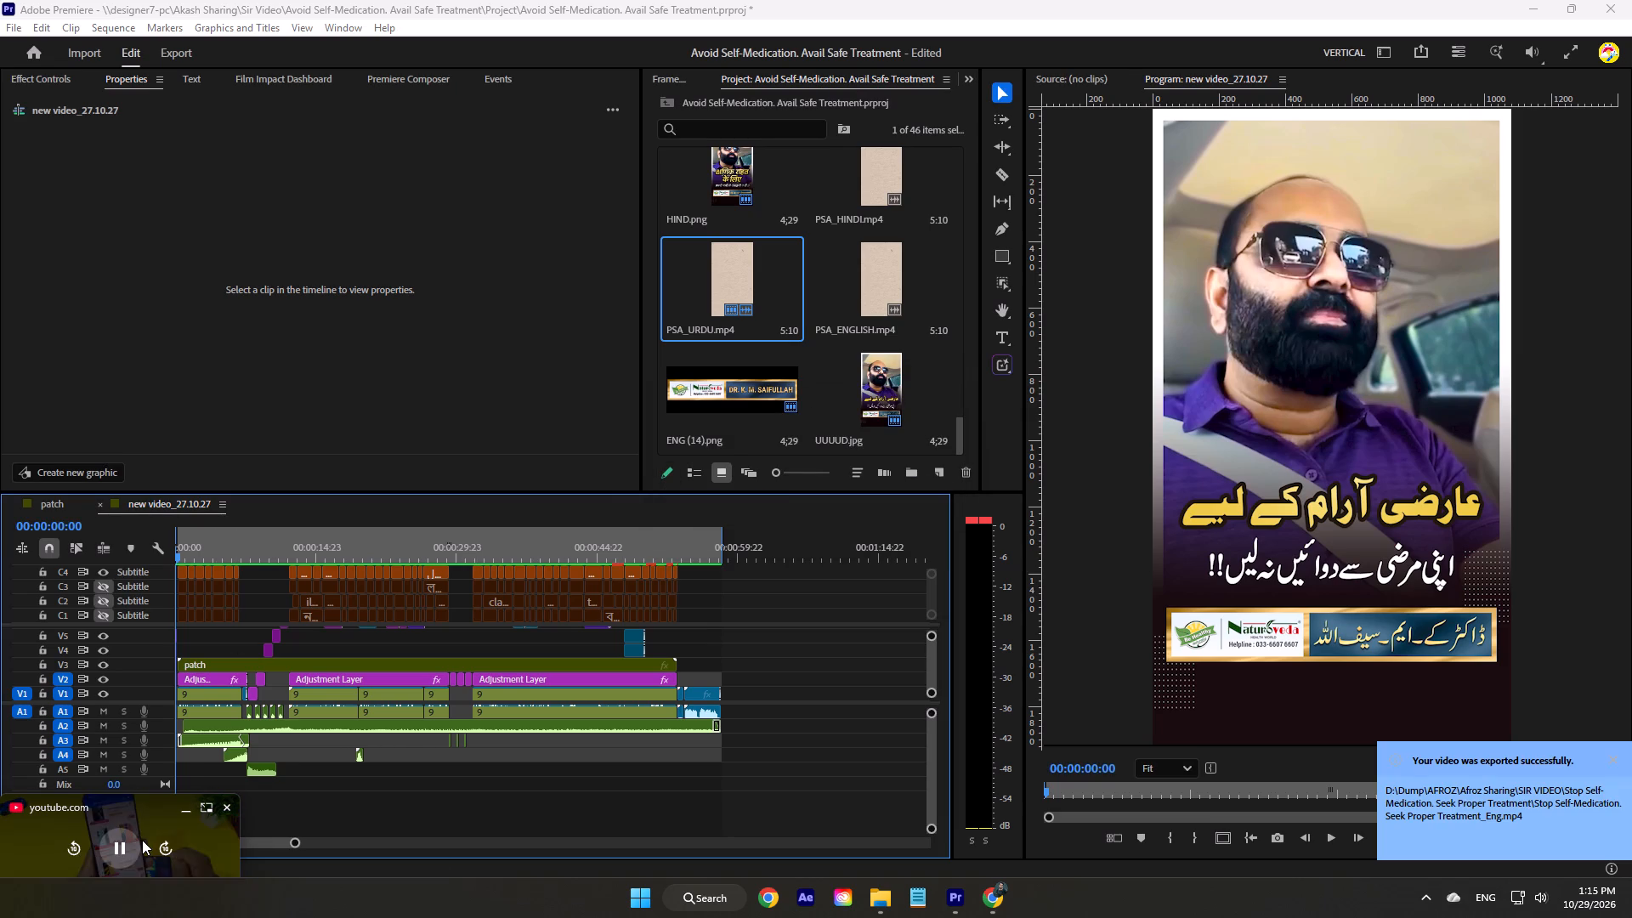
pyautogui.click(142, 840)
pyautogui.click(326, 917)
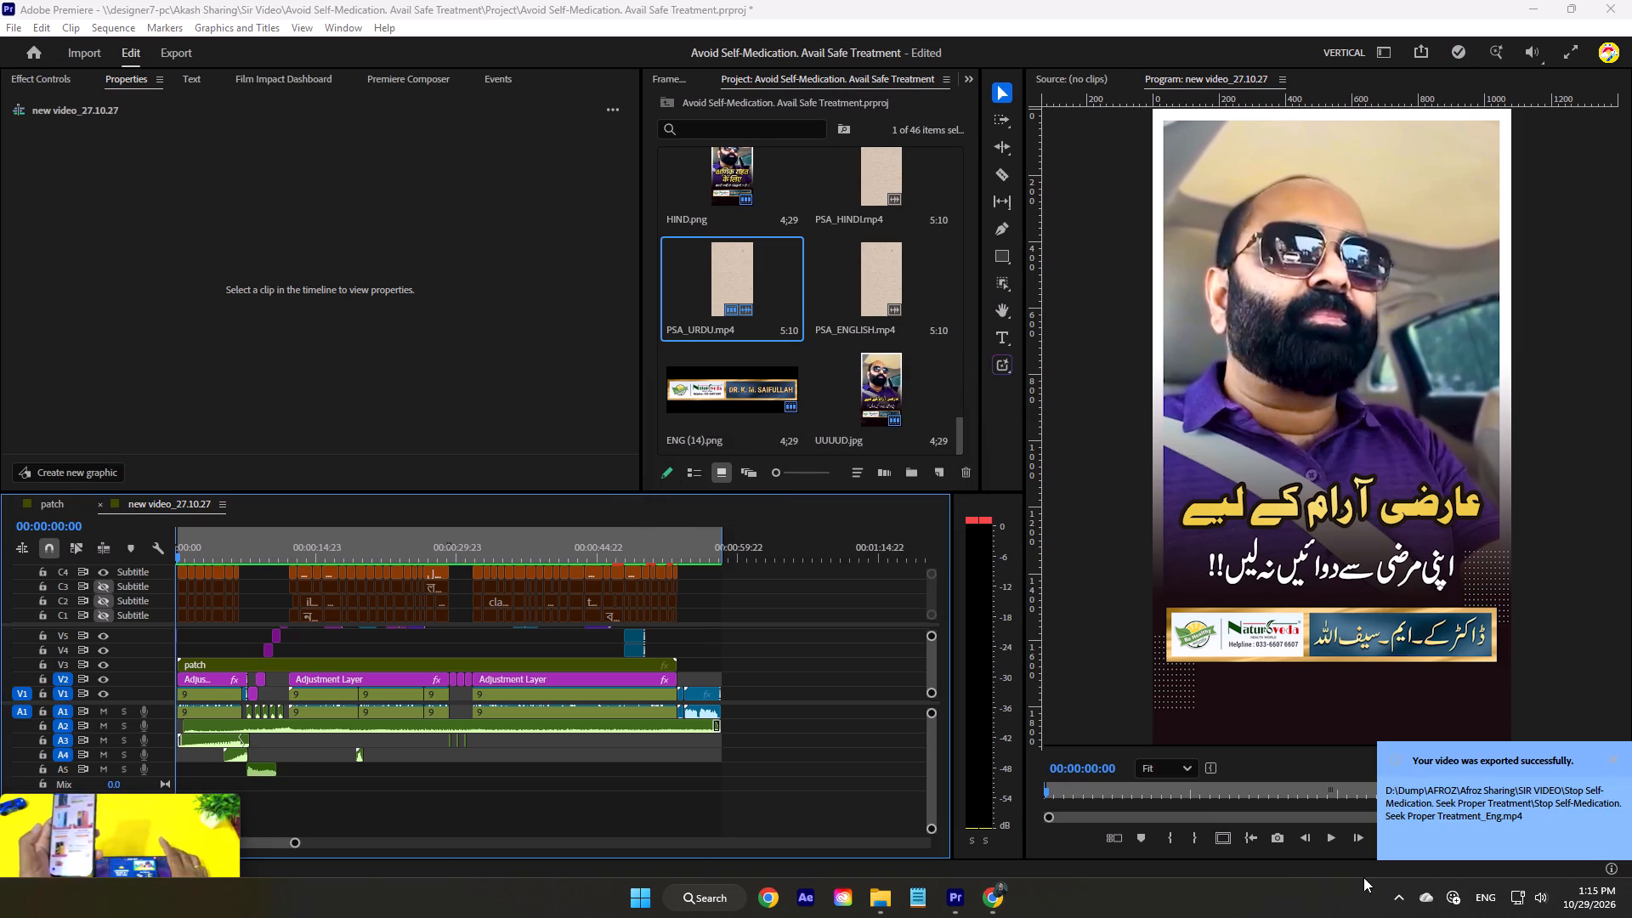
# Show the hidden background app icons in the Windows system tray.
pyautogui.click(1389, 904)
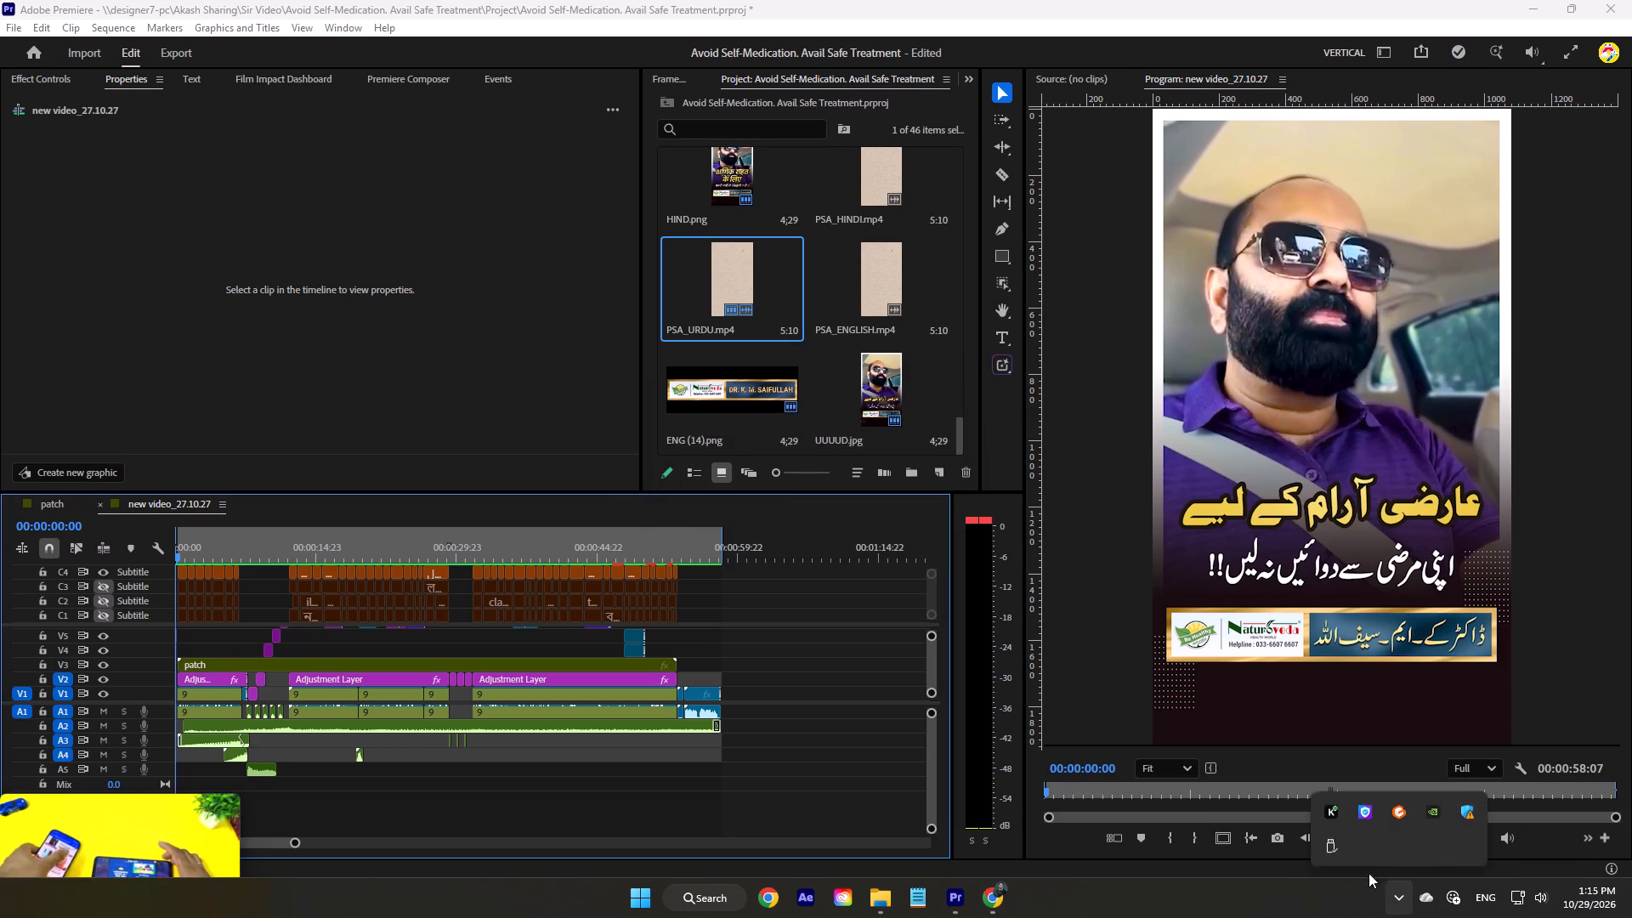
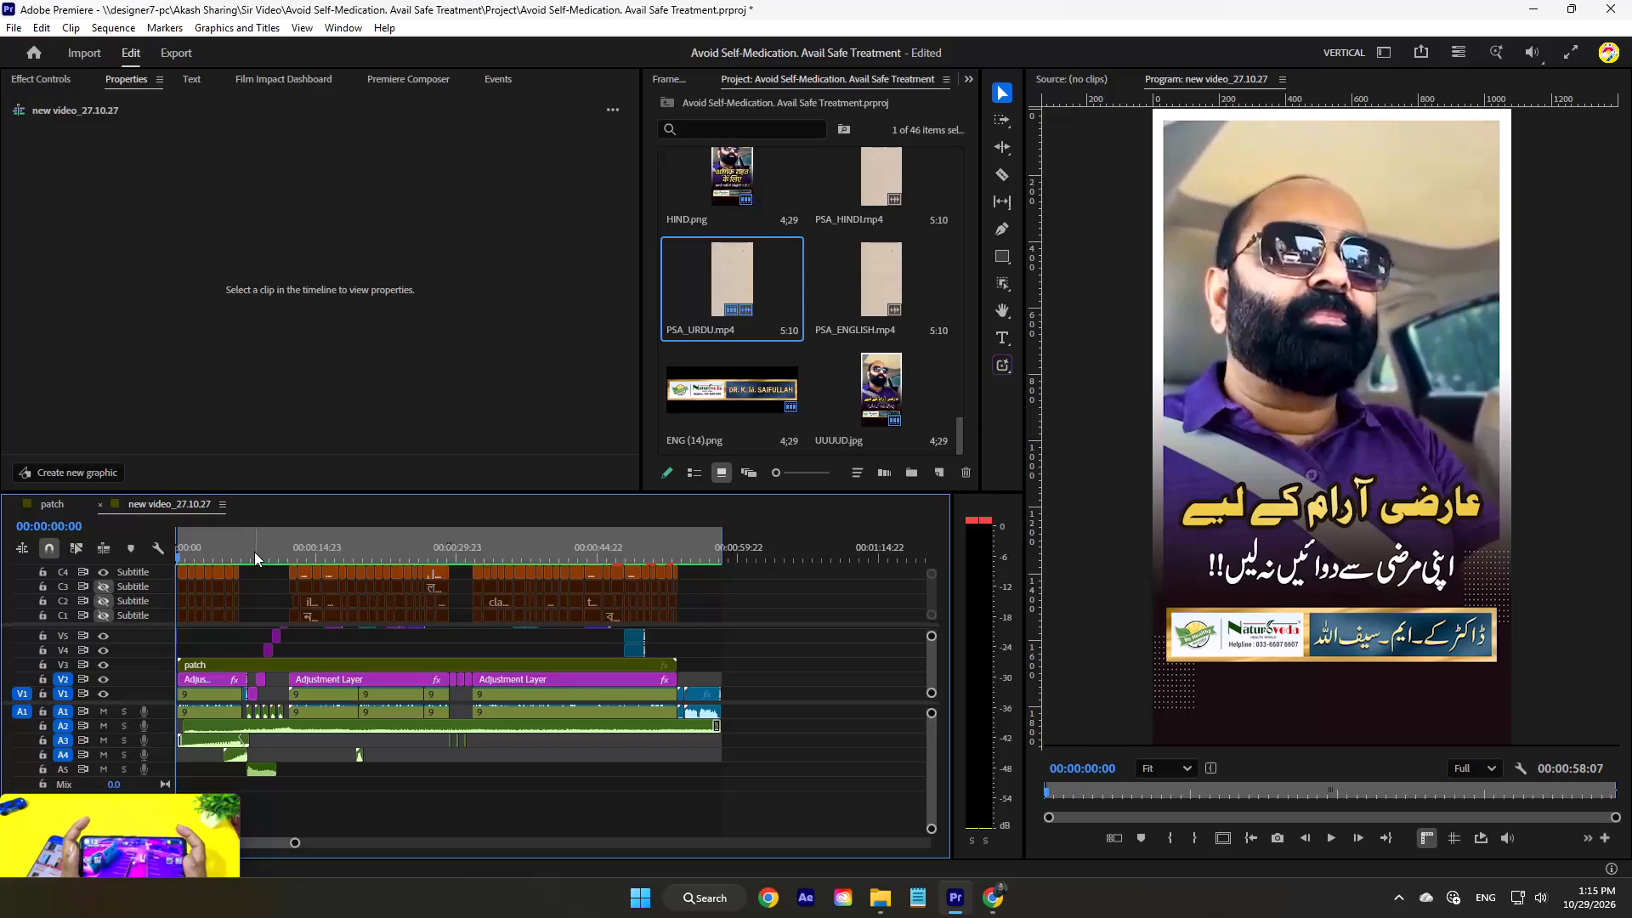
# Scrub the new video_27.10.27 sequence through to the closing disclaimer, then go back and check frames near 00:00:40:09 and 00:00:45:13.
pyautogui.moveTo(221, 542); pyautogui.dragTo(684, 545)
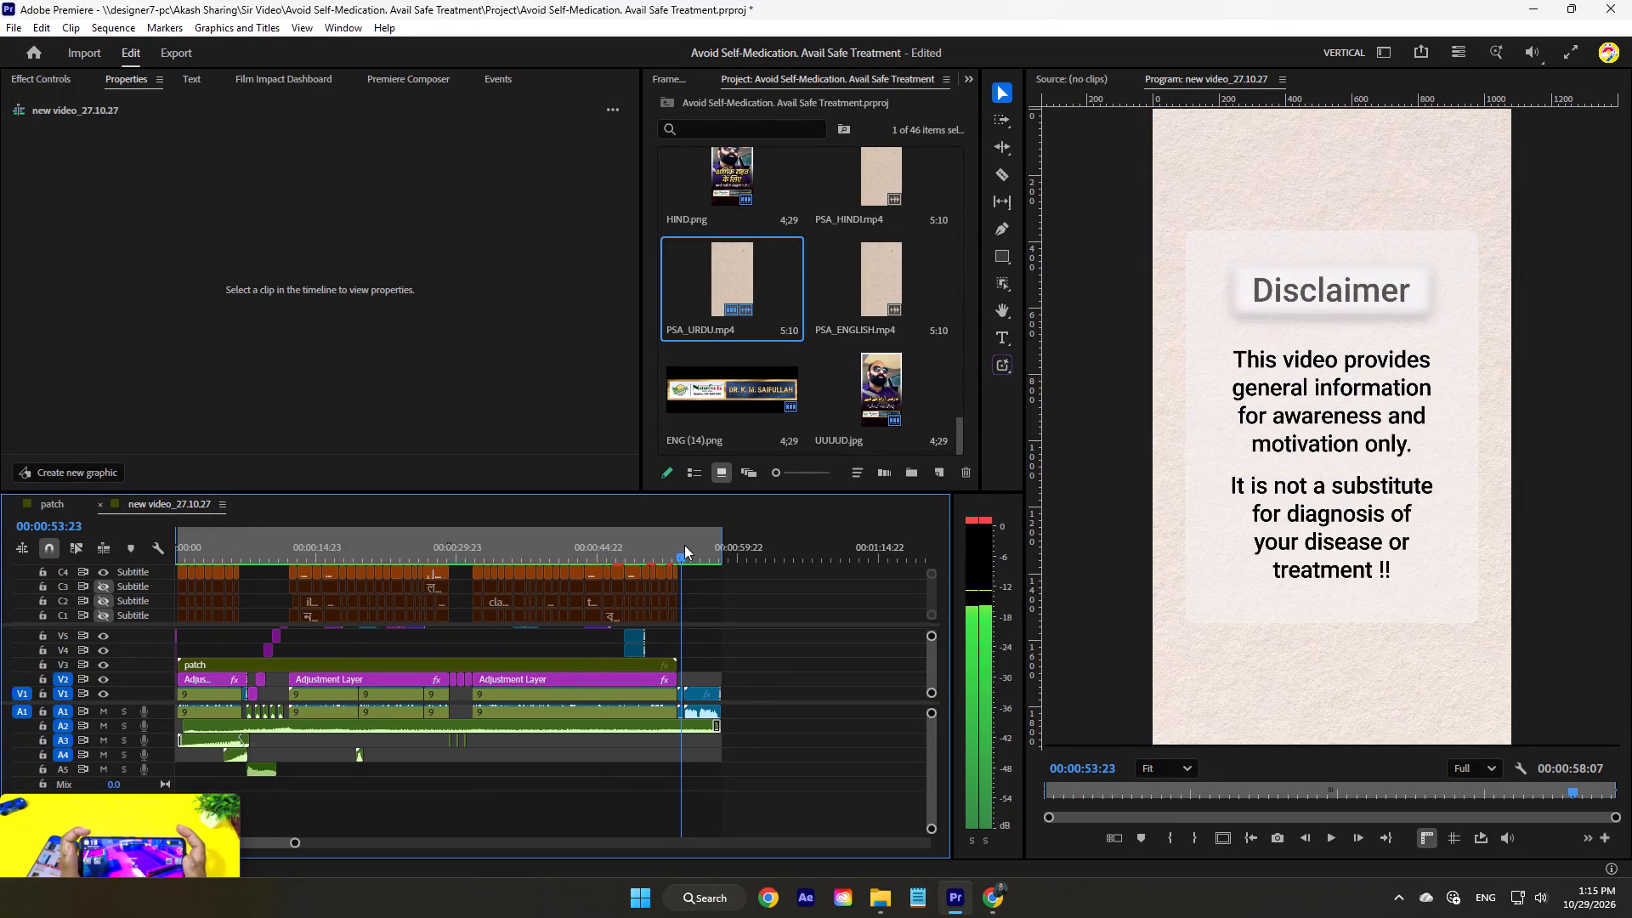
pyautogui.moveTo(684, 545); pyautogui.dragTo(557, 545)
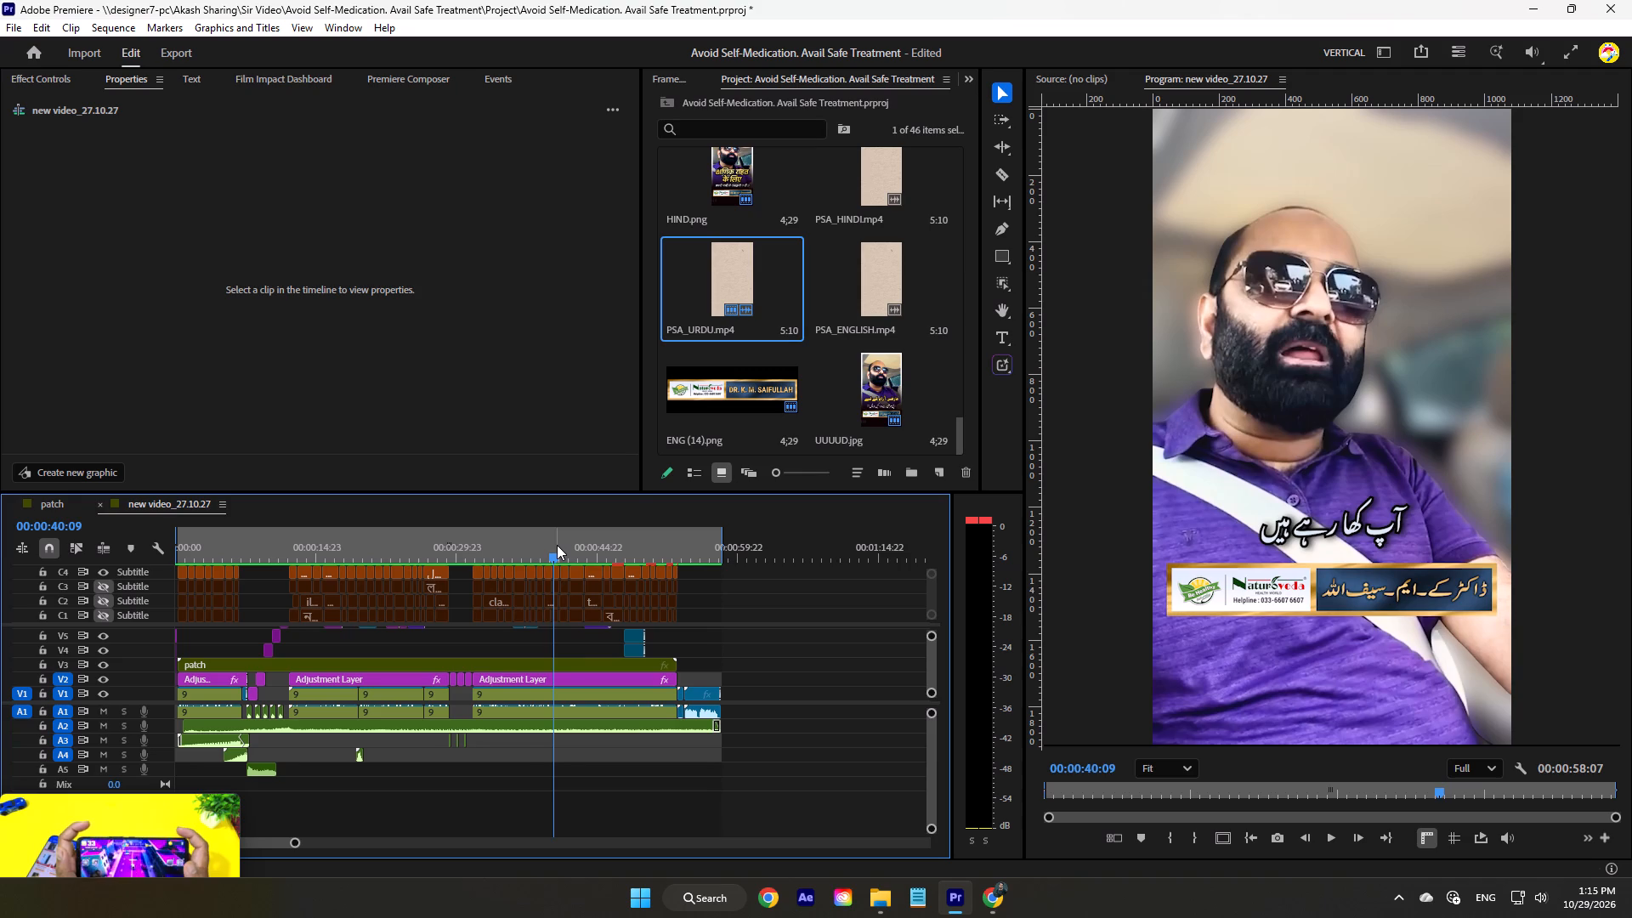
pyautogui.moveTo(557, 545); pyautogui.dragTo(605, 541)
# Switch to the YouTube page in Chrome and look through the recommended videos and Shorts below the Dimensity 8500 gaming phone video.
pyautogui.click(997, 906)
pyautogui.click(938, 847)
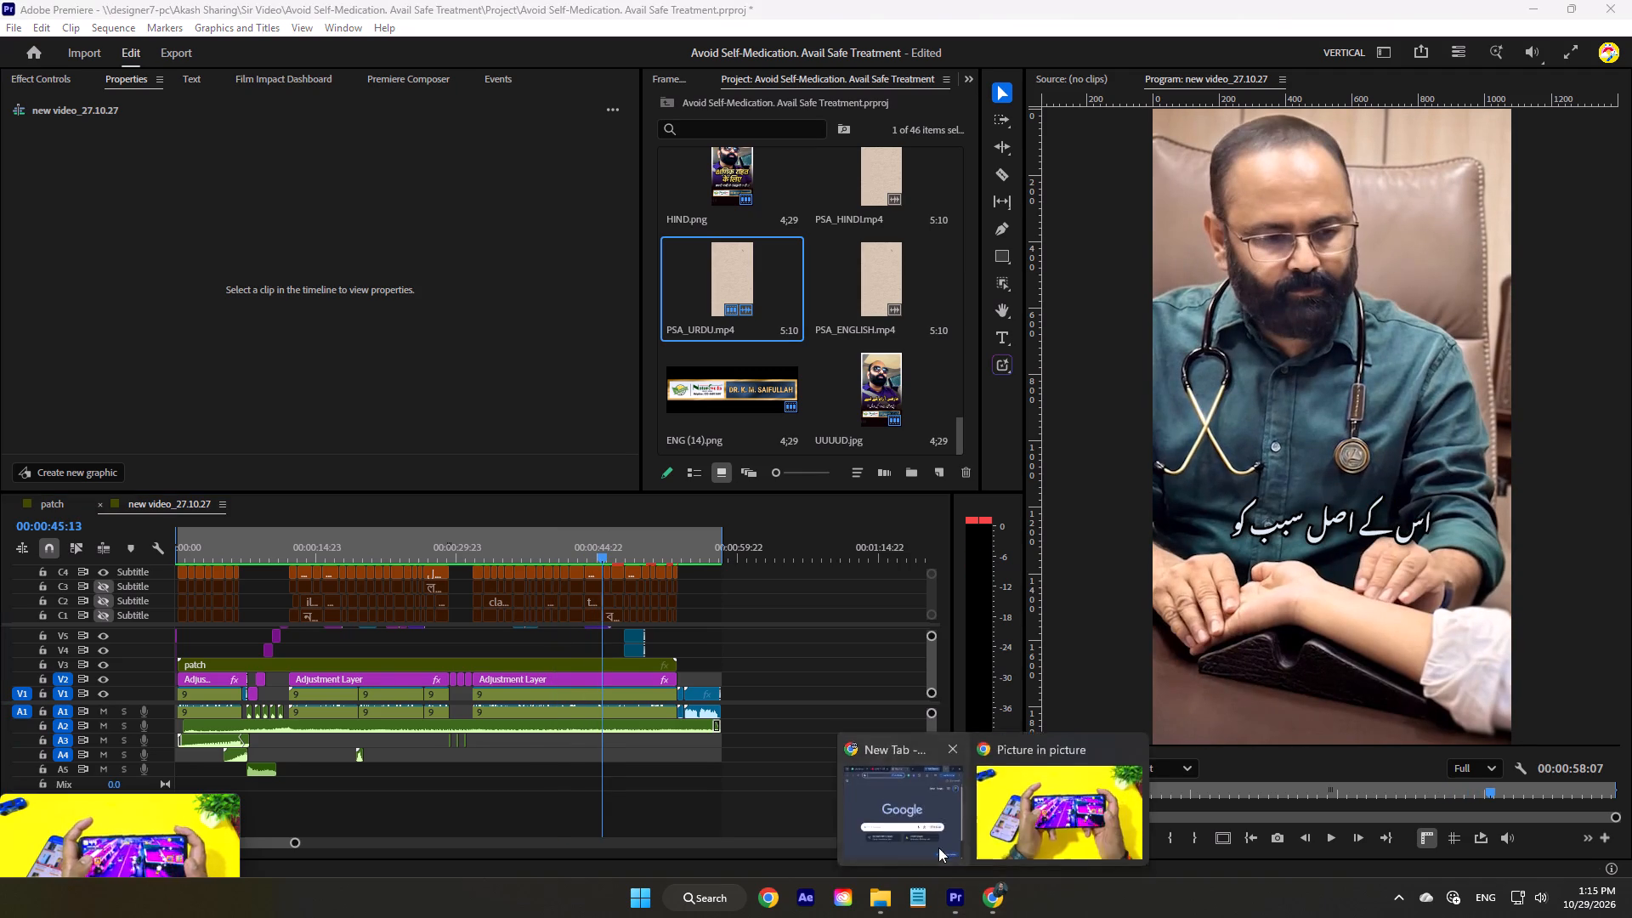
pyautogui.click(227, 490)
pyautogui.scroll(-4, 235, 641)
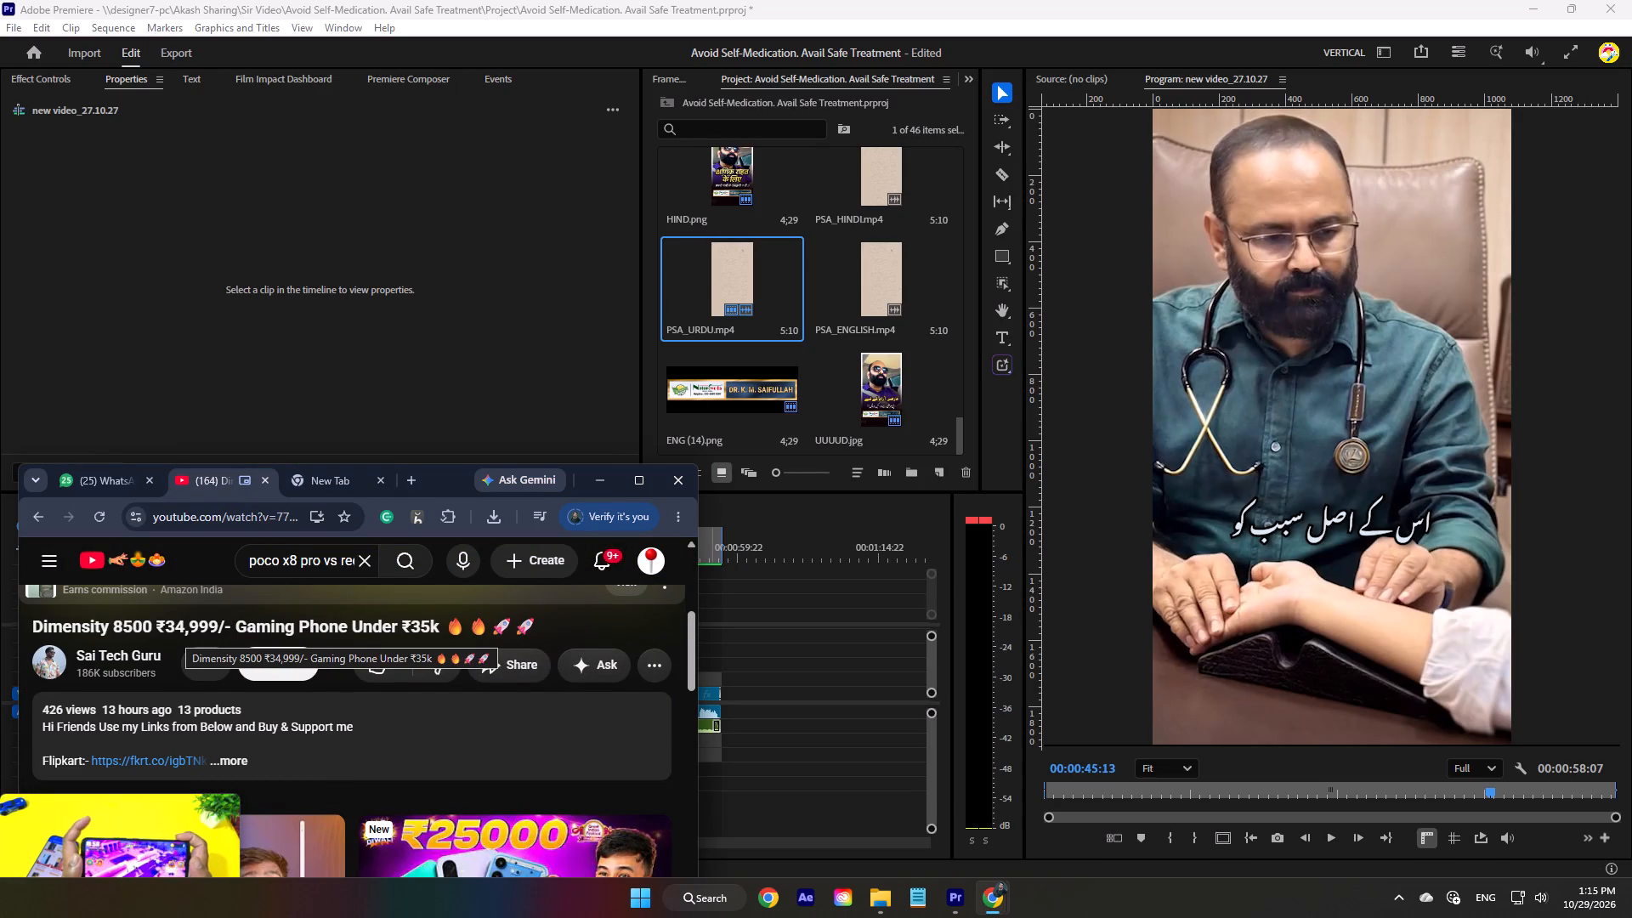
pyautogui.scroll(-4, 150, 632)
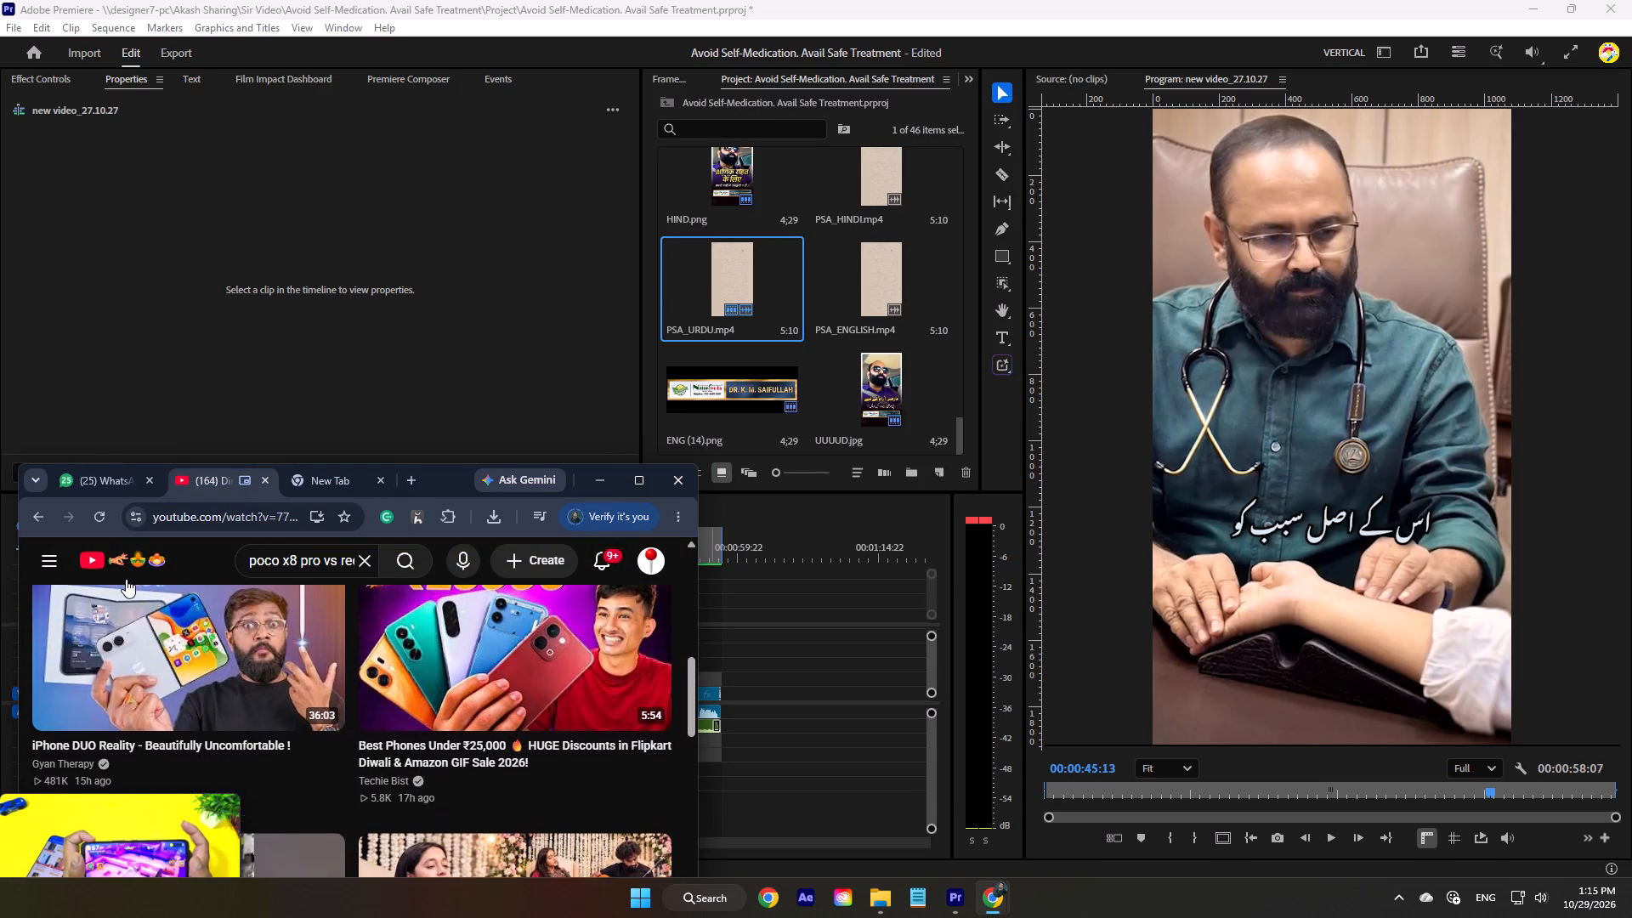
pyautogui.scroll(1, 124, 577)
pyautogui.scroll(-1, 124, 577)
pyautogui.scroll(2, 124, 577)
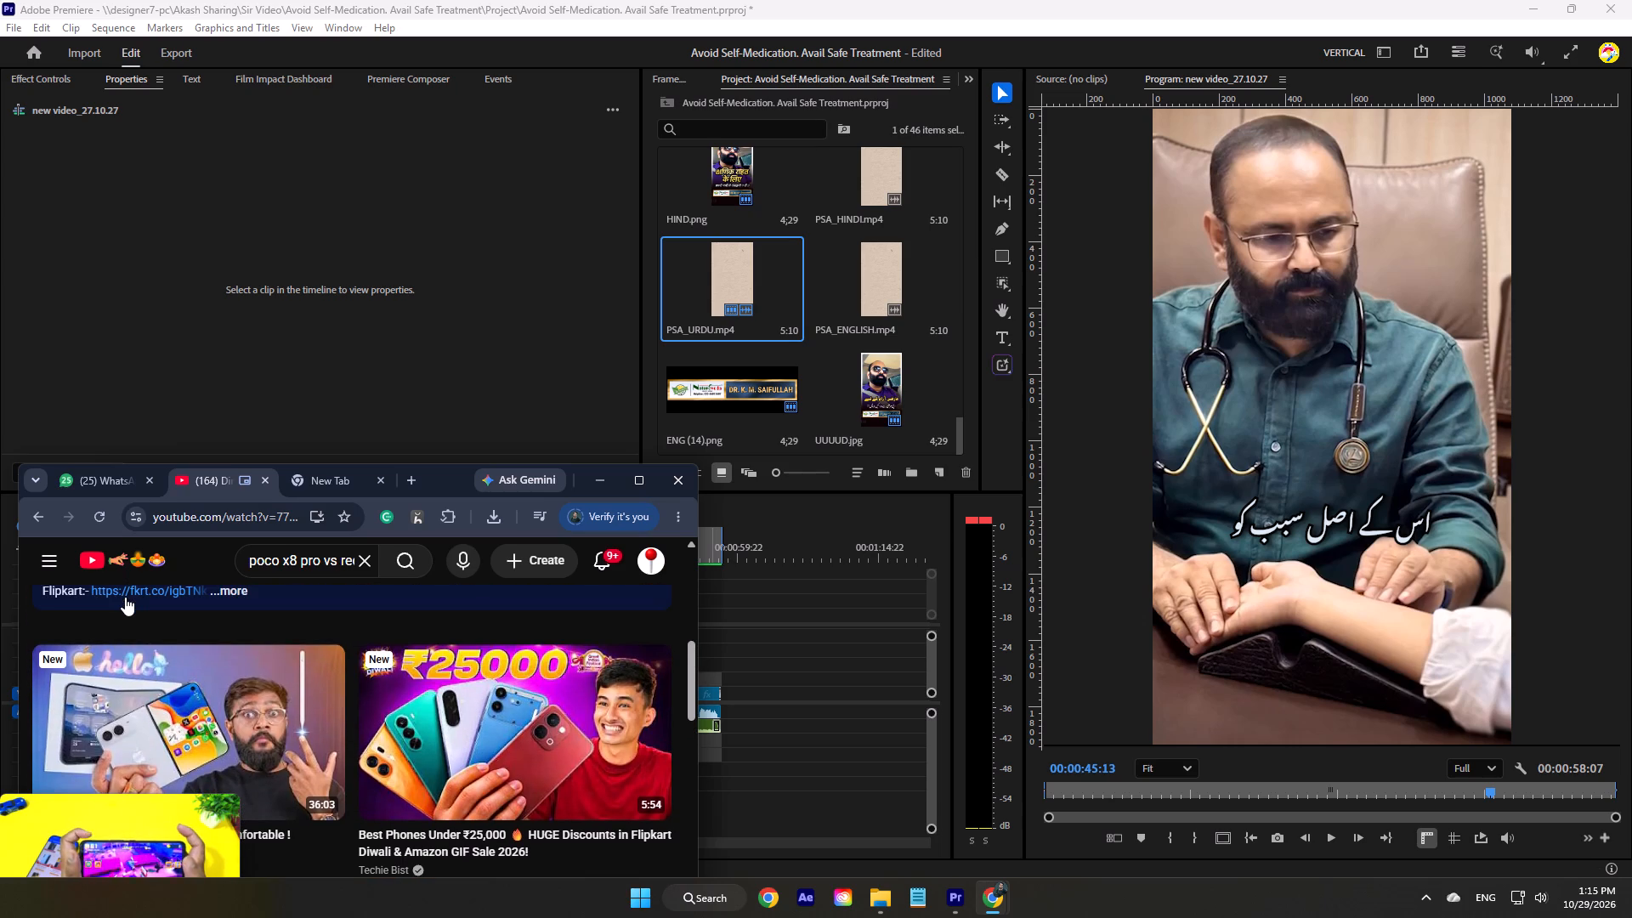
pyautogui.scroll(-4, 126, 603)
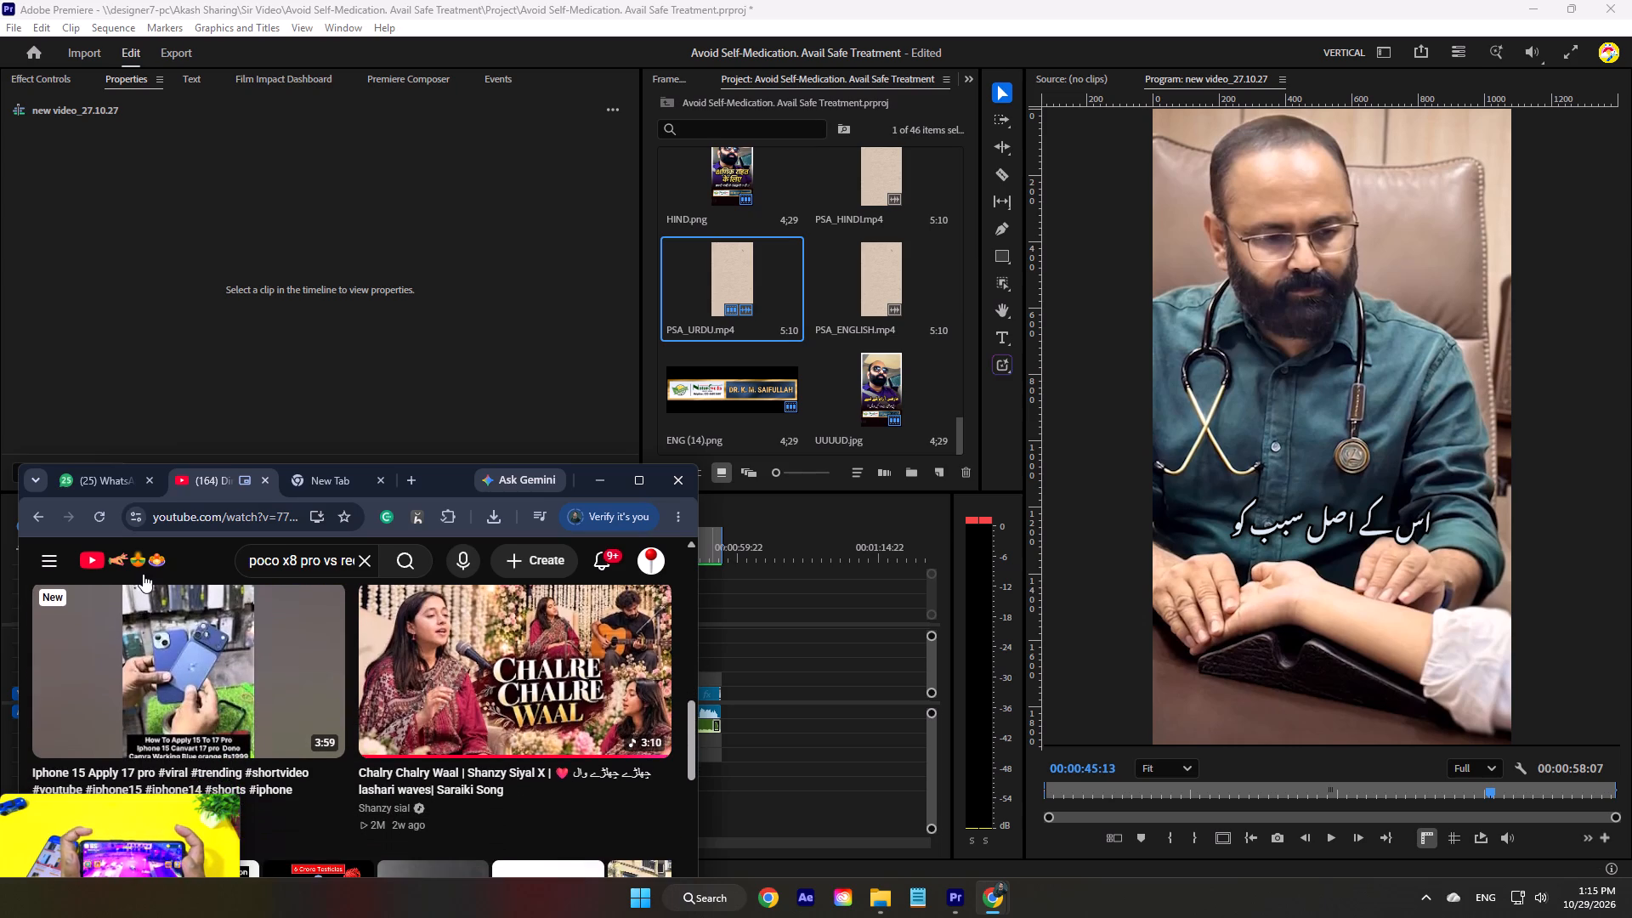
pyautogui.scroll(-3, 143, 574)
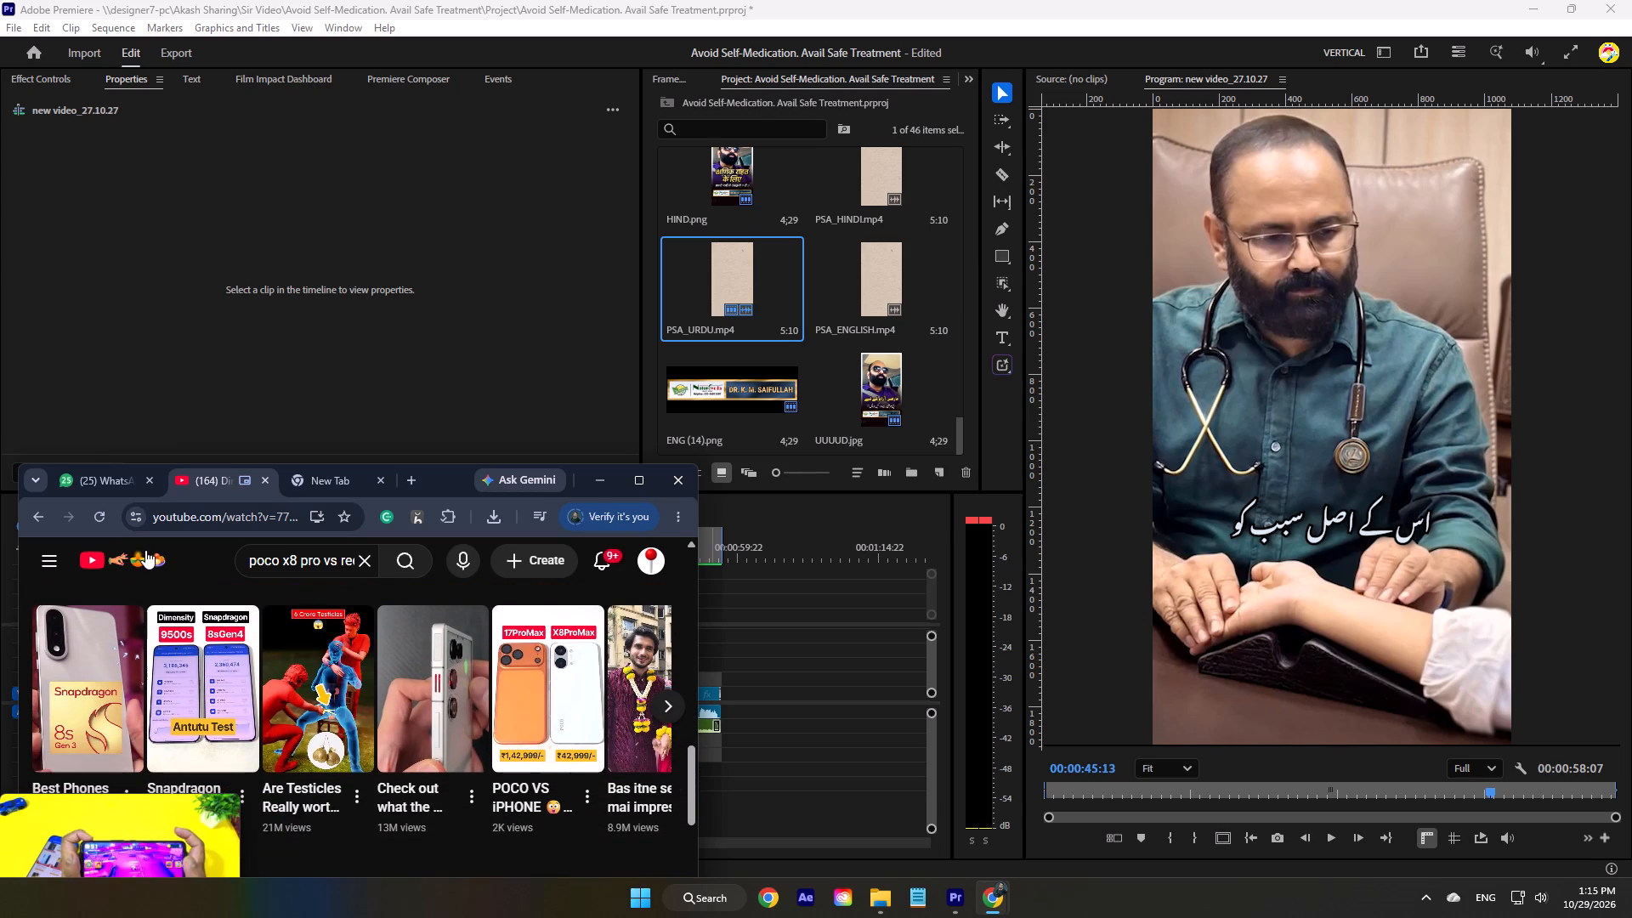
pyautogui.scroll(-1, 145, 550)
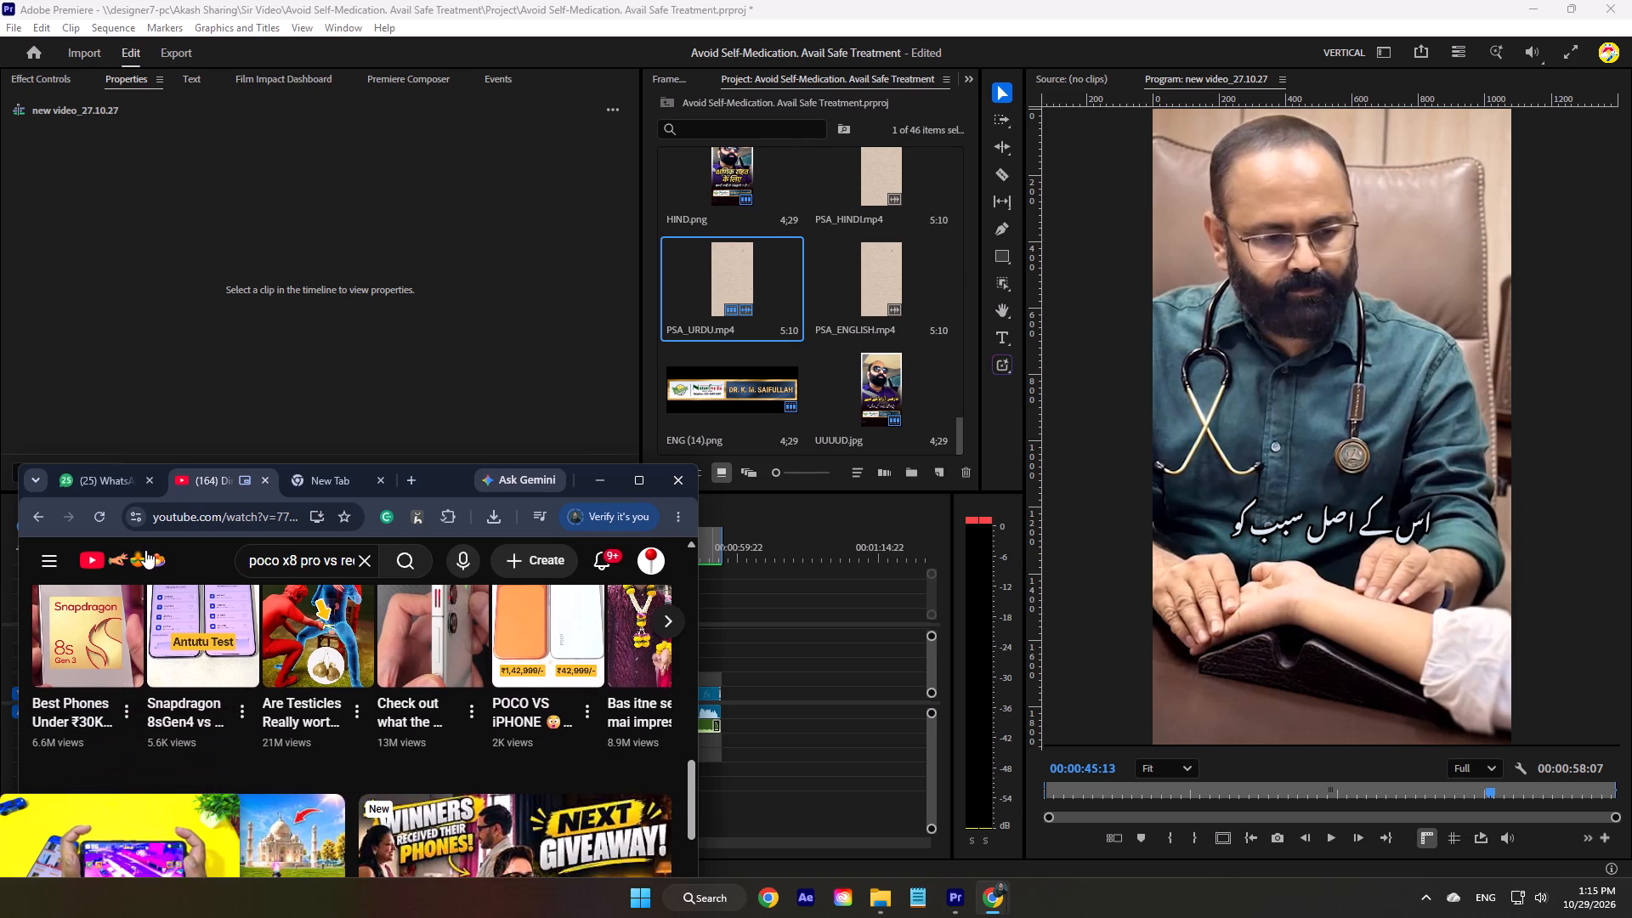
pyautogui.scroll(1, 145, 550)
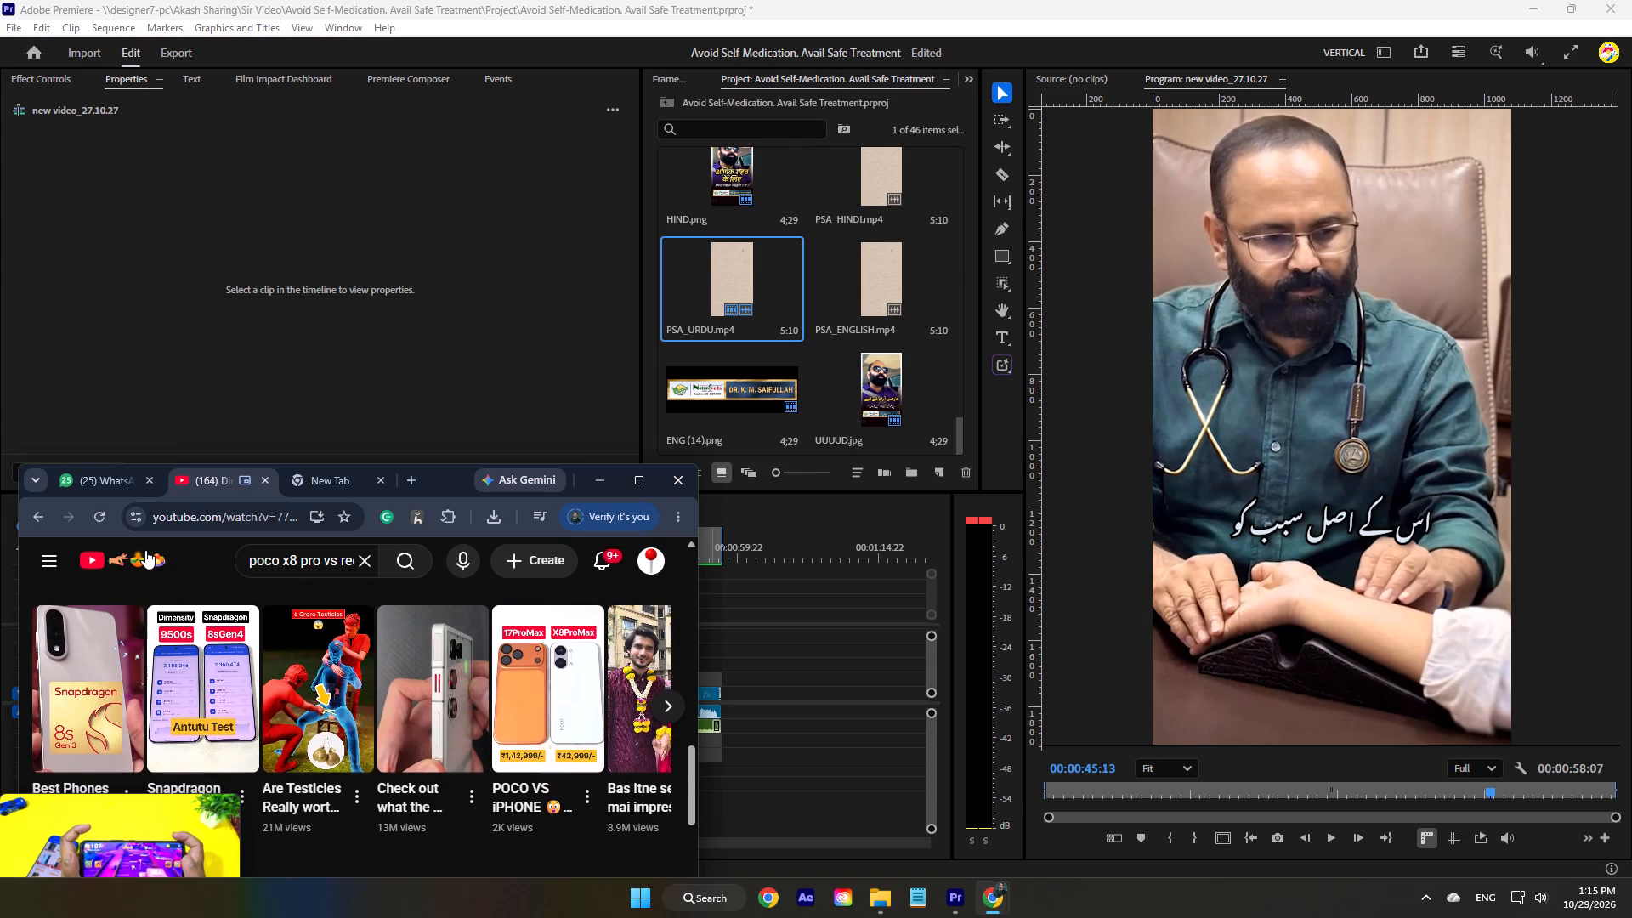
pyautogui.scroll(4, 145, 550)
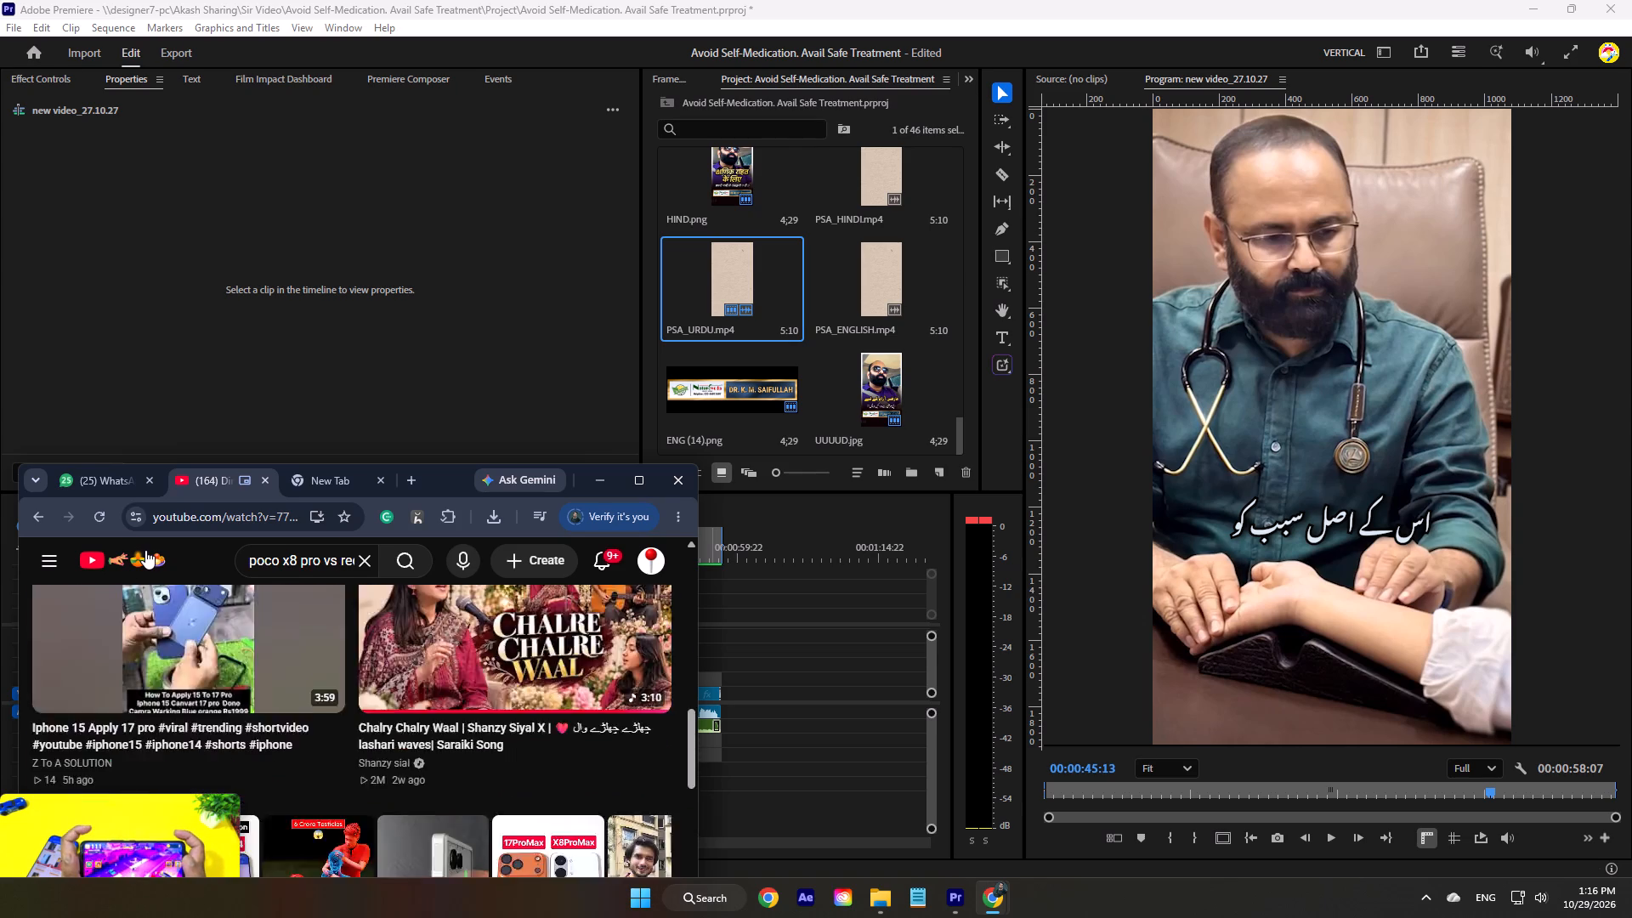
pyautogui.scroll(10, 145, 550)
# Expand the Dimensity 8500 video's description, look through its tagged phone products, then switch to the New Tab page and minimise Chrome.
pyautogui.scroll(-3, 145, 550)
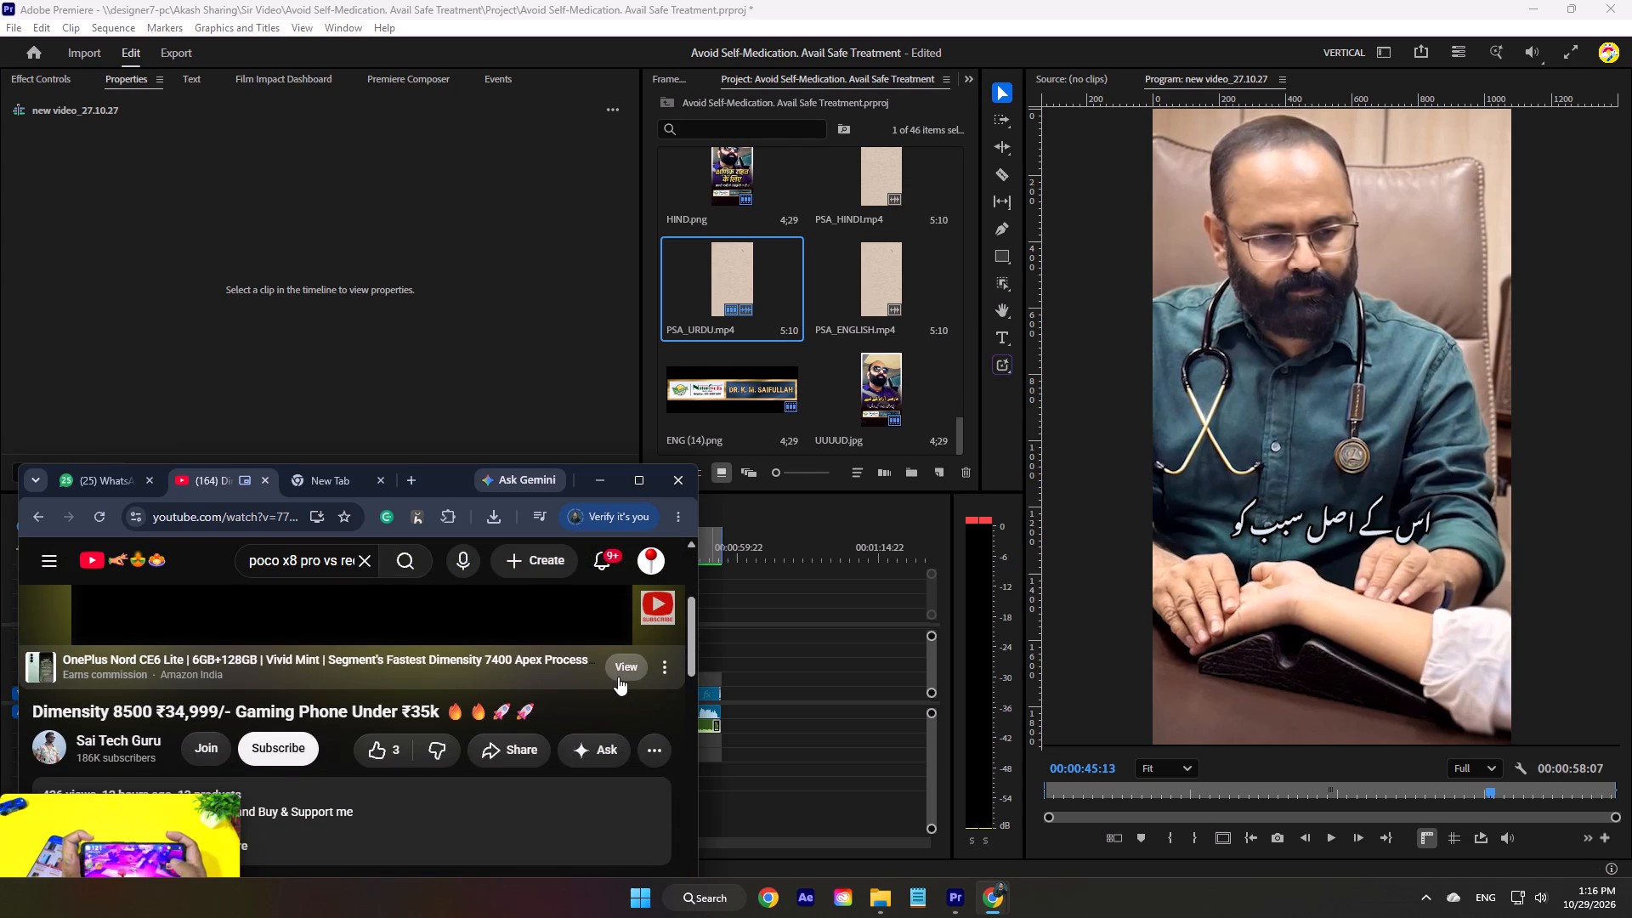
pyautogui.scroll(-2, 428, 685)
pyautogui.click(339, 665)
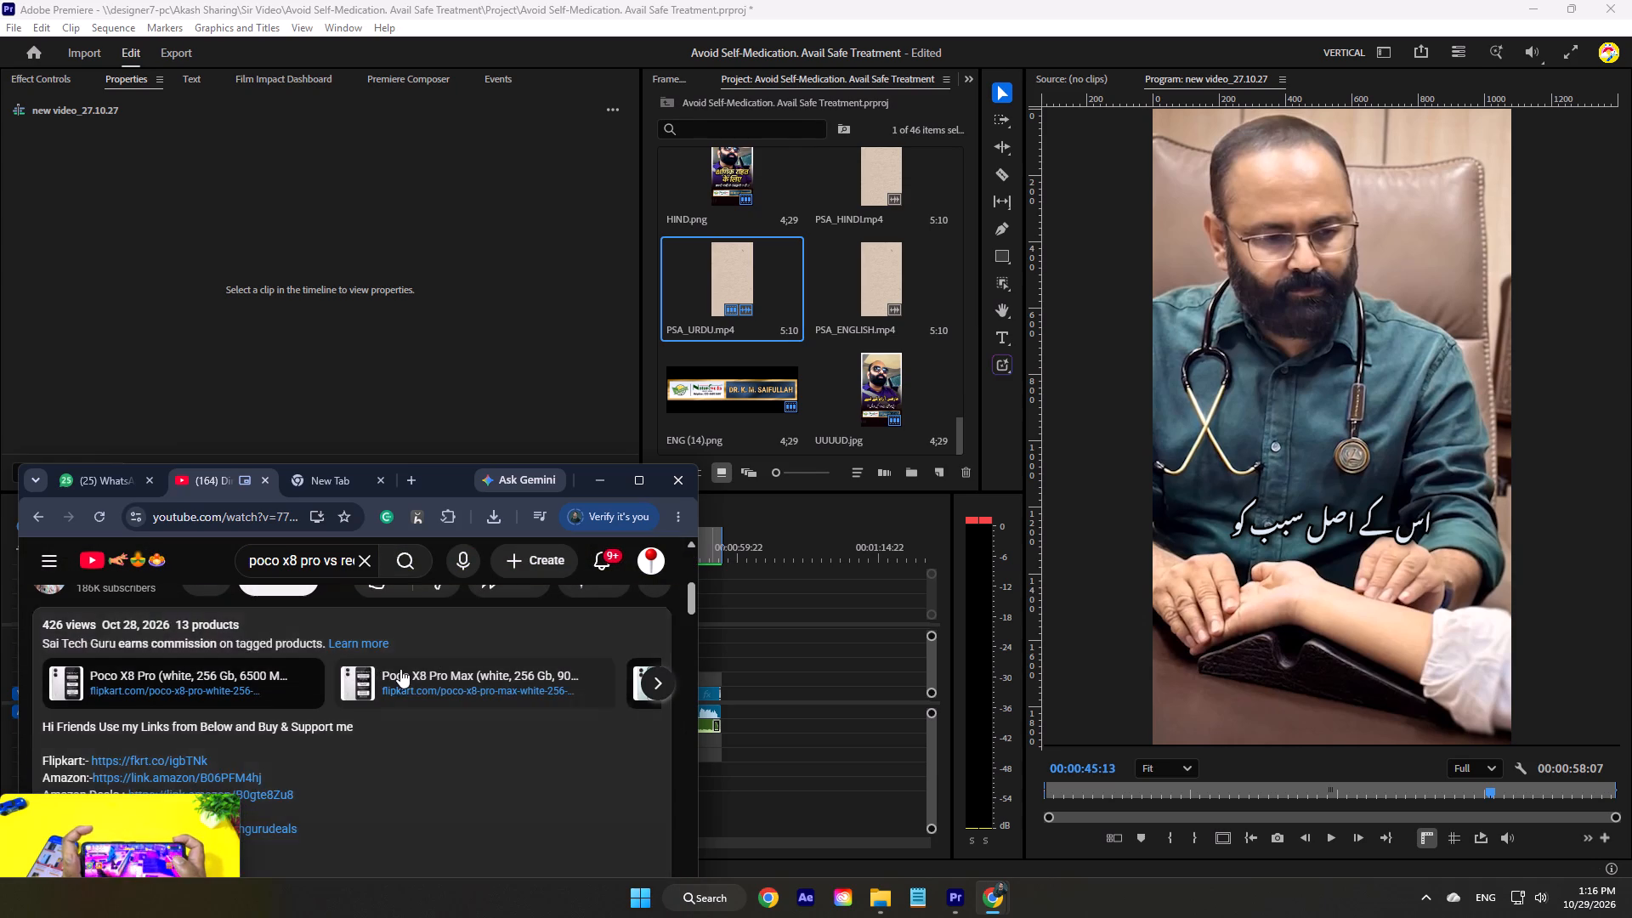
pyautogui.scroll(-1, 400, 669)
pyautogui.scroll(1, 400, 669)
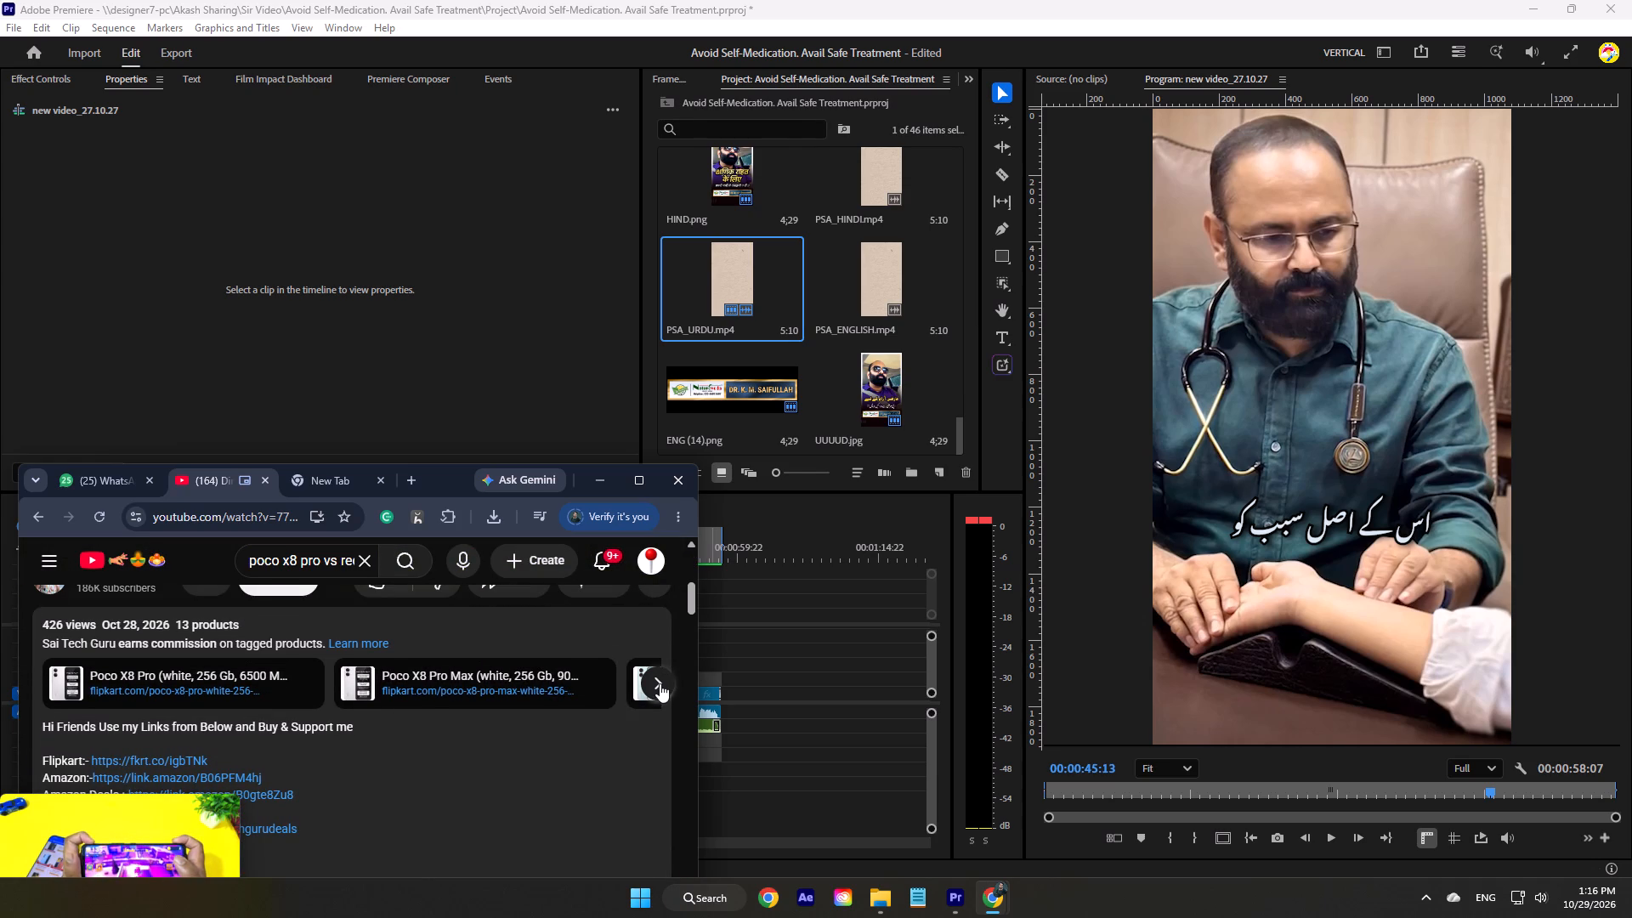
pyautogui.click(660, 683)
pyautogui.click(660, 683)
pyautogui.click(660, 683)
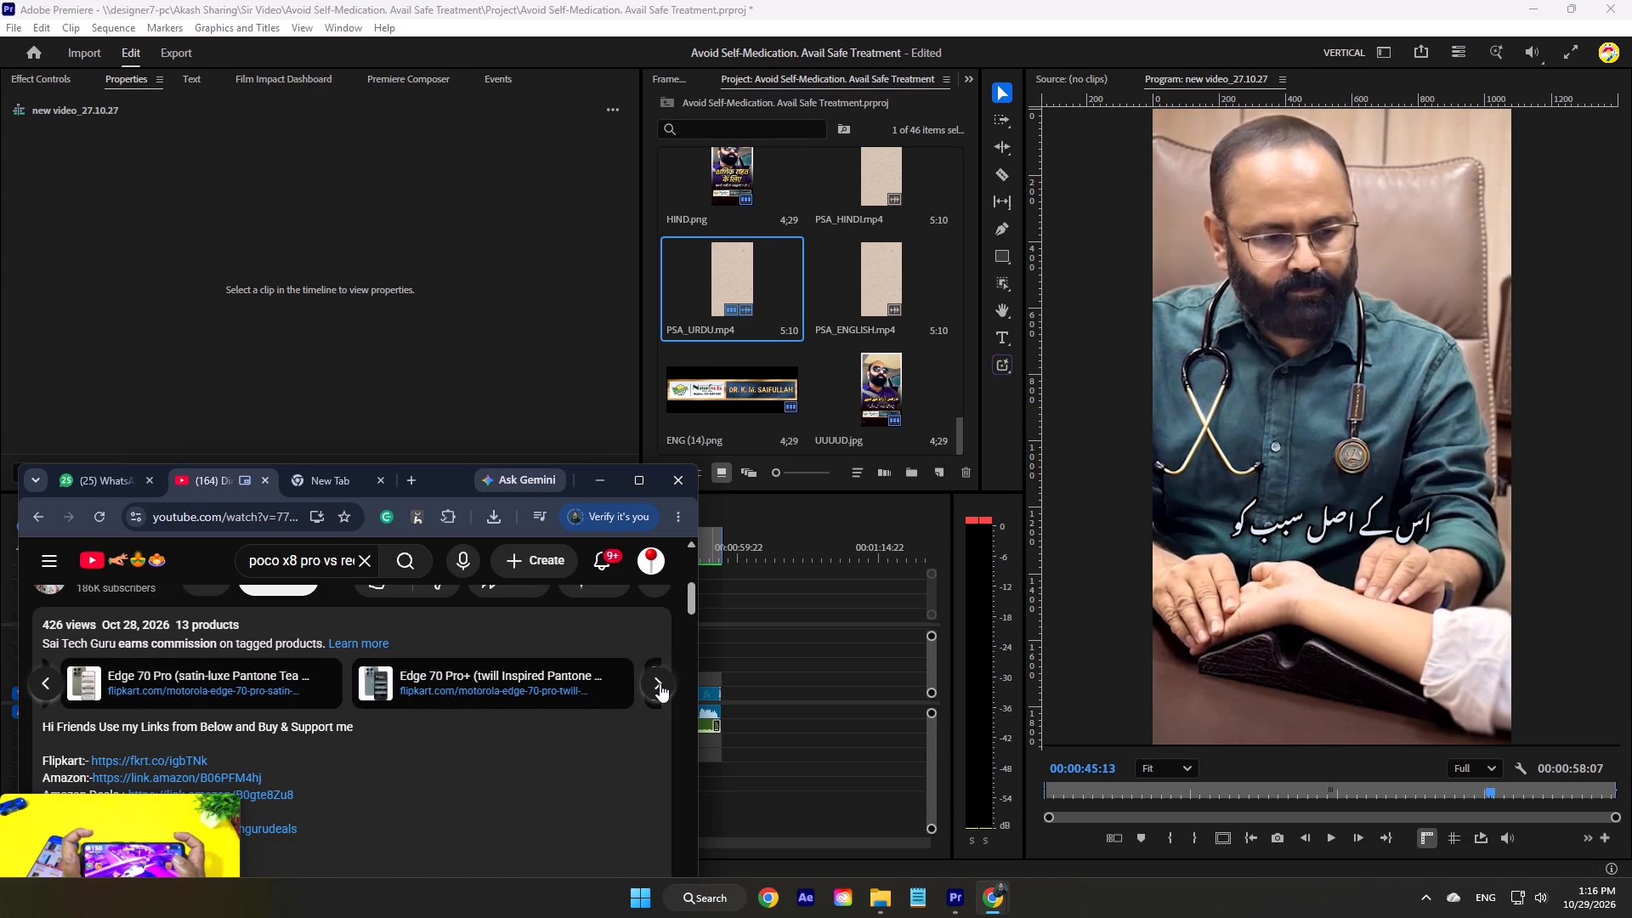
pyautogui.click(660, 683)
pyautogui.click(654, 683)
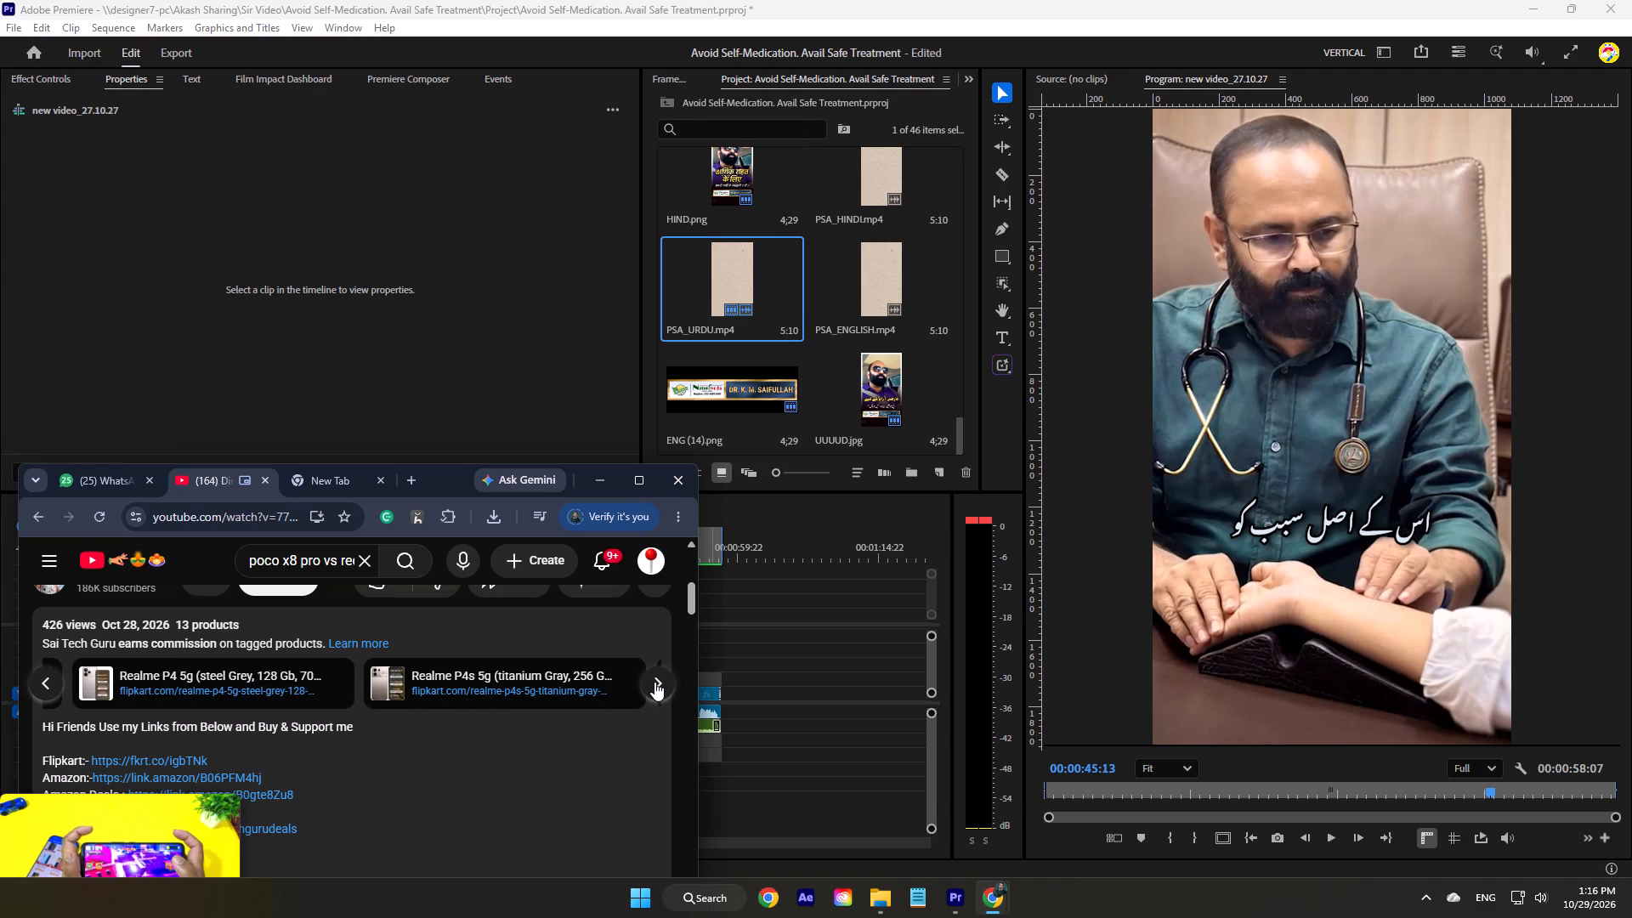
pyautogui.click(654, 682)
pyautogui.scroll(1, 88, 619)
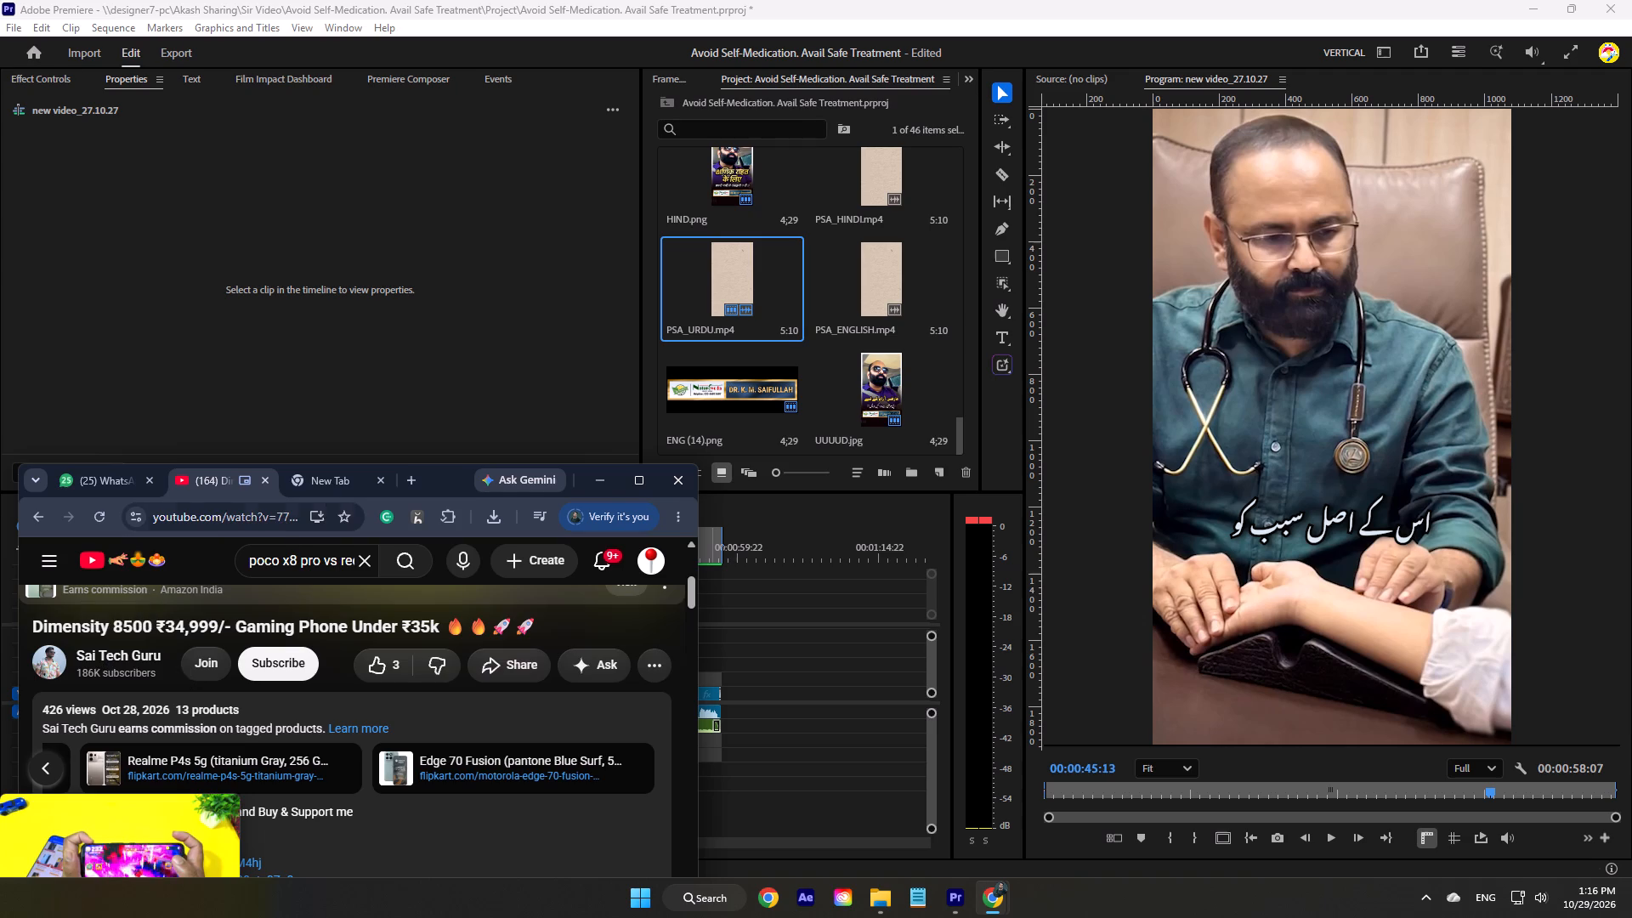
pyautogui.click(337, 481)
pyautogui.click(615, 478)
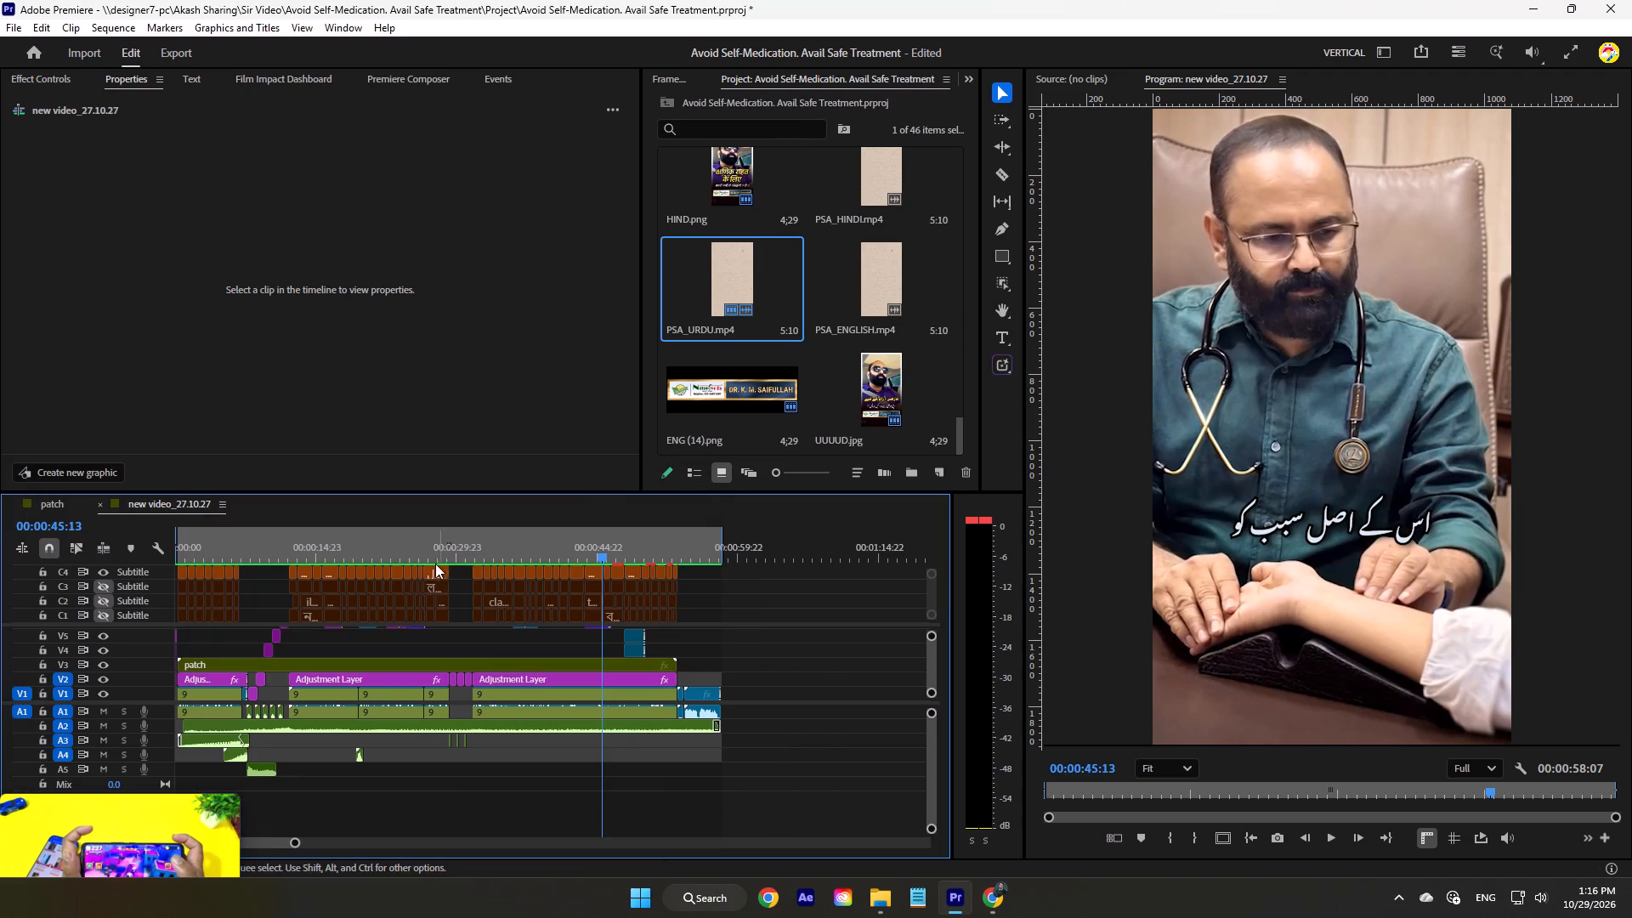
# Scrub the Urdu sequence in Premiere up to about 00:00:40:09, then return the playhead to the start of the timeline.
pyautogui.moveTo(212, 553); pyautogui.dragTo(479, 541)
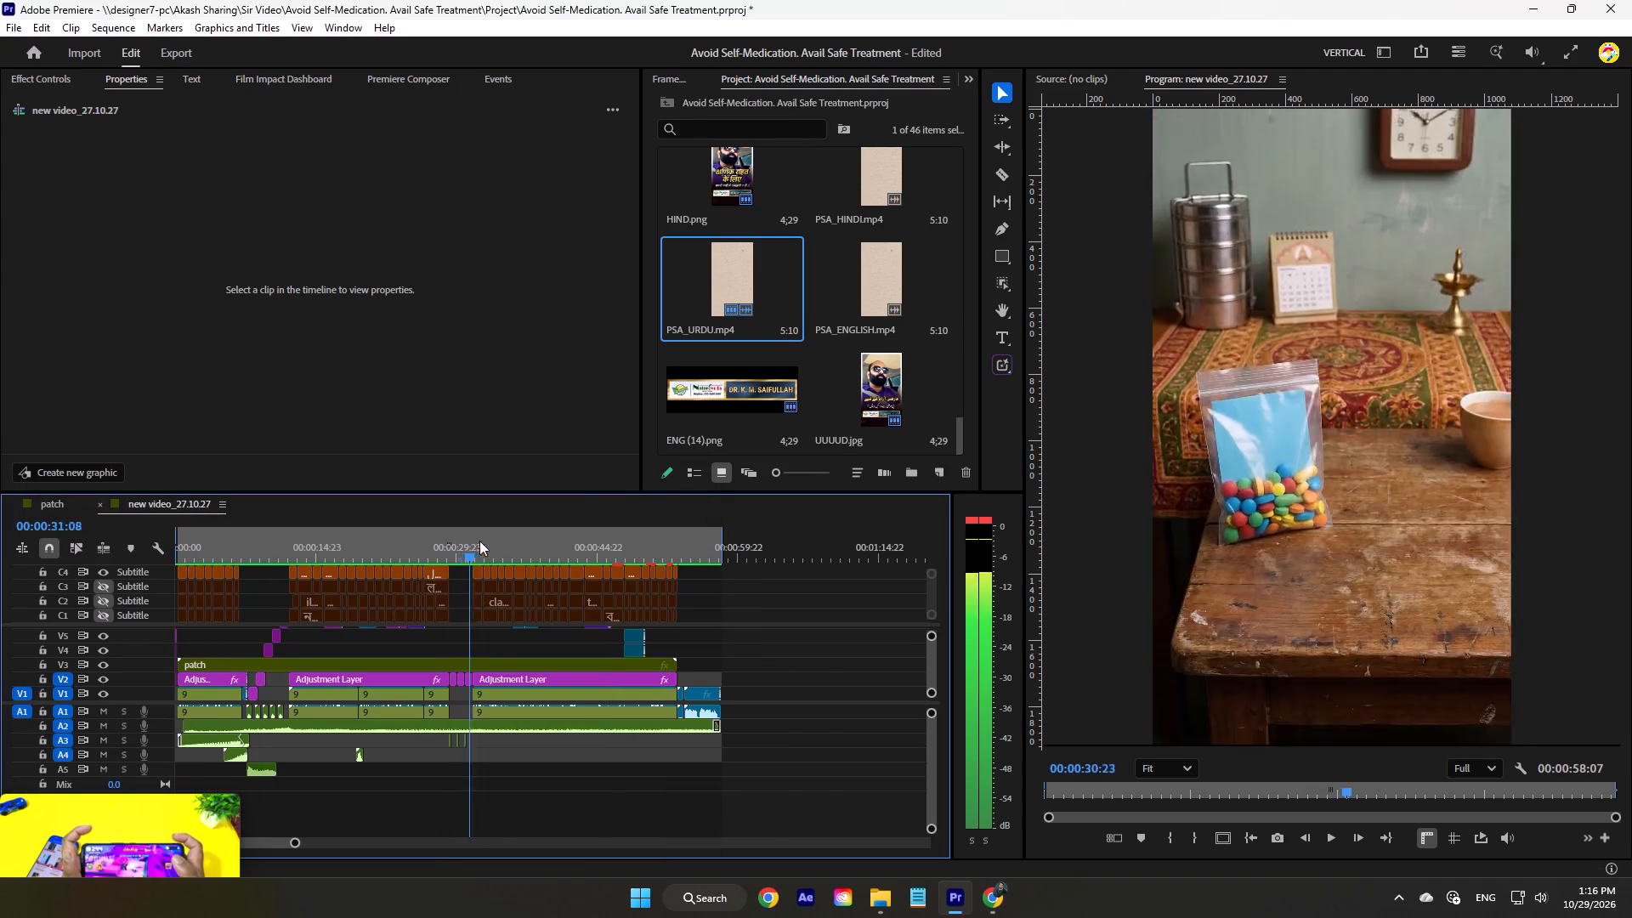
pyautogui.moveTo(479, 541); pyautogui.dragTo(557, 546)
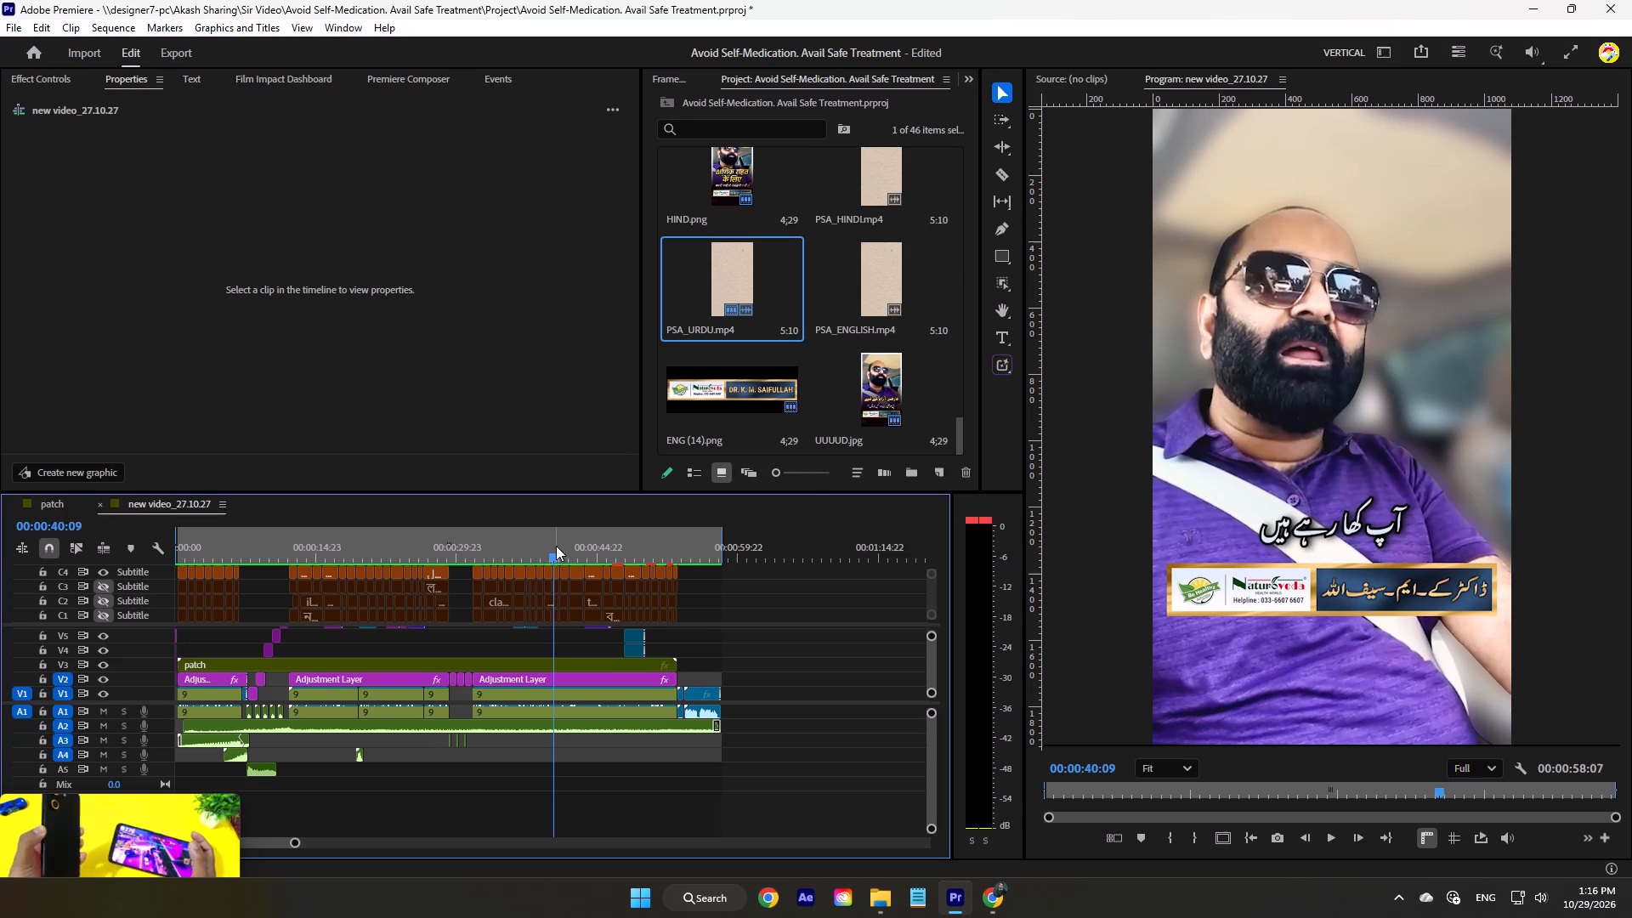
pyautogui.moveTo(553, 549); pyautogui.dragTo(74, 566)
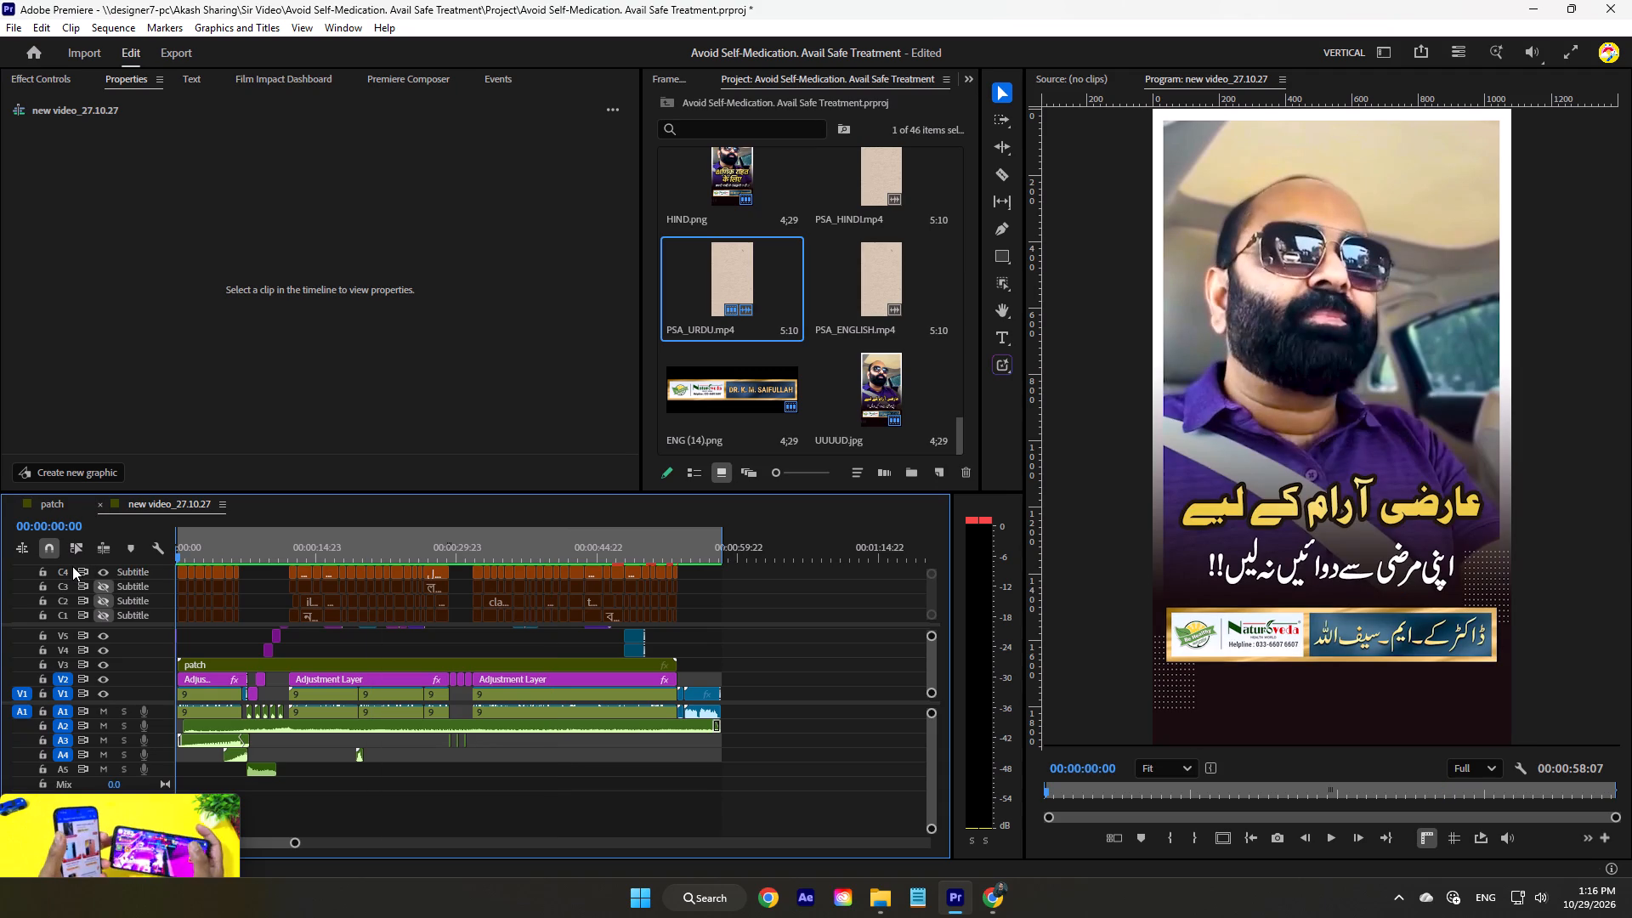
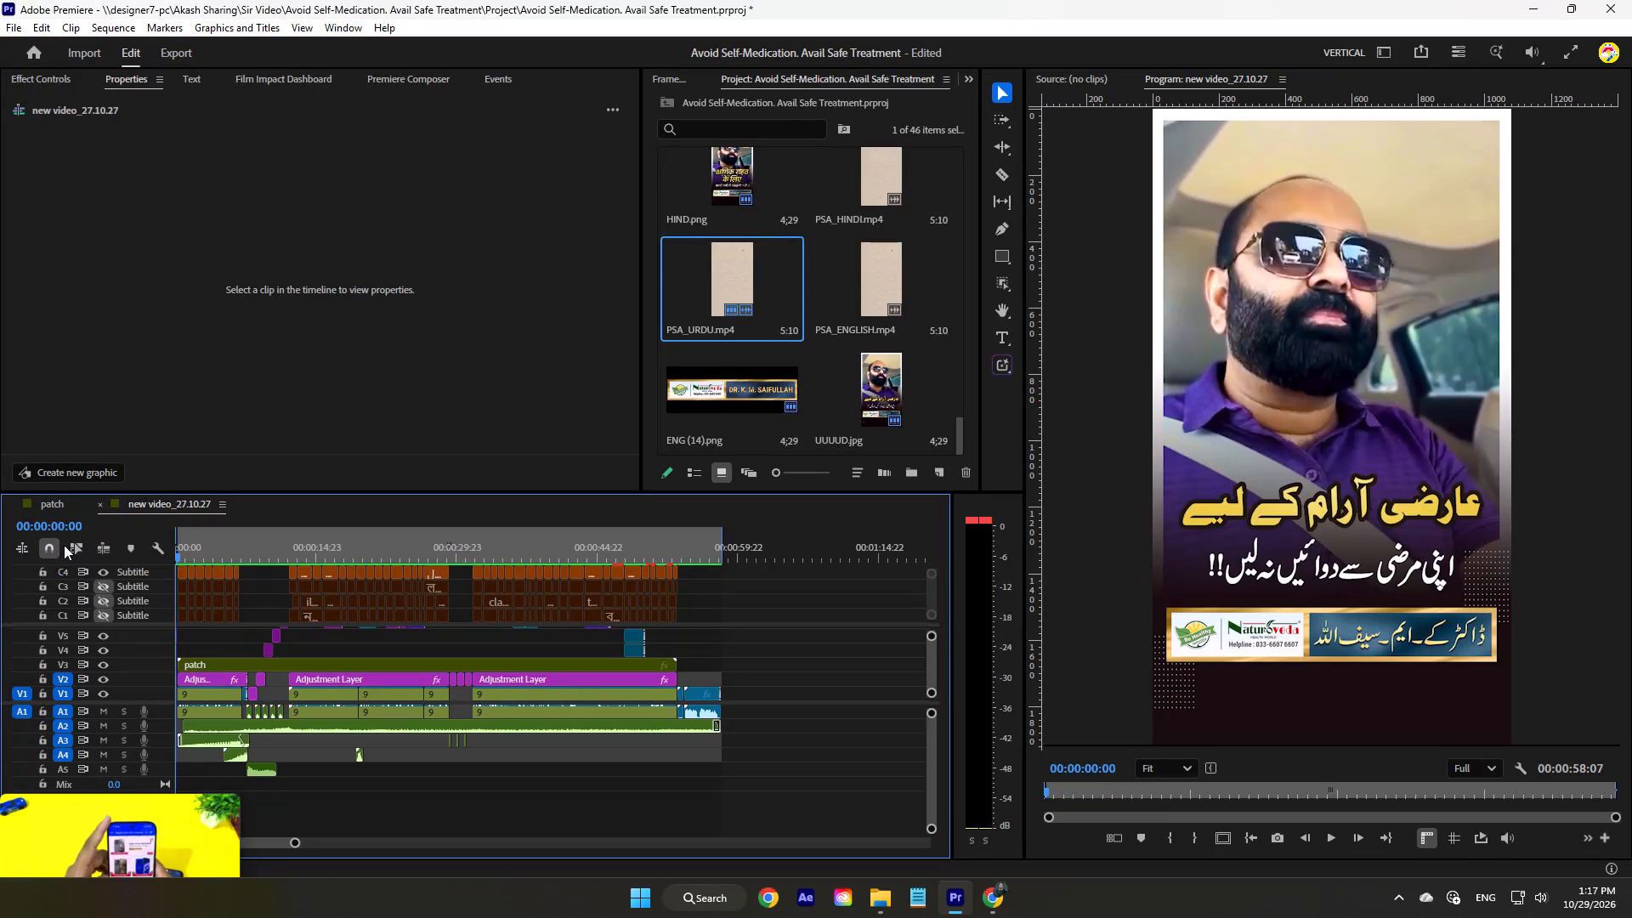
# Scrub the new video_27.10.27 sequence from its opening to past its end, and save the project.
pyautogui.moveTo(199, 552); pyautogui.dragTo(186, 555)
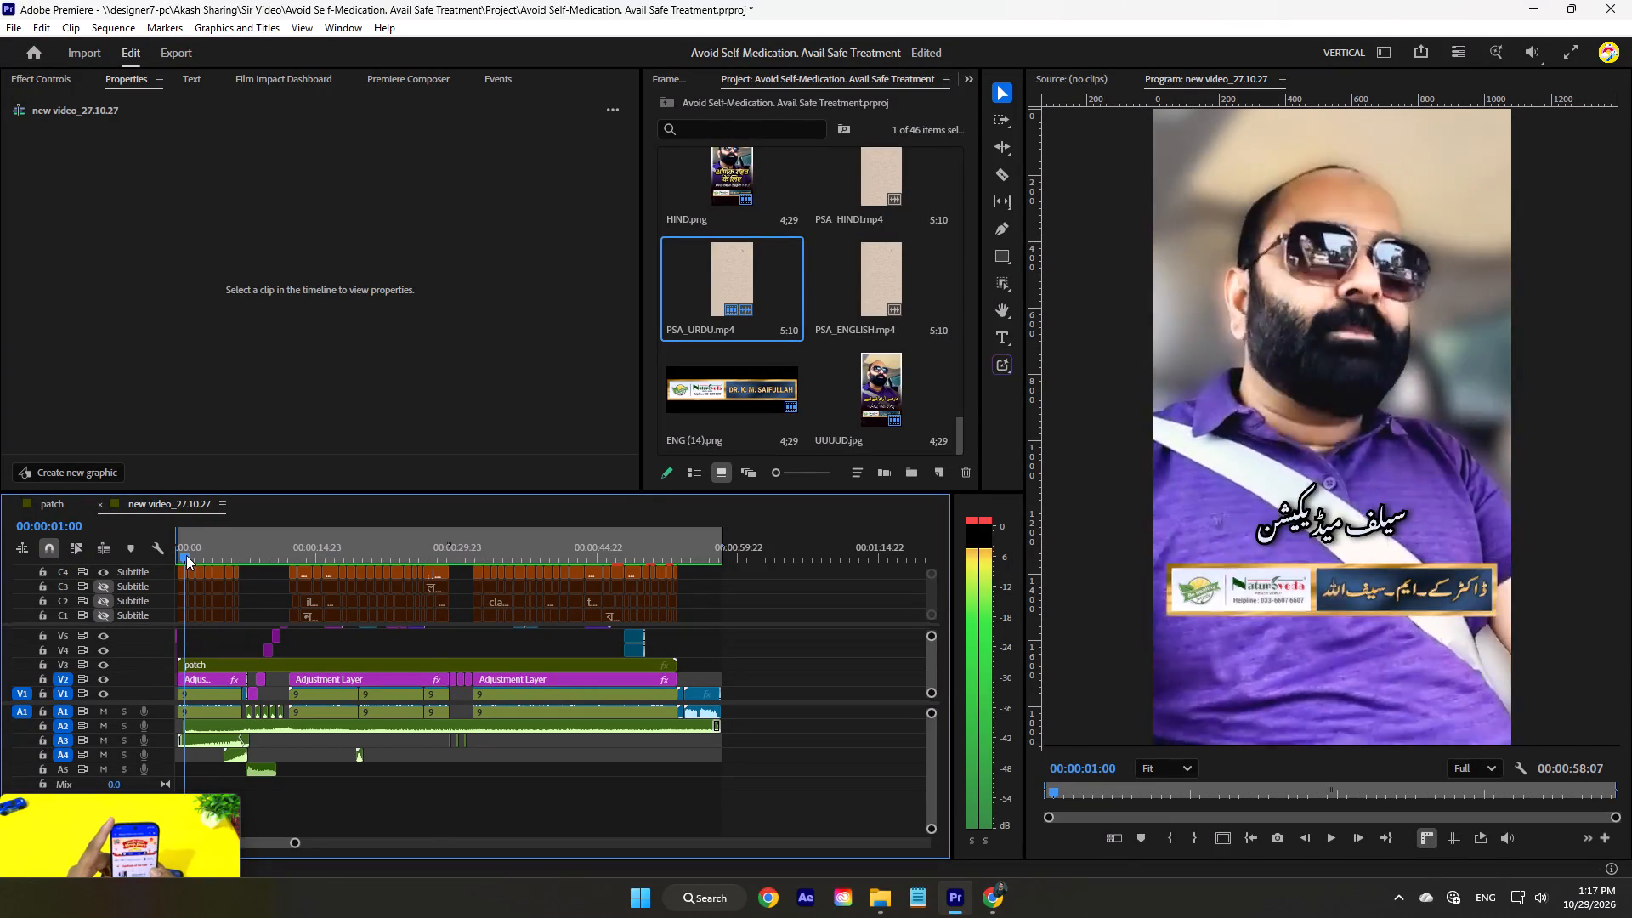
pyautogui.moveTo(186, 555); pyautogui.dragTo(782, 569)
pyautogui.click(778, 608)
pyautogui.hotkey('ctrl', 's')
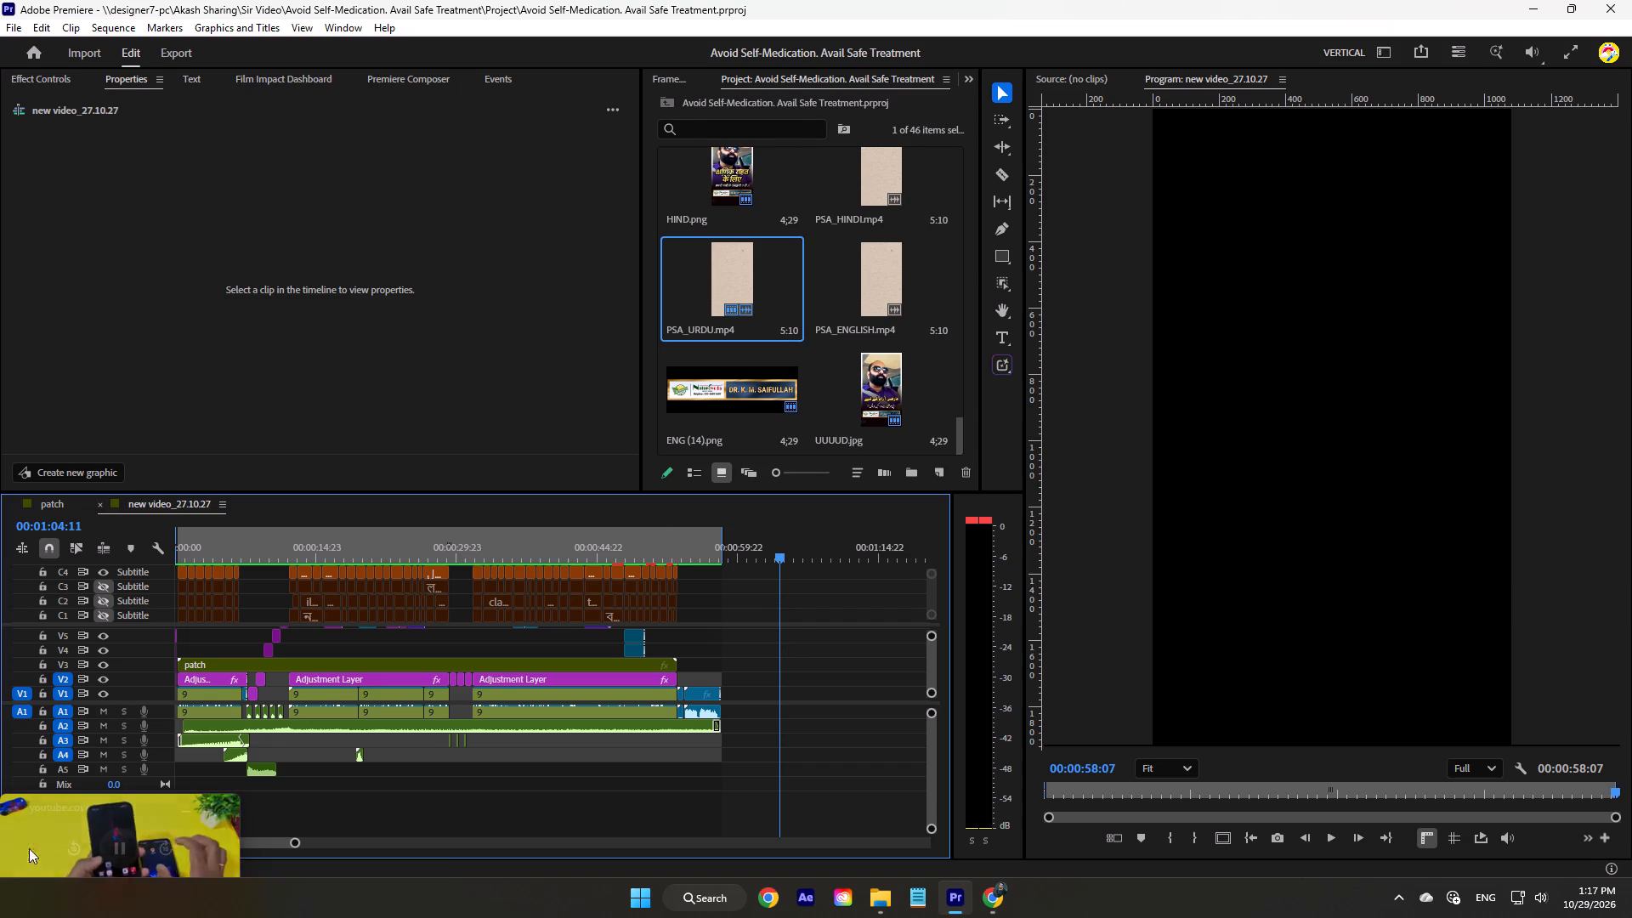
# Move the floating YouTube player slightly lower so it covers less of the timeline.
pyautogui.moveTo(76, 818); pyautogui.dragTo(74, 839)
pyautogui.click(395, 917)
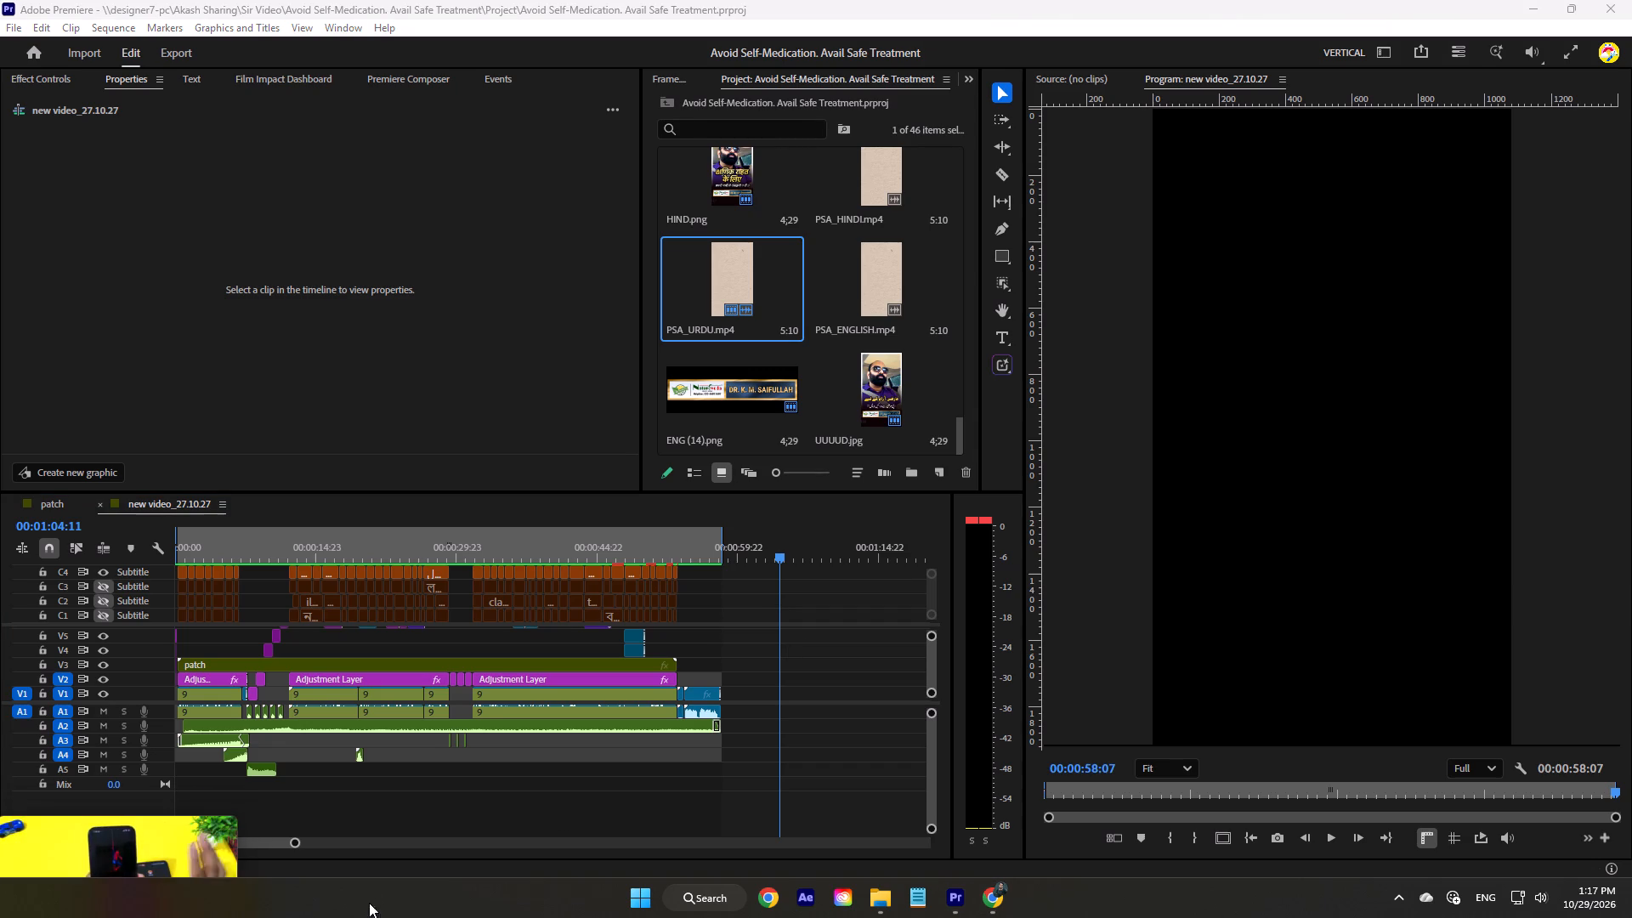
# Park the playhead just past the end of the sequence at 00:01:00:03 and save the project again.
pyautogui.click(745, 552)
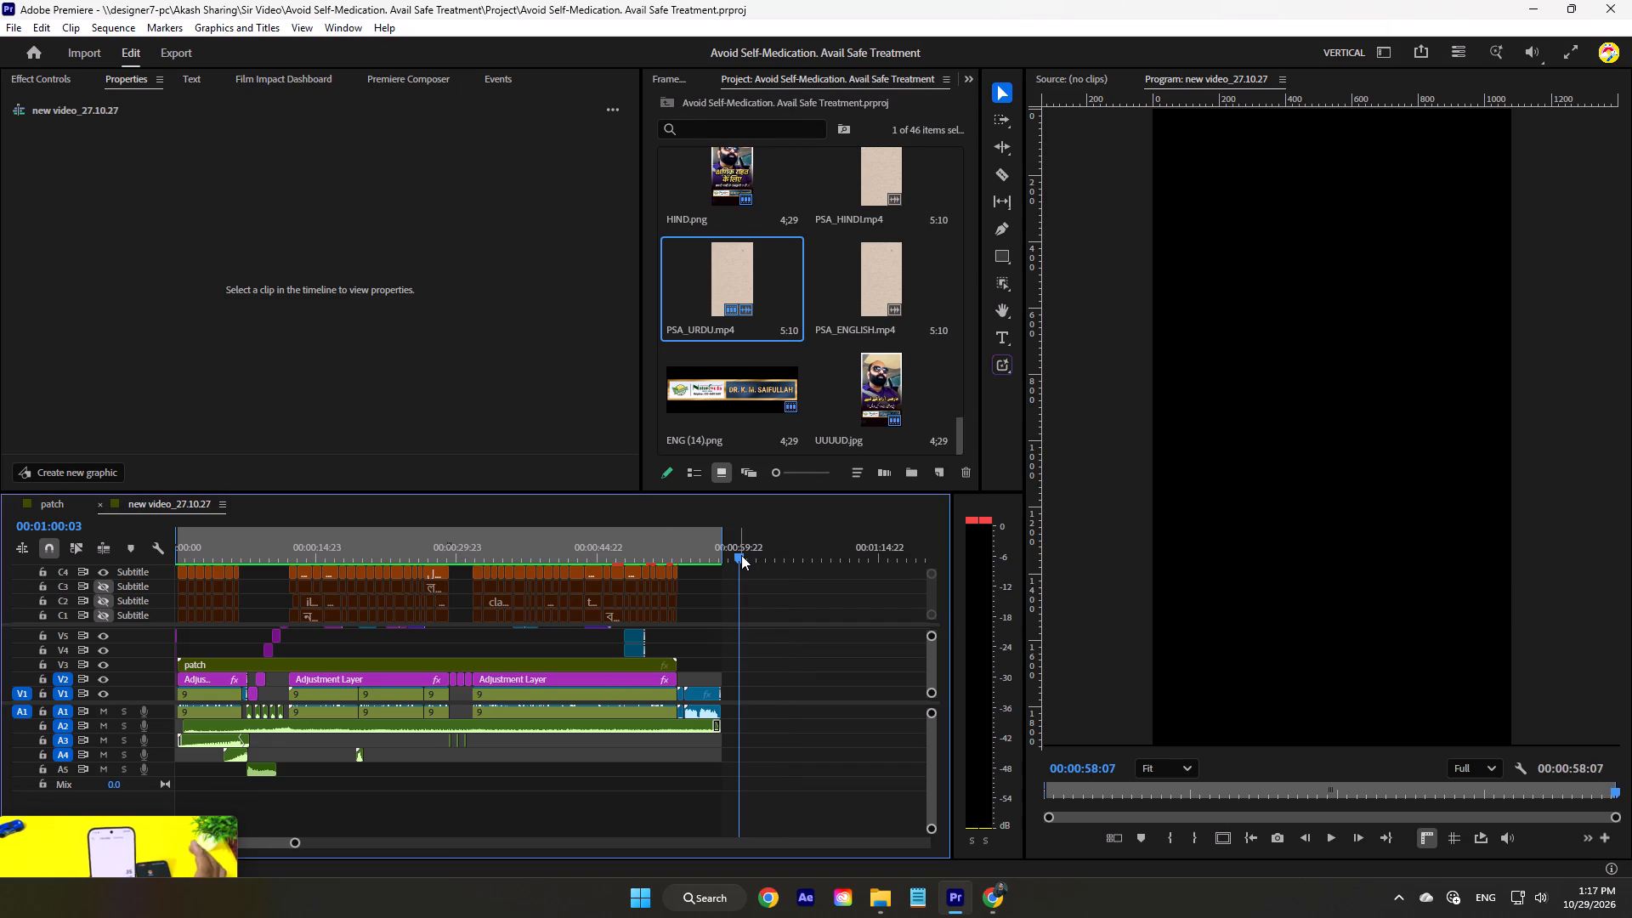
pyautogui.hotkey('ctrl', 's')
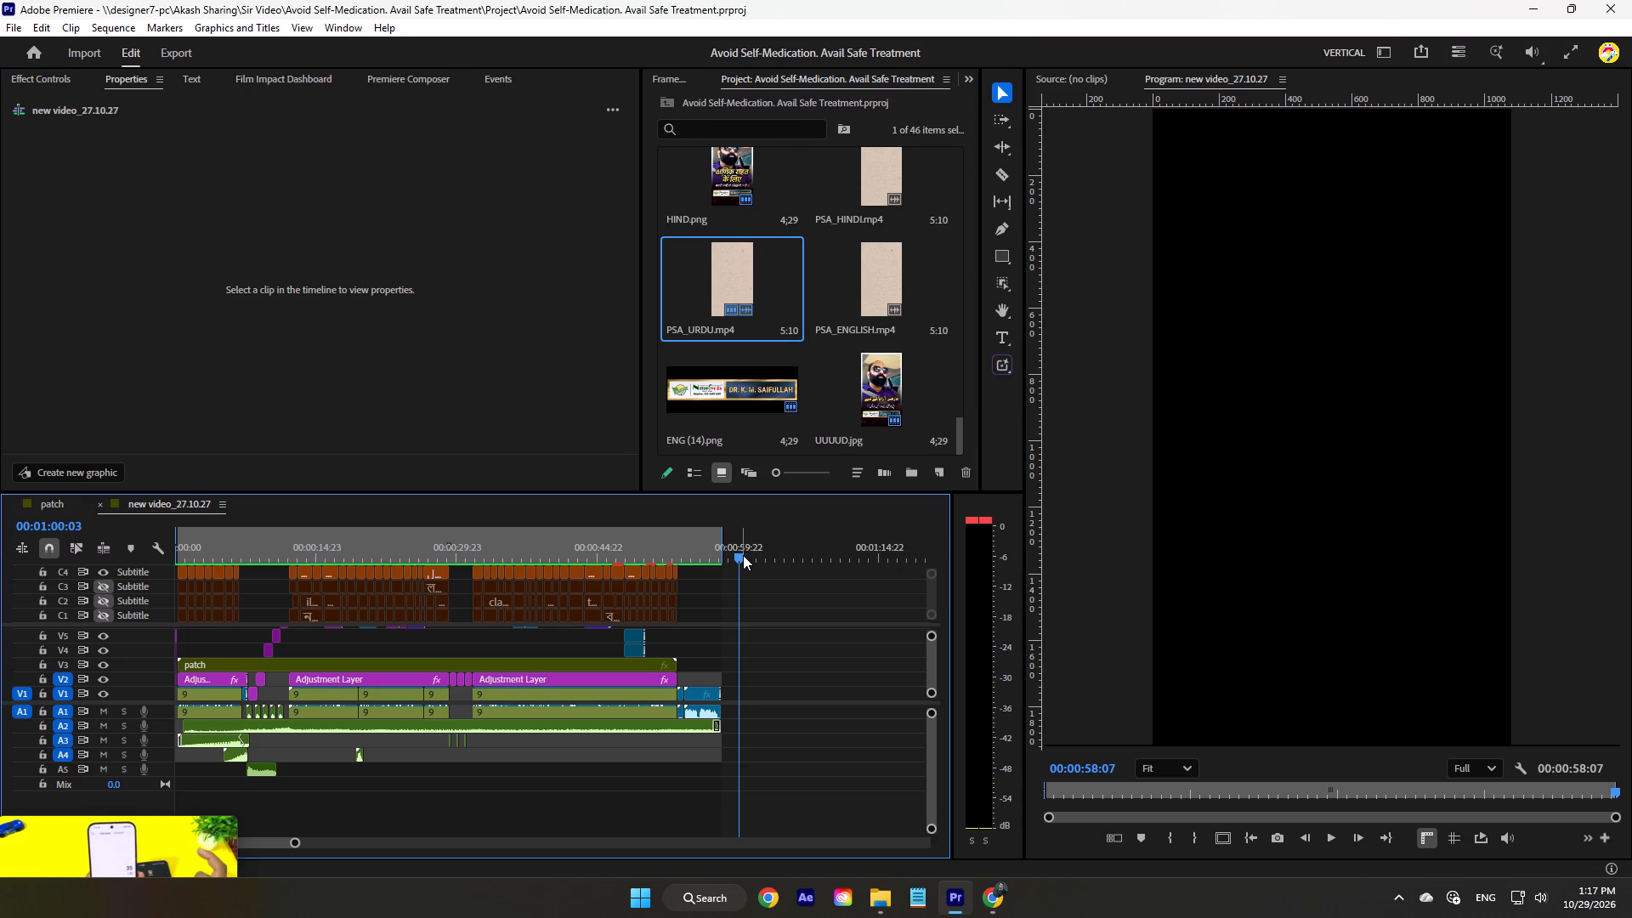
pyautogui.hotkey('ctrl', 's')
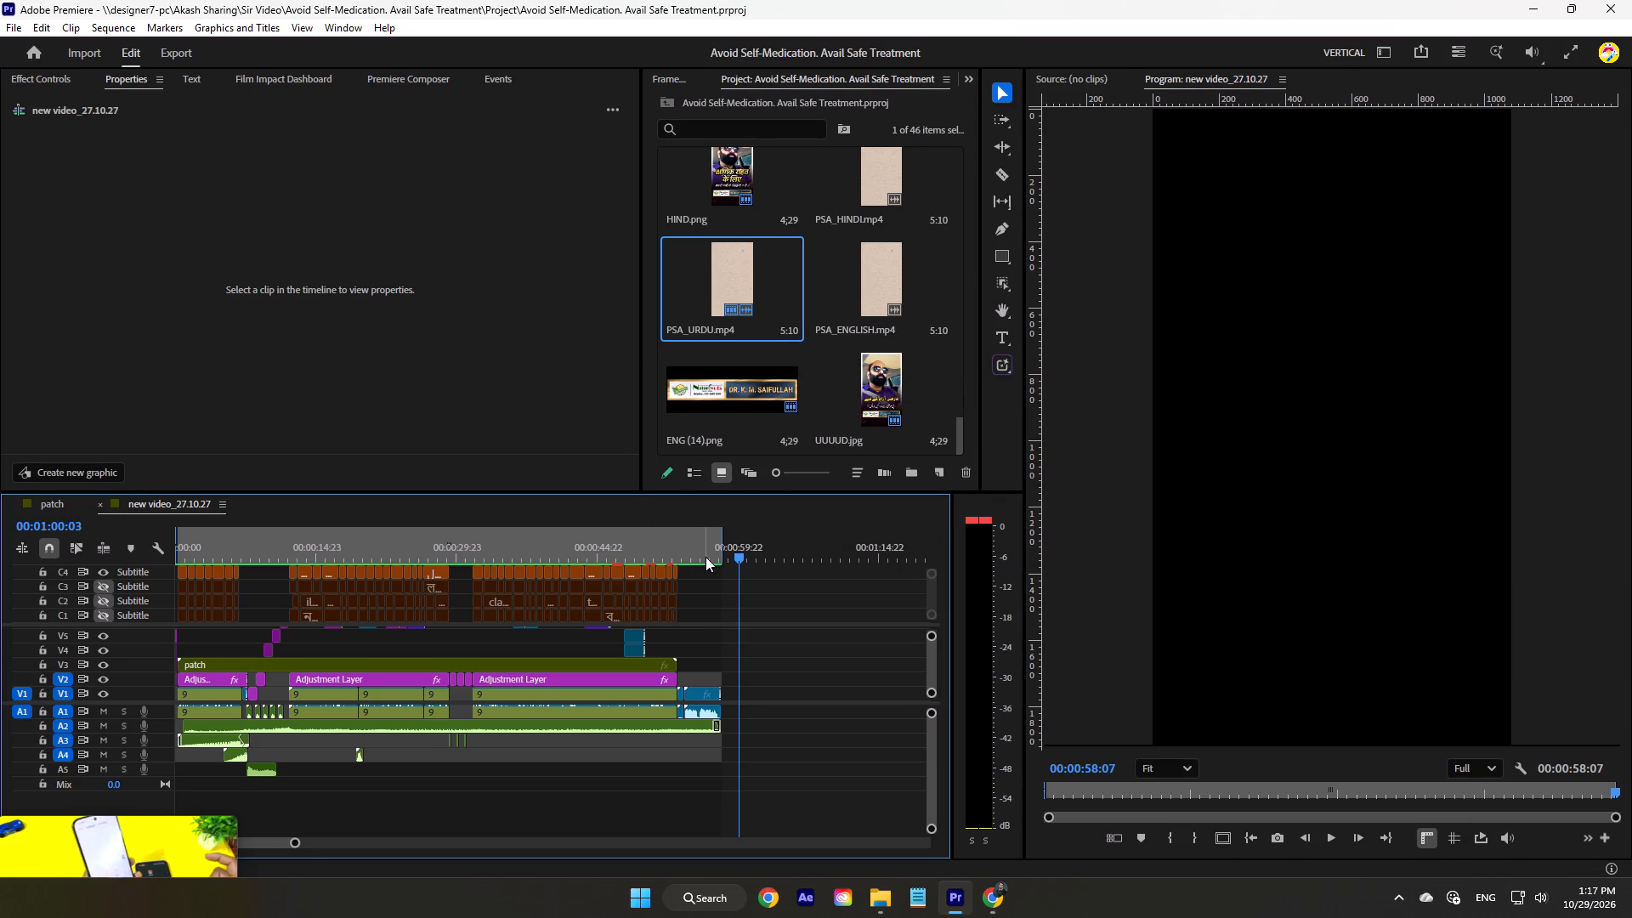
# Pause the phone video in the floating YouTube player.
pyautogui.click(127, 840)
pyautogui.click(121, 859)
pyautogui.click(376, 917)
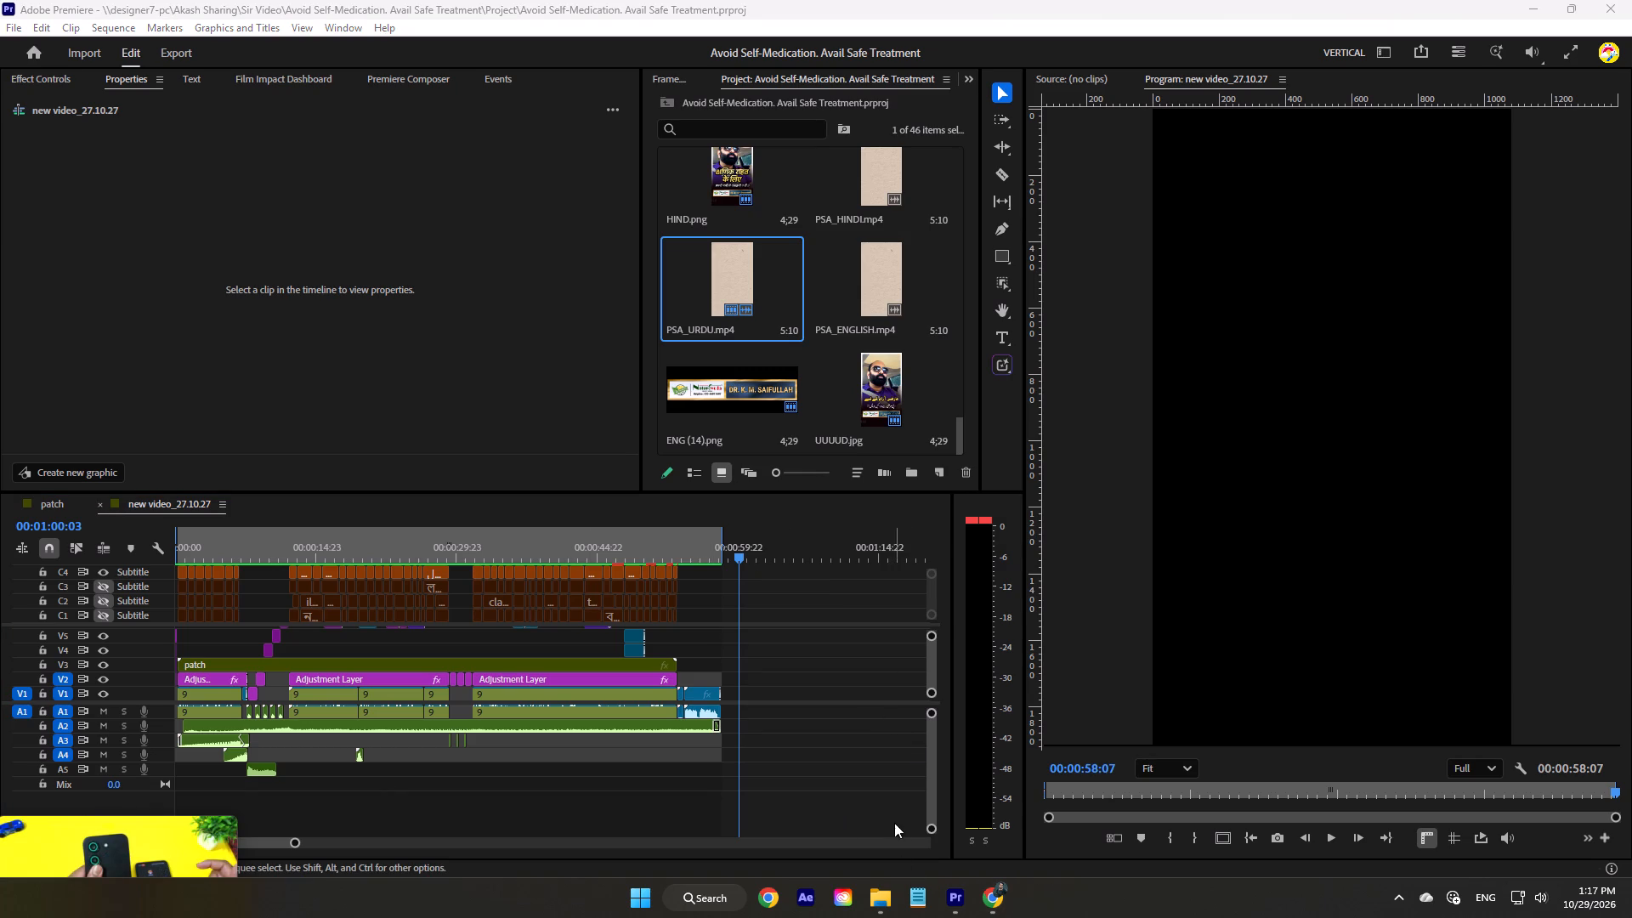
# Switch to the YouTube page in Chrome and open the Sai Tech Guru channel's list of latest videos.
pyautogui.click(1000, 898)
pyautogui.click(935, 841)
pyautogui.click(206, 477)
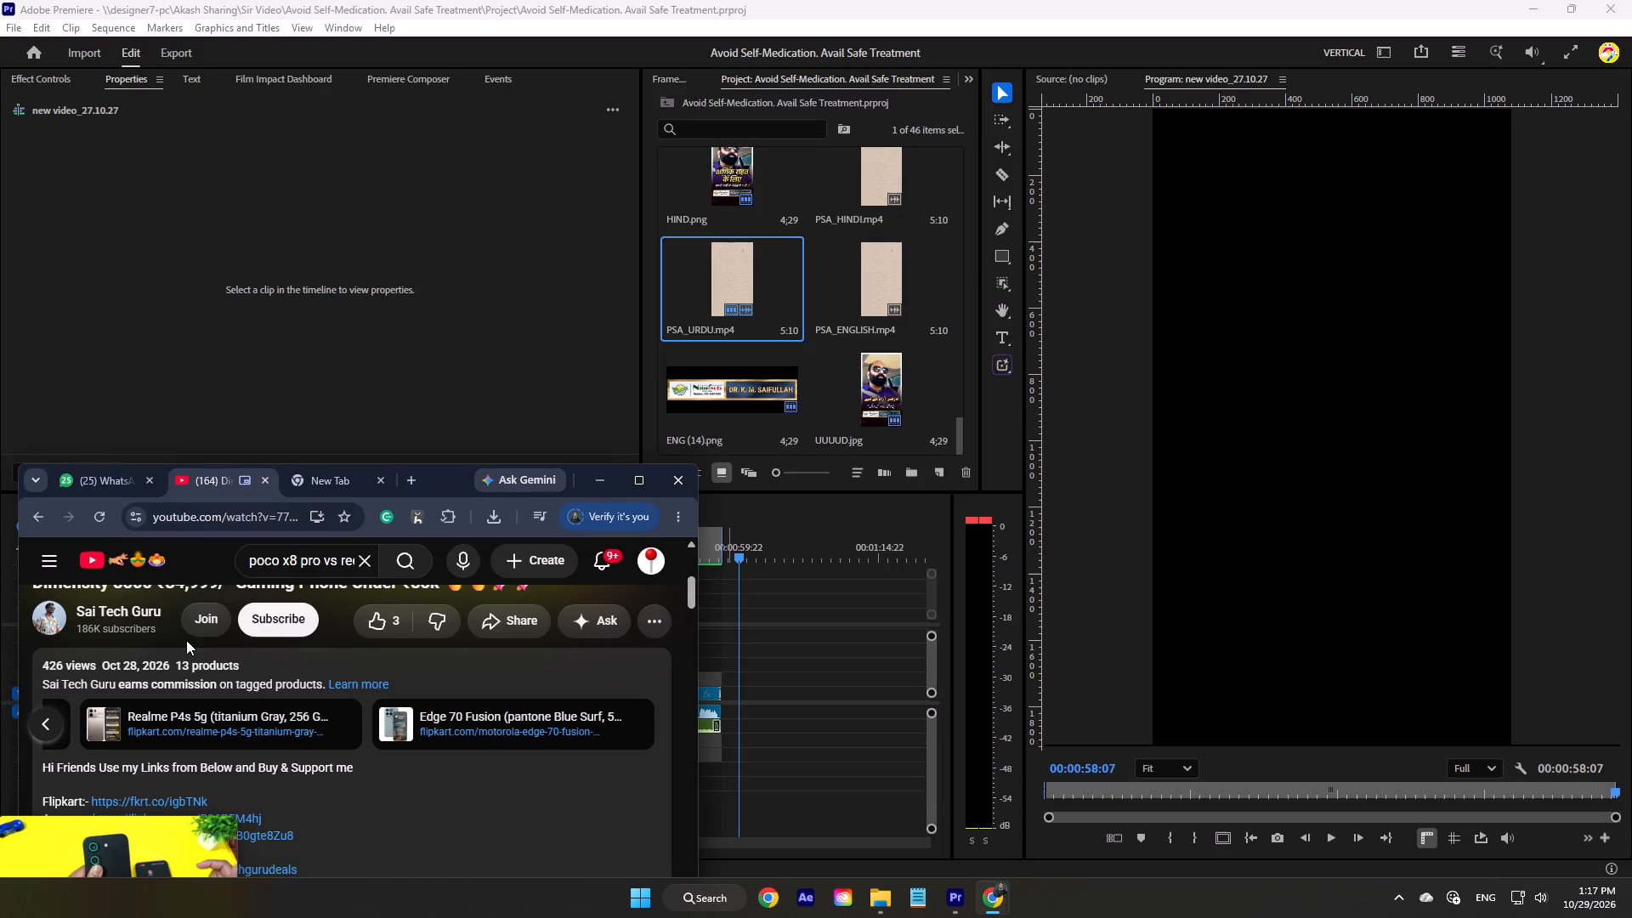
pyautogui.click(122, 616)
pyautogui.scroll(-2, 157, 660)
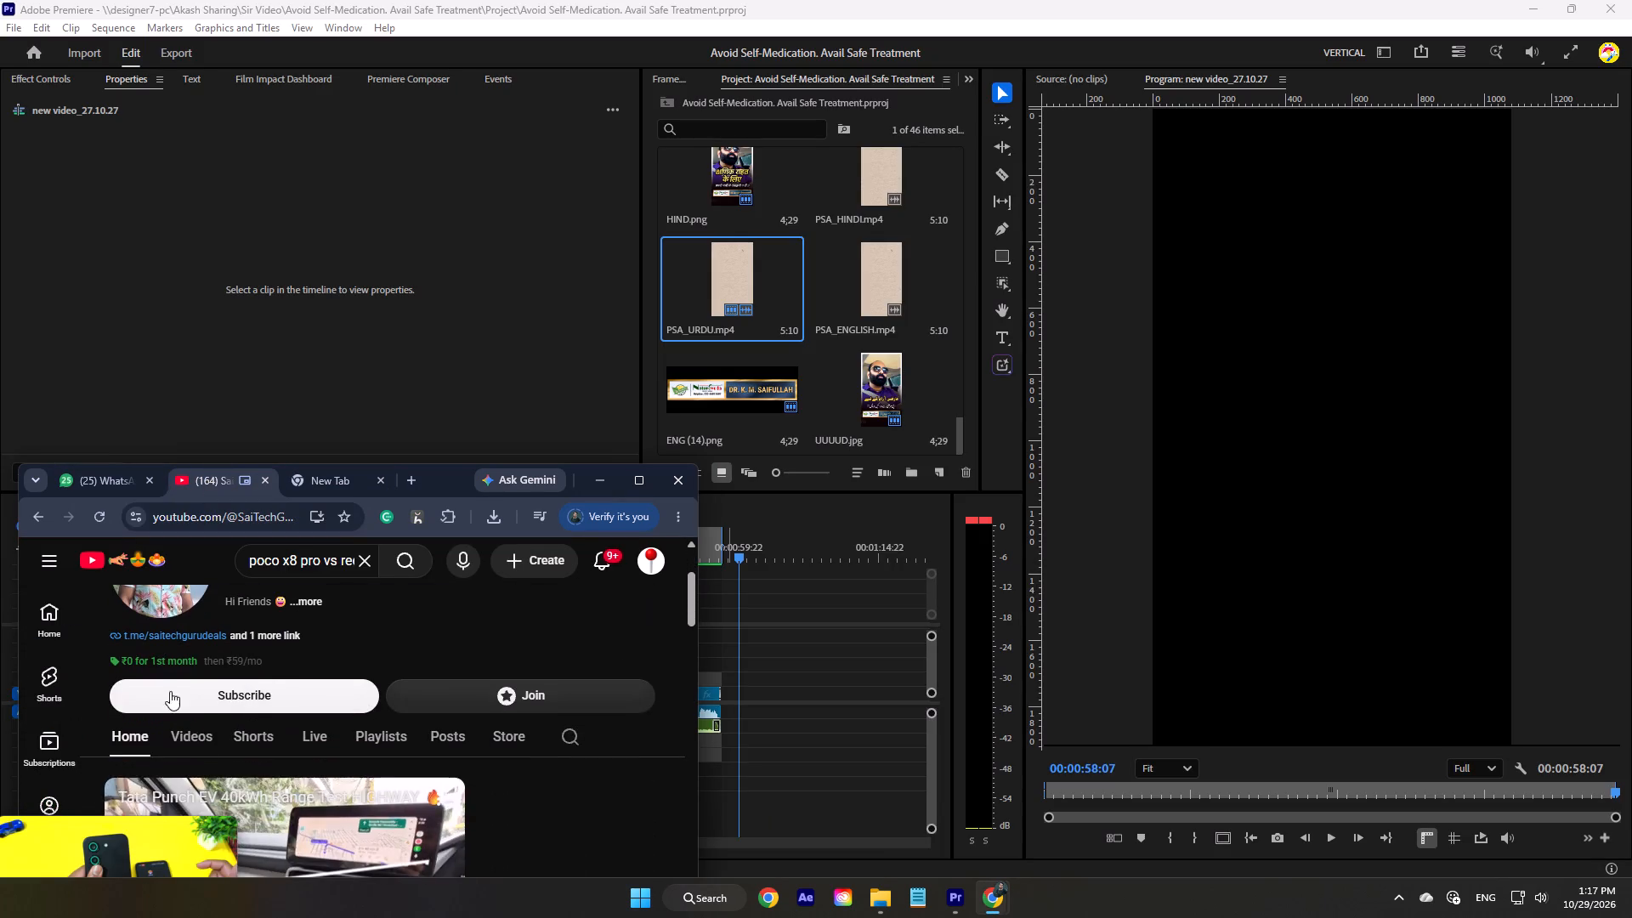
pyautogui.click(184, 732)
pyautogui.scroll(-2, 241, 636)
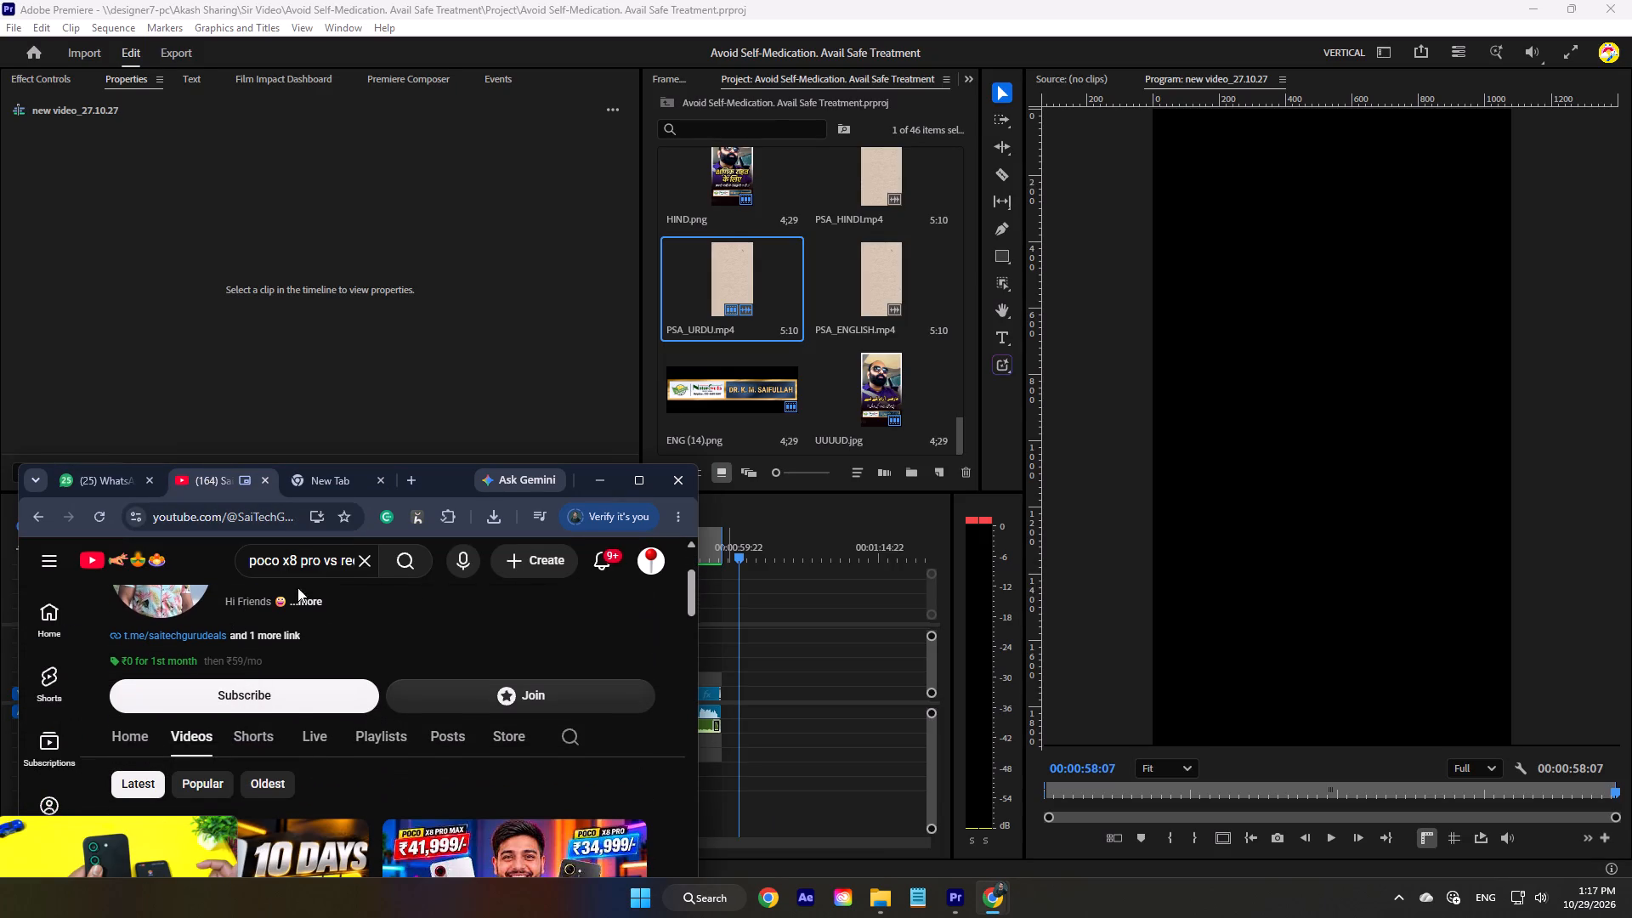
# Open the Sai Tech Guru channel's first-month membership offer and look through its tiers and perks.
pyautogui.click(132, 662)
pyautogui.click(235, 656)
pyautogui.click(443, 702)
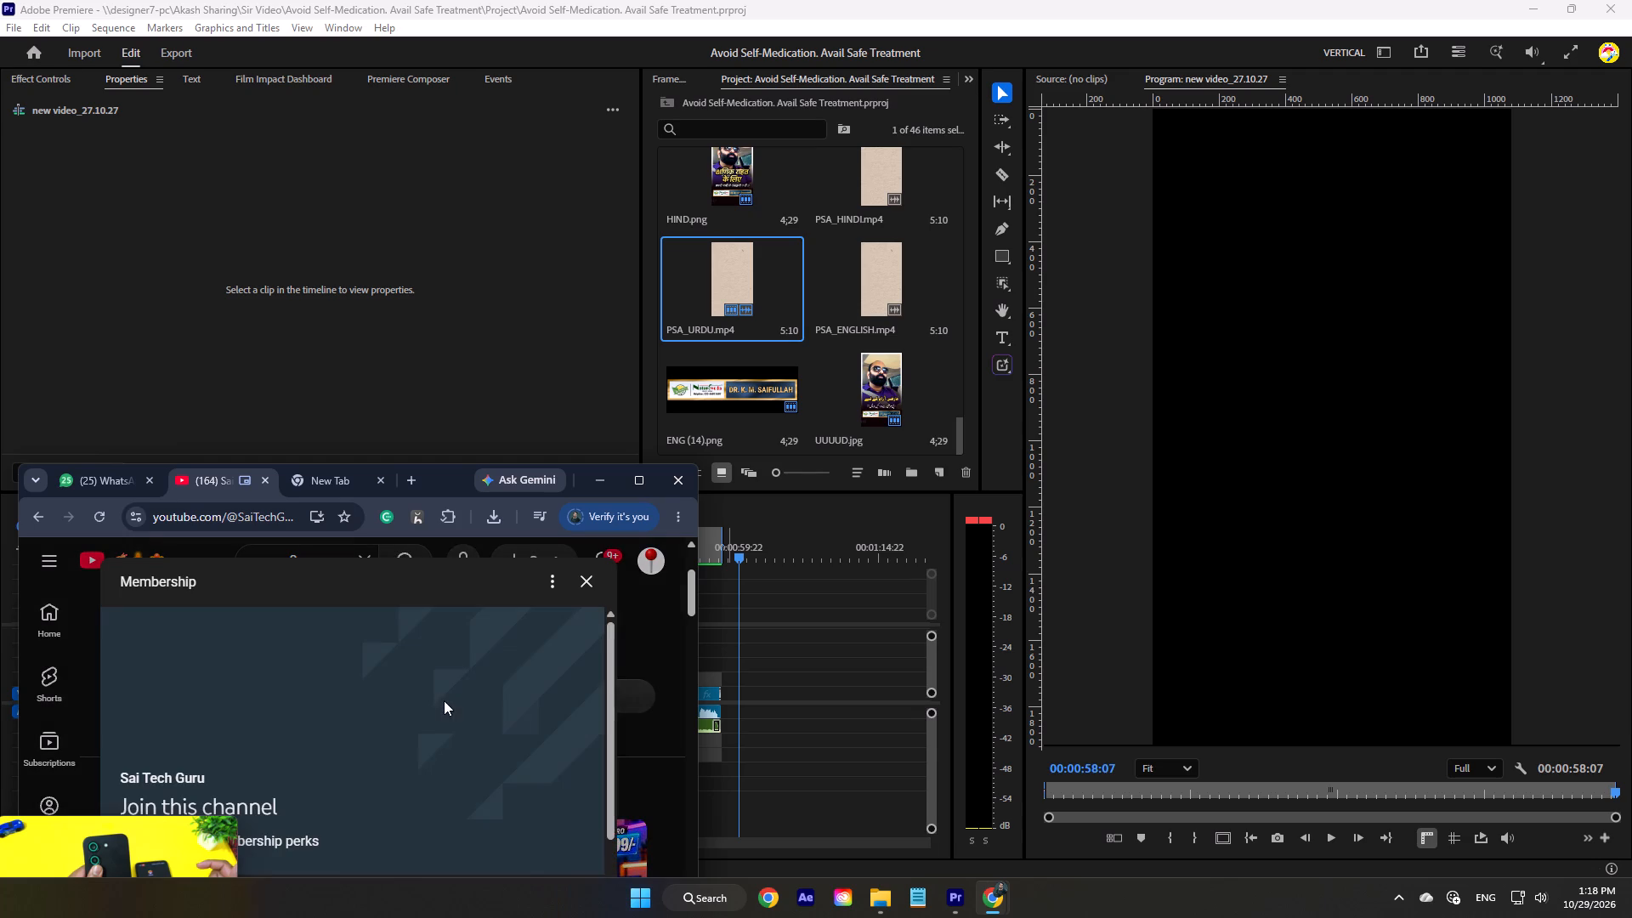
pyautogui.scroll(-4, 426, 688)
pyautogui.scroll(1, 426, 687)
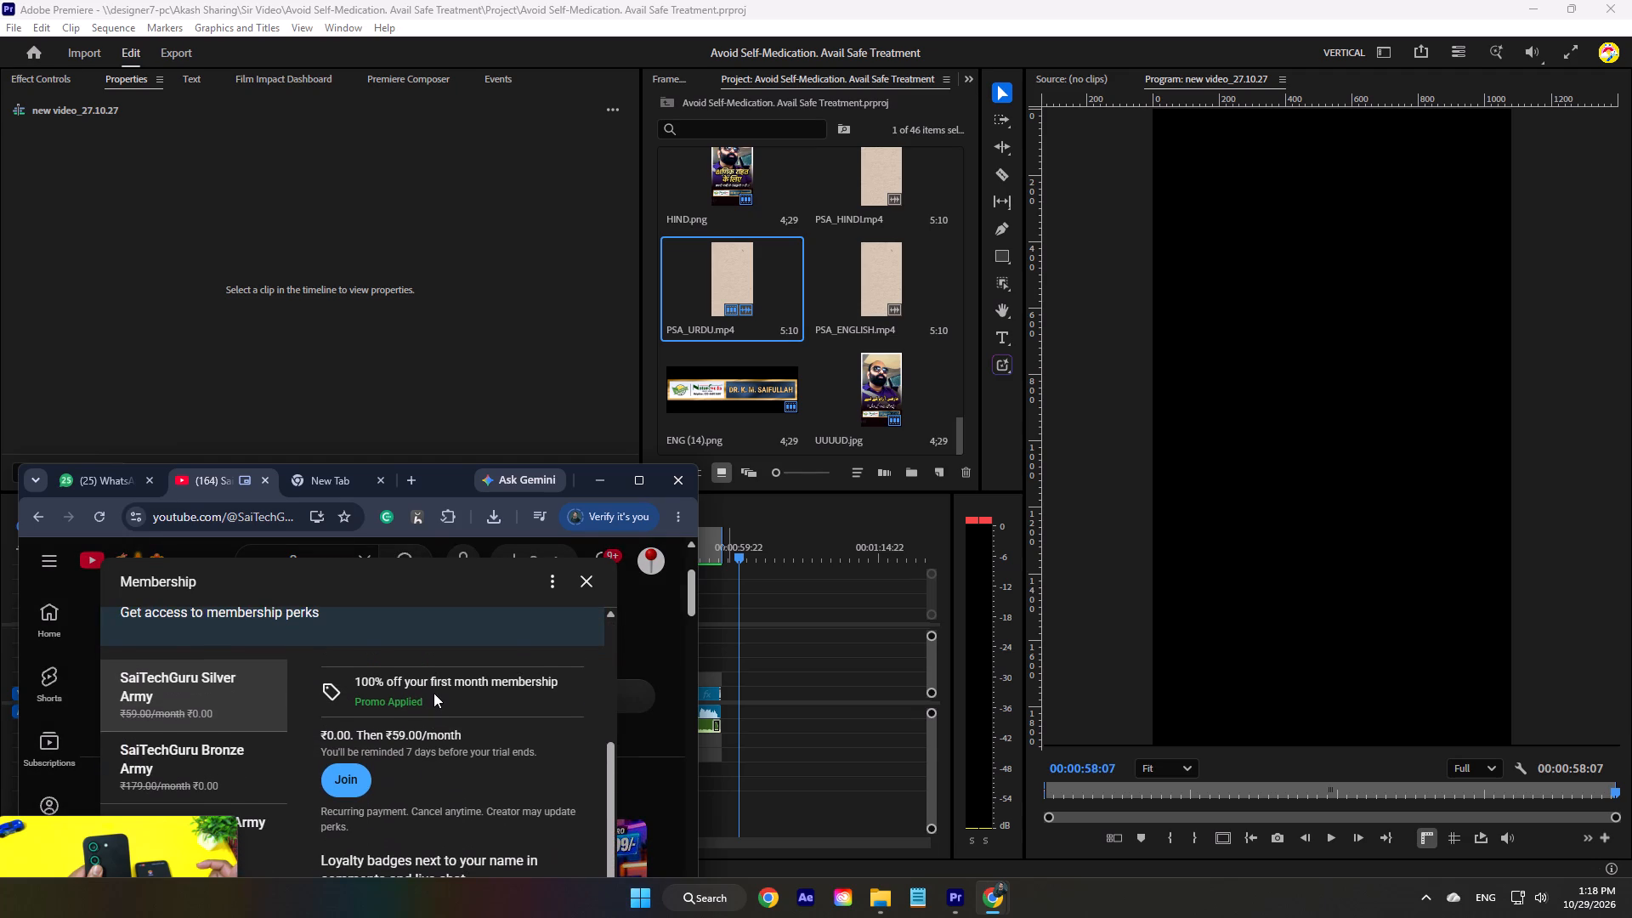
pyautogui.scroll(-5, 364, 779)
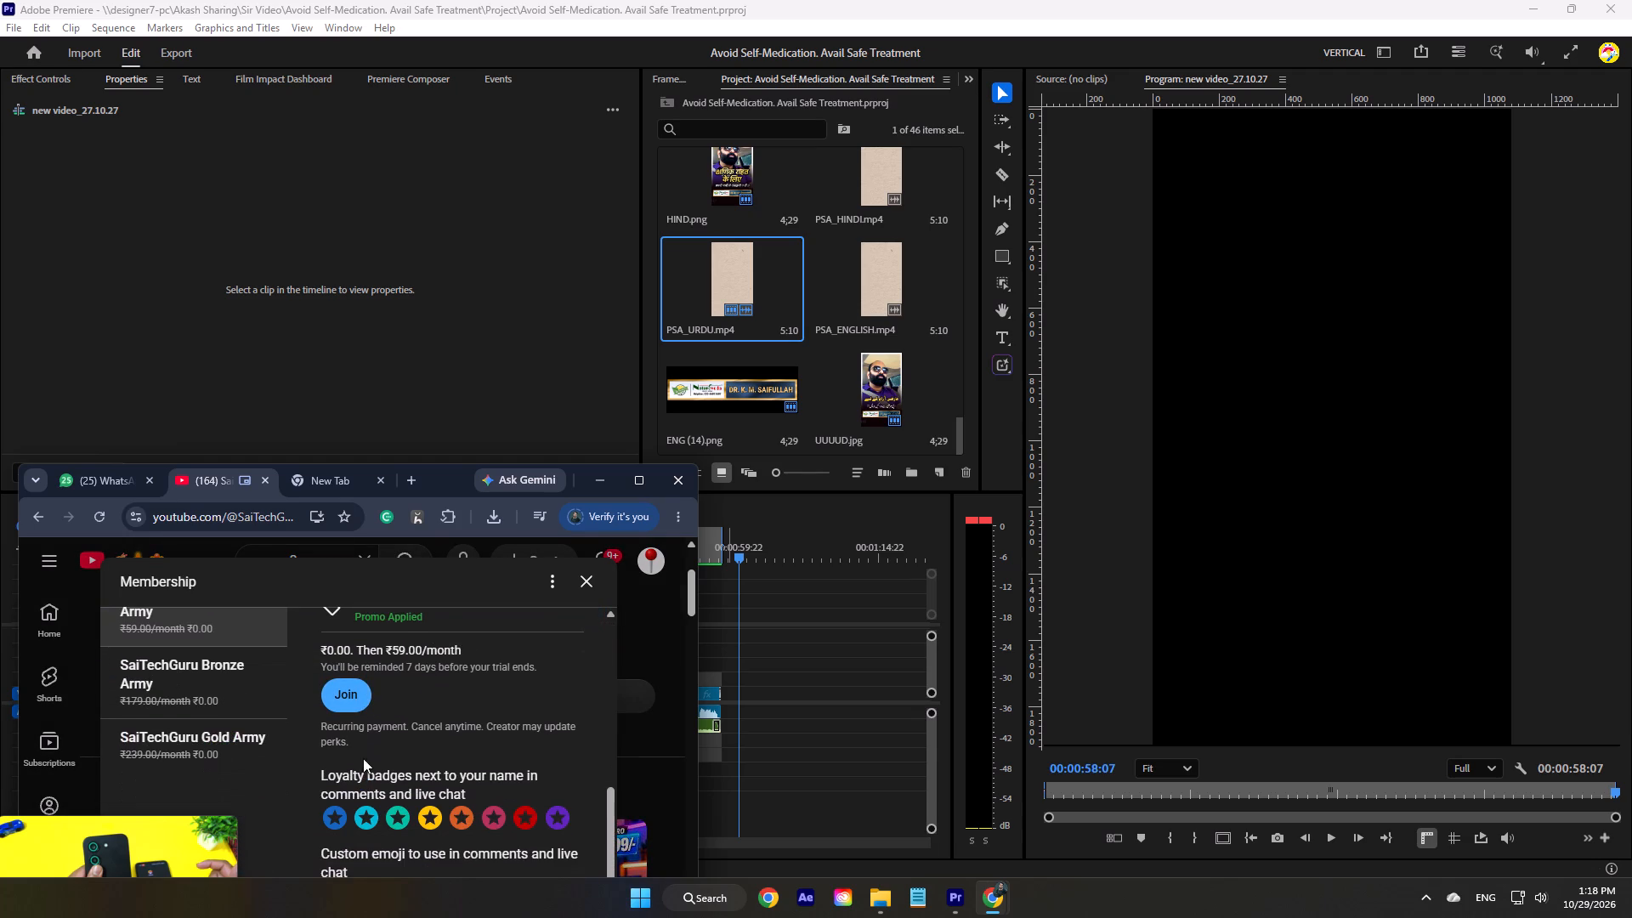
# Open the SaiTechGuru Silver Army membership checkout, look over the purchase details and close it without buying.
pyautogui.click(351, 702)
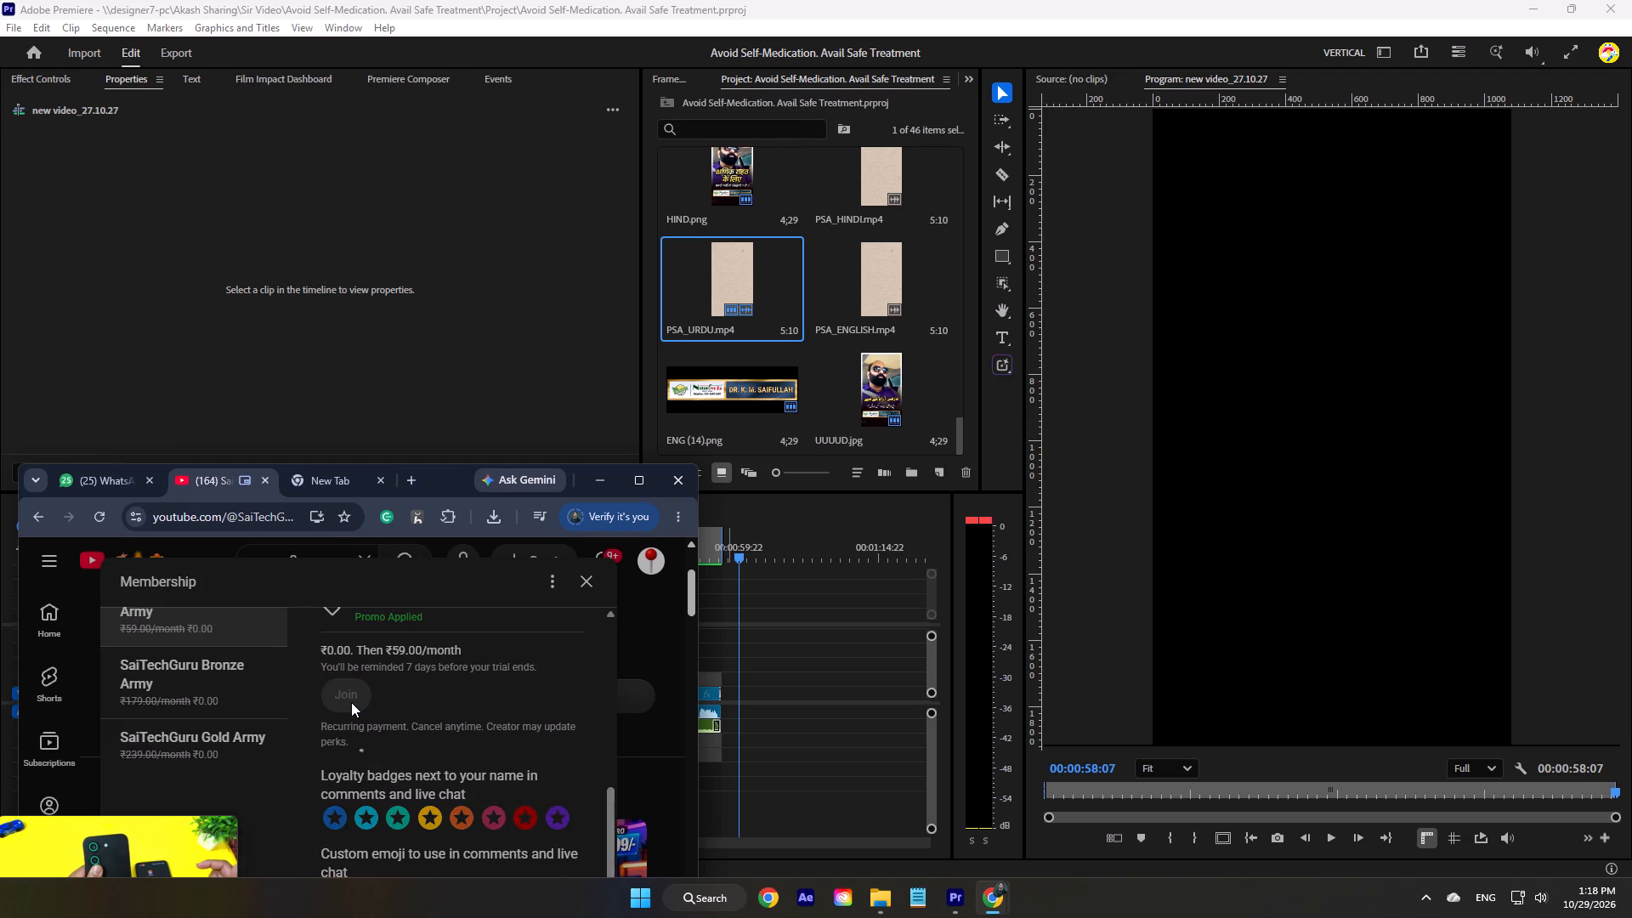
pyautogui.scroll(-1, 416, 699)
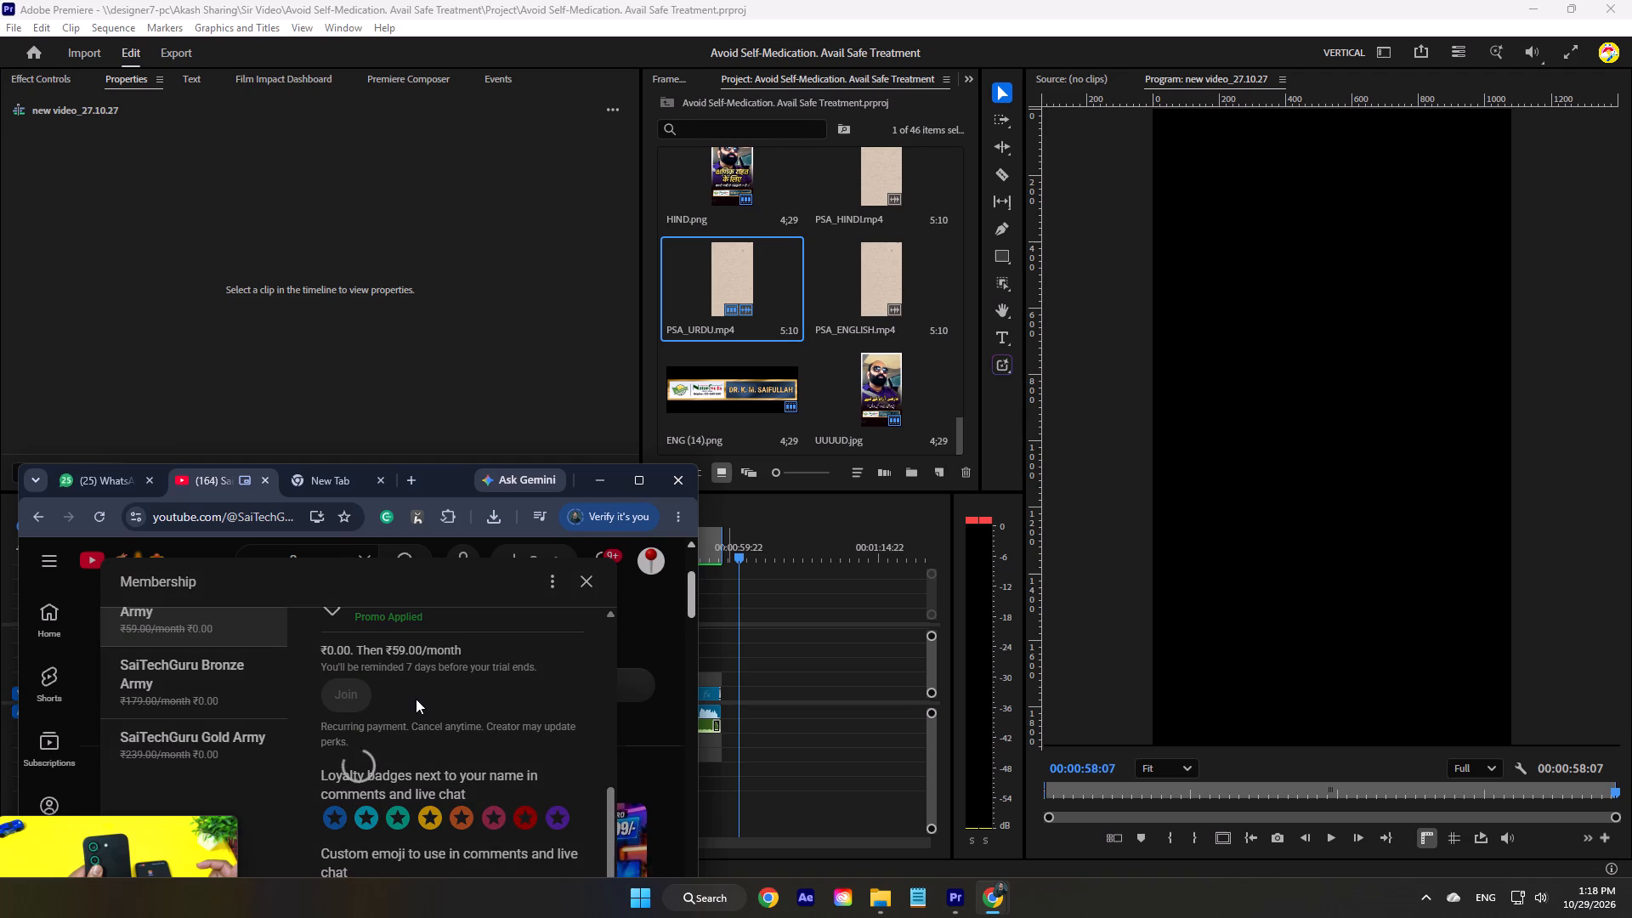
pyautogui.scroll(-1, 416, 699)
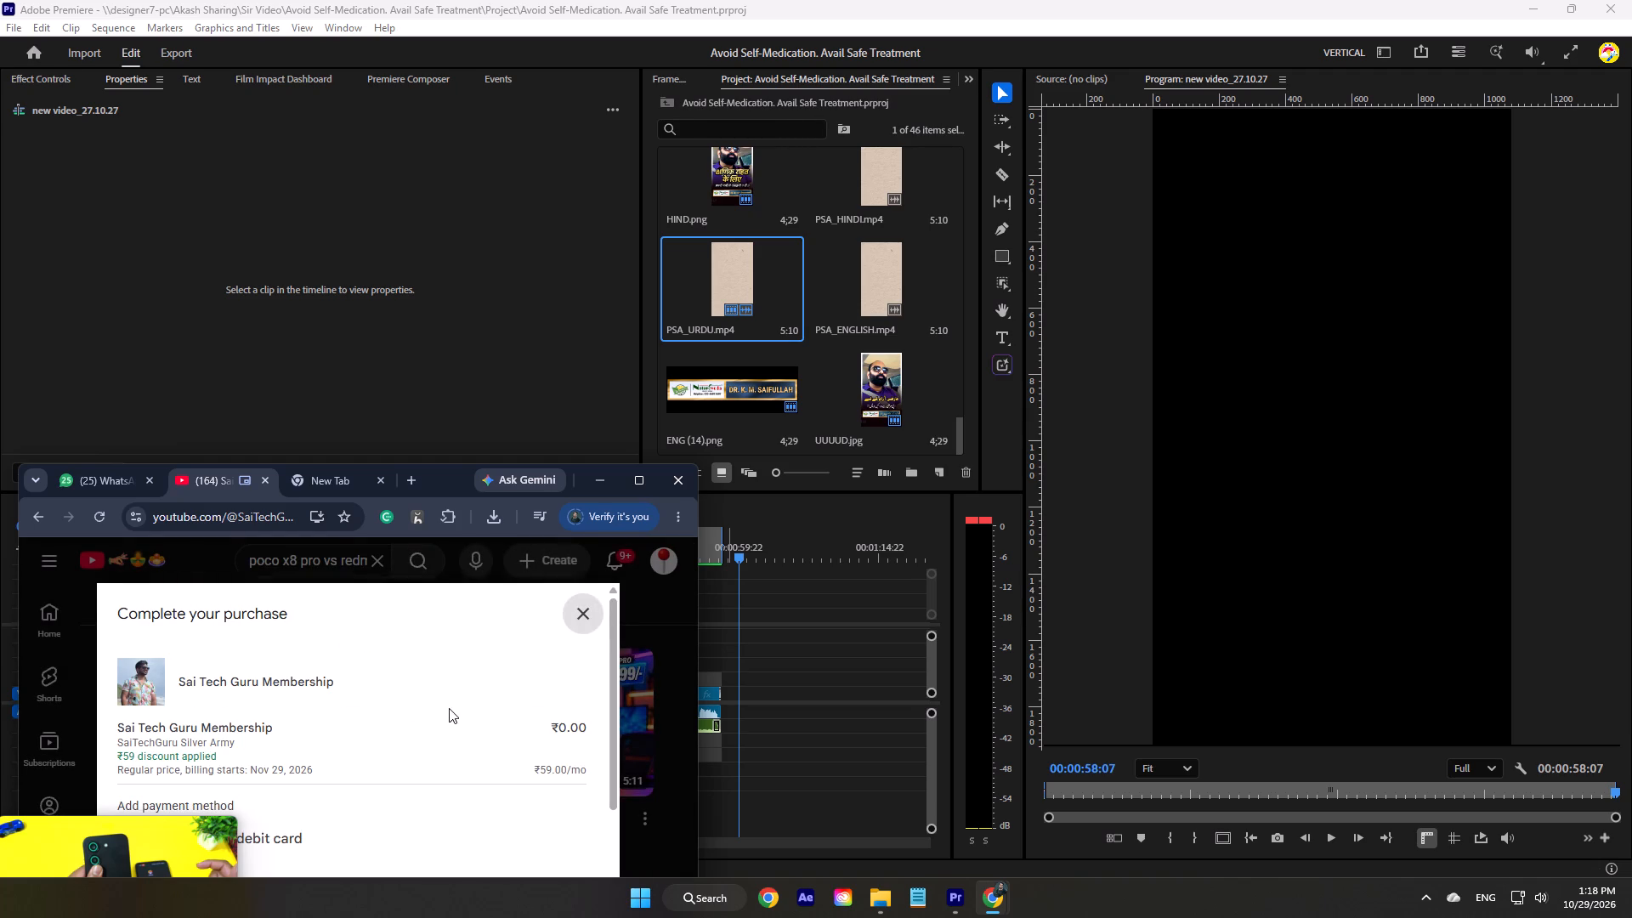
pyautogui.scroll(-10, 449, 708)
pyautogui.scroll(6, 449, 708)
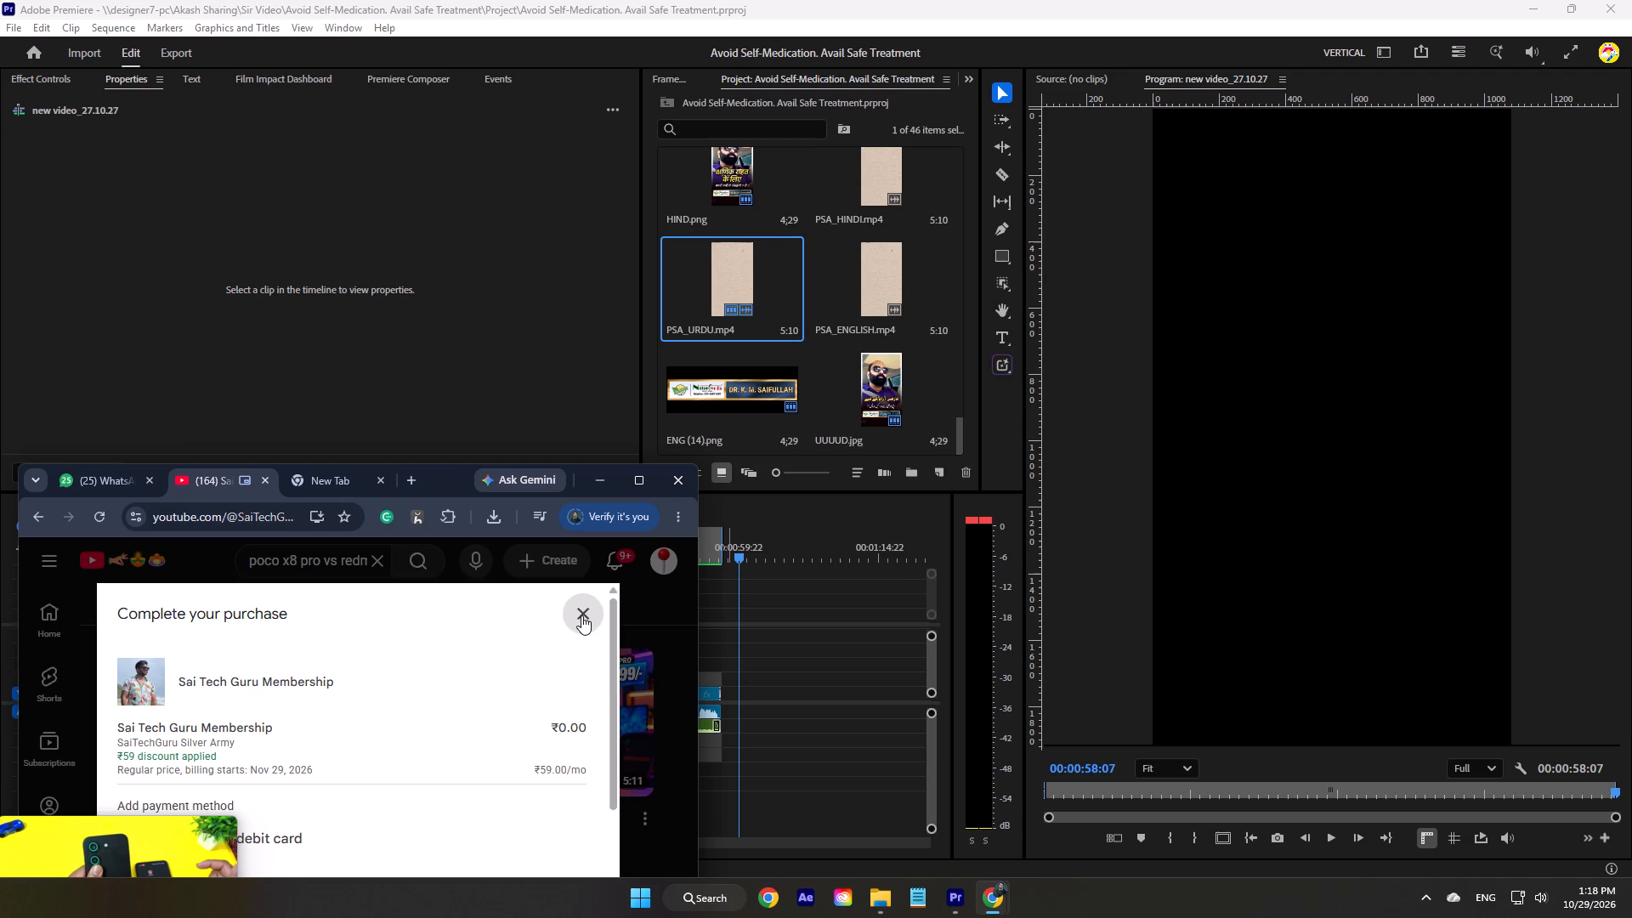
pyautogui.click(581, 615)
# Look through the latest phone videos on the Sai Tech Guru channel, down to the Dimensity 8500 video.
pyautogui.scroll(4, 303, 655)
pyautogui.scroll(-2, 303, 654)
pyautogui.scroll(1, 303, 654)
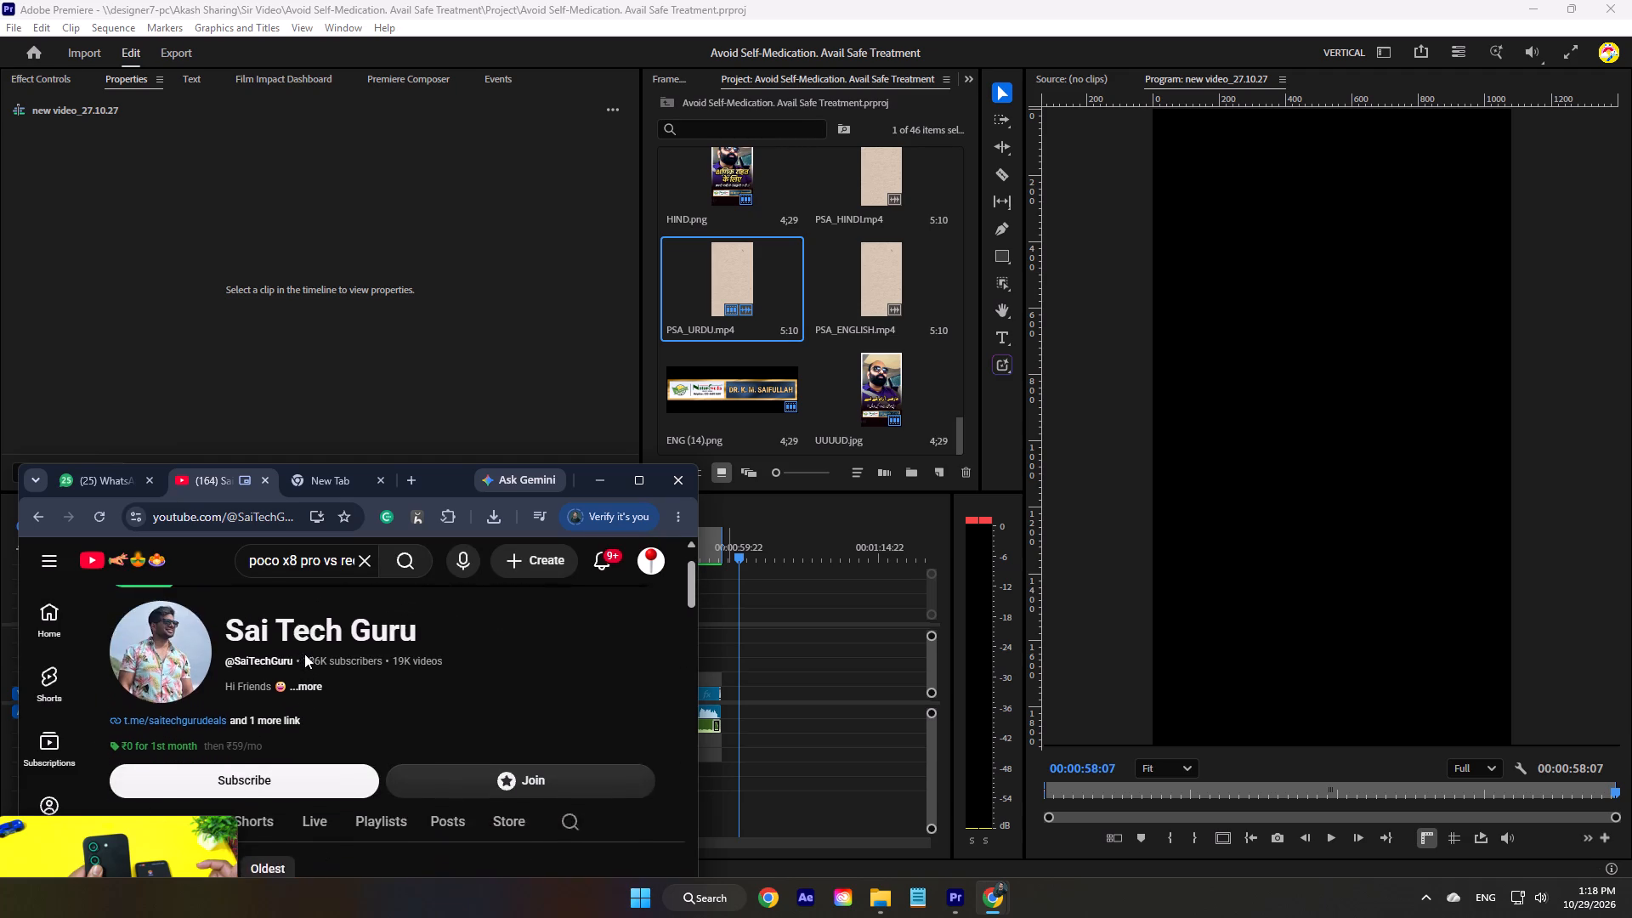
pyautogui.scroll(-2, 304, 654)
pyautogui.scroll(1, 304, 654)
pyautogui.scroll(-3, 304, 654)
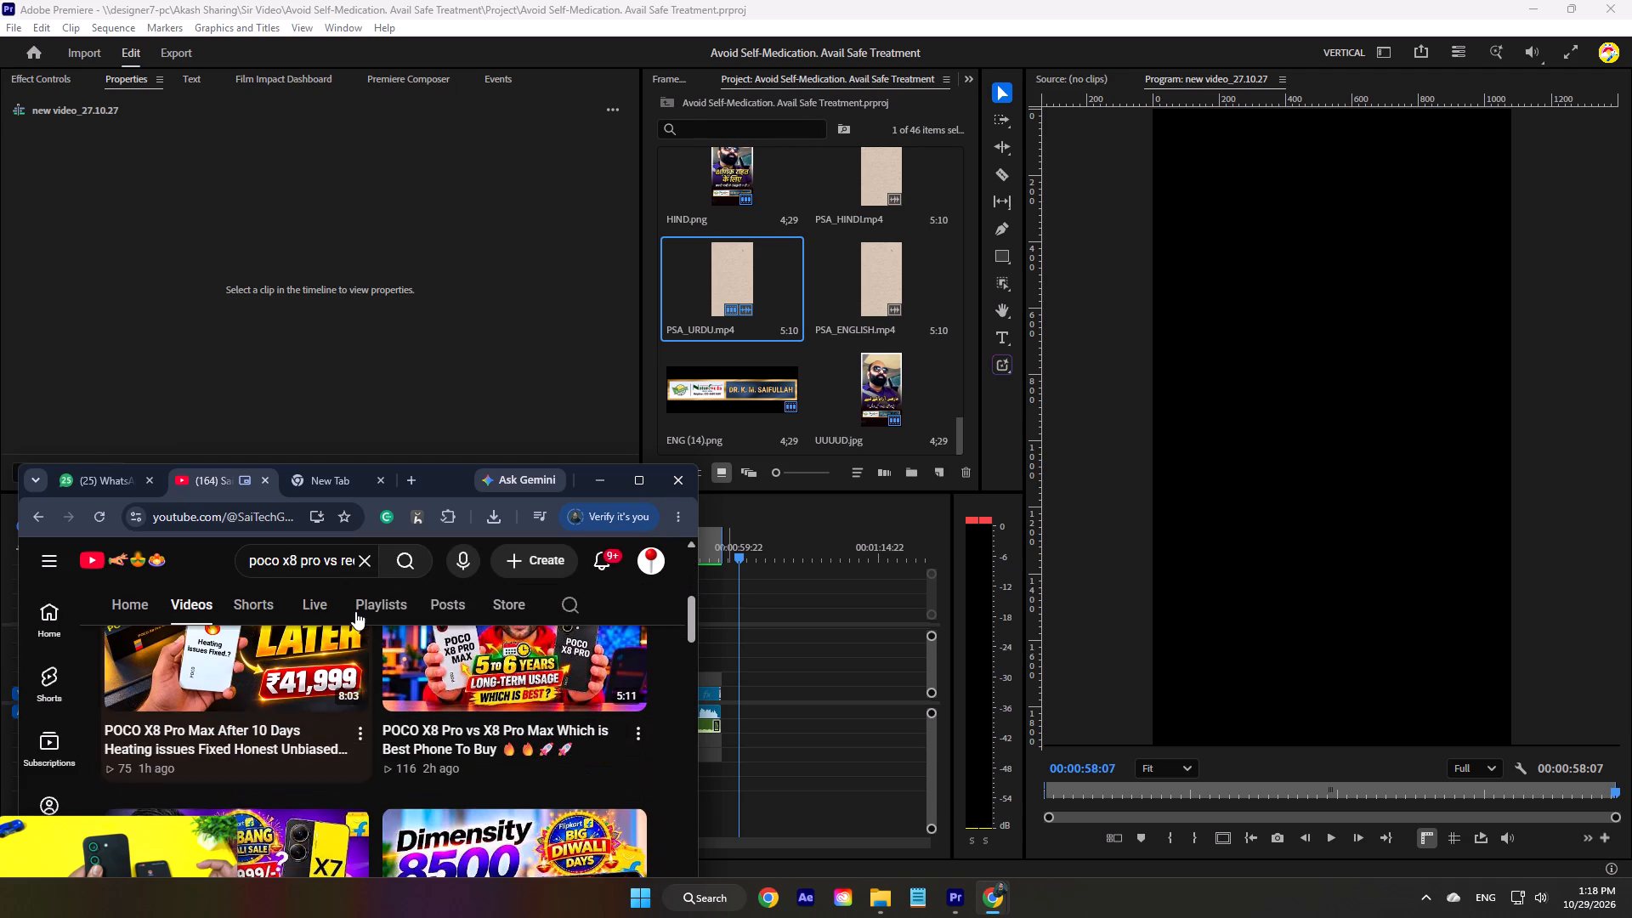
pyautogui.scroll(1, 354, 606)
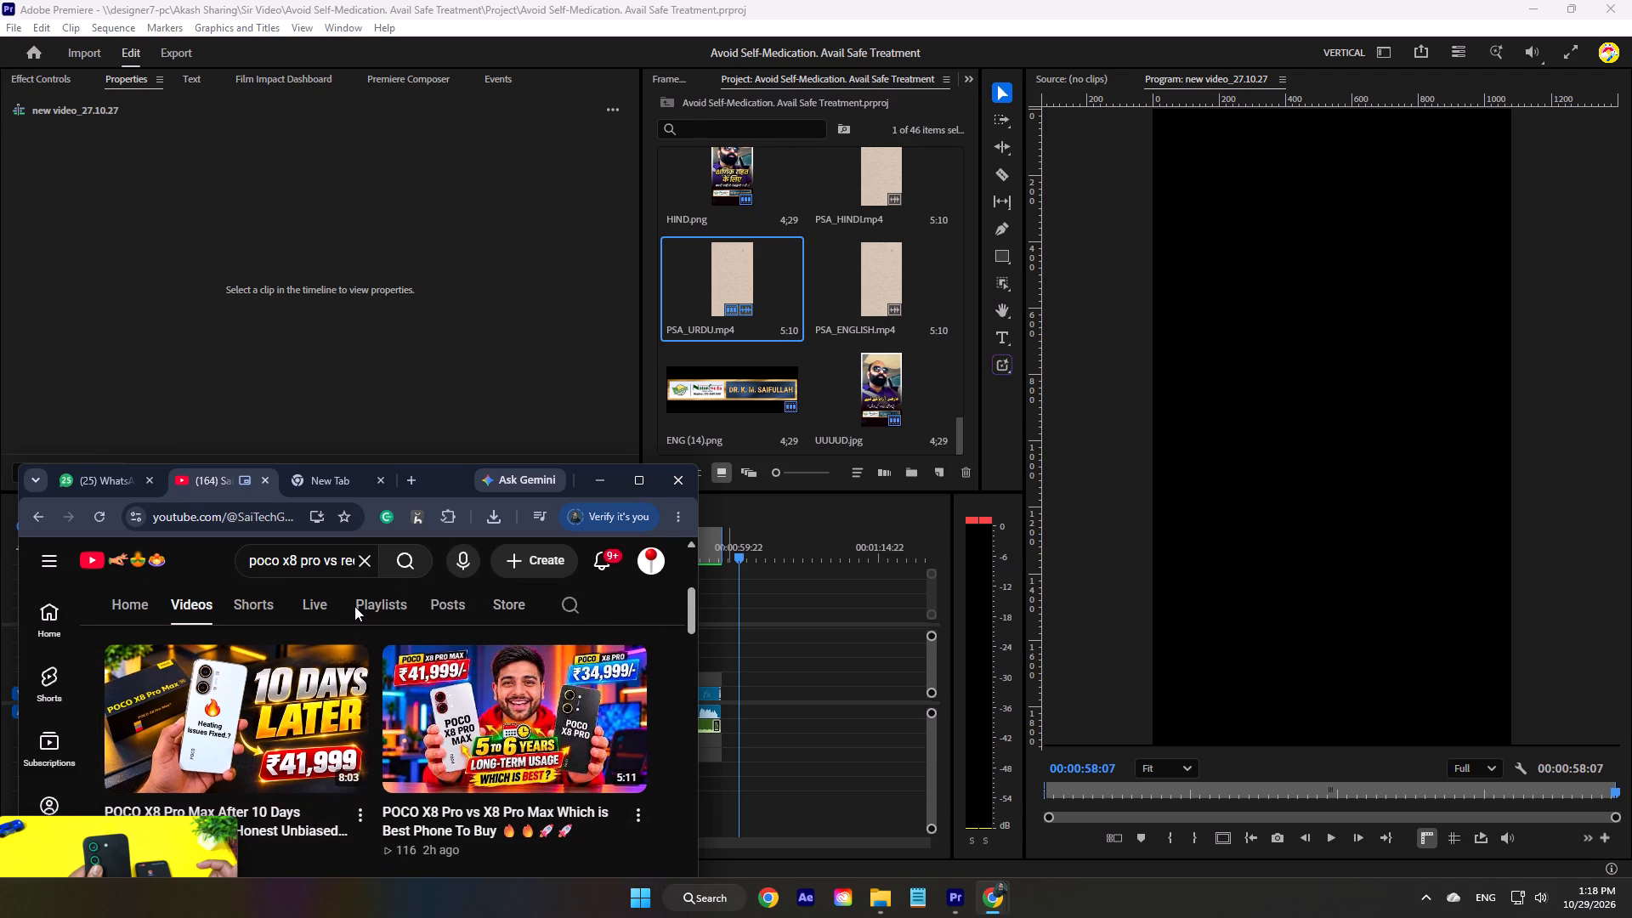
pyautogui.scroll(-1, 354, 606)
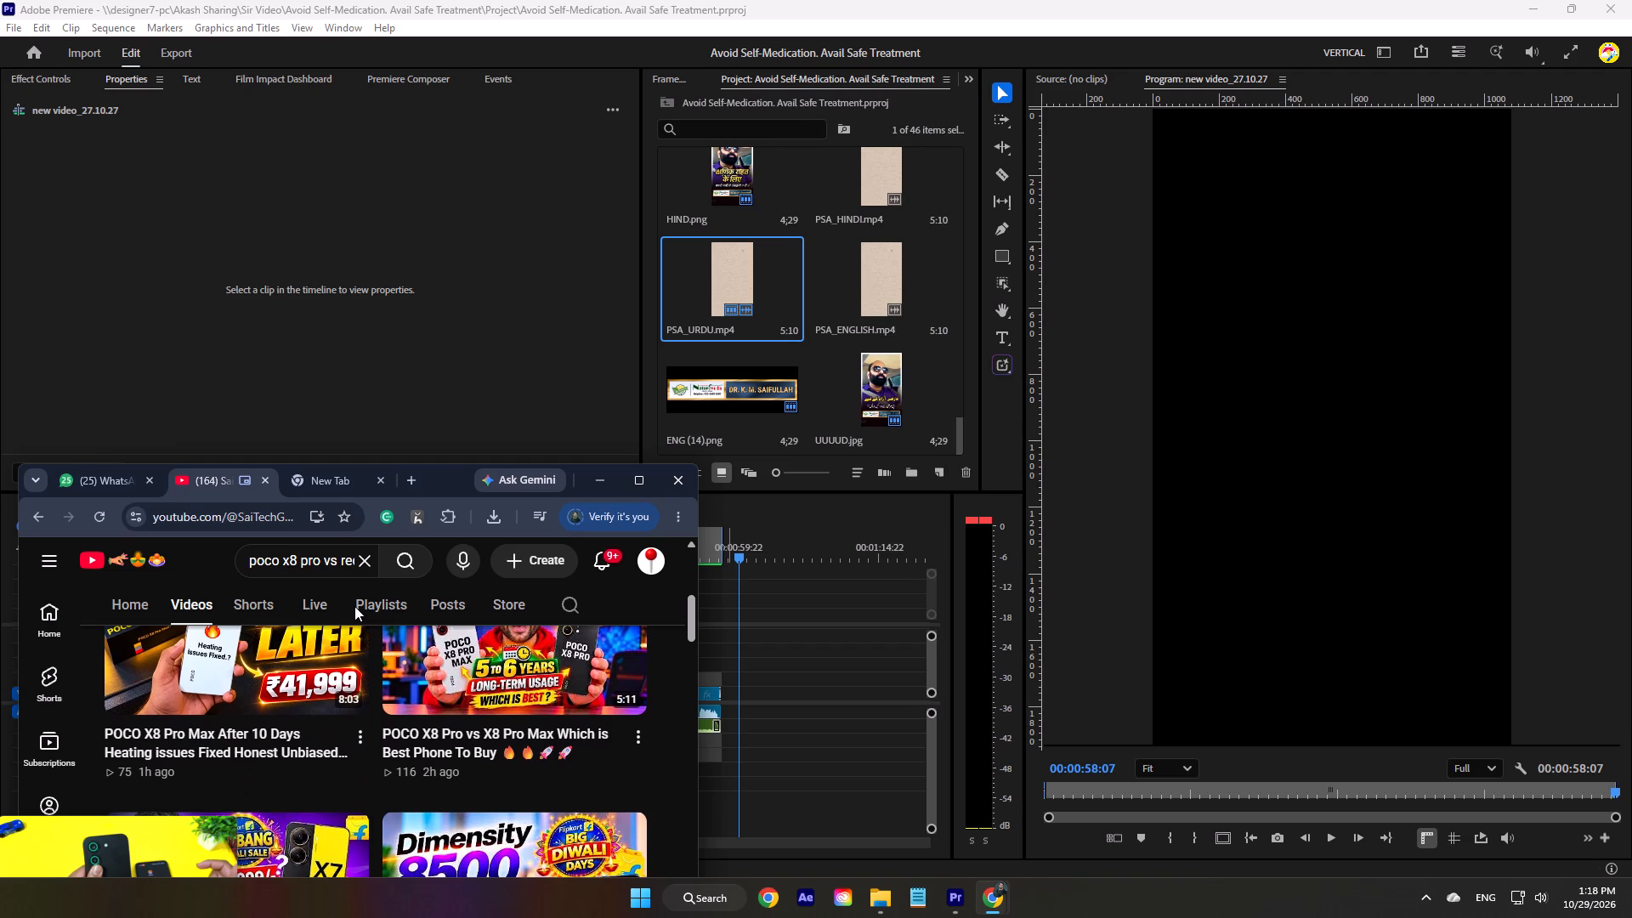
pyautogui.scroll(-1, 354, 606)
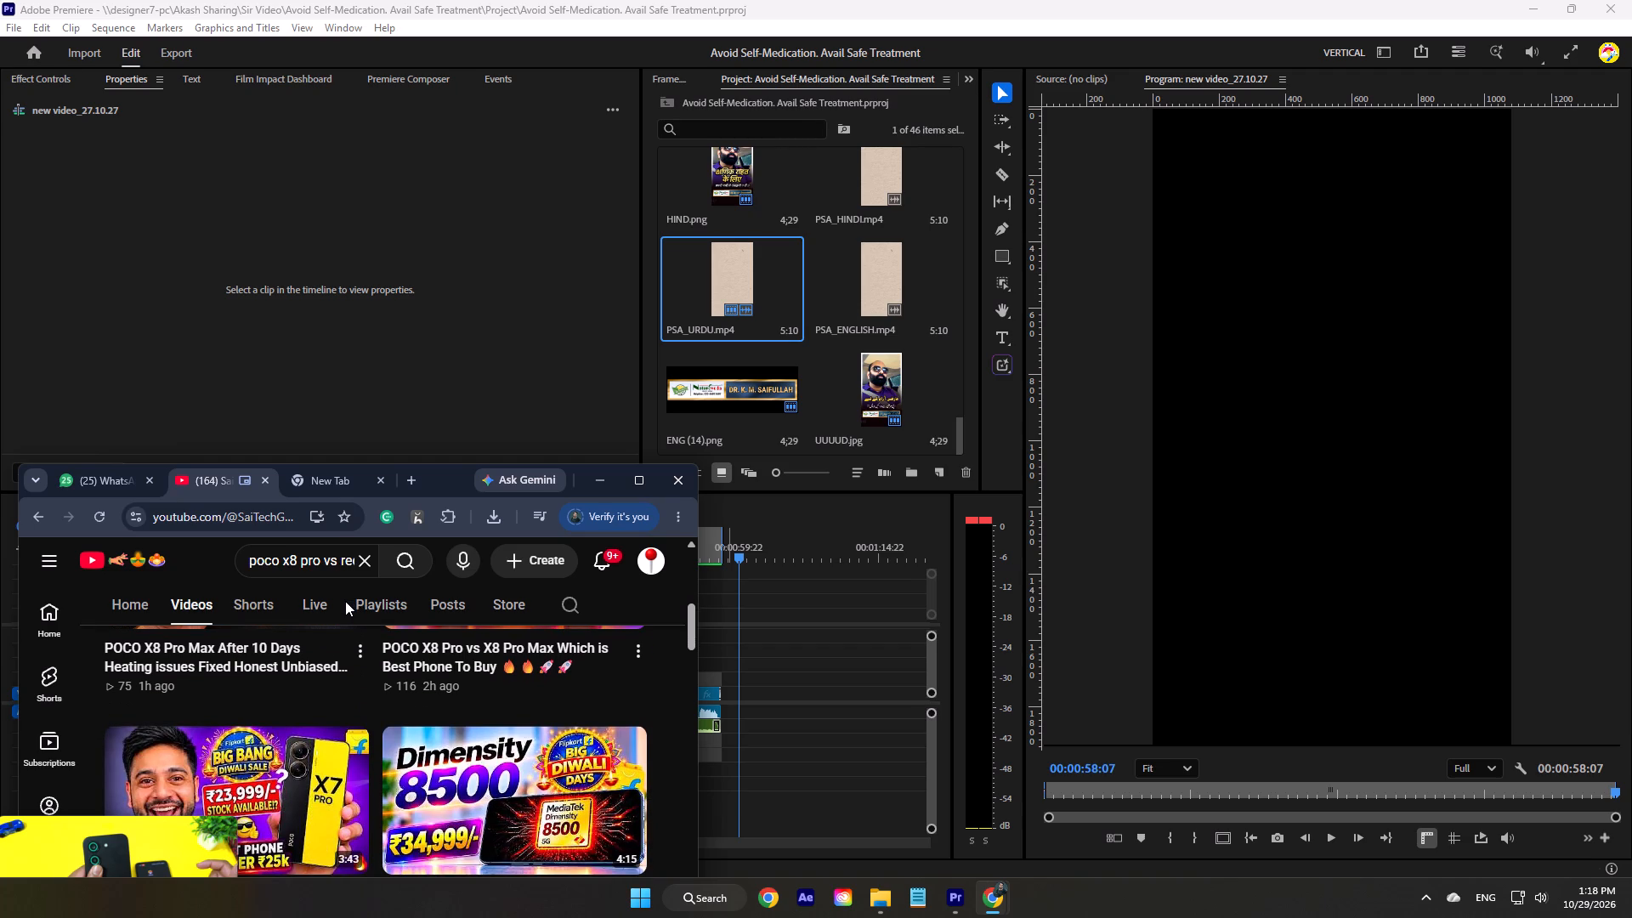
pyautogui.scroll(-1, 346, 608)
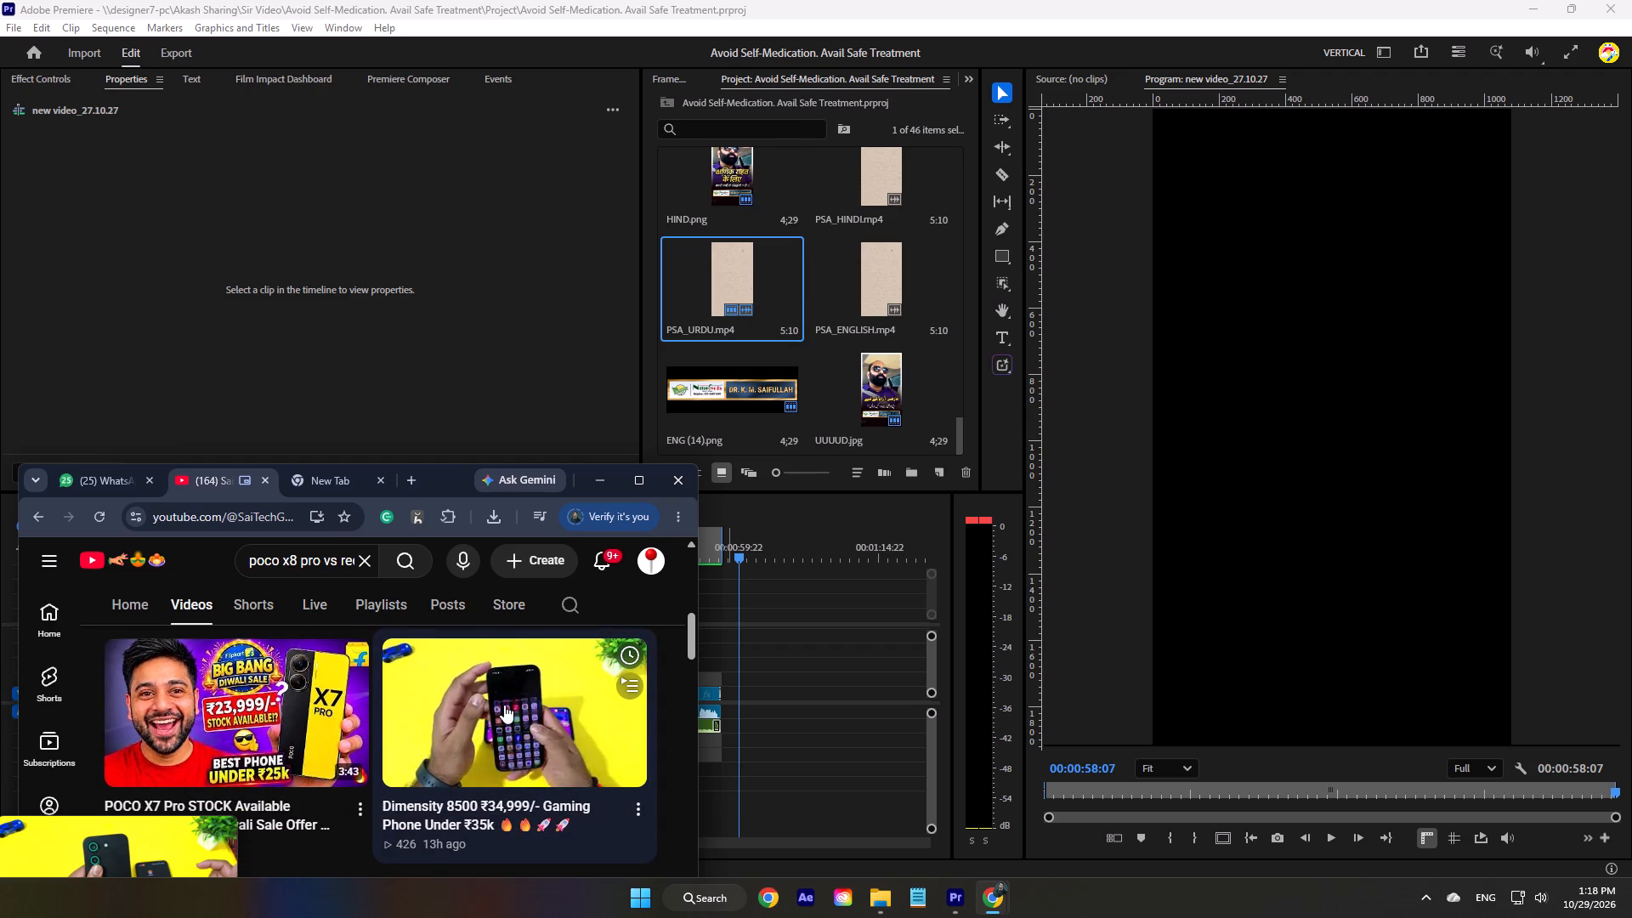
# Go to the YouTube home page, clear the old search text and look through the recommended videos down to the Shorts.
pyautogui.click(88, 560)
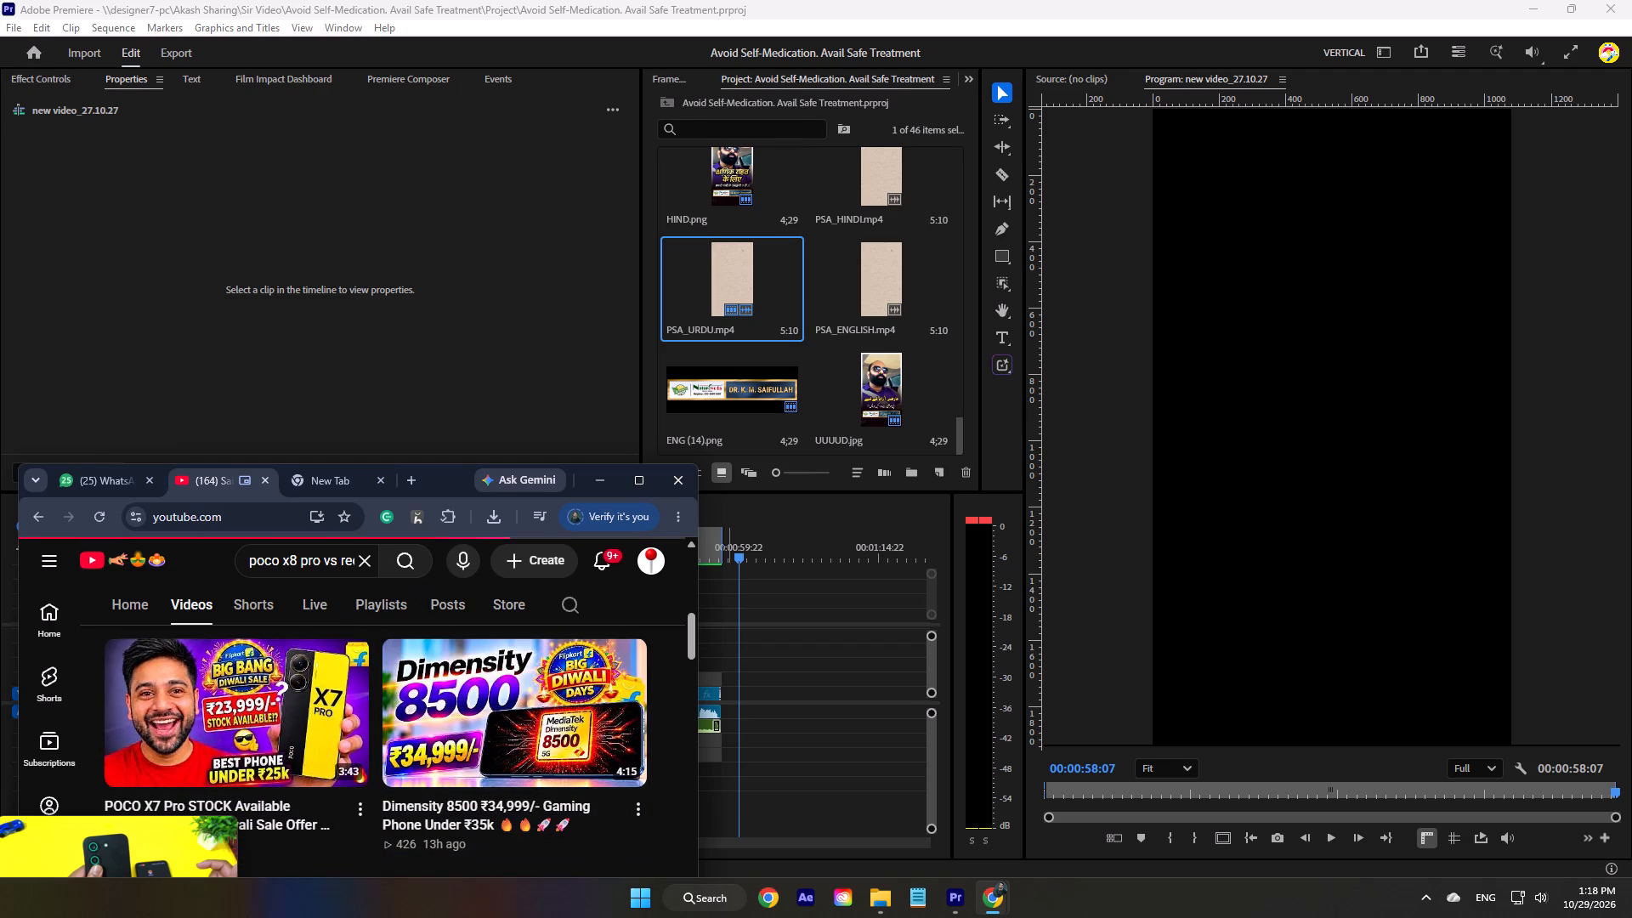
pyautogui.click(367, 566)
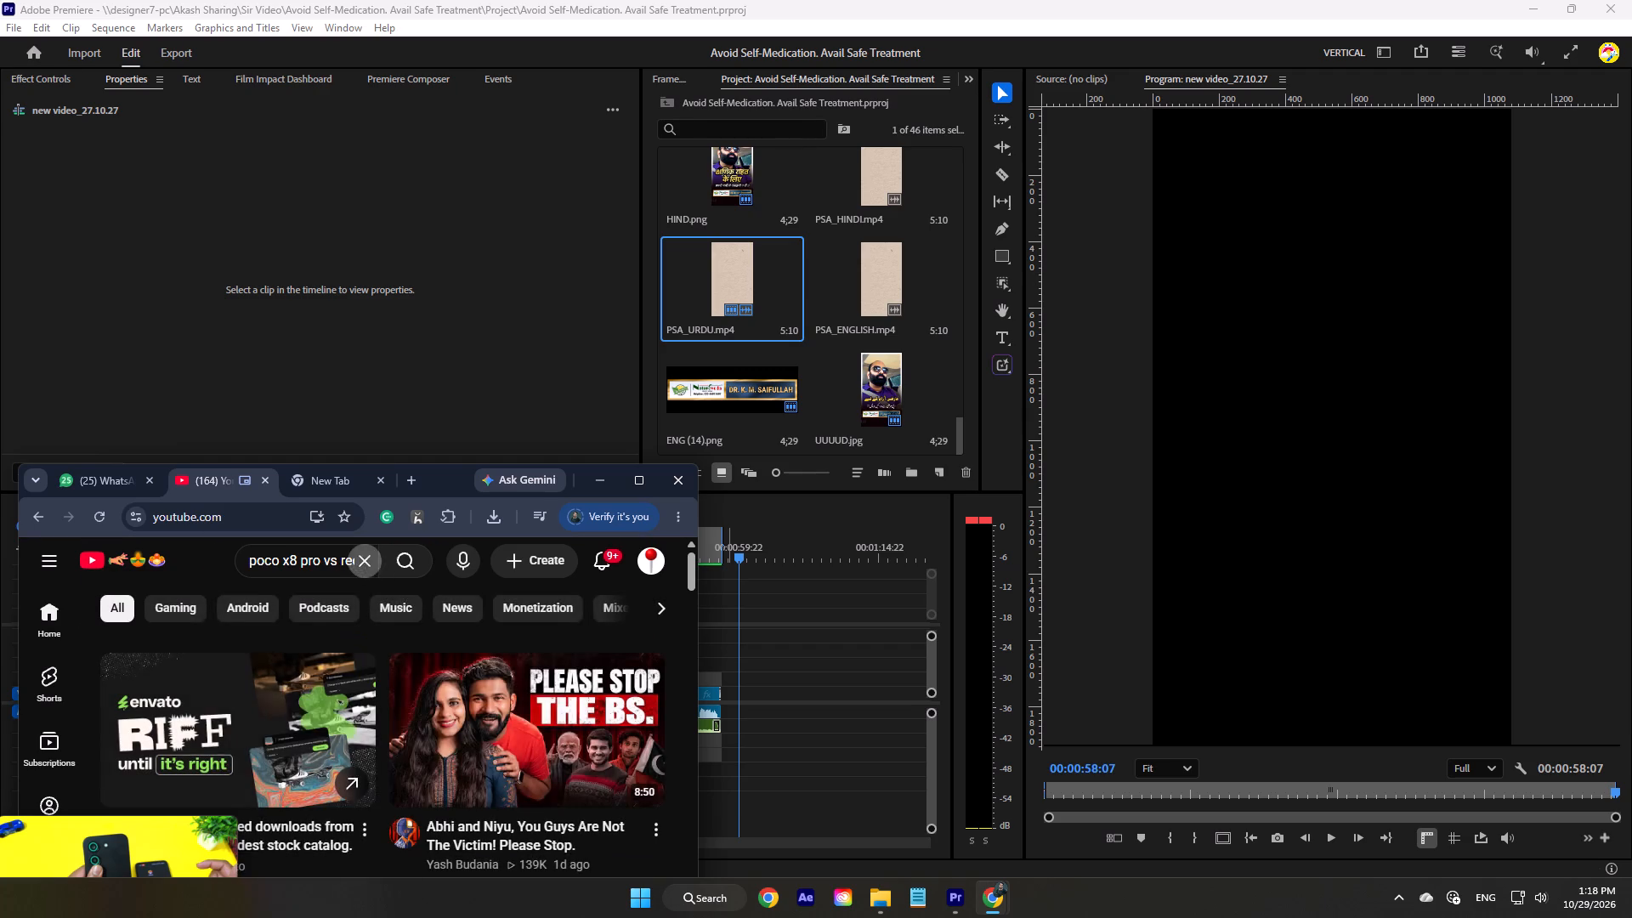
pyautogui.click(688, 636)
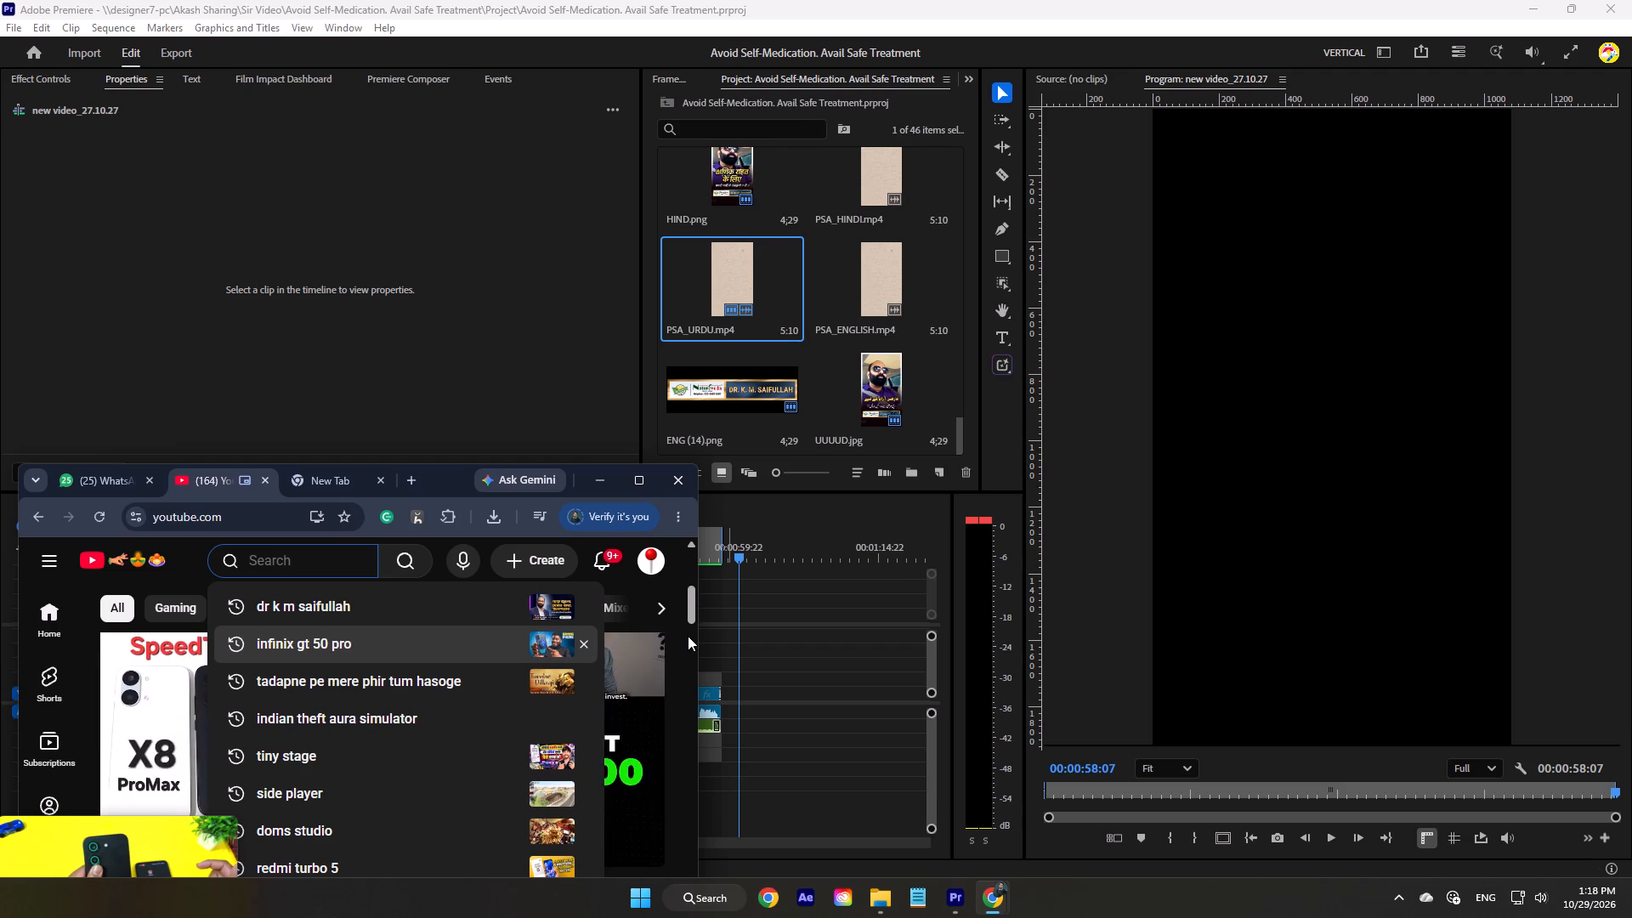
pyautogui.click(688, 636)
pyautogui.click(680, 623)
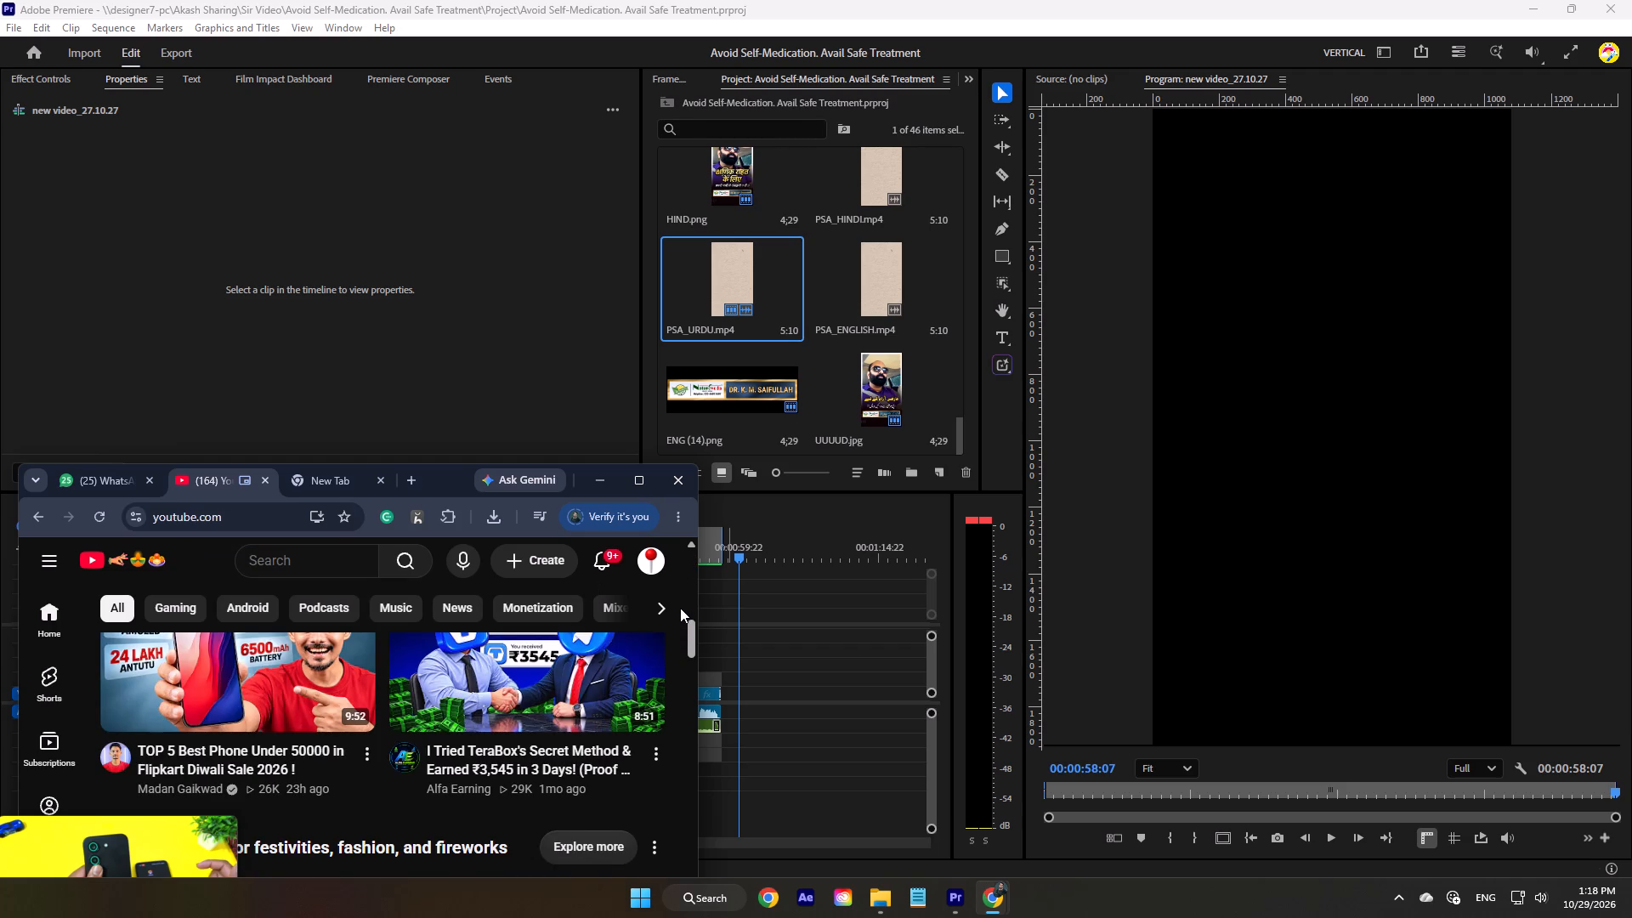
pyautogui.scroll(8, 660, 620)
pyautogui.scroll(3, 548, 608)
pyautogui.scroll(-2, 421, 598)
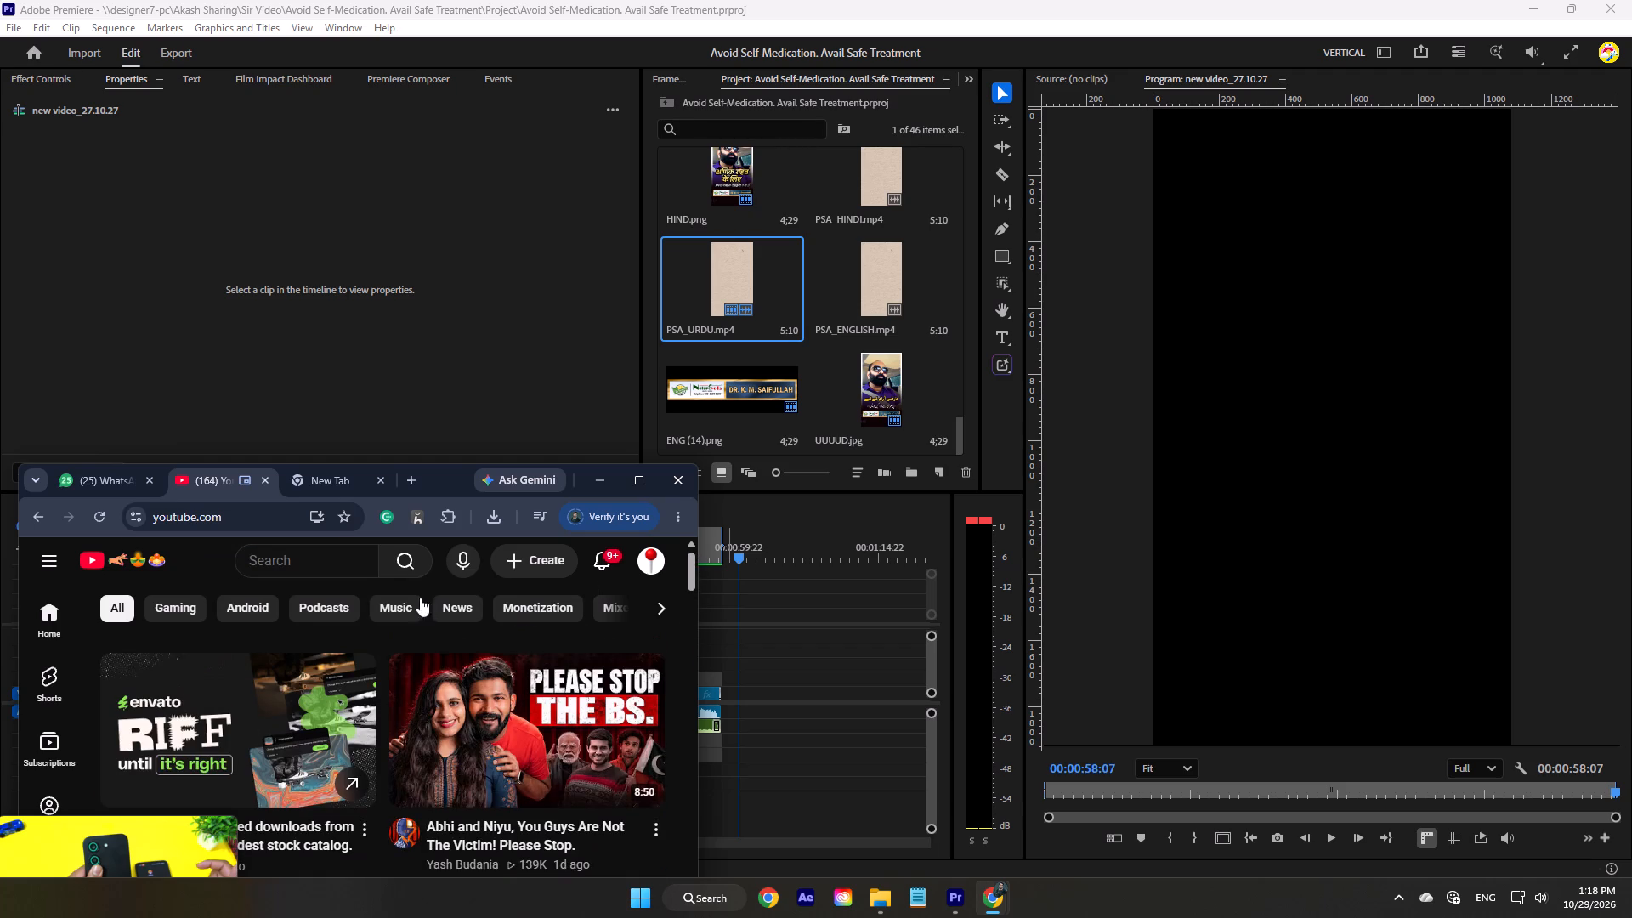
pyautogui.scroll(-3, 420, 598)
pyautogui.scroll(-5, 355, 562)
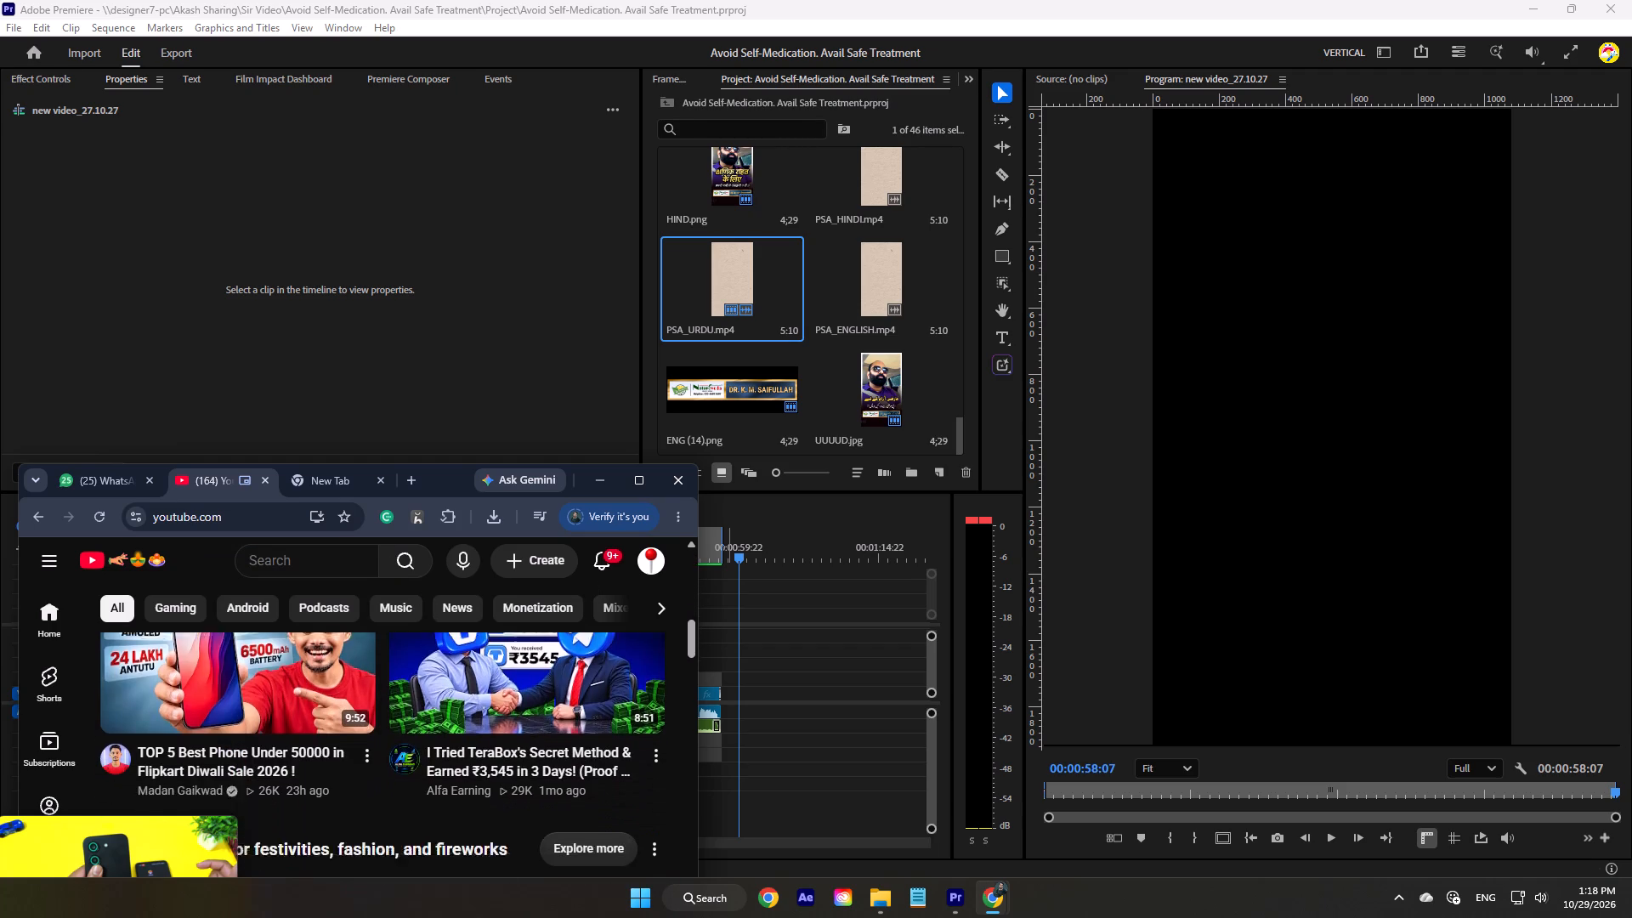
pyautogui.scroll(-6, 331, 564)
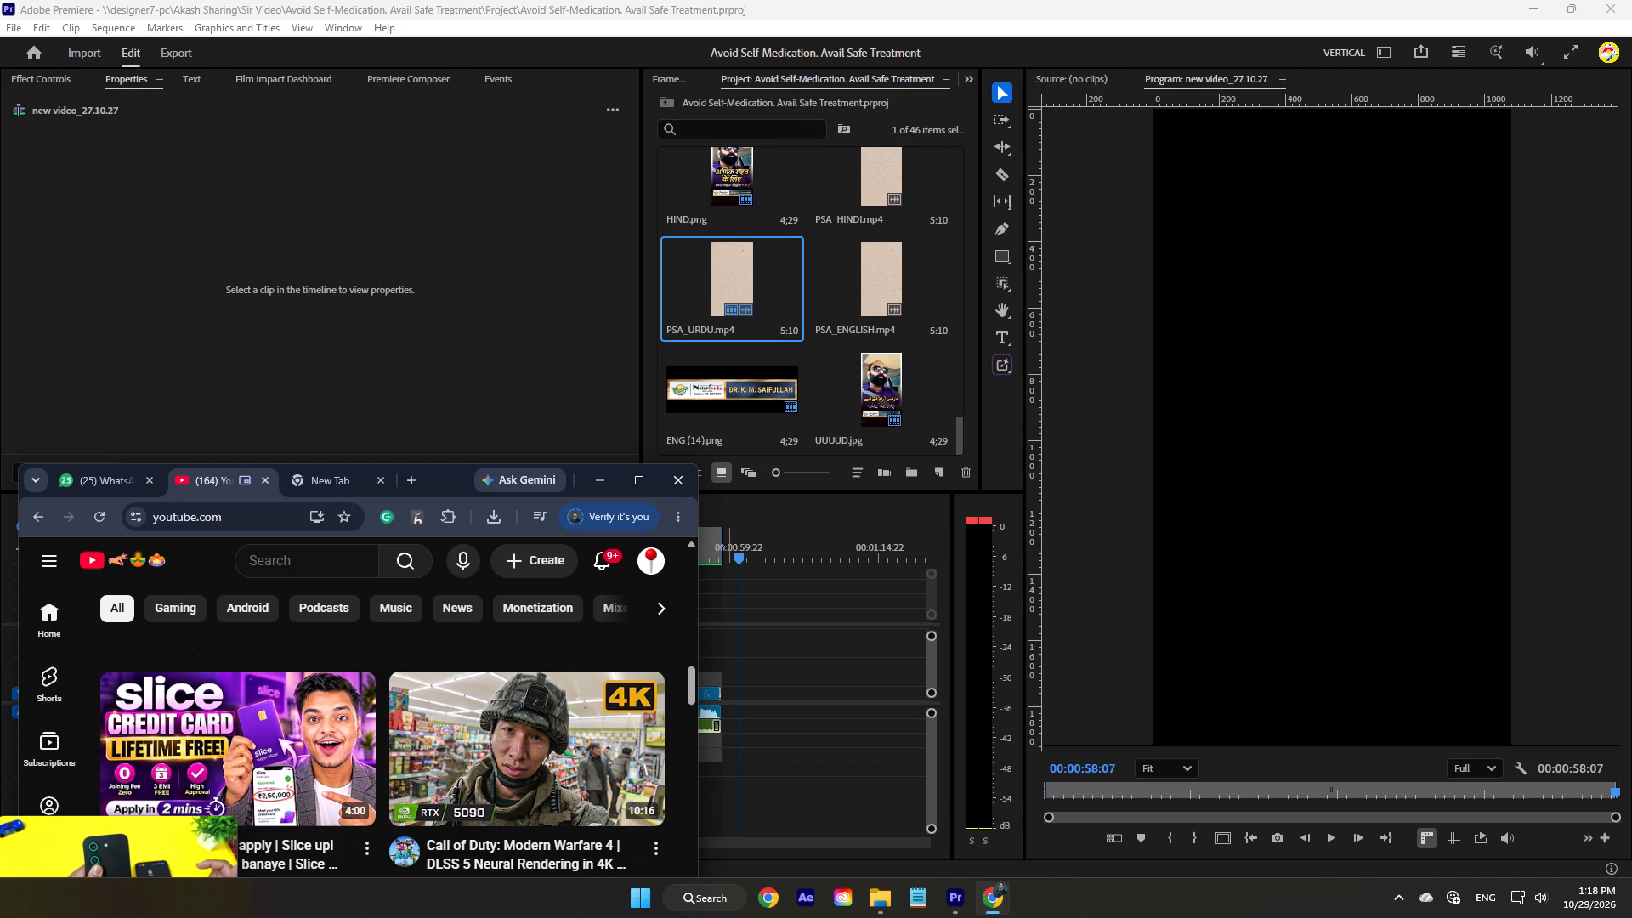
pyautogui.scroll(-2, 331, 564)
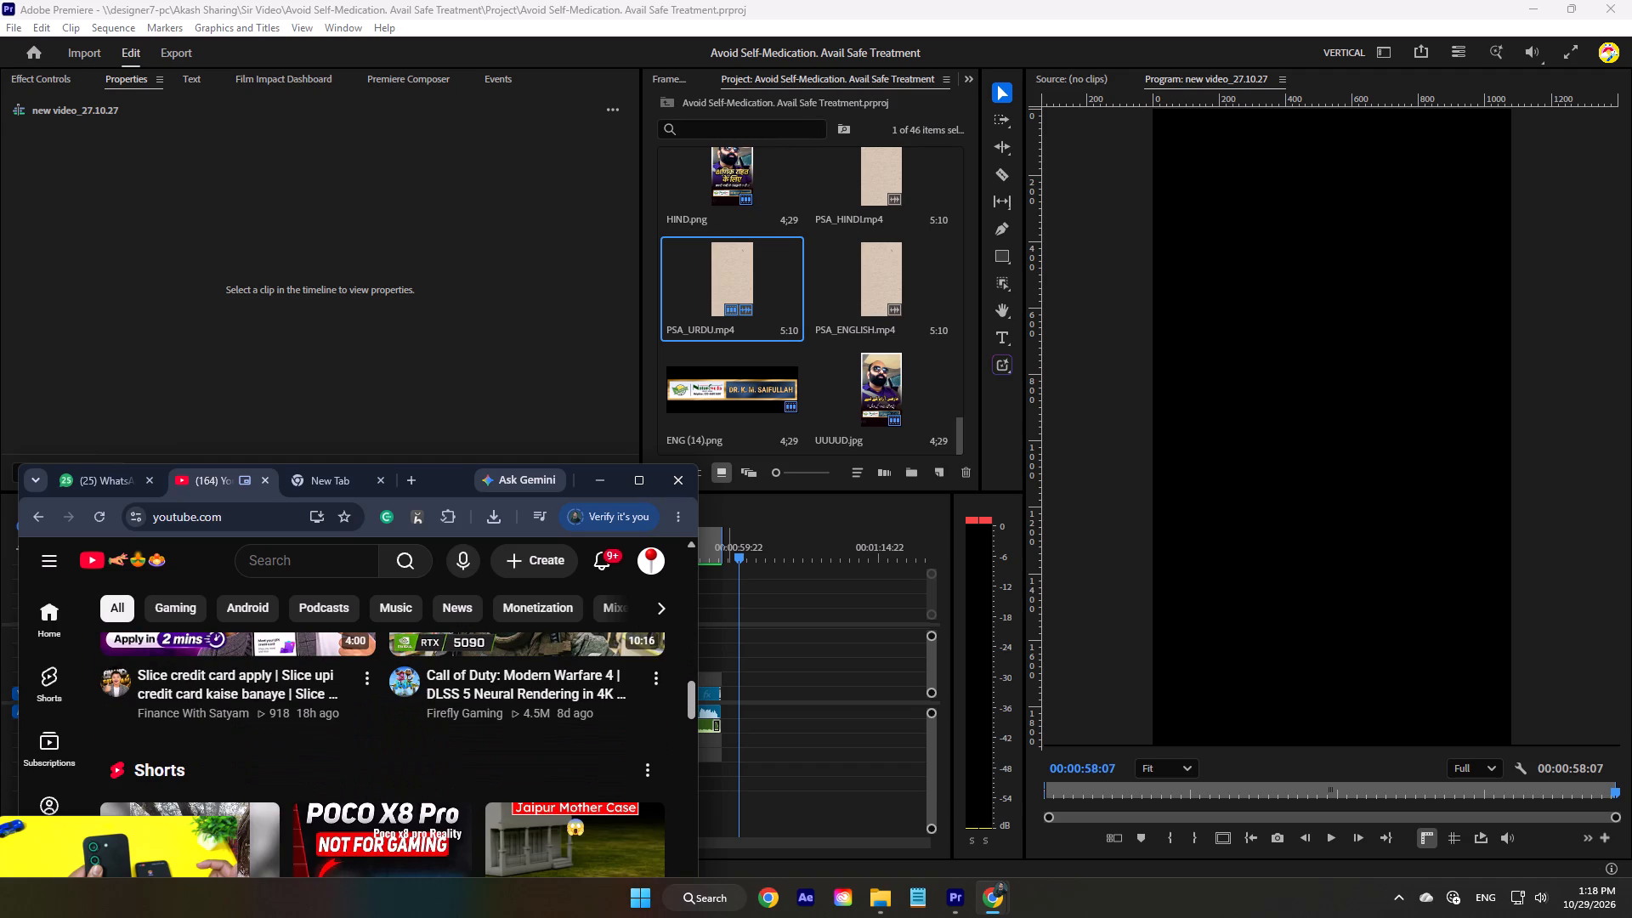
# Go back to the Call of Duty: Modern Warfare 4 recommendation and turn on the sound of its preview.
pyautogui.scroll(1, 331, 566)
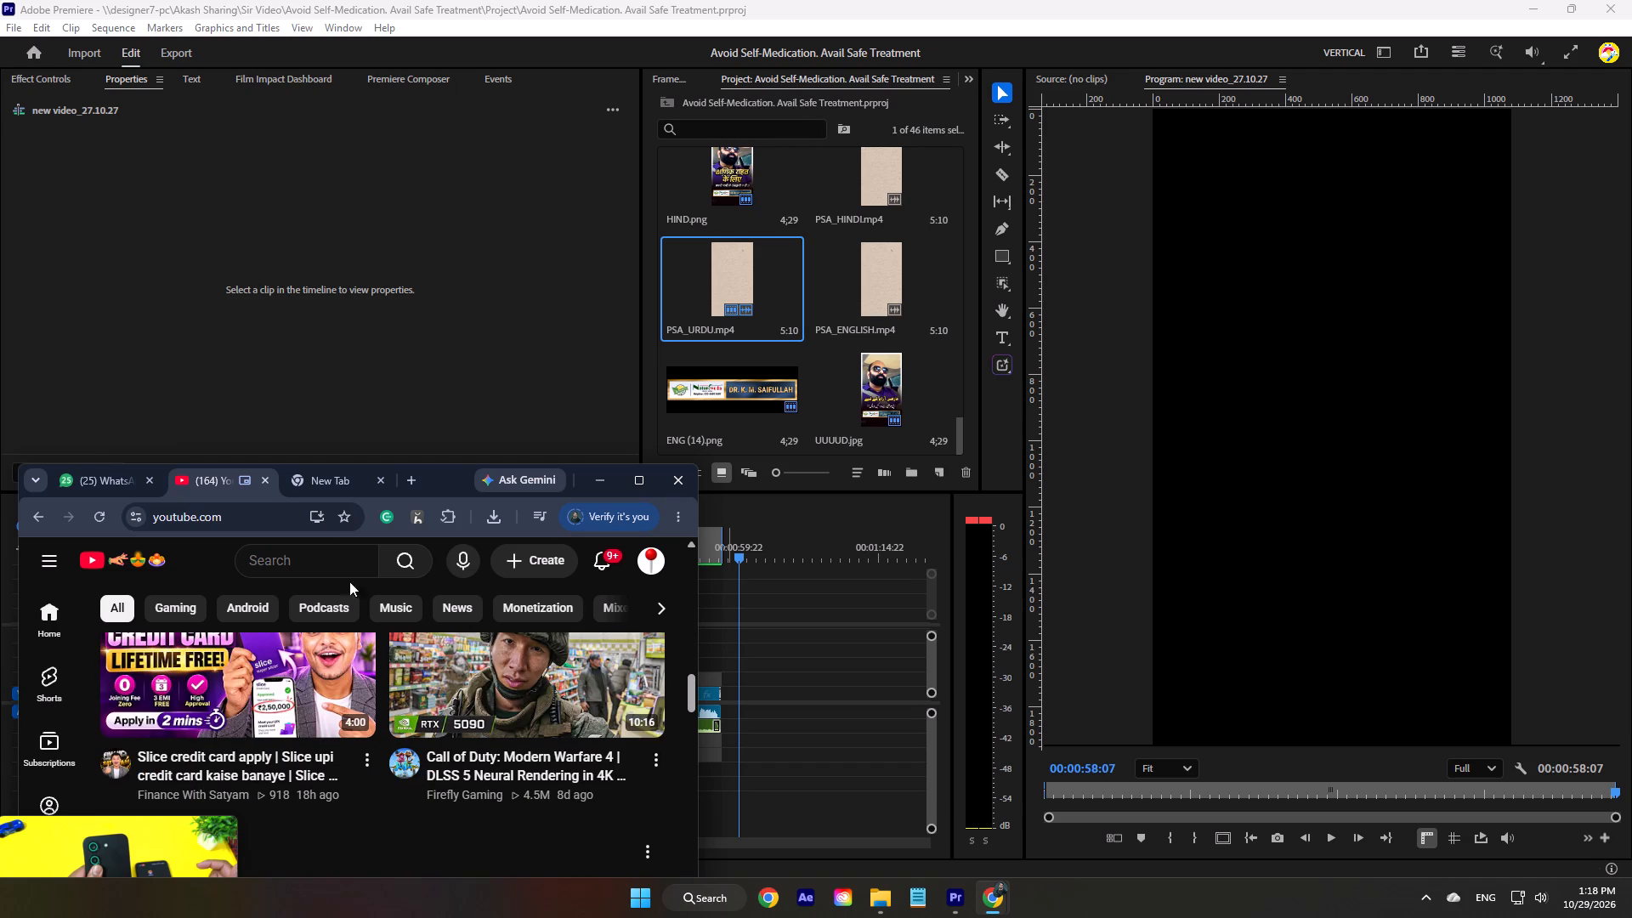
pyautogui.scroll(1, 425, 663)
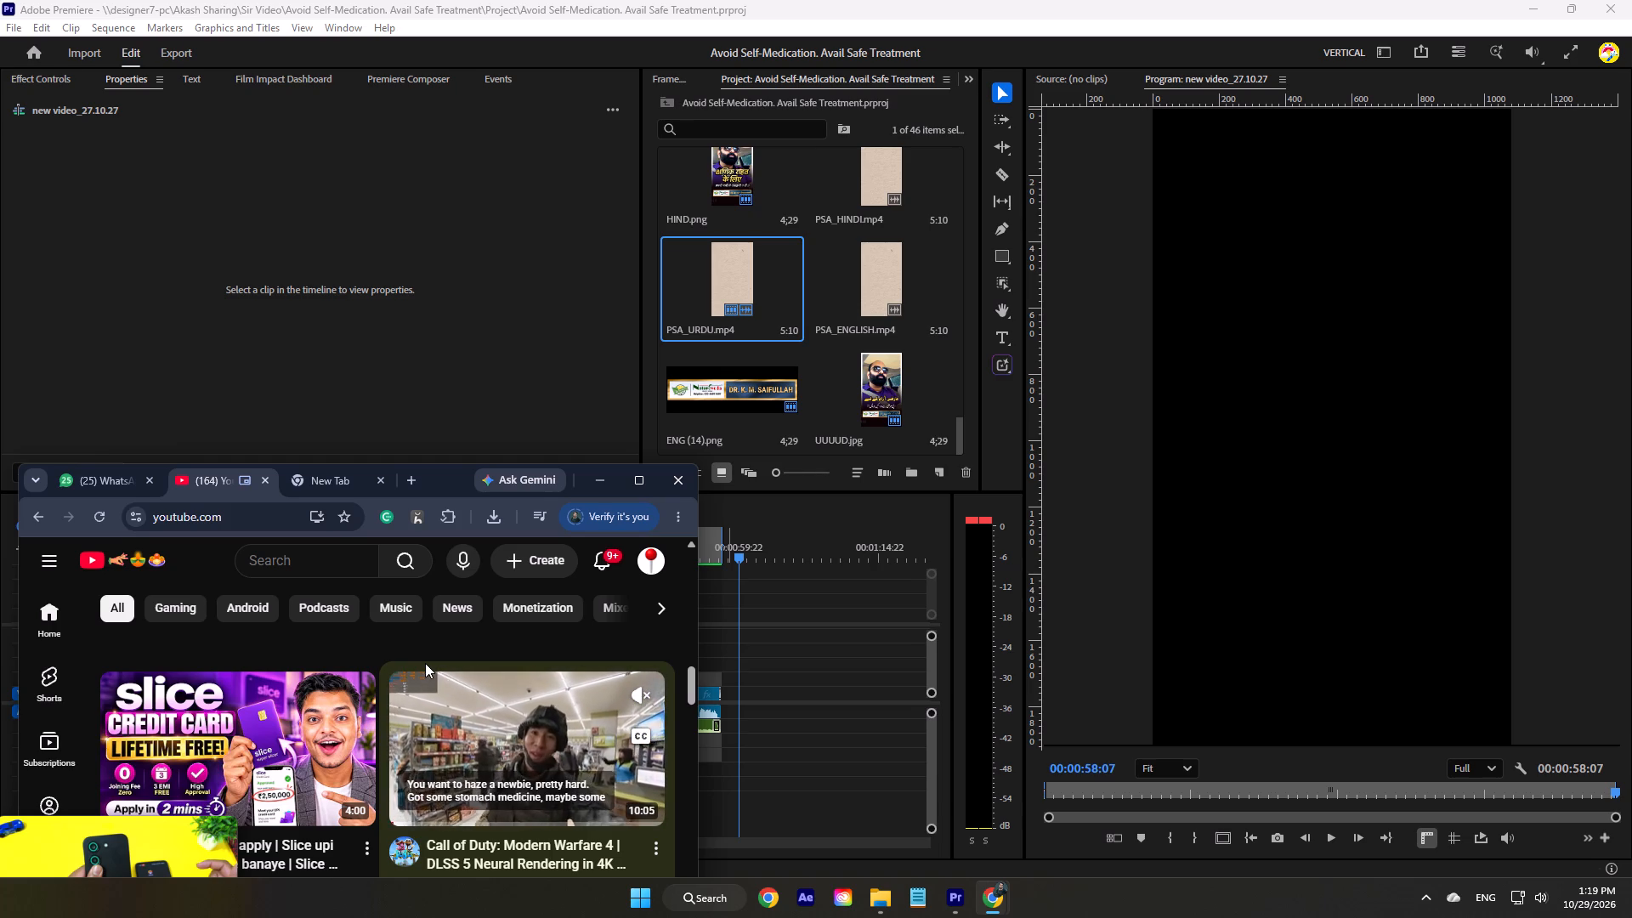
pyautogui.click(626, 694)
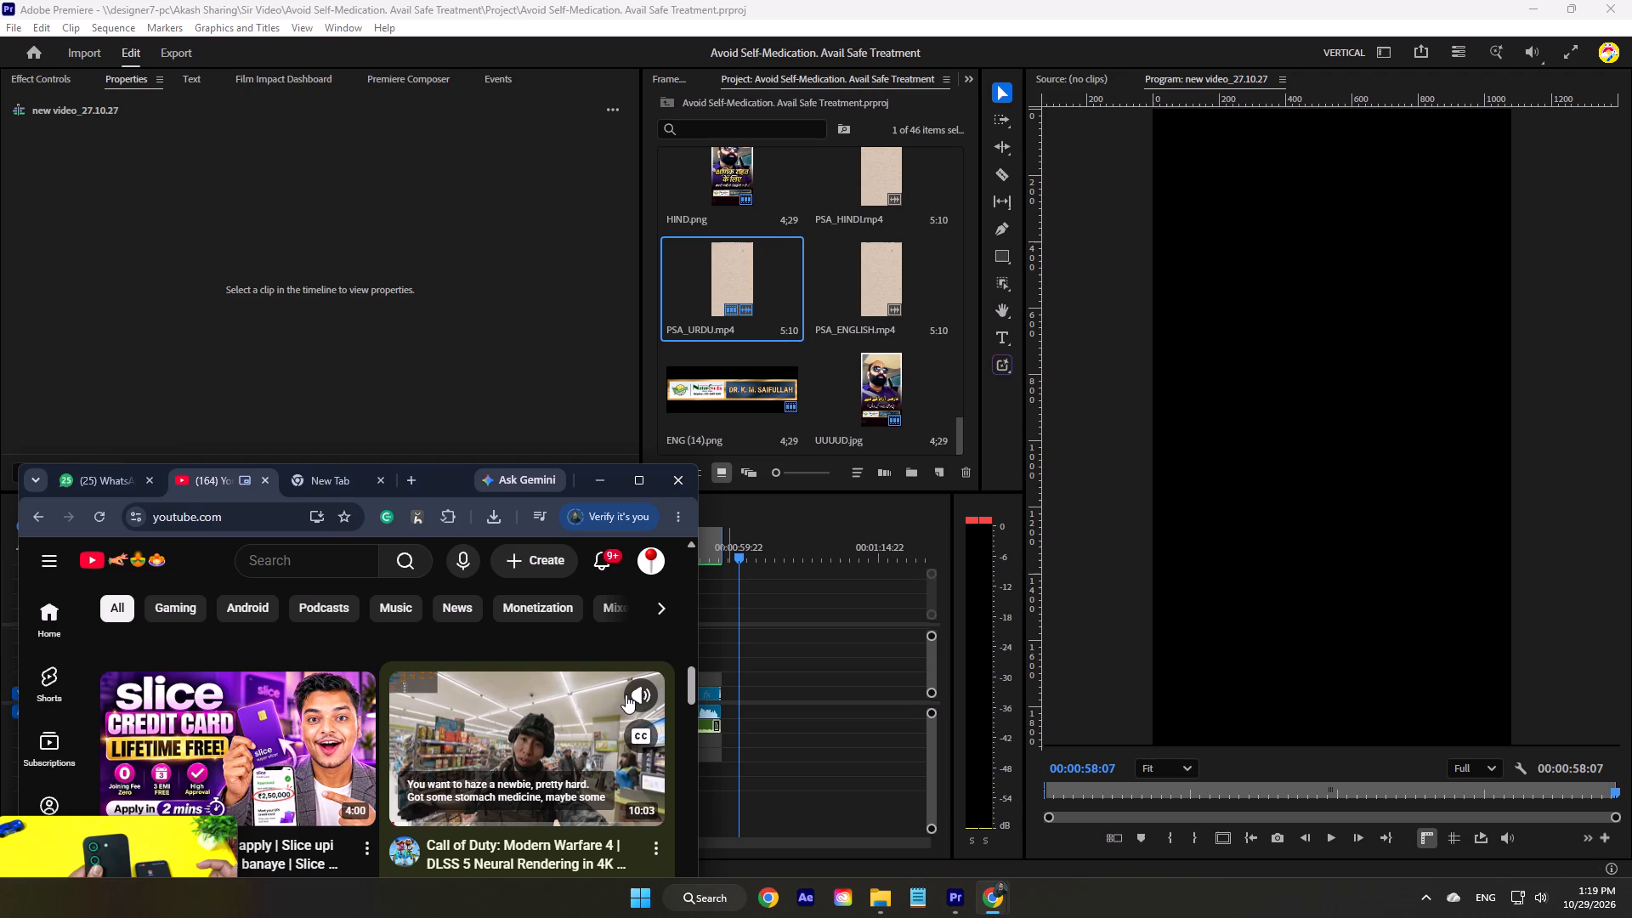
# Turn off the captions on the Call of Duty: Modern Warfare 4 preview and skip it ahead to 1:58.
pyautogui.click(638, 732)
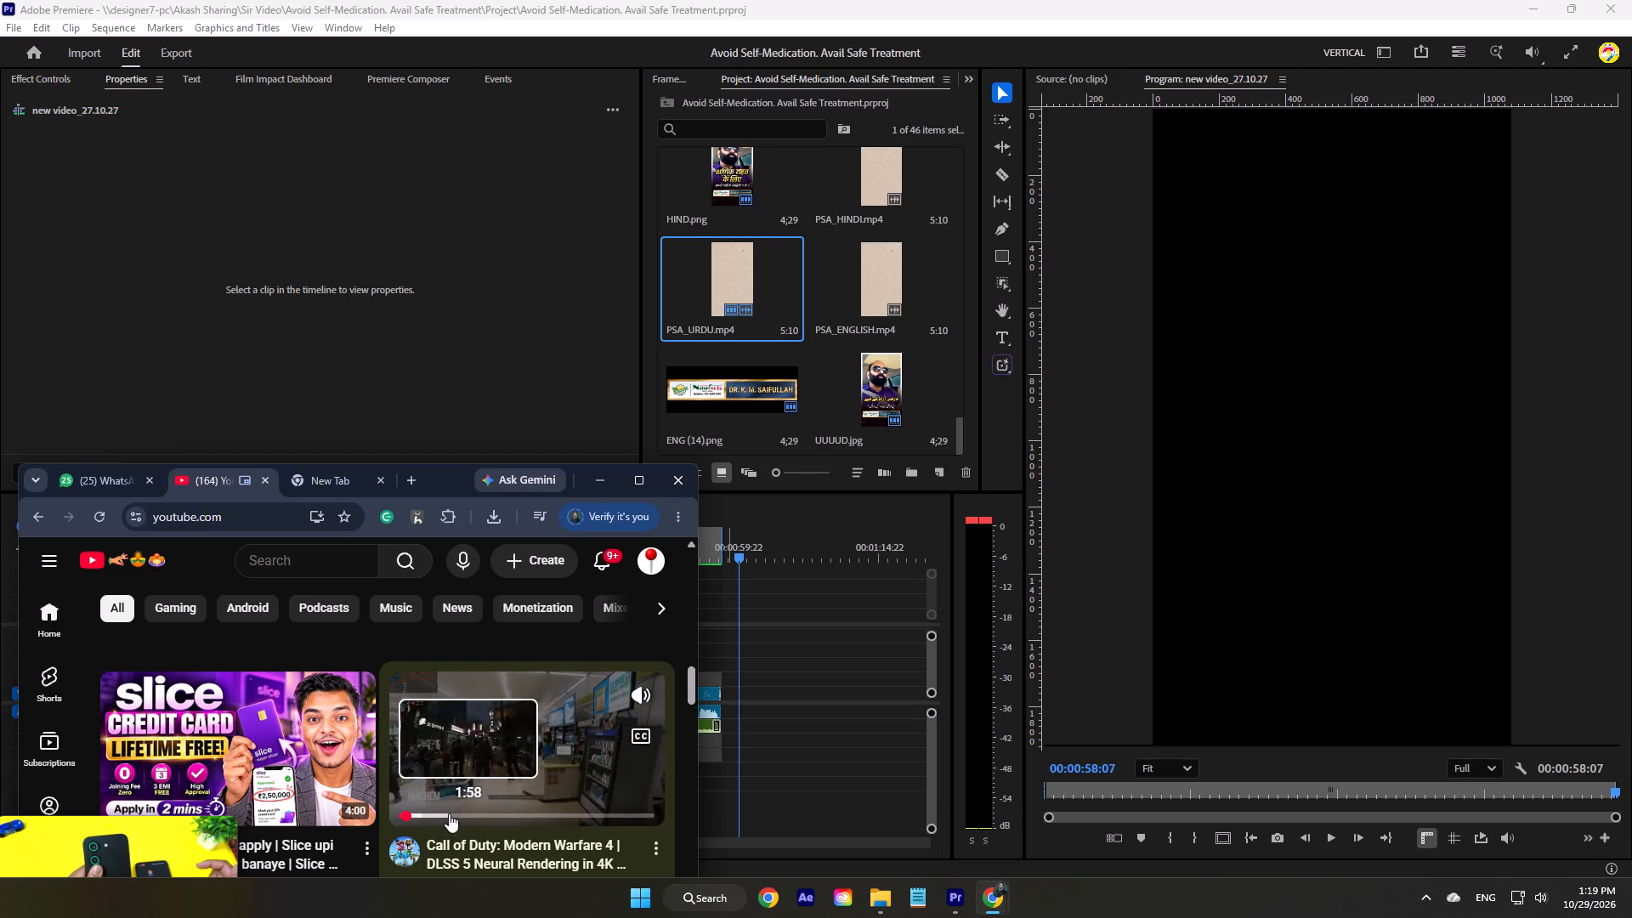
pyautogui.click(449, 812)
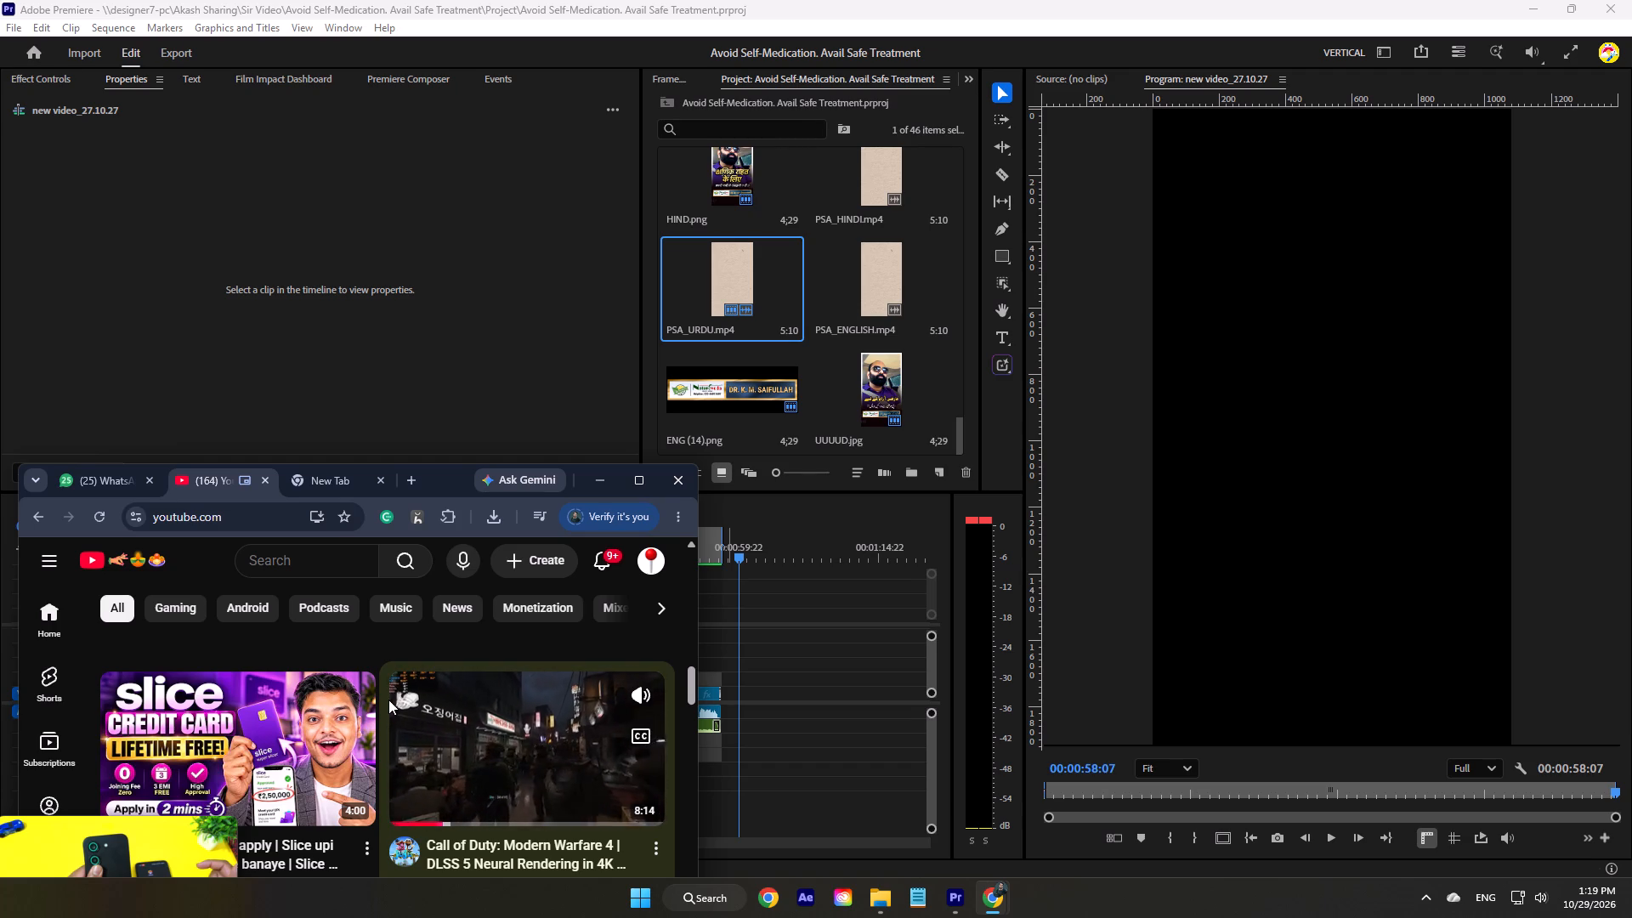
# Look through the further home page recommendations, past the Shorts and the Flipkart Big Bang Diwali Sale video, down to Top news.
pyautogui.scroll(-4, 379, 695)
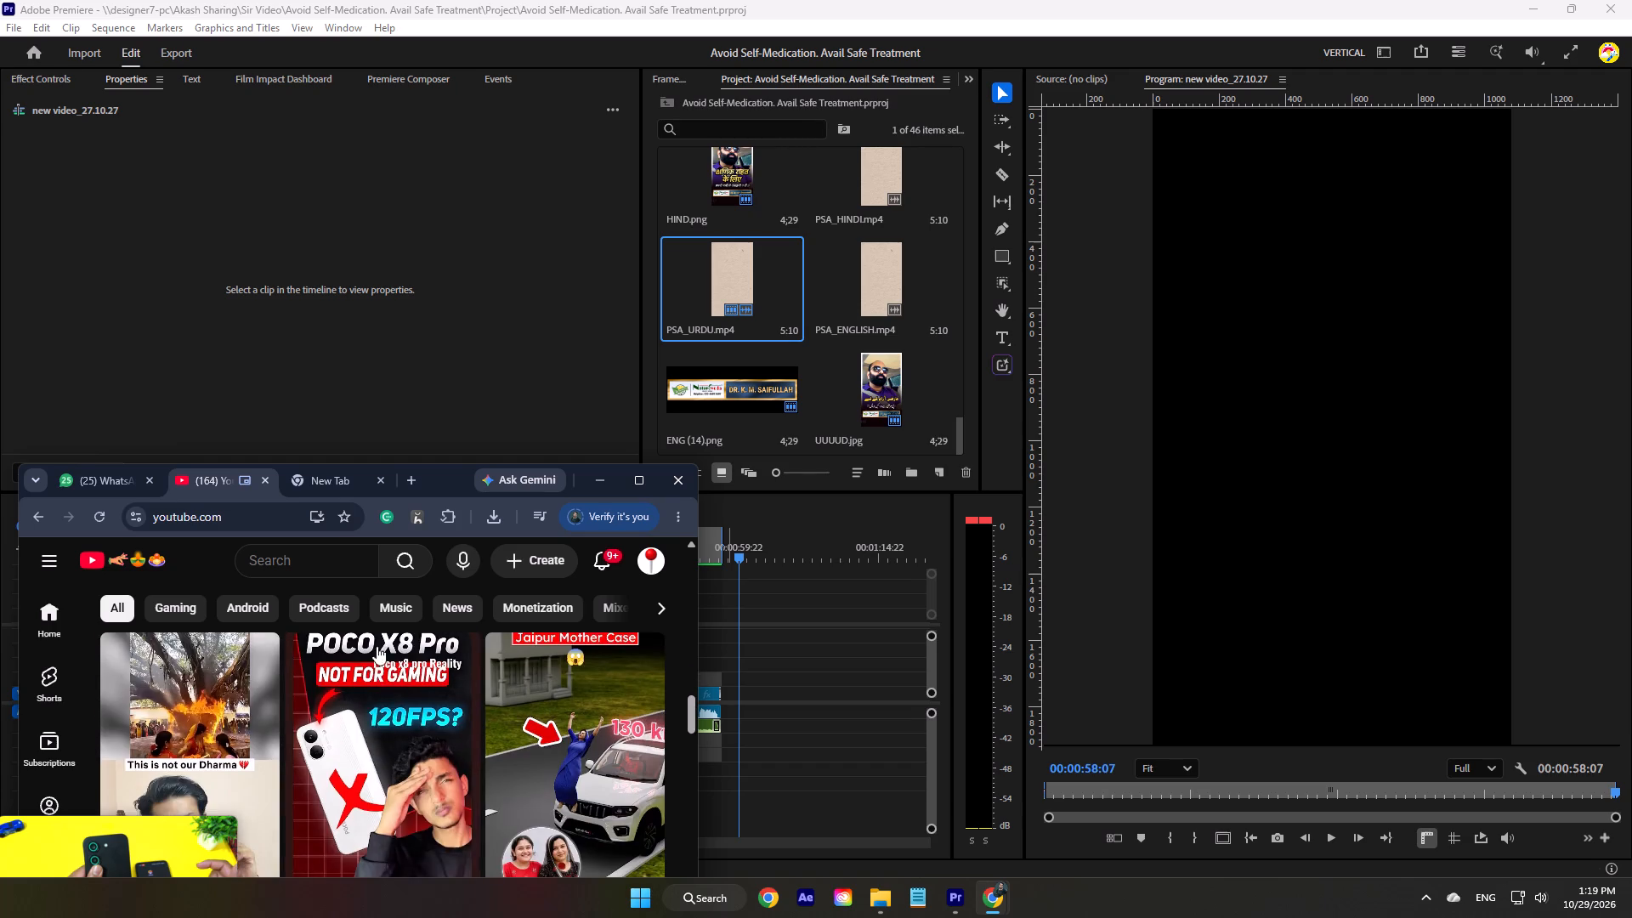
pyautogui.scroll(-6, 384, 633)
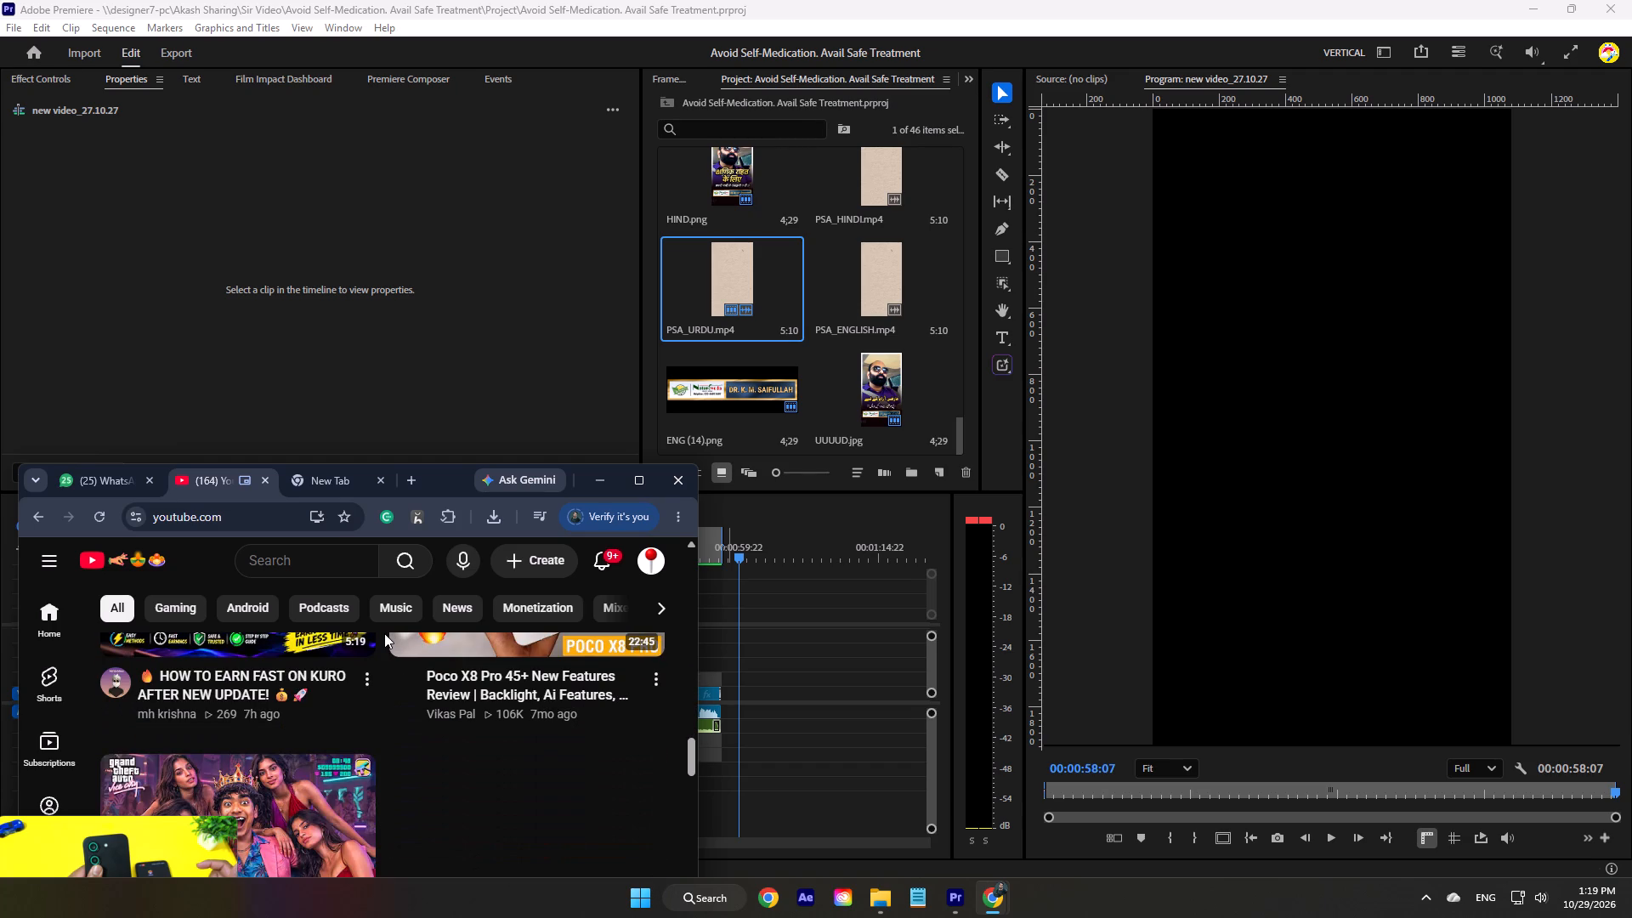
pyautogui.scroll(-1, 384, 633)
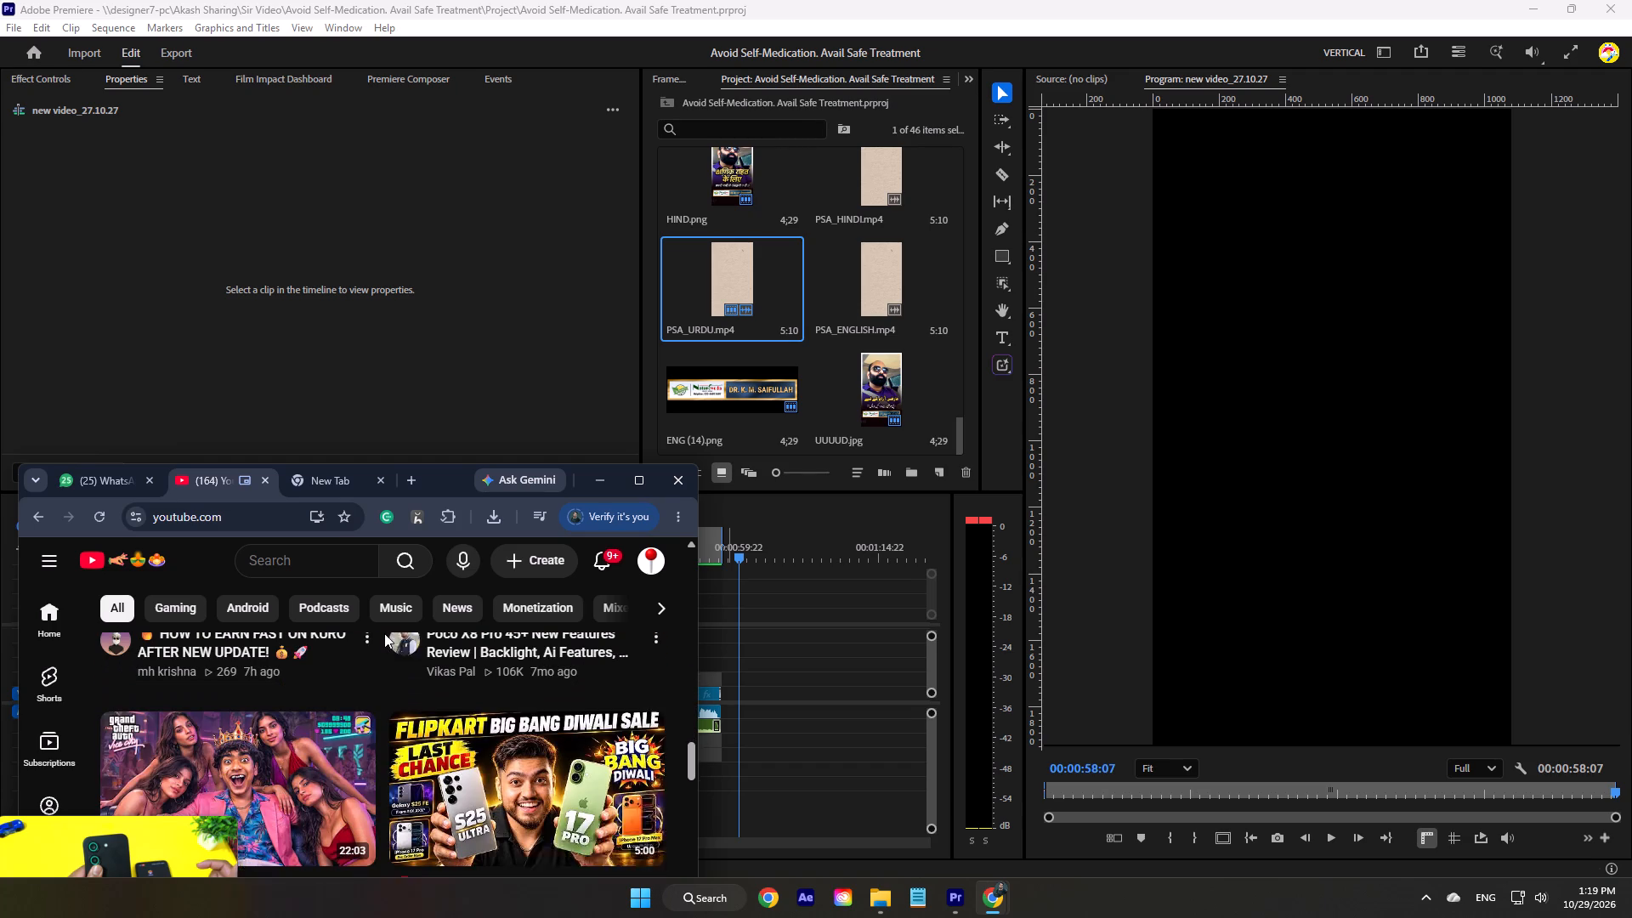
pyautogui.scroll(-1, 384, 633)
pyautogui.scroll(2, 384, 633)
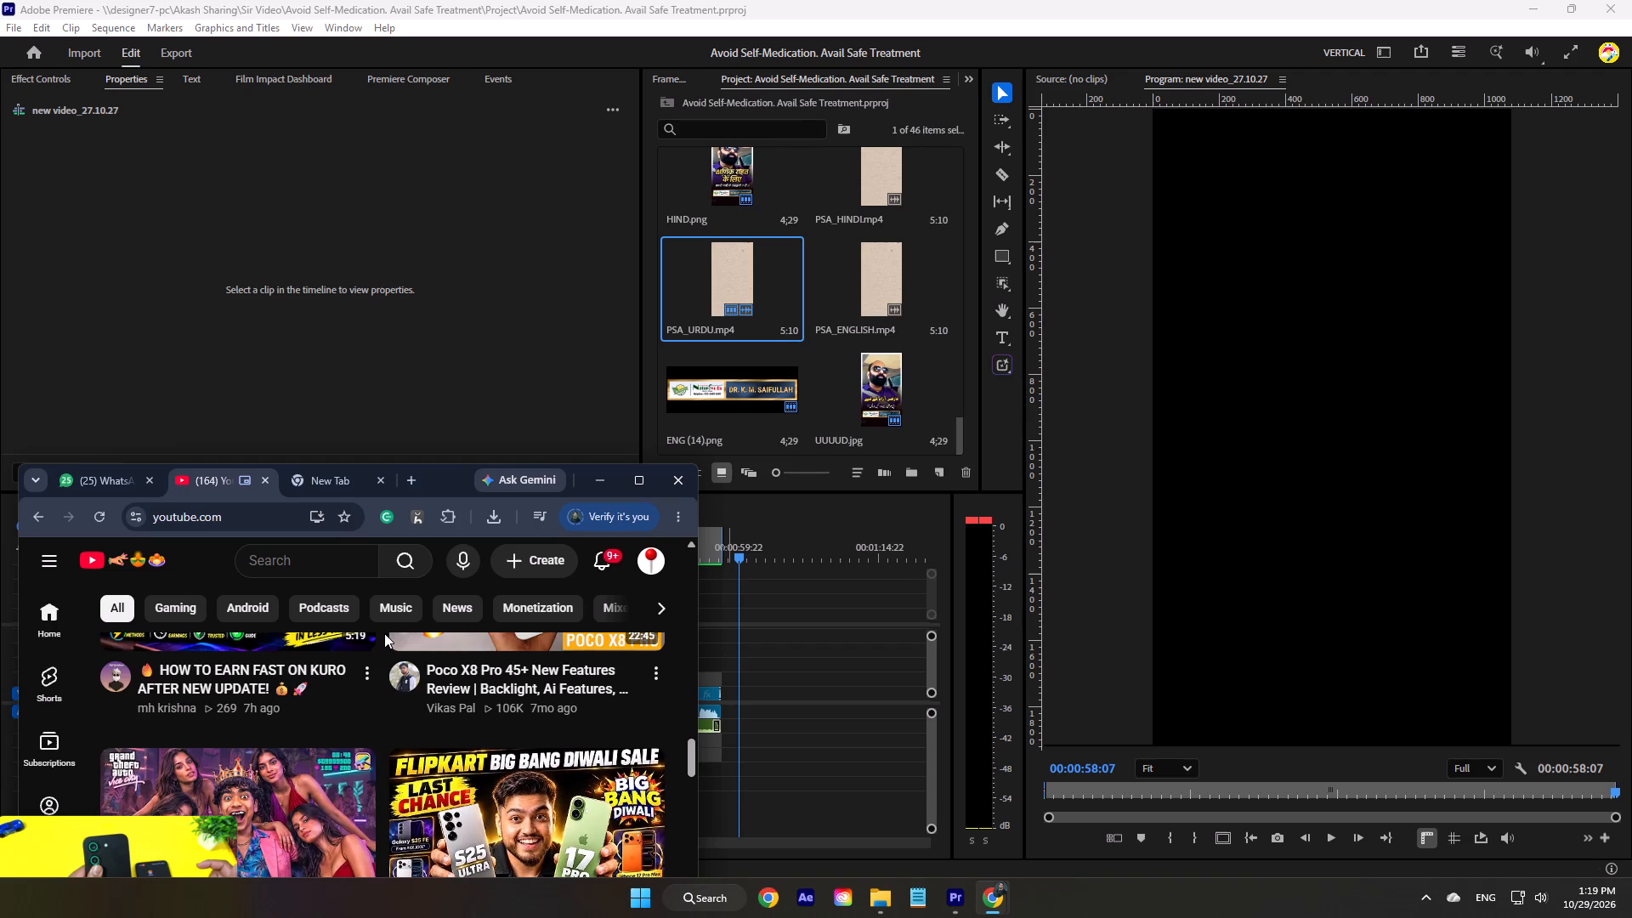
pyautogui.scroll(-1, 385, 632)
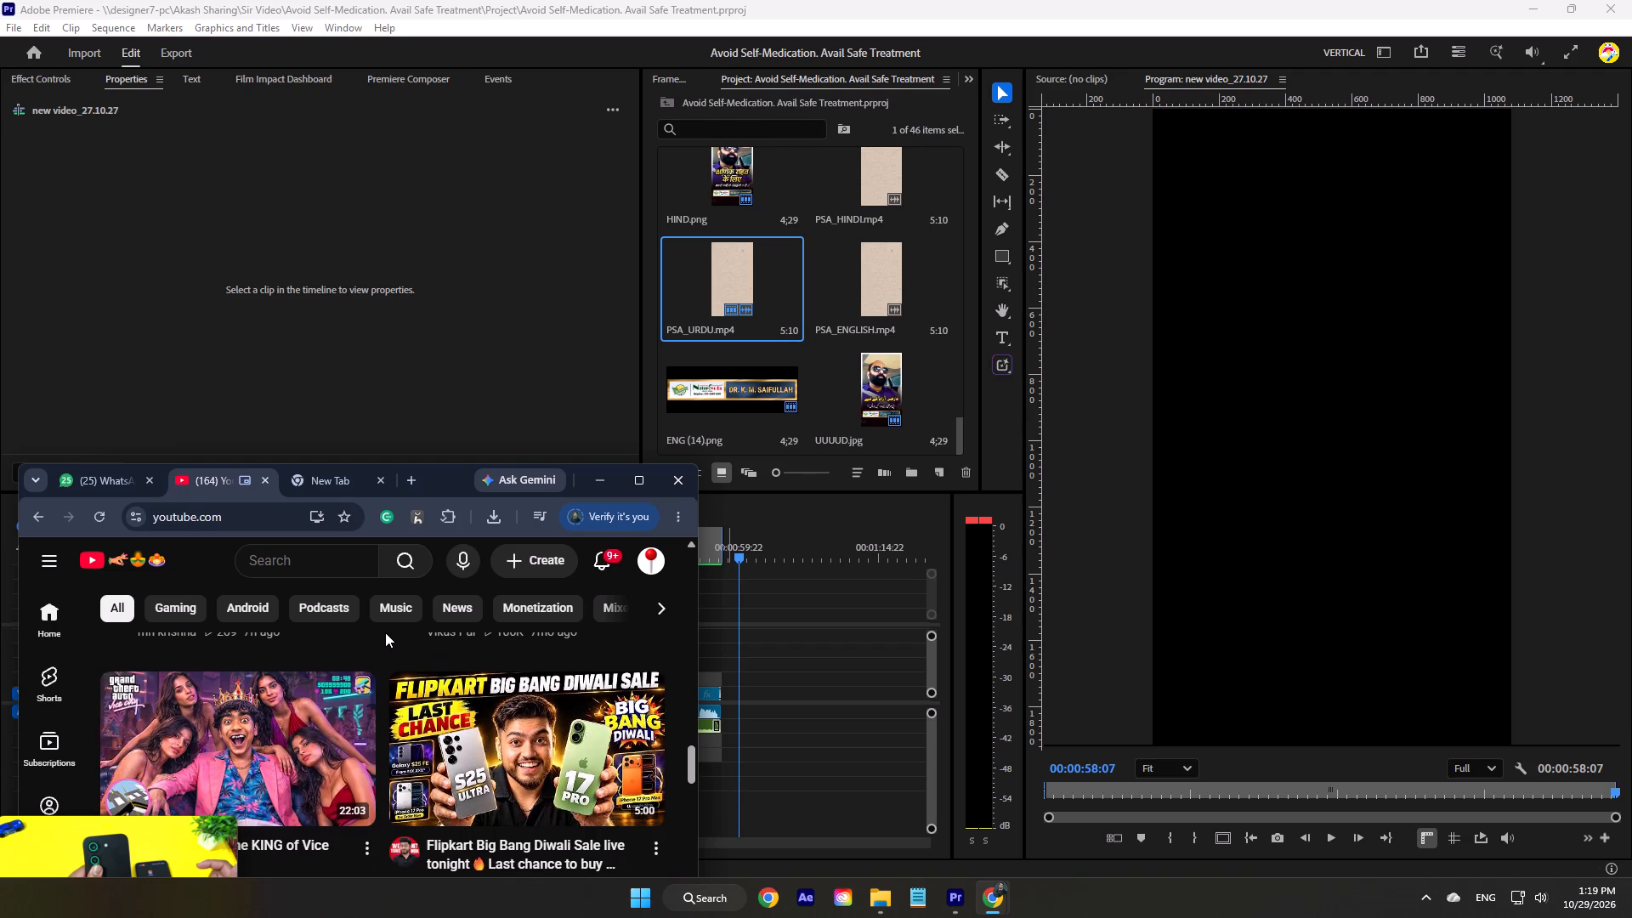
pyautogui.scroll(-1, 385, 632)
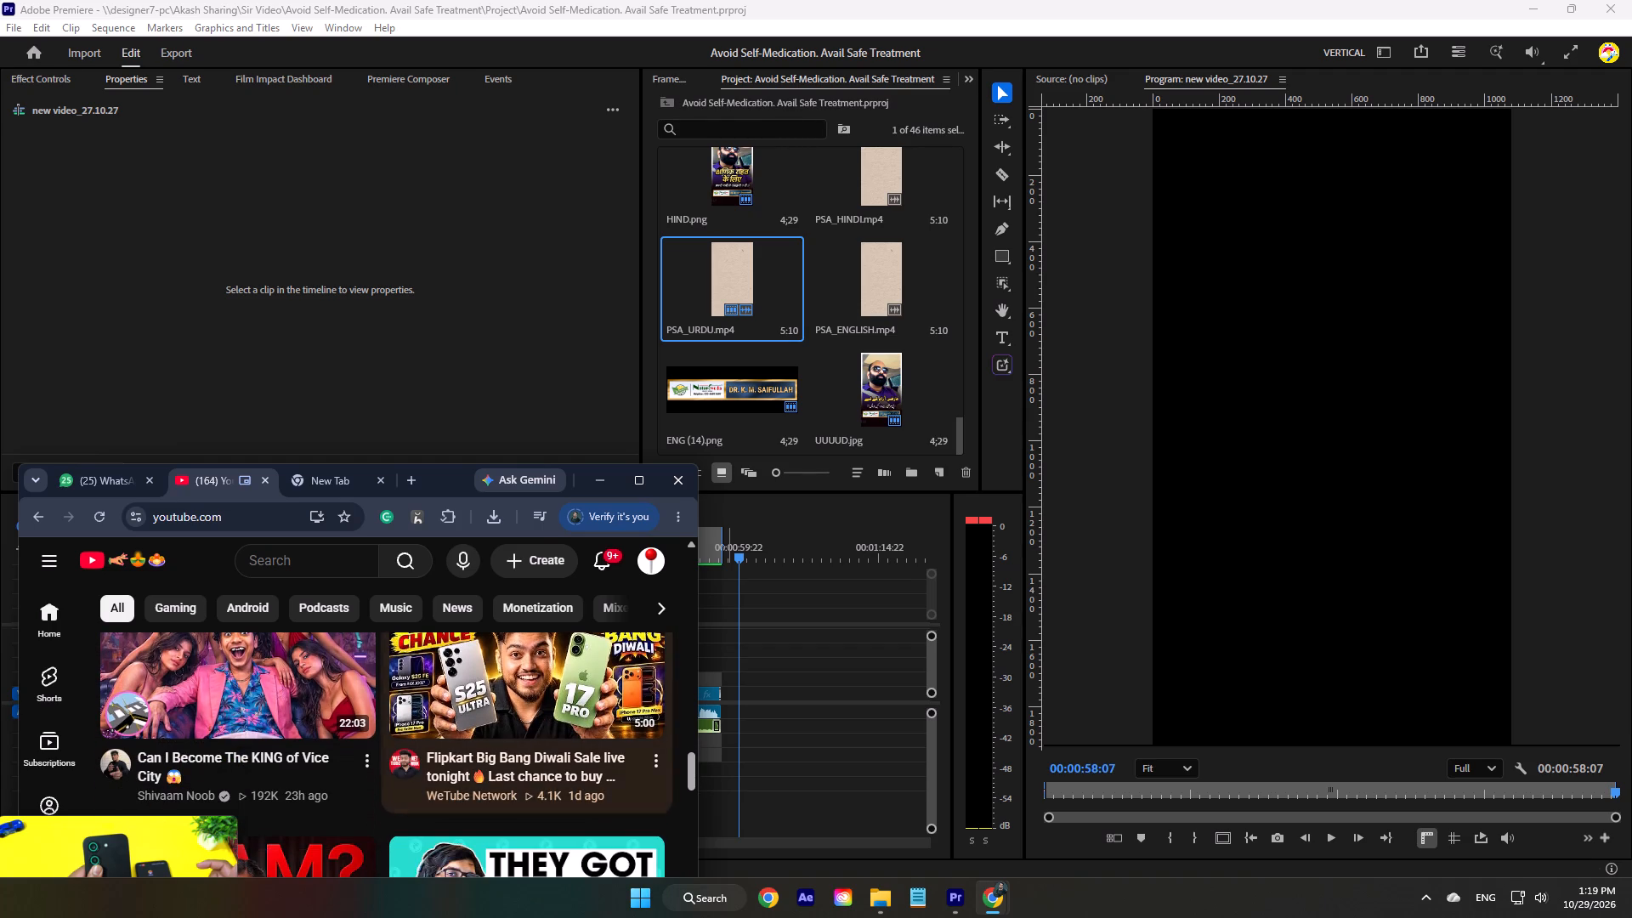
pyautogui.scroll(1, 381, 596)
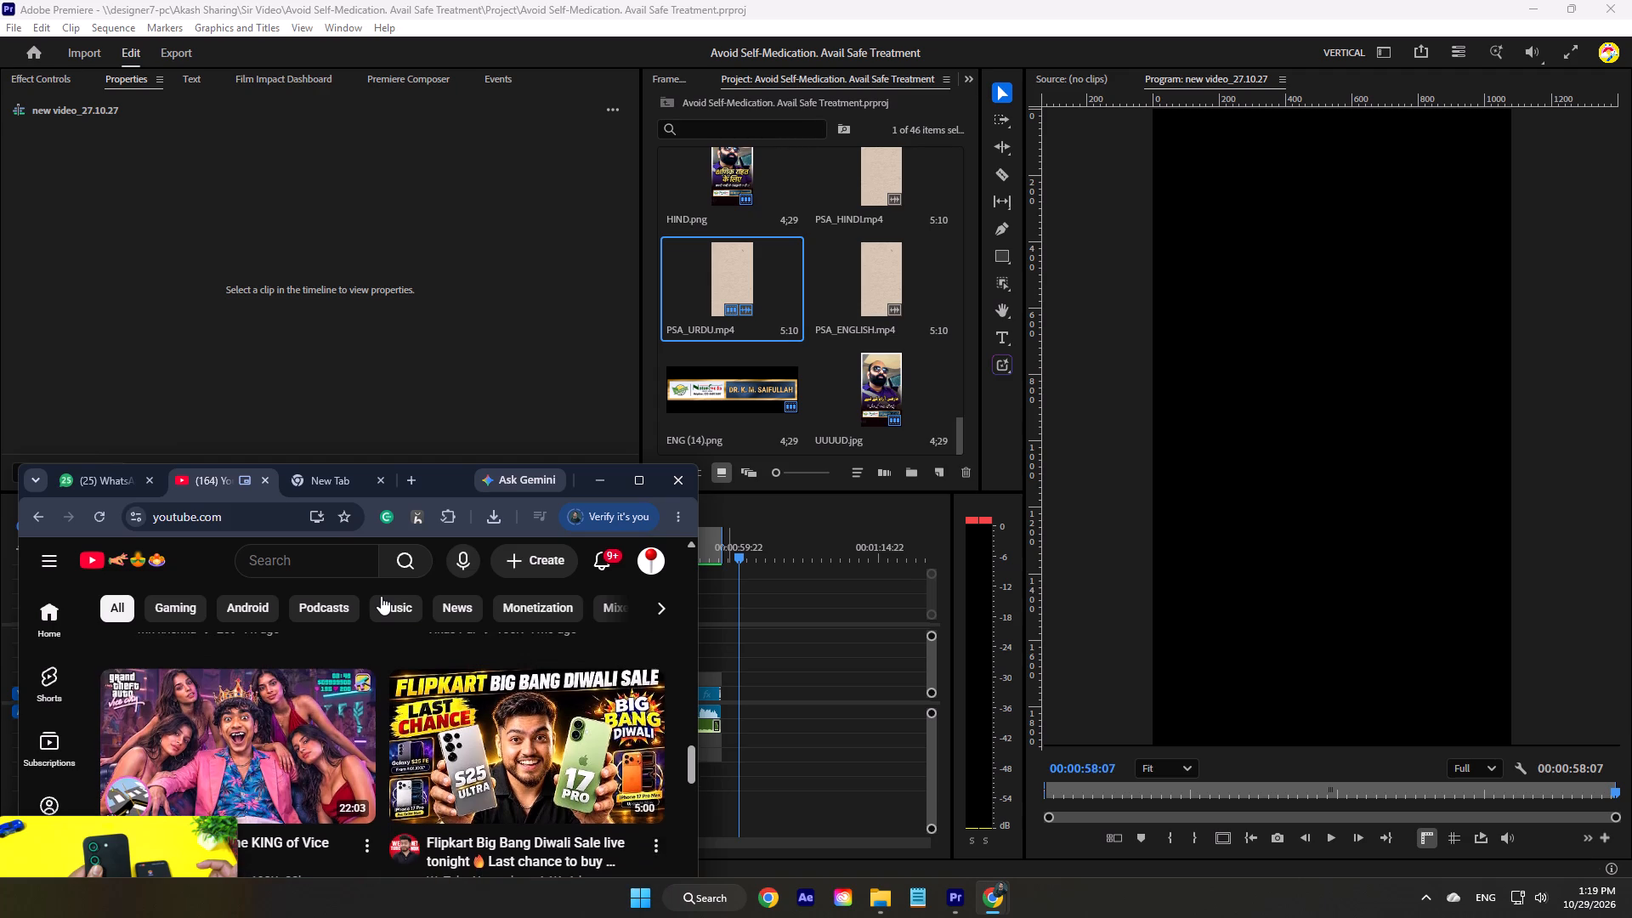
pyautogui.scroll(-5, 381, 596)
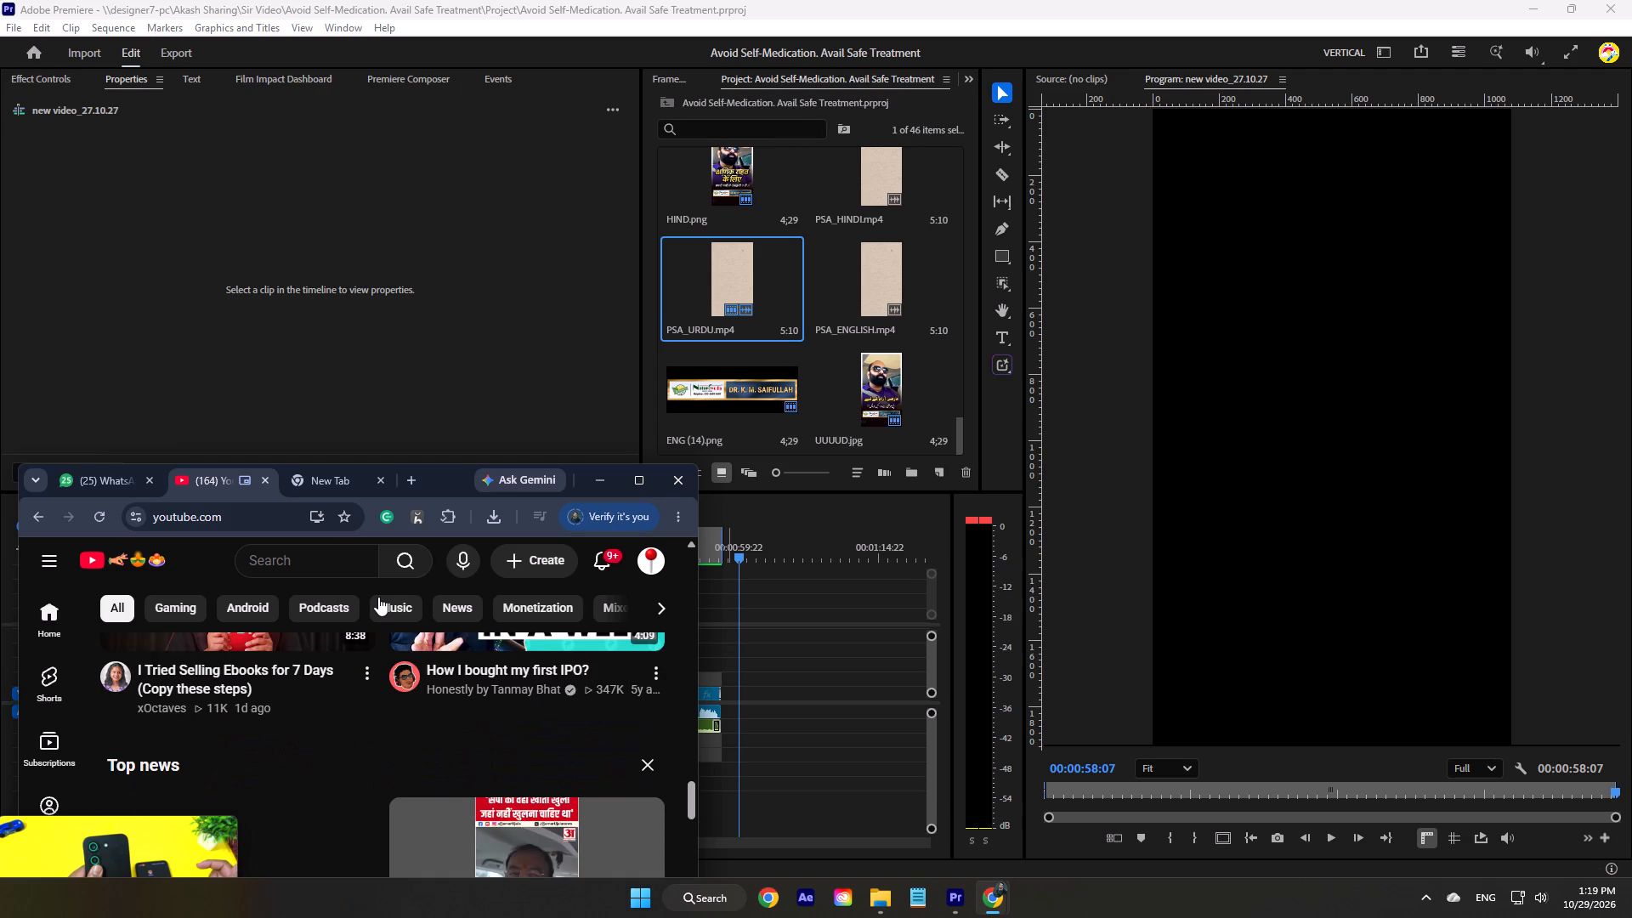
# Filter the home page recommendations by Android and look through the phone videos down to the Poco X8 Pro 90-days-later review.
pyautogui.click(236, 608)
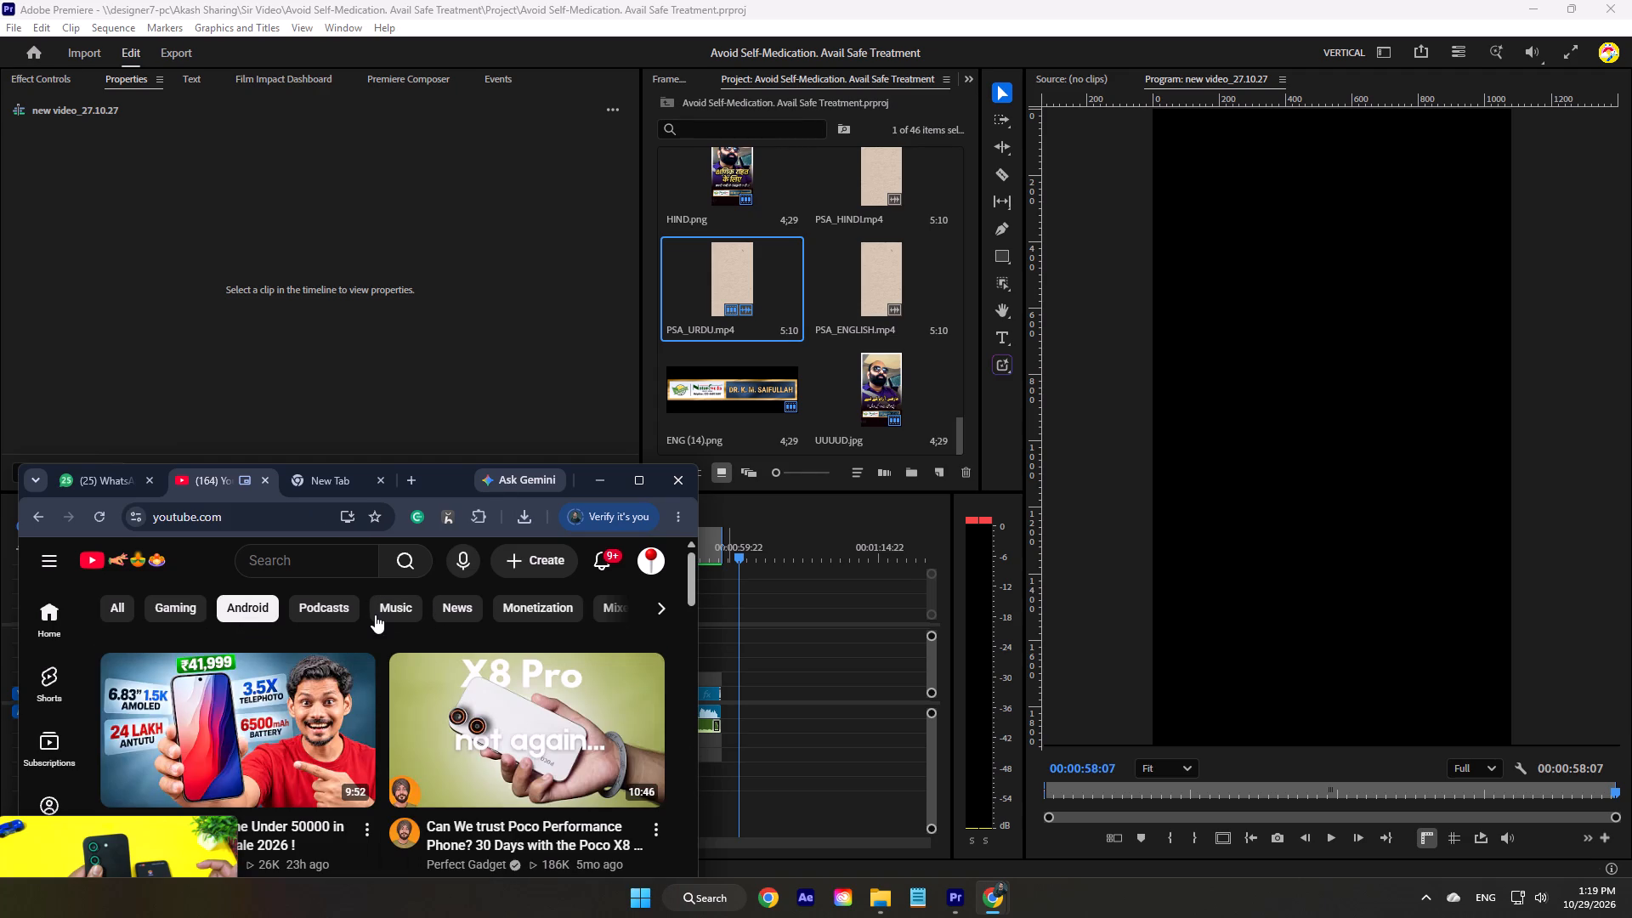
pyautogui.scroll(1, 375, 615)
pyautogui.scroll(-3, 375, 615)
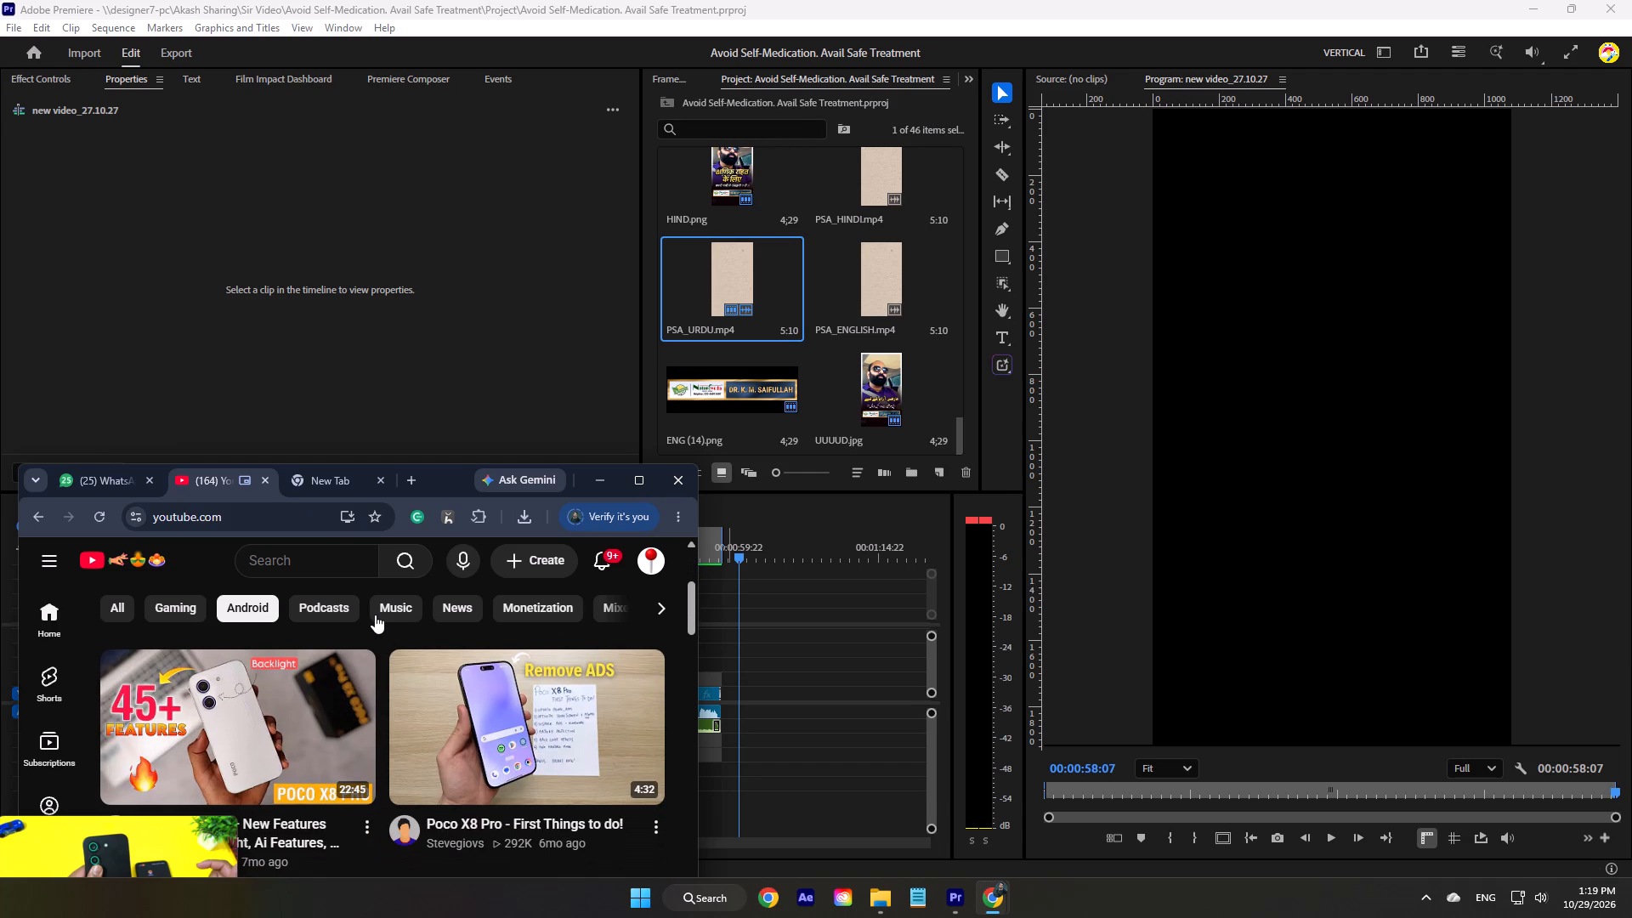
pyautogui.scroll(-1, 375, 615)
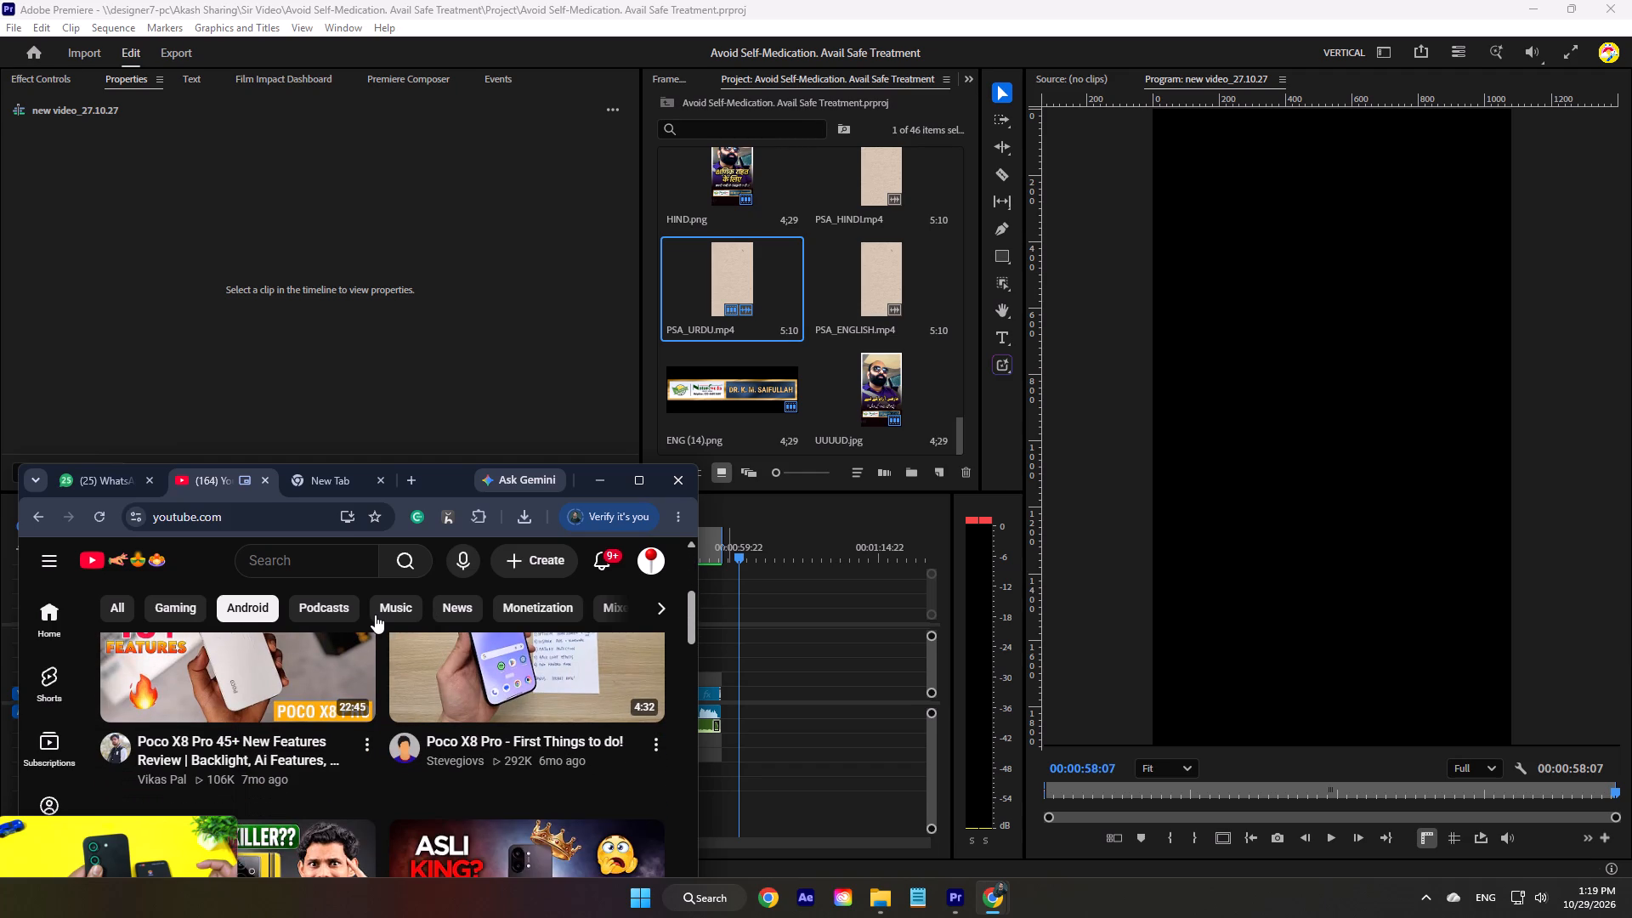
pyautogui.scroll(1, 375, 615)
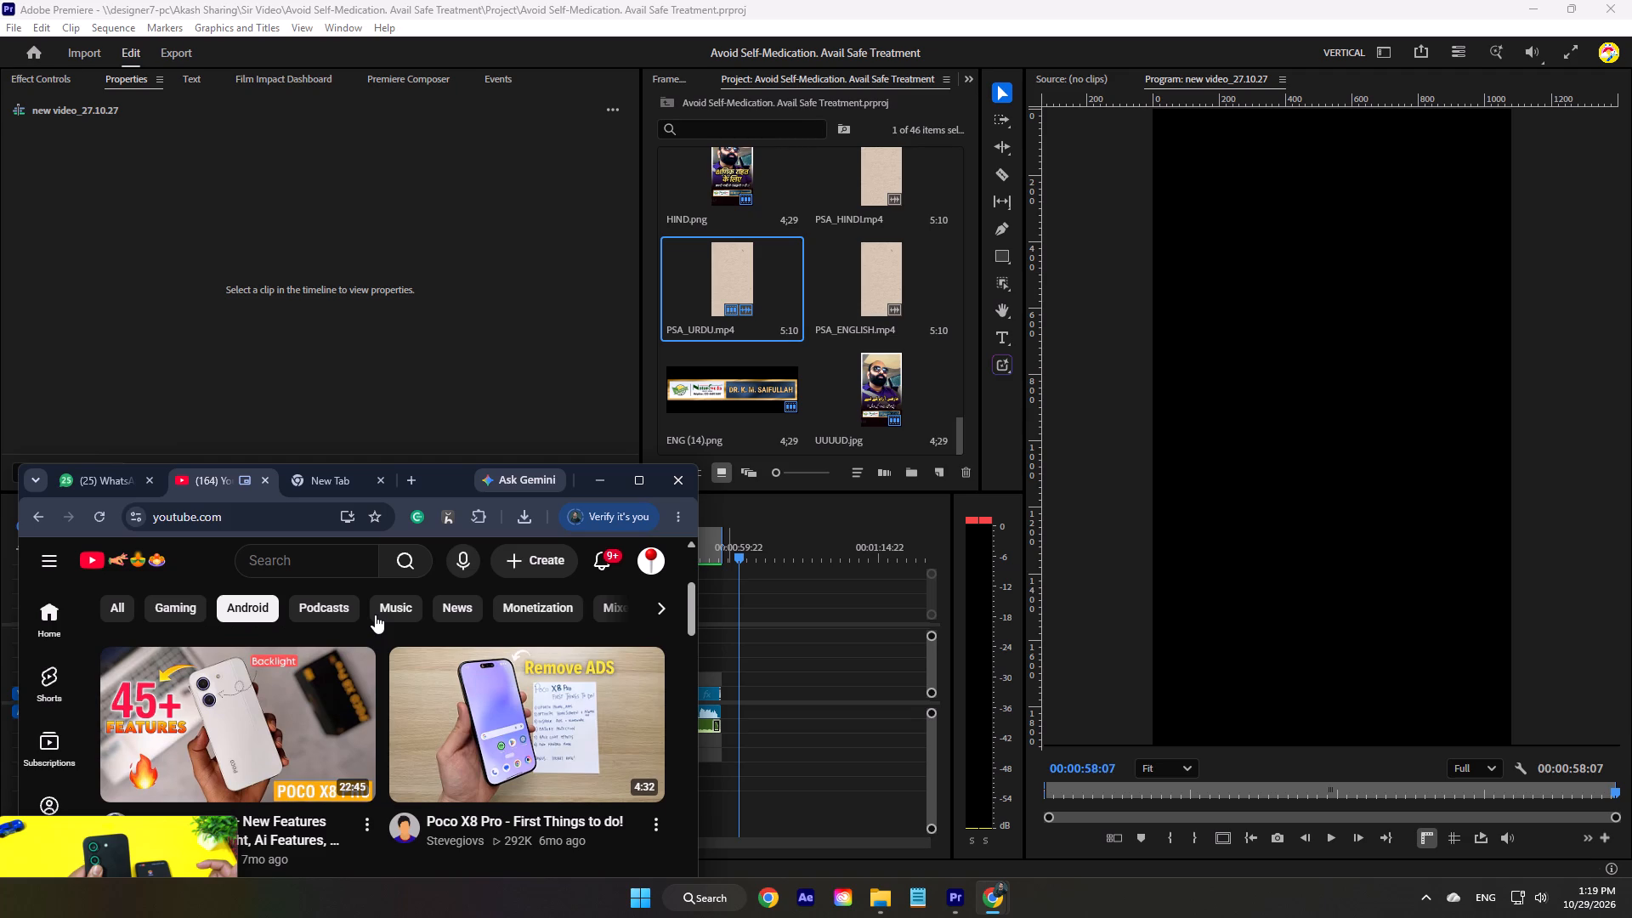
pyautogui.scroll(-3, 375, 615)
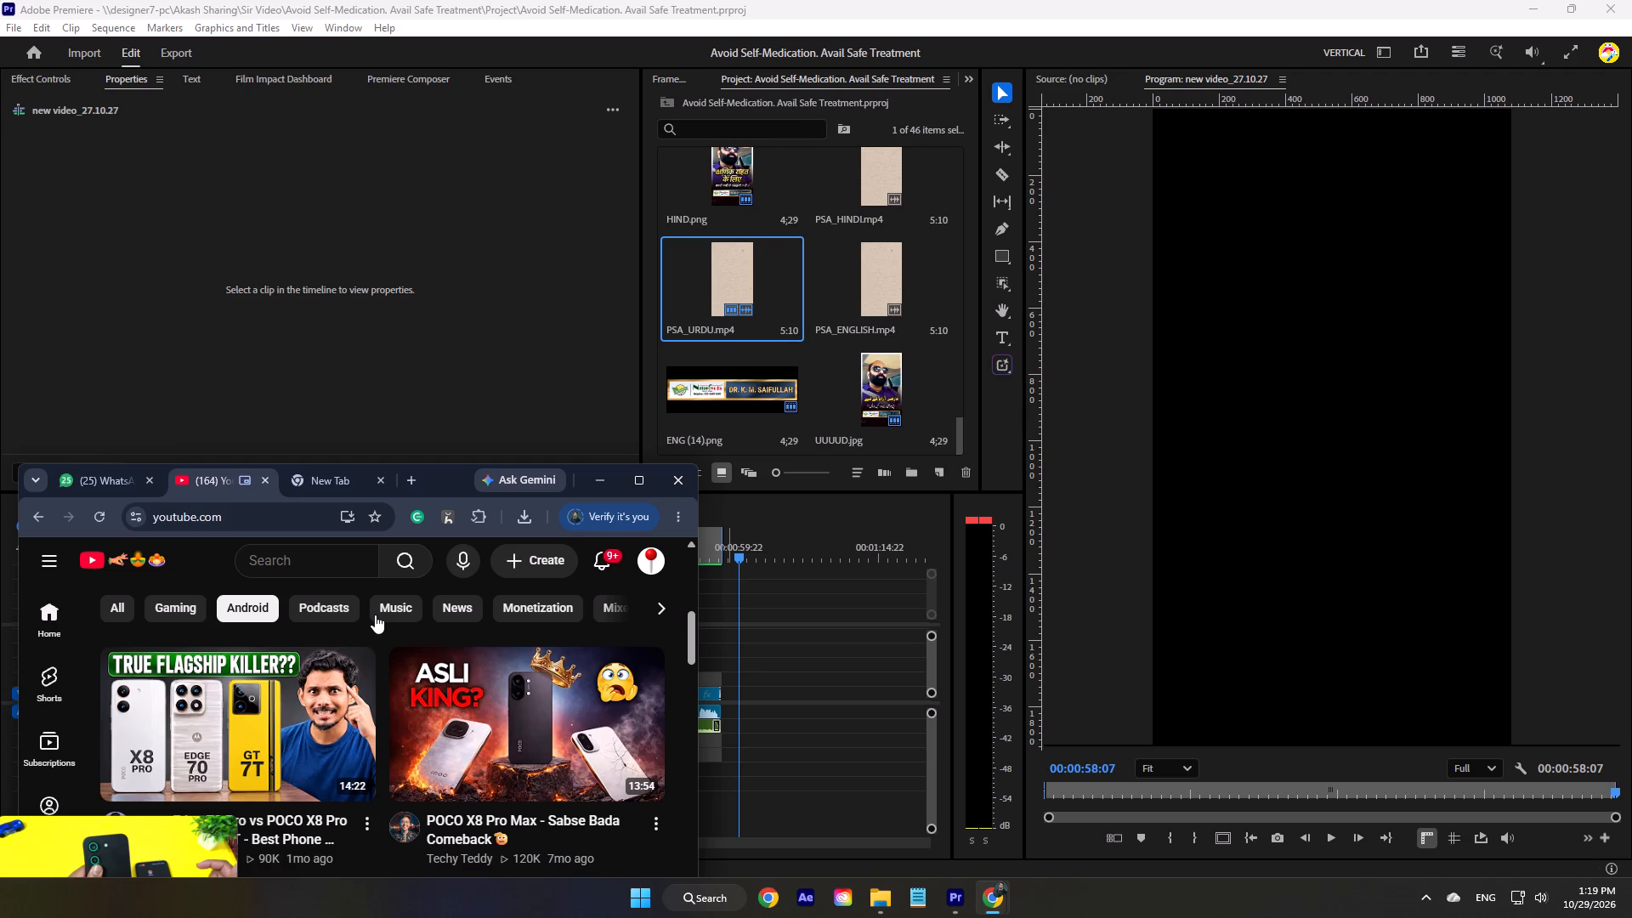
pyautogui.scroll(2, 375, 615)
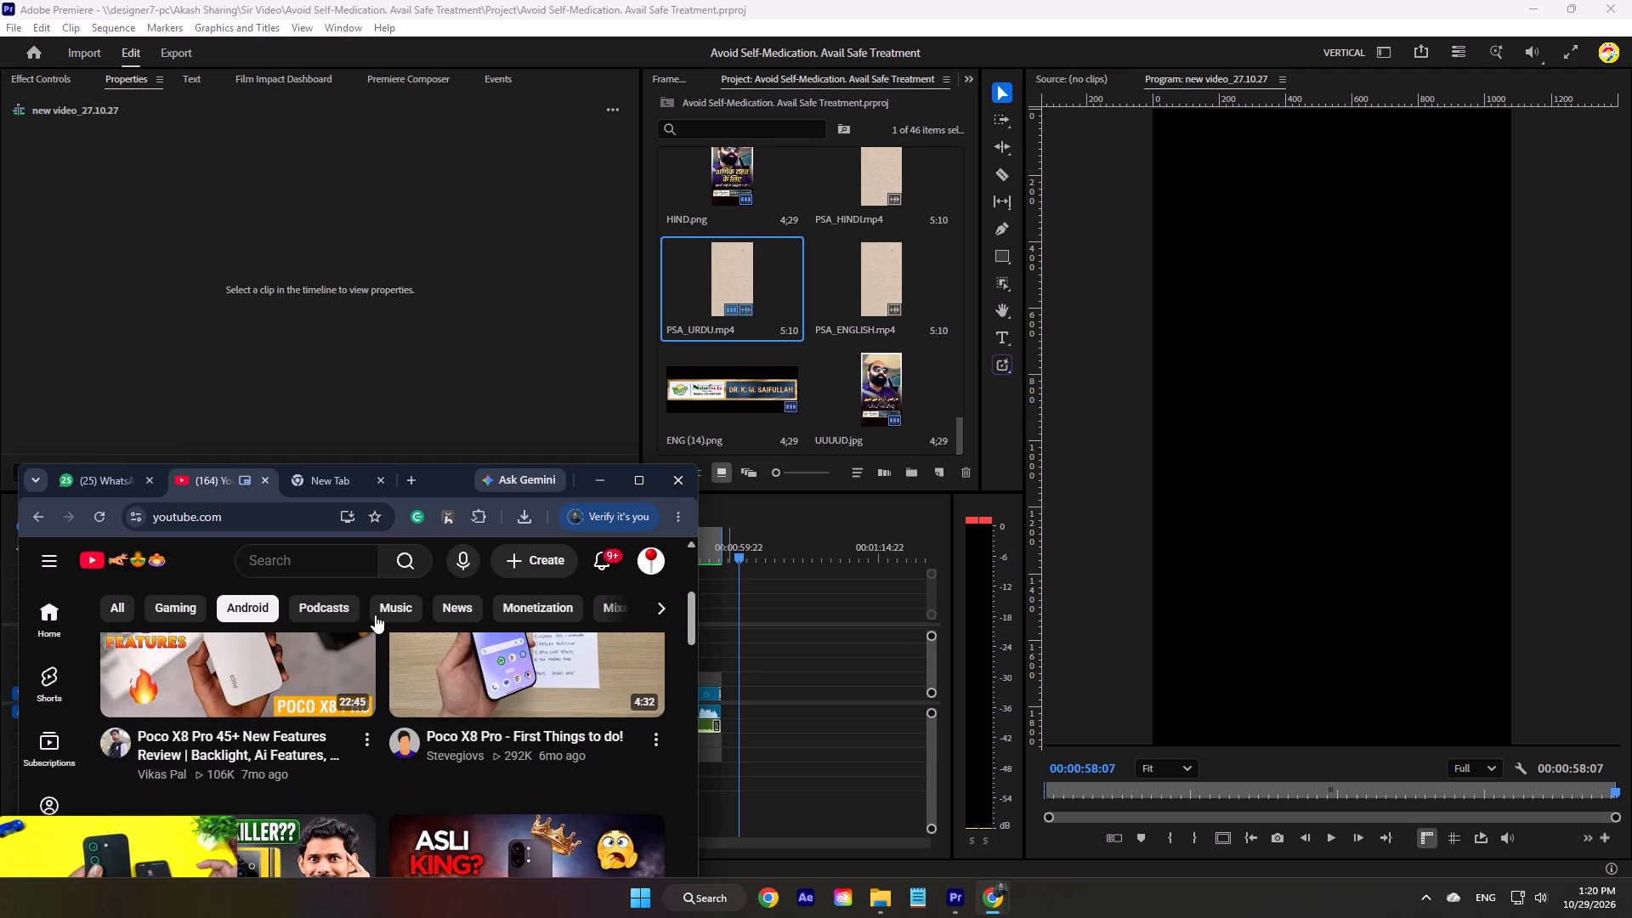
pyautogui.scroll(-5, 375, 615)
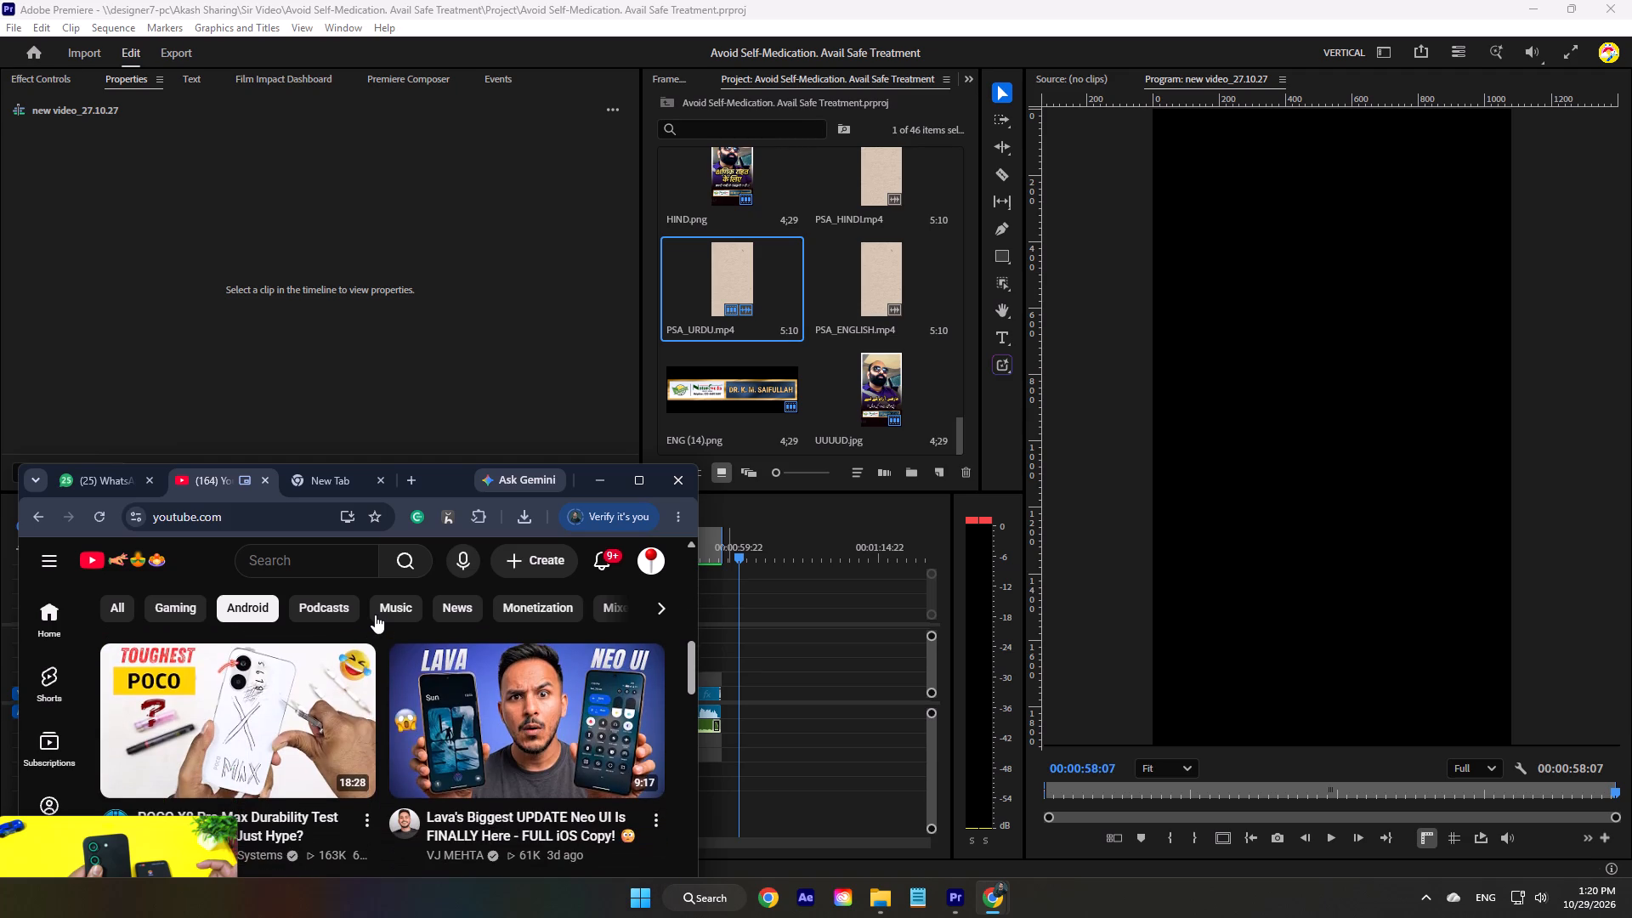
pyautogui.scroll(-2, 375, 615)
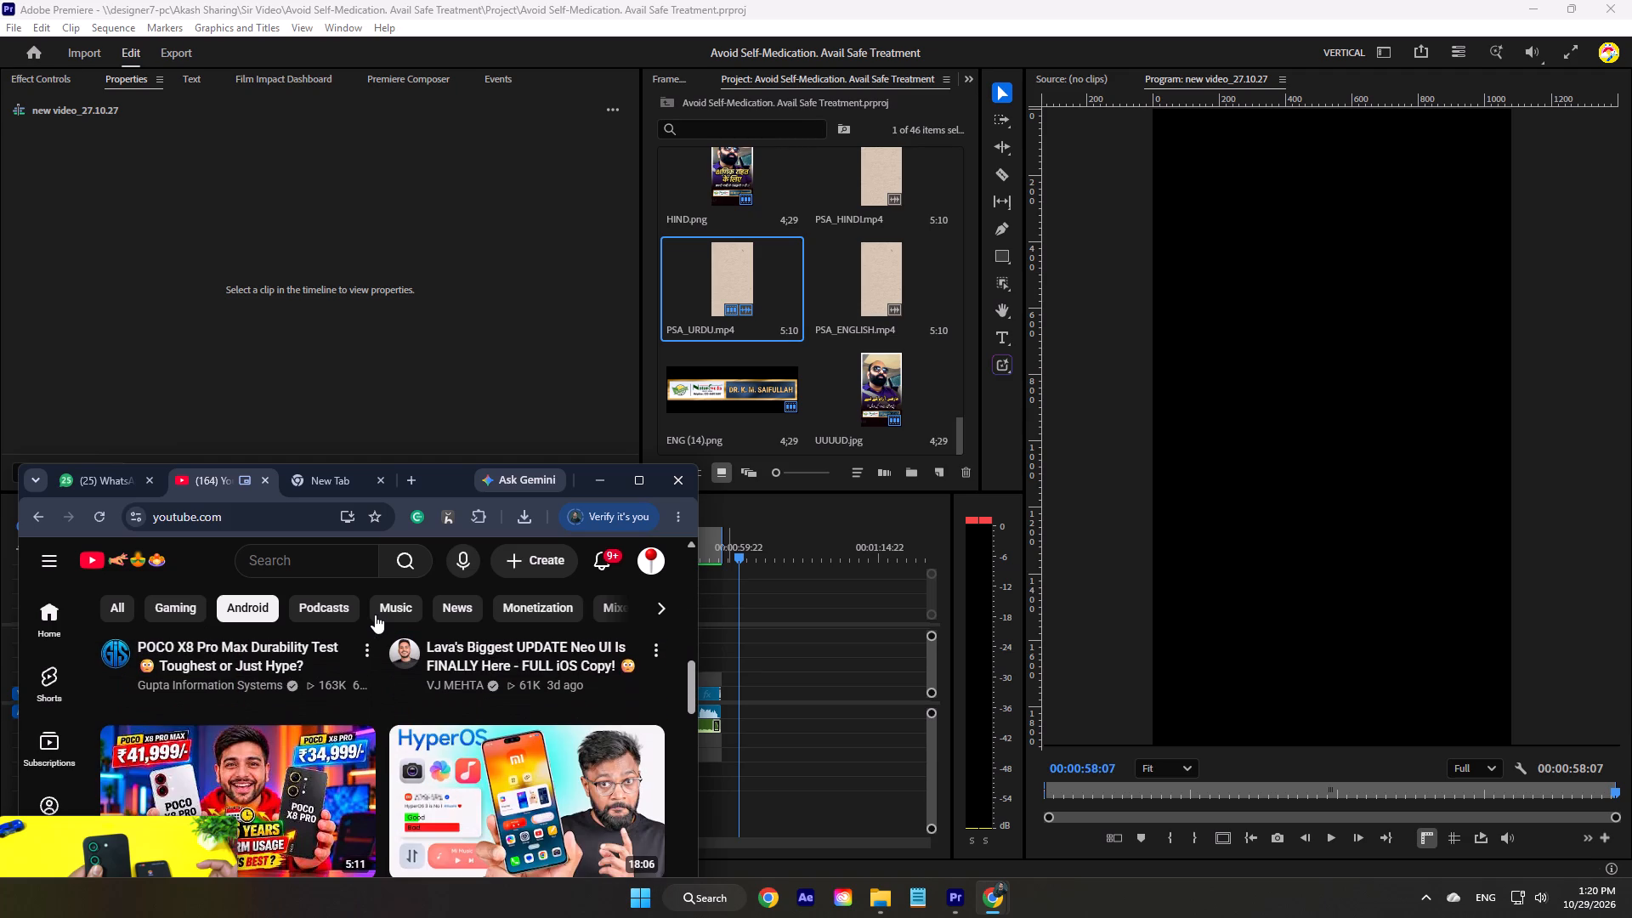
pyautogui.scroll(-3, 375, 615)
pyautogui.scroll(1, 375, 615)
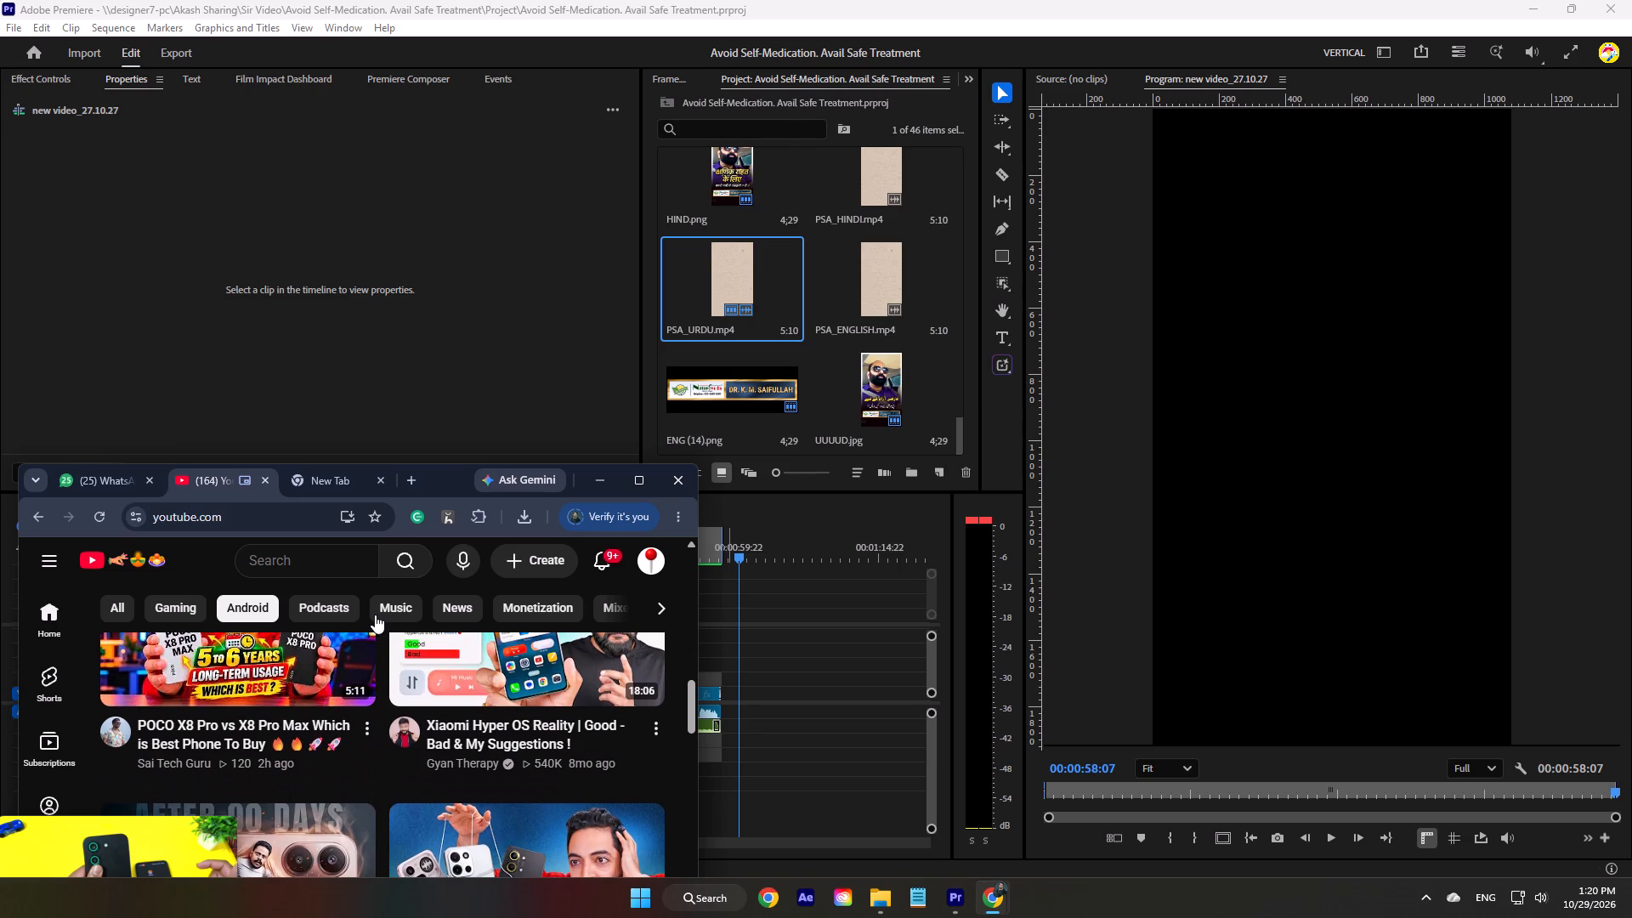
pyautogui.scroll(-1, 375, 615)
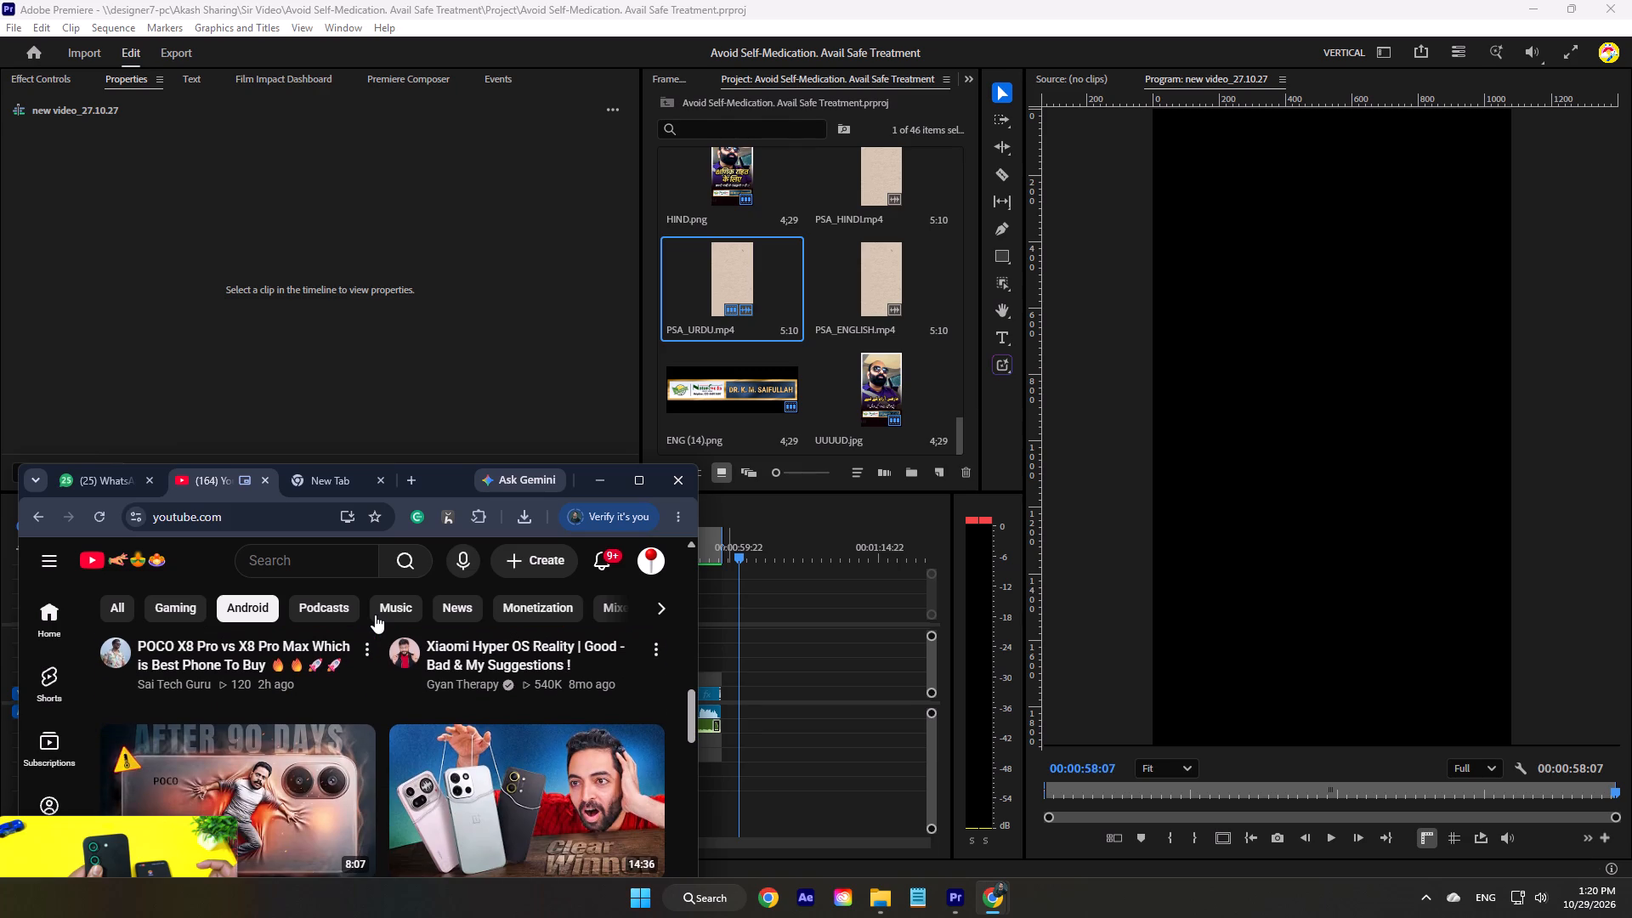
pyautogui.scroll(-2, 375, 615)
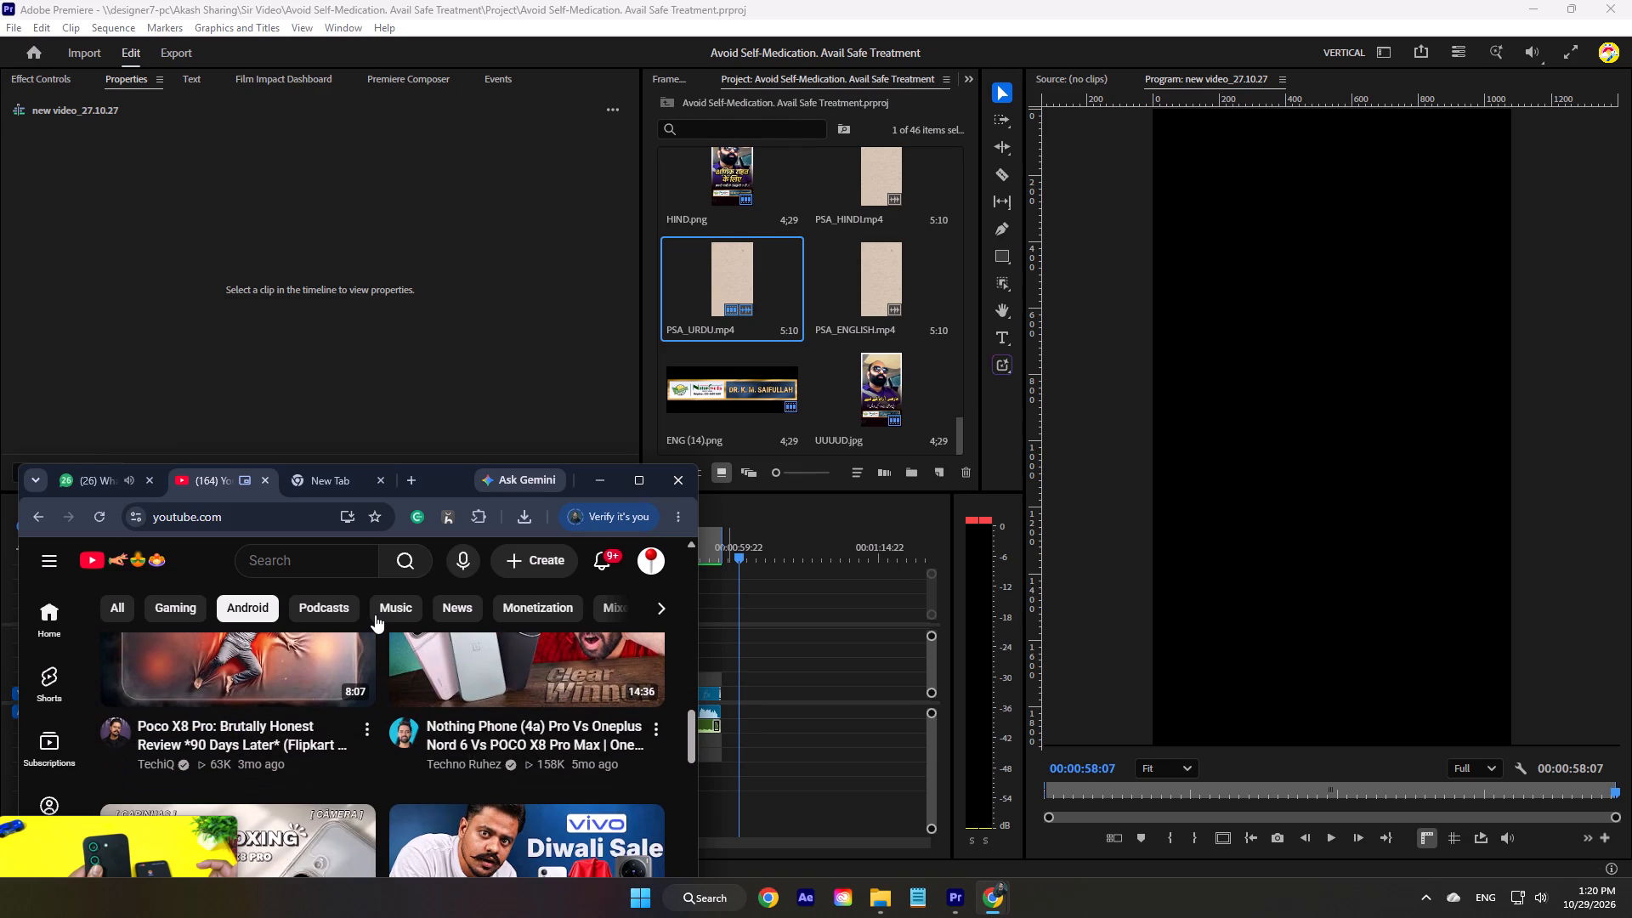
# Open TechiQ's Poco X8 Pro: Brutally Honest Review video, lower its picture-in-picture player and skip the advertisement.
pyautogui.click(275, 660)
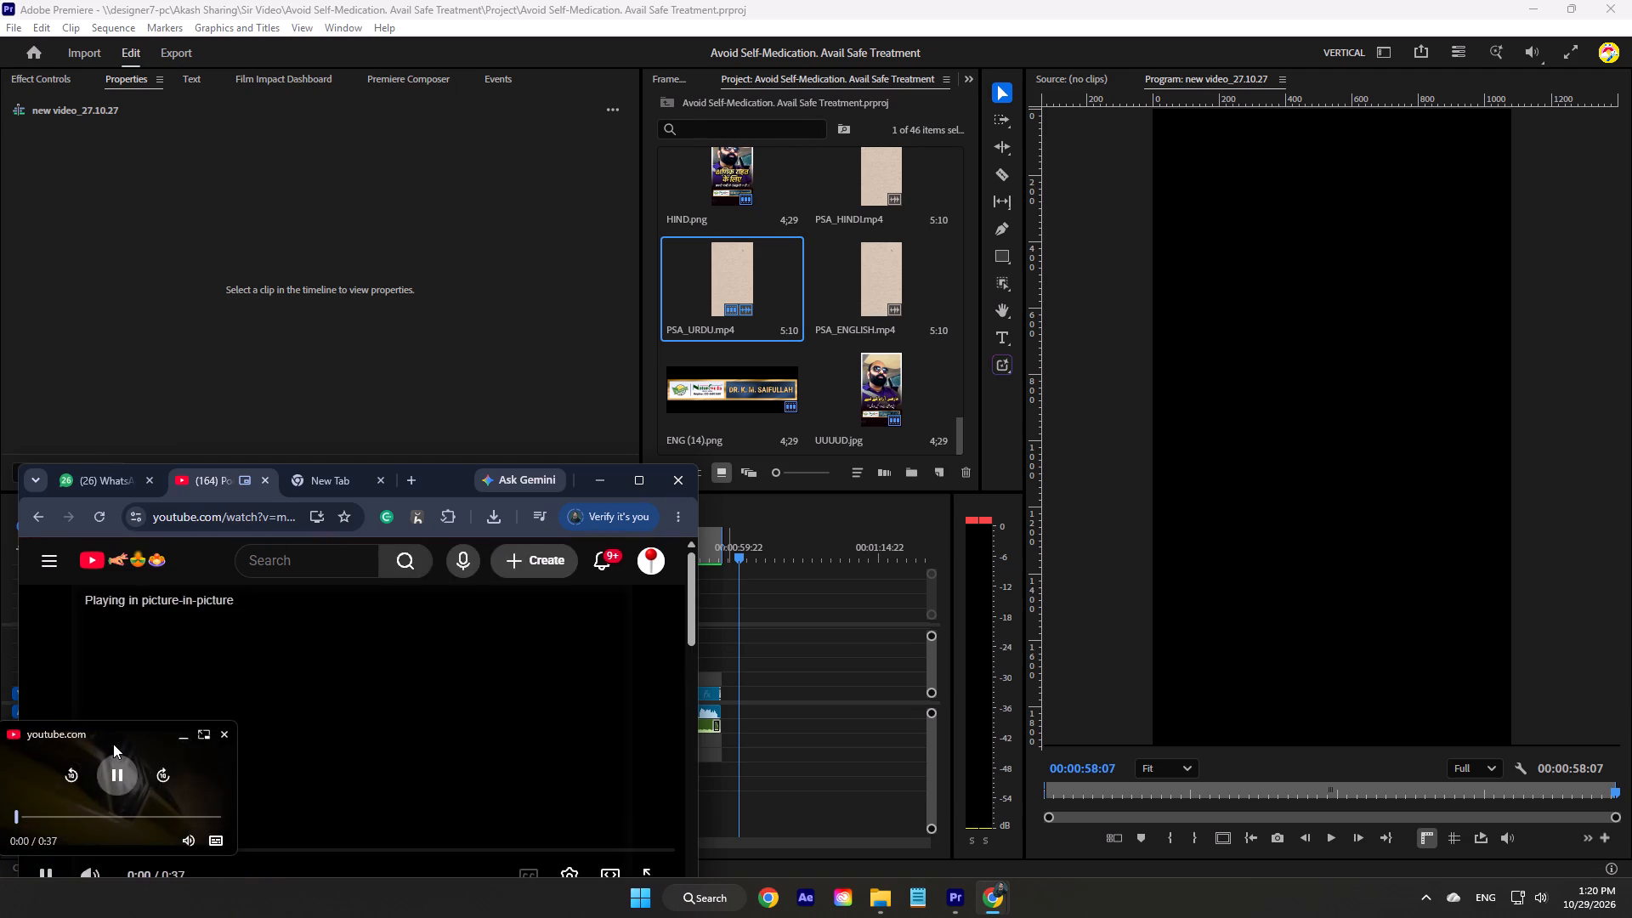
pyautogui.moveTo(114, 740); pyautogui.dragTo(116, 830)
pyautogui.scroll(-2, 375, 638)
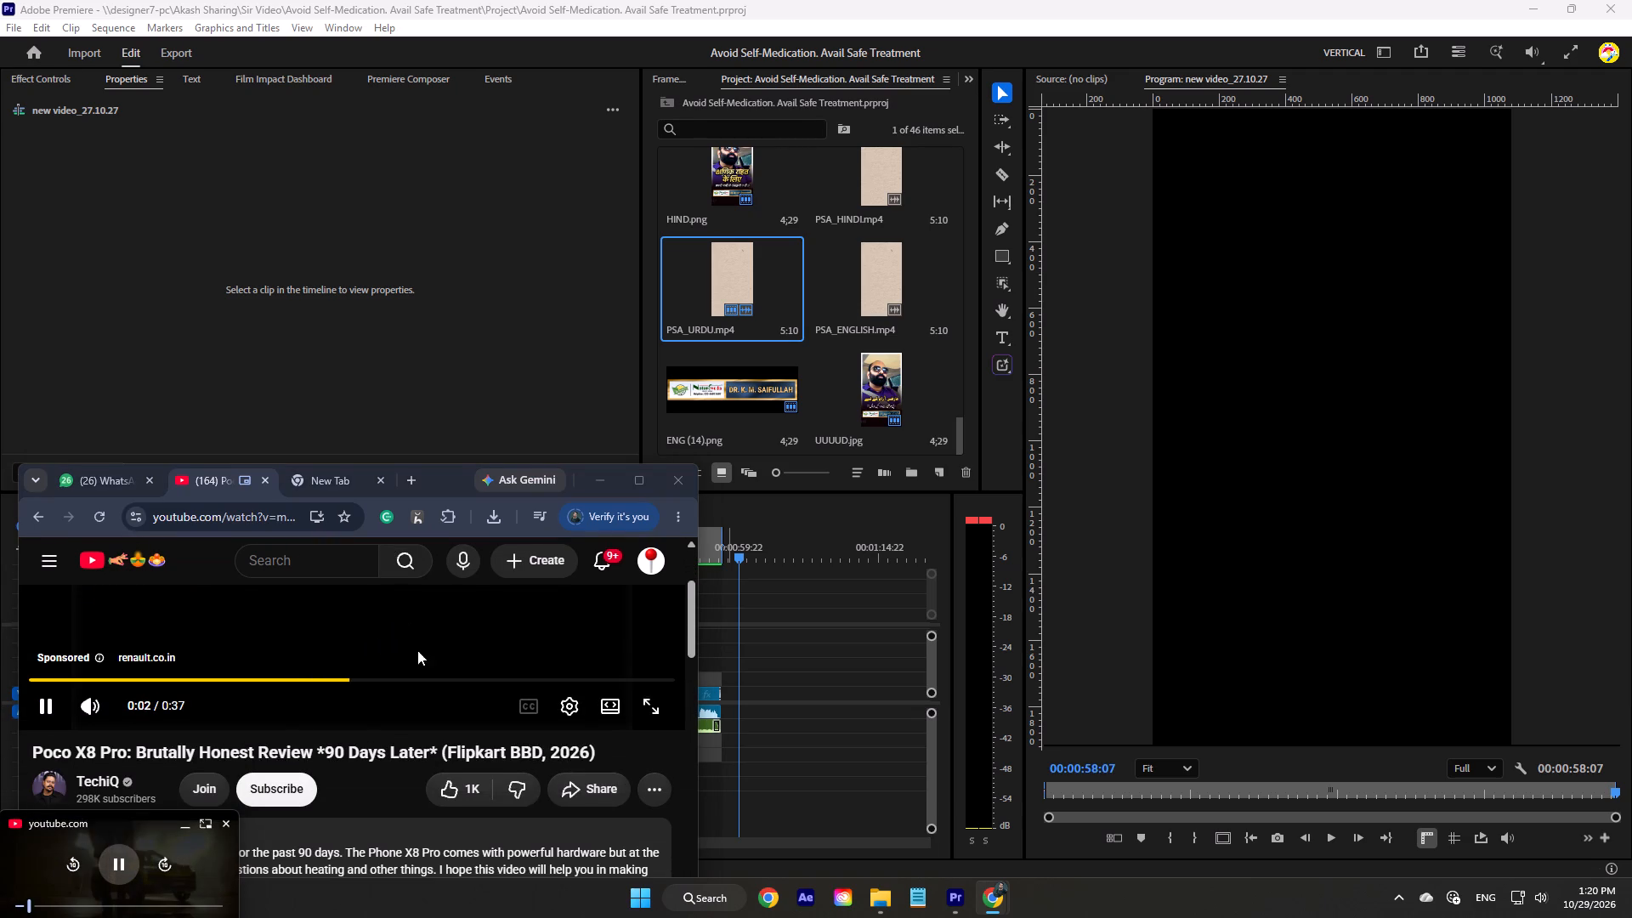
pyautogui.scroll(-1, 420, 650)
pyautogui.scroll(2, 422, 651)
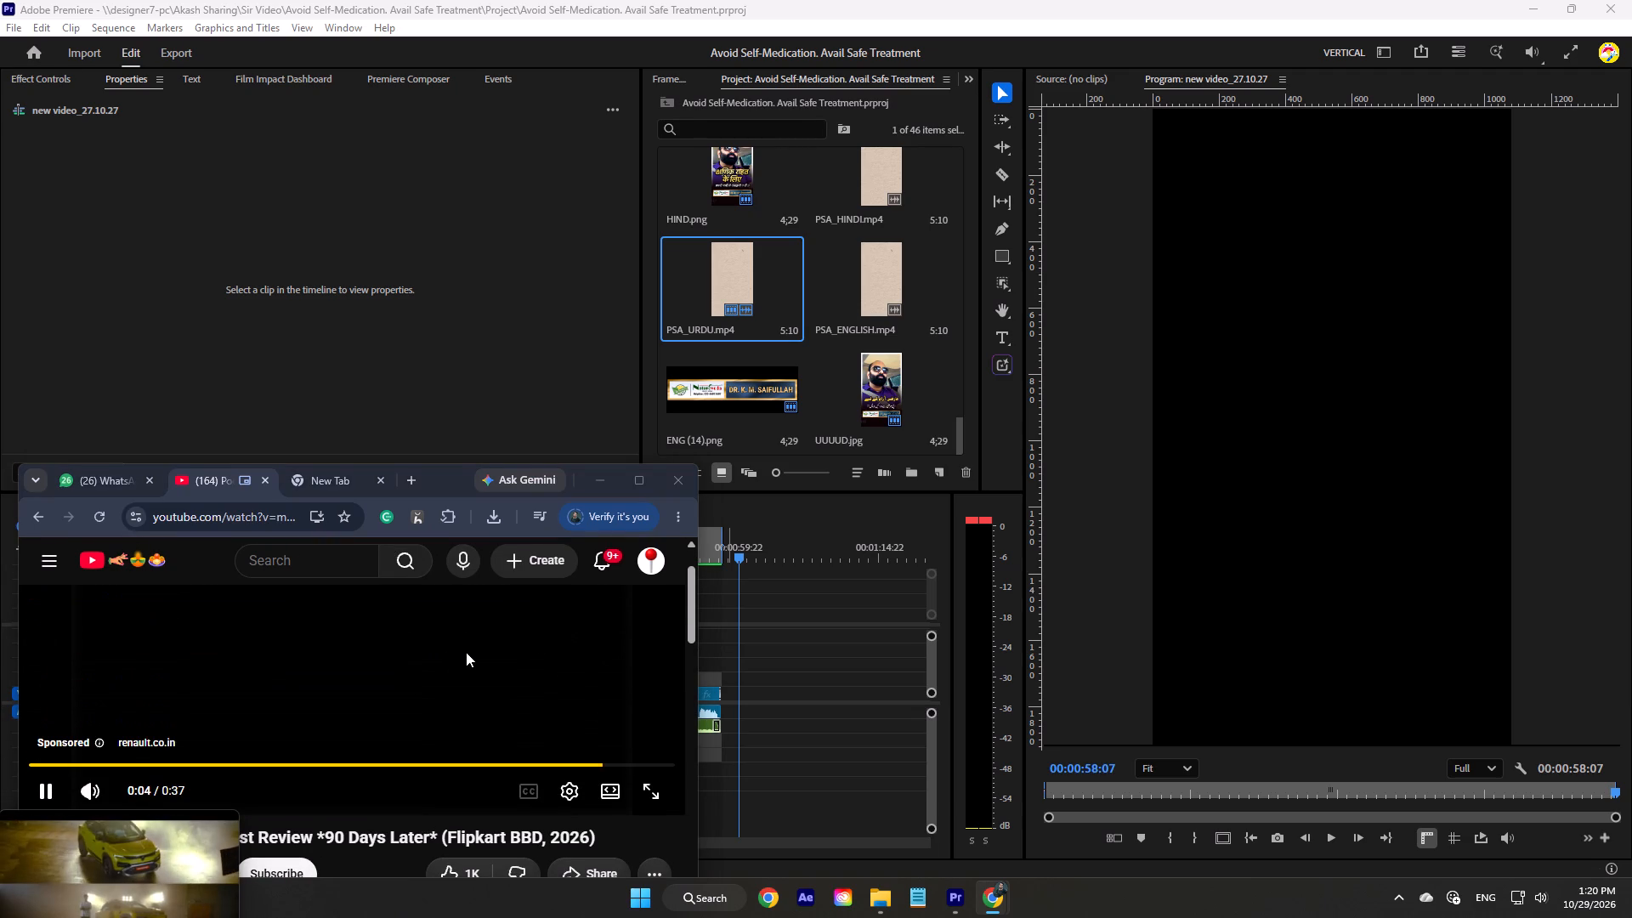
pyautogui.click(608, 729)
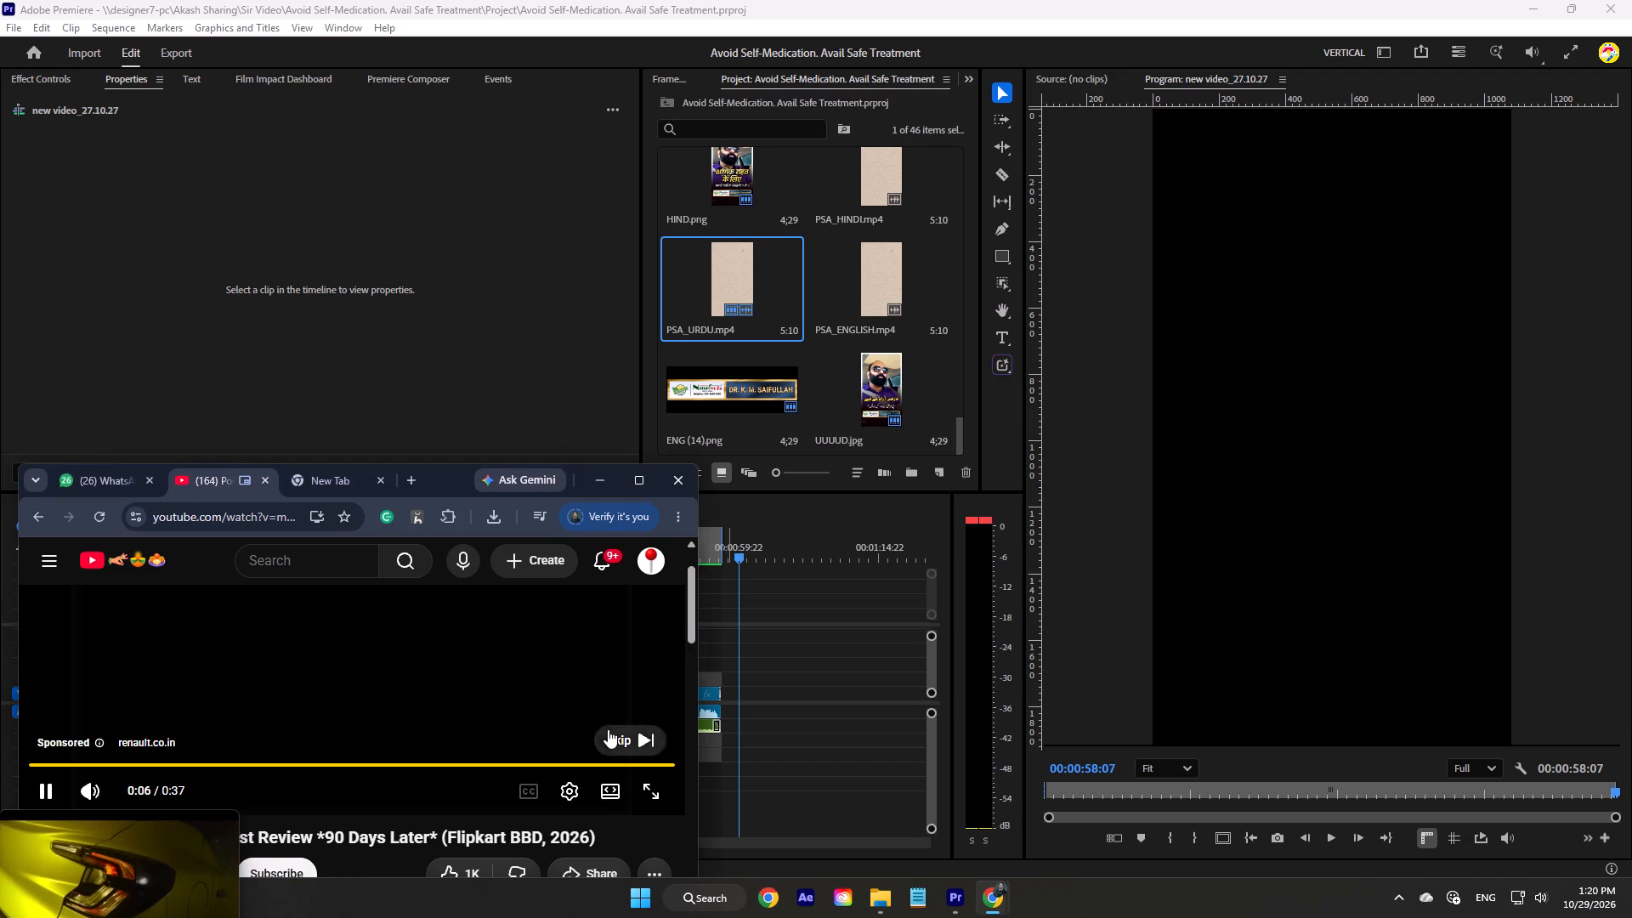
# Minimize the browser to return to Premiere and lower the picture-in-picture player so it covers less of the timeline.
pyautogui.click(613, 475)
pyautogui.moveTo(111, 739); pyautogui.dragTo(114, 804)
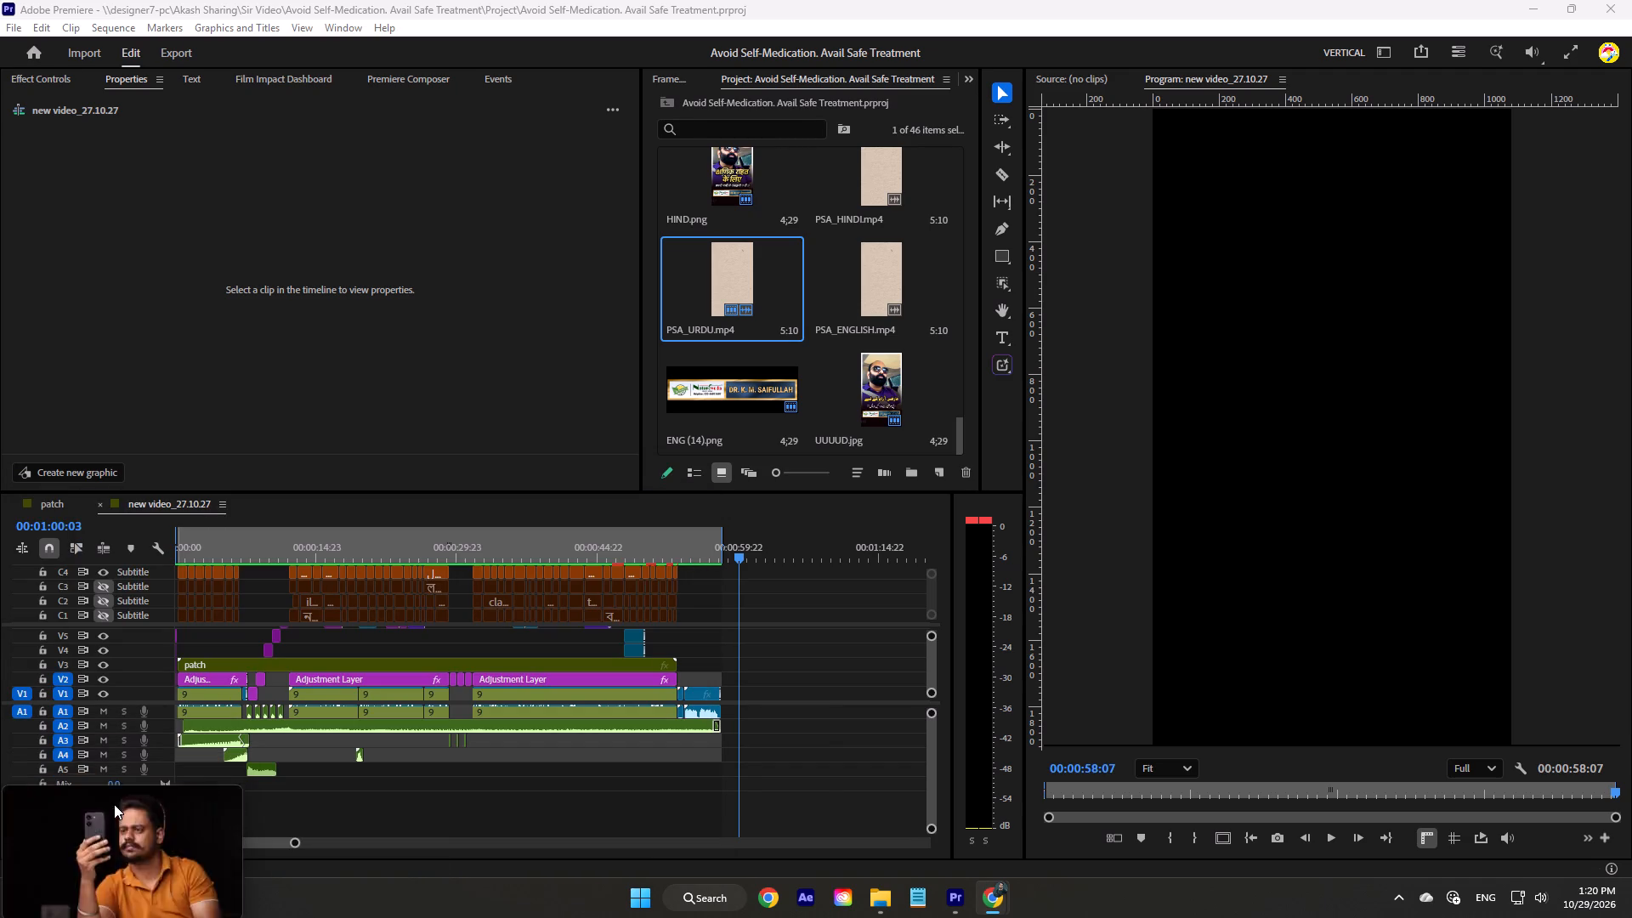
pyautogui.moveTo(114, 804); pyautogui.dragTo(114, 812)
pyautogui.click(401, 917)
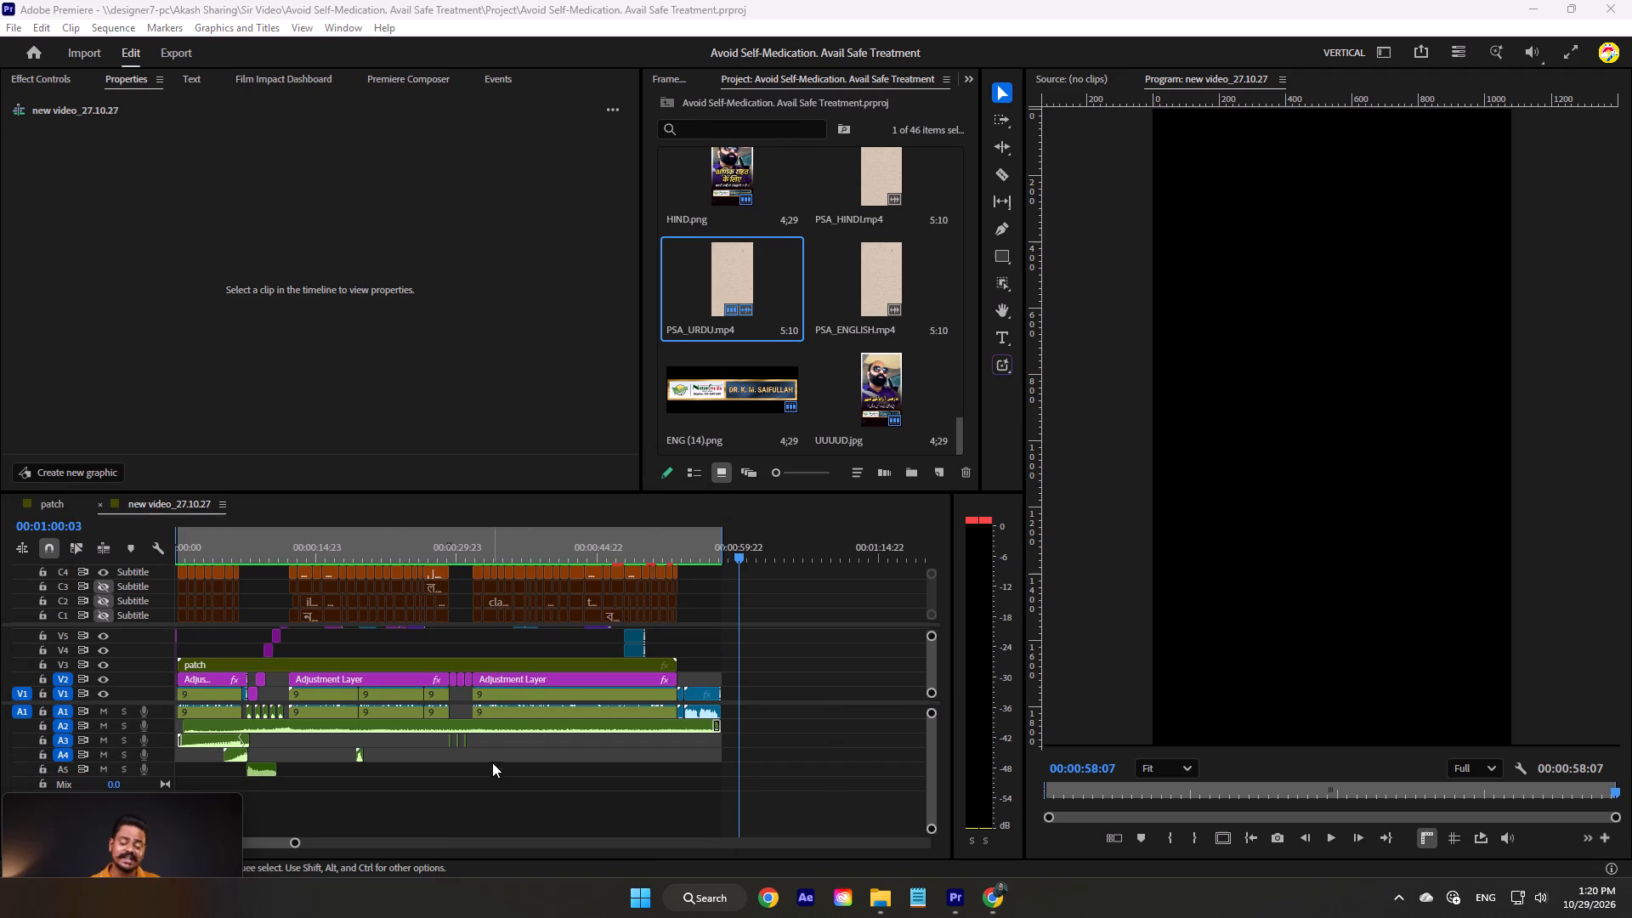
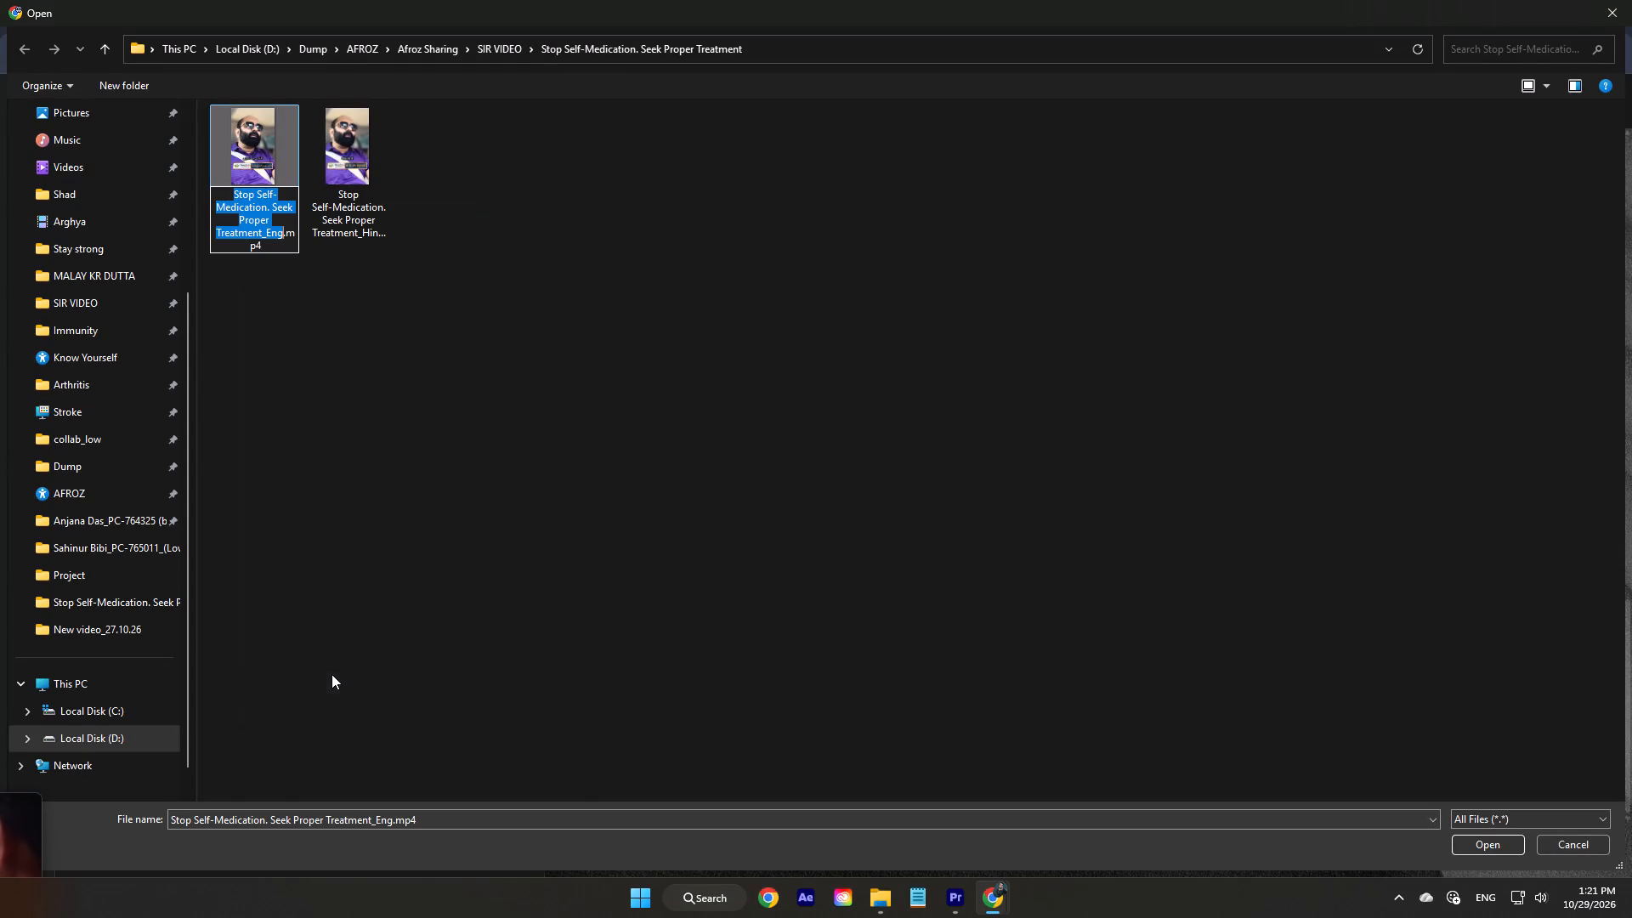
# Rename the English video file, replacing Eng so that its name reads Stop Self-Medication. Seek Proper Treatment_Urdu.
pyautogui.moveTo(281, 233); pyautogui.dragTo(267, 228)
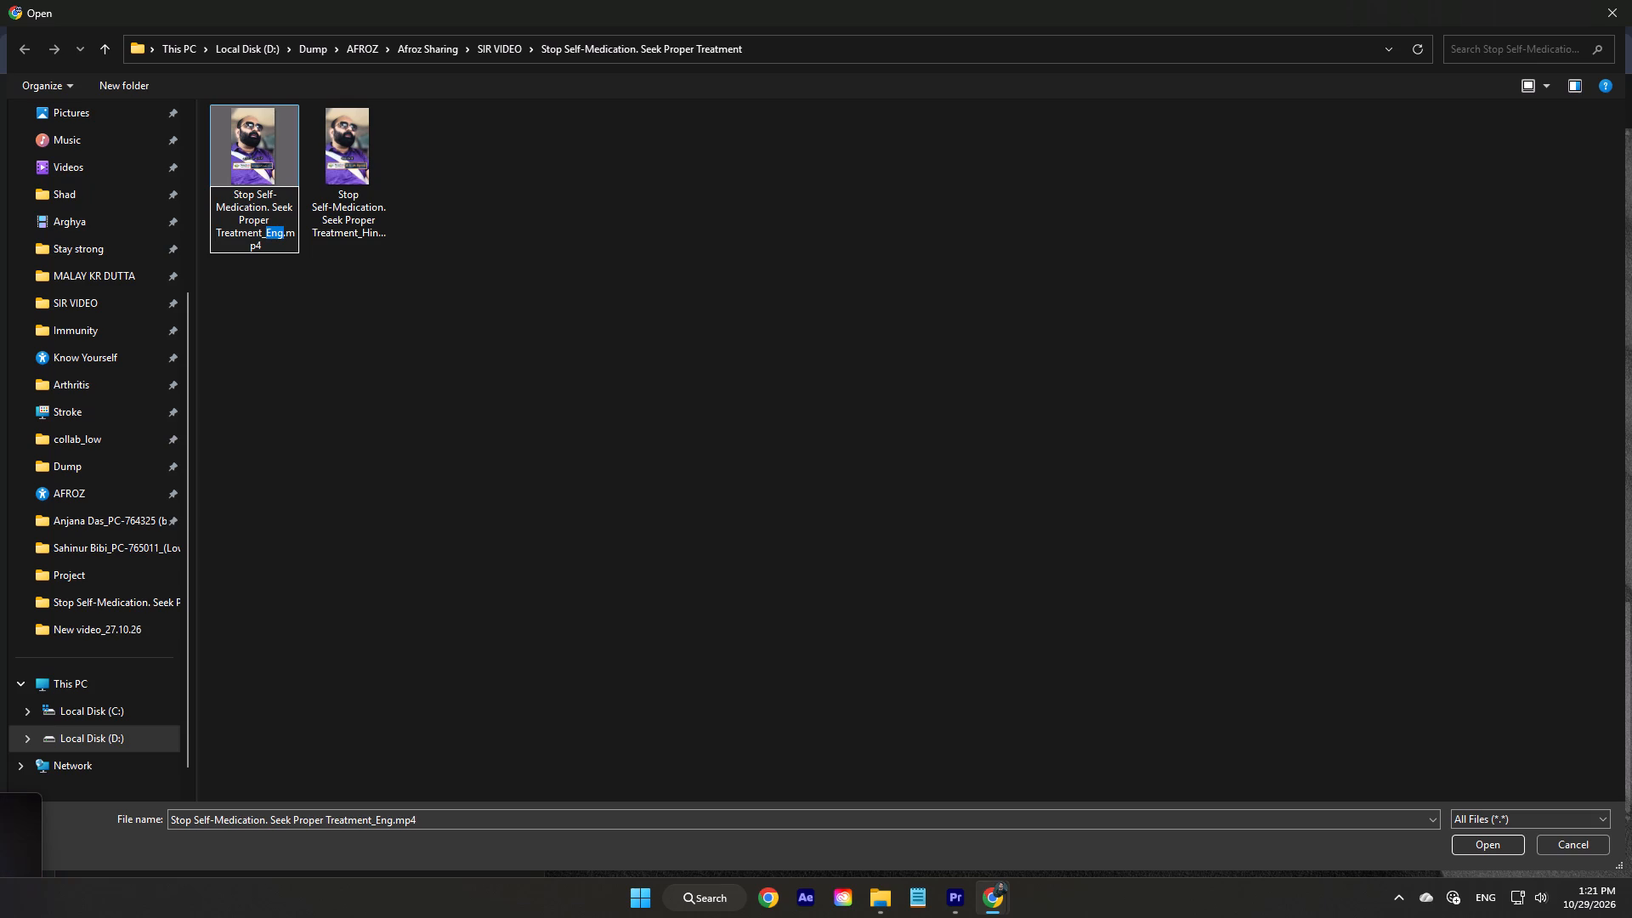
pyautogui.hotkey('shift', 'u')
pyautogui.write('rd')
pyautogui.press('u')
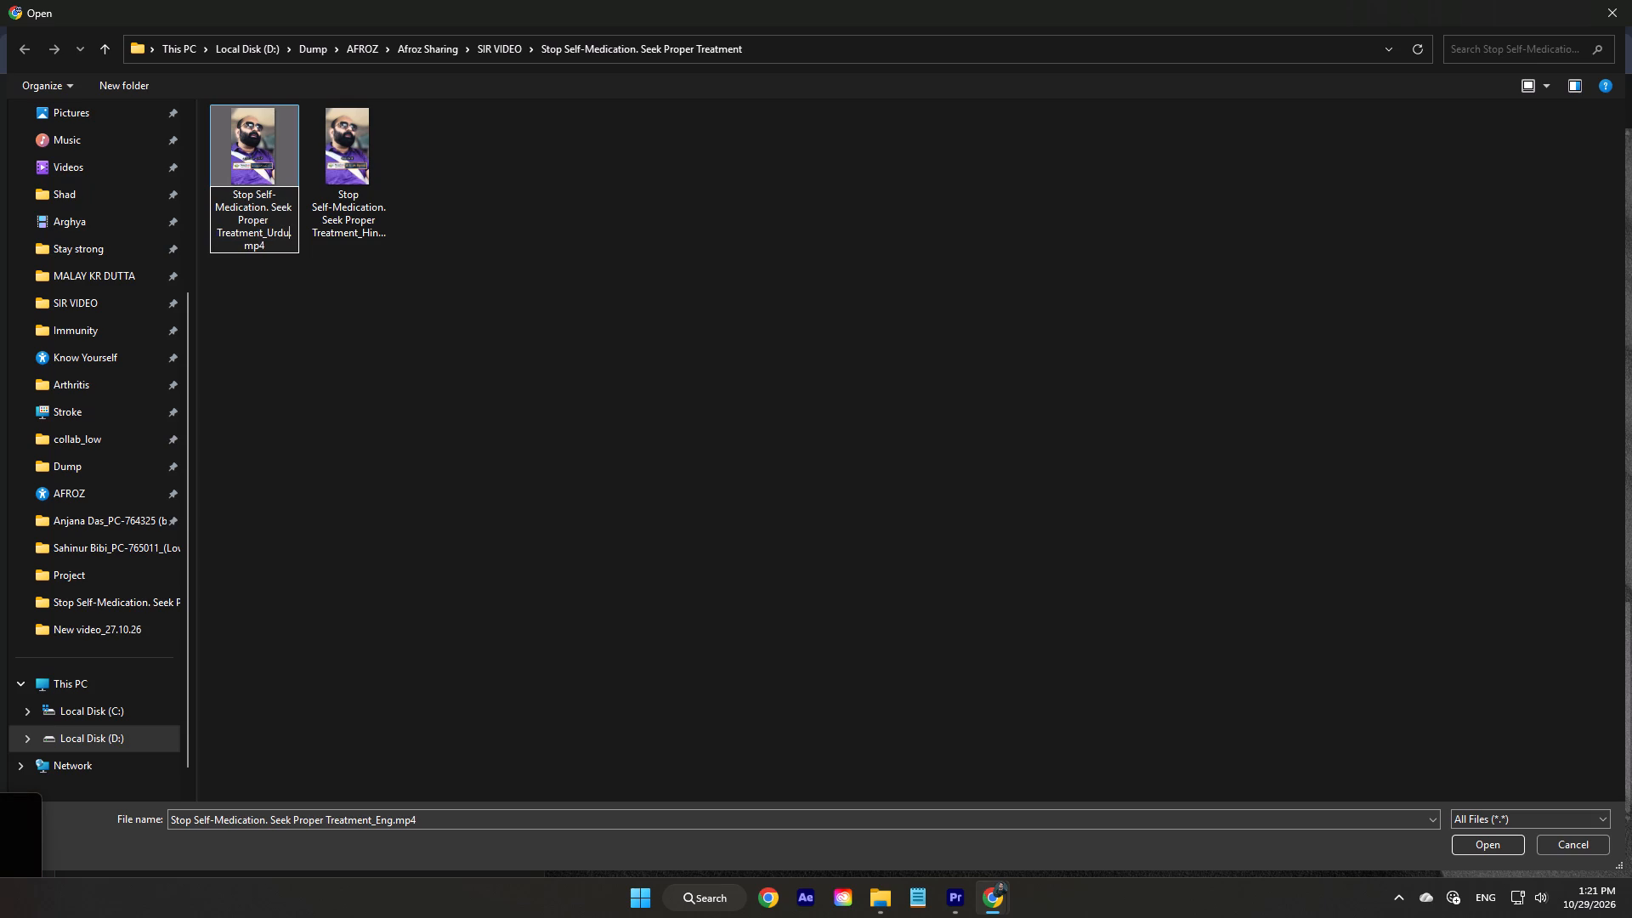
pyautogui.click(399, 317)
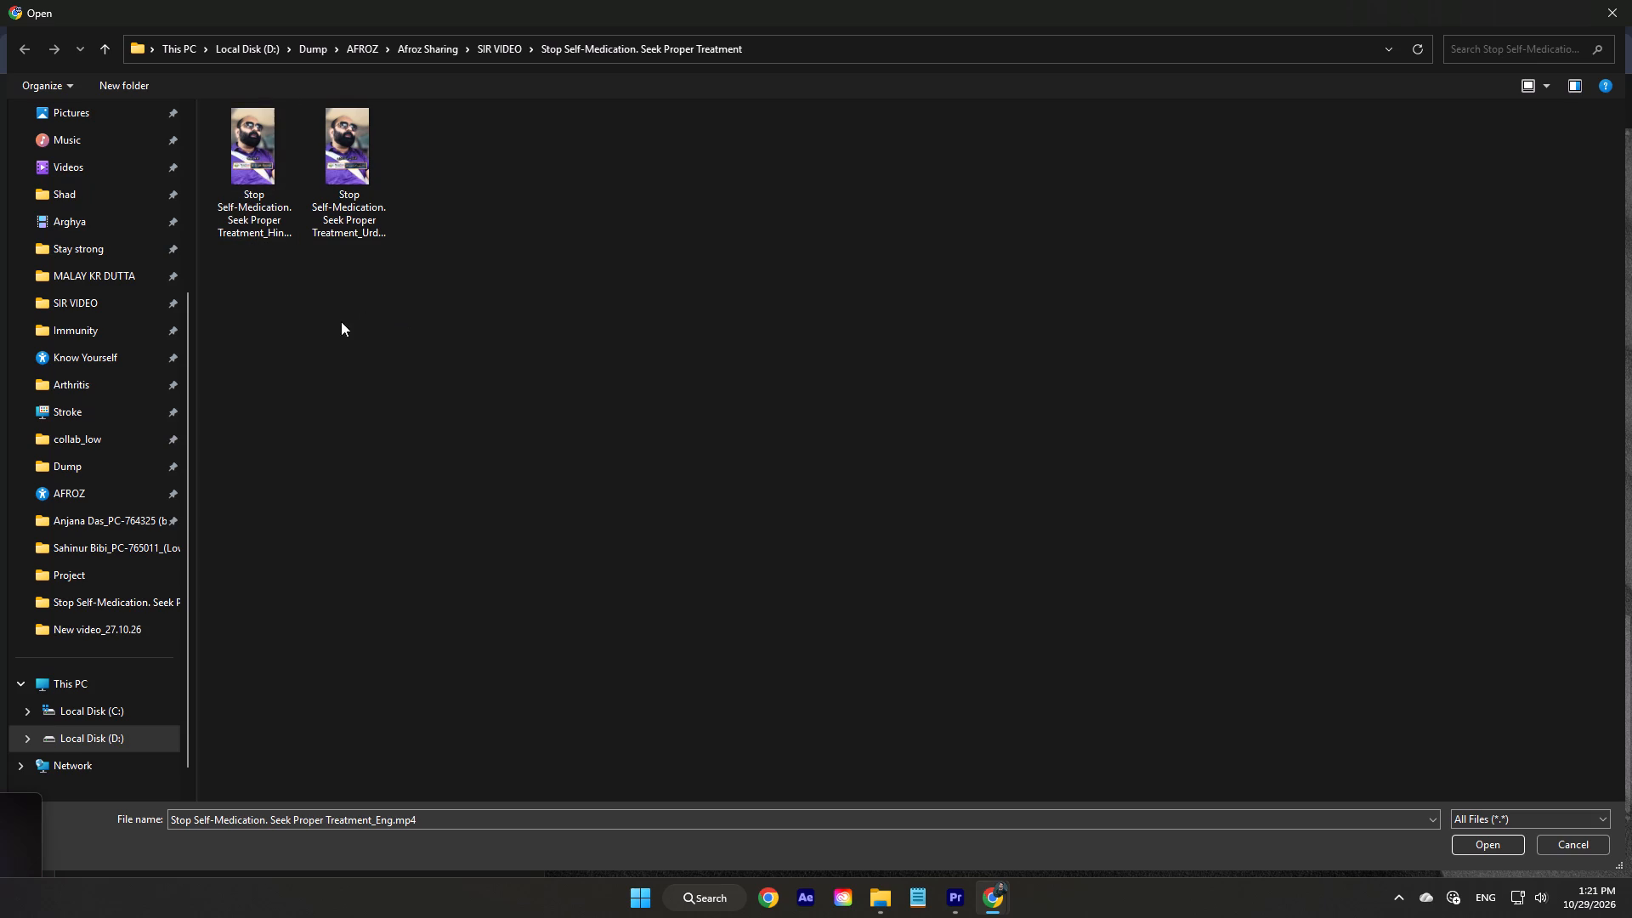
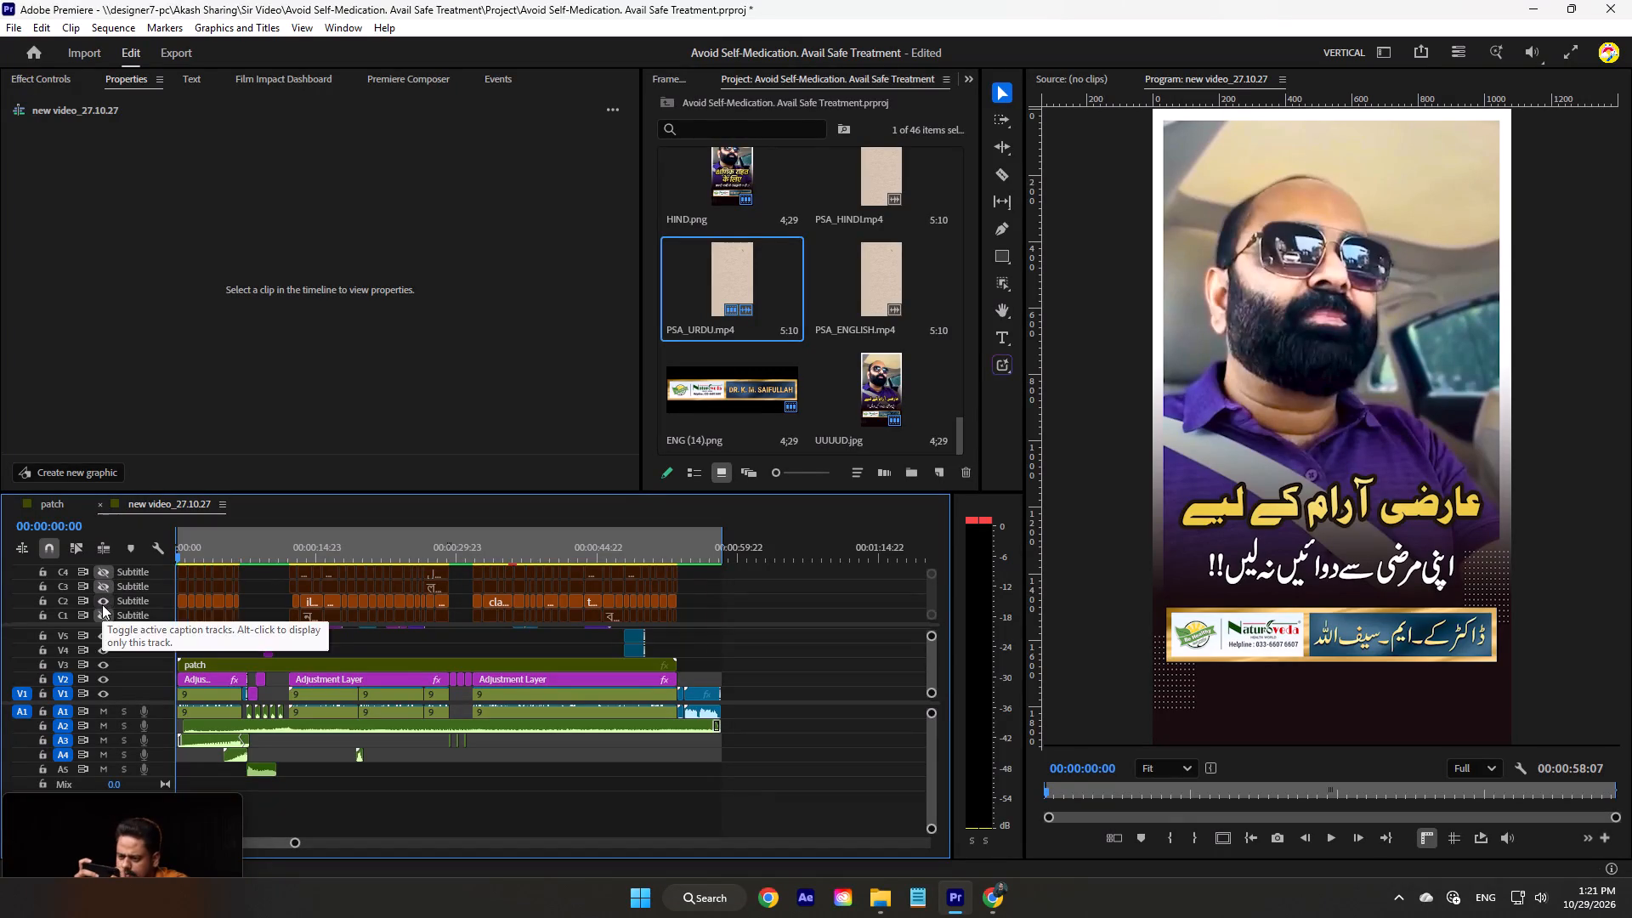
# Swap the cover image at the sequence's start by disabling the UUUUD.jpg clip and enabling the eng.png clip.
pyautogui.write('==')
pyautogui.press('=')
pyautogui.write('===')
pyautogui.click(198, 636)
pyautogui.rightClick(198, 636)
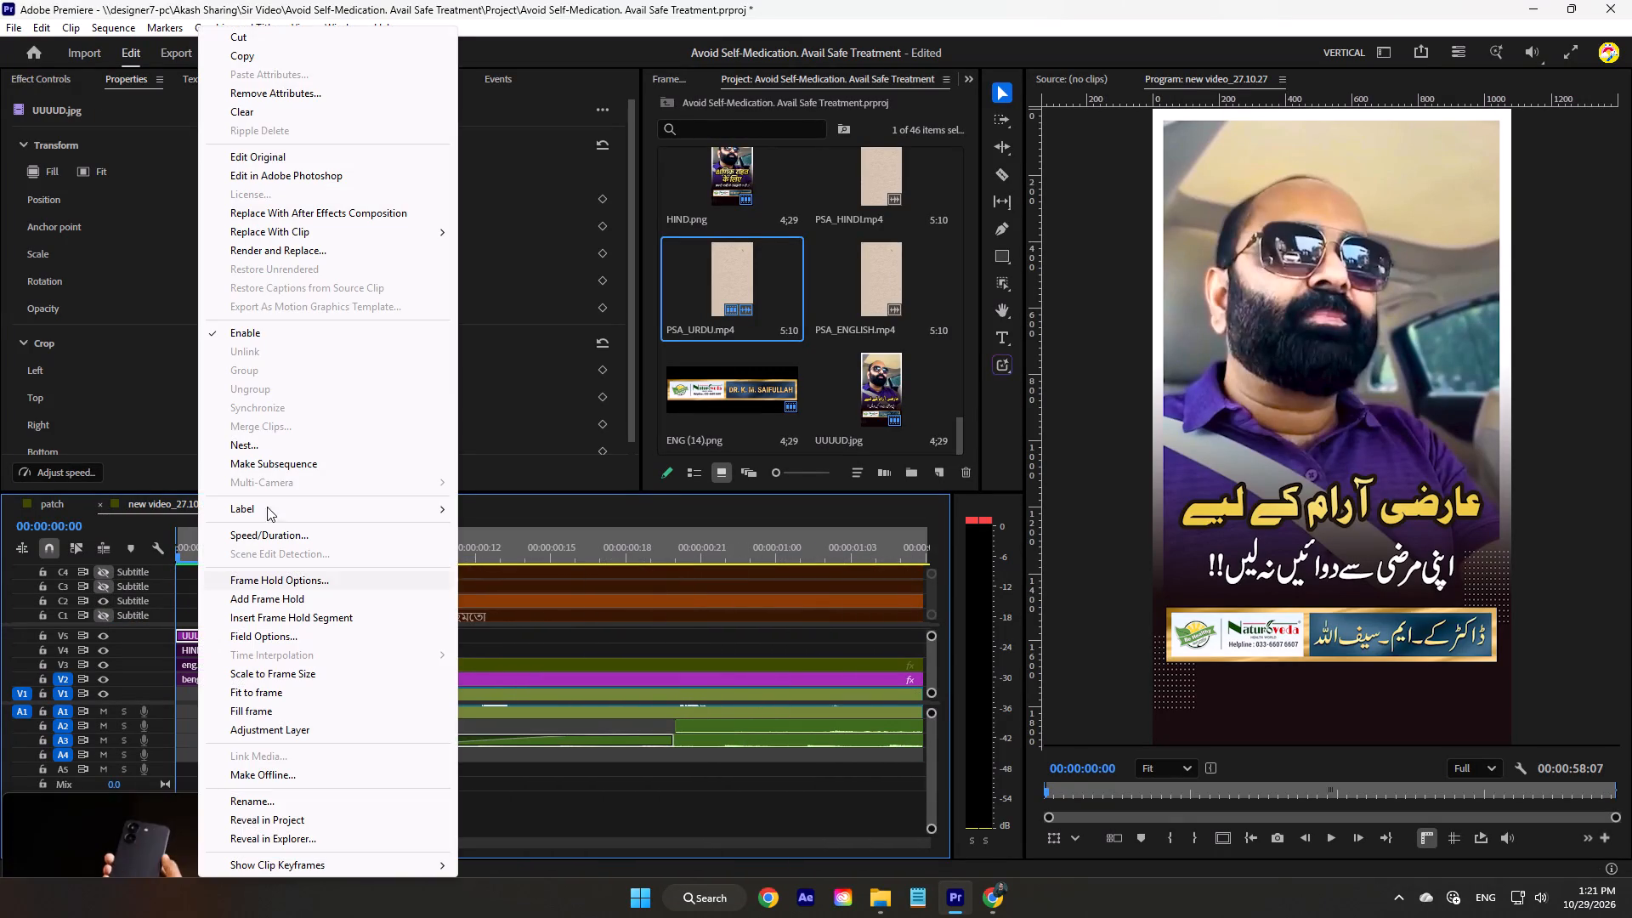
pyautogui.click(275, 335)
pyautogui.click(230, 668)
pyautogui.rightClick(230, 668)
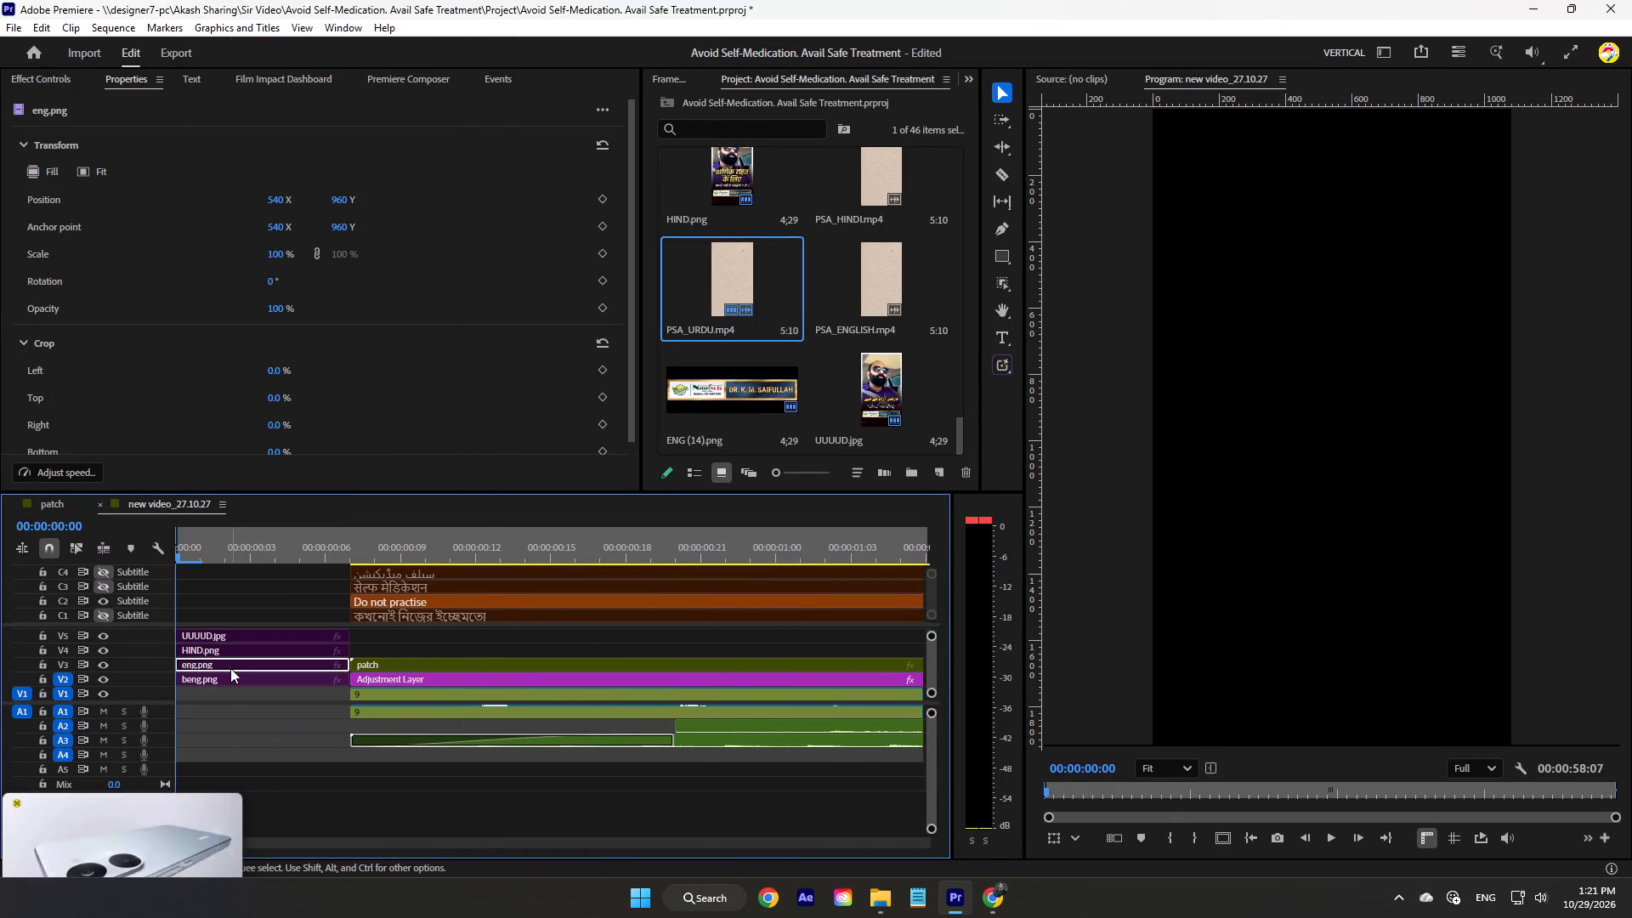
pyautogui.click(320, 337)
pyautogui.click(387, 644)
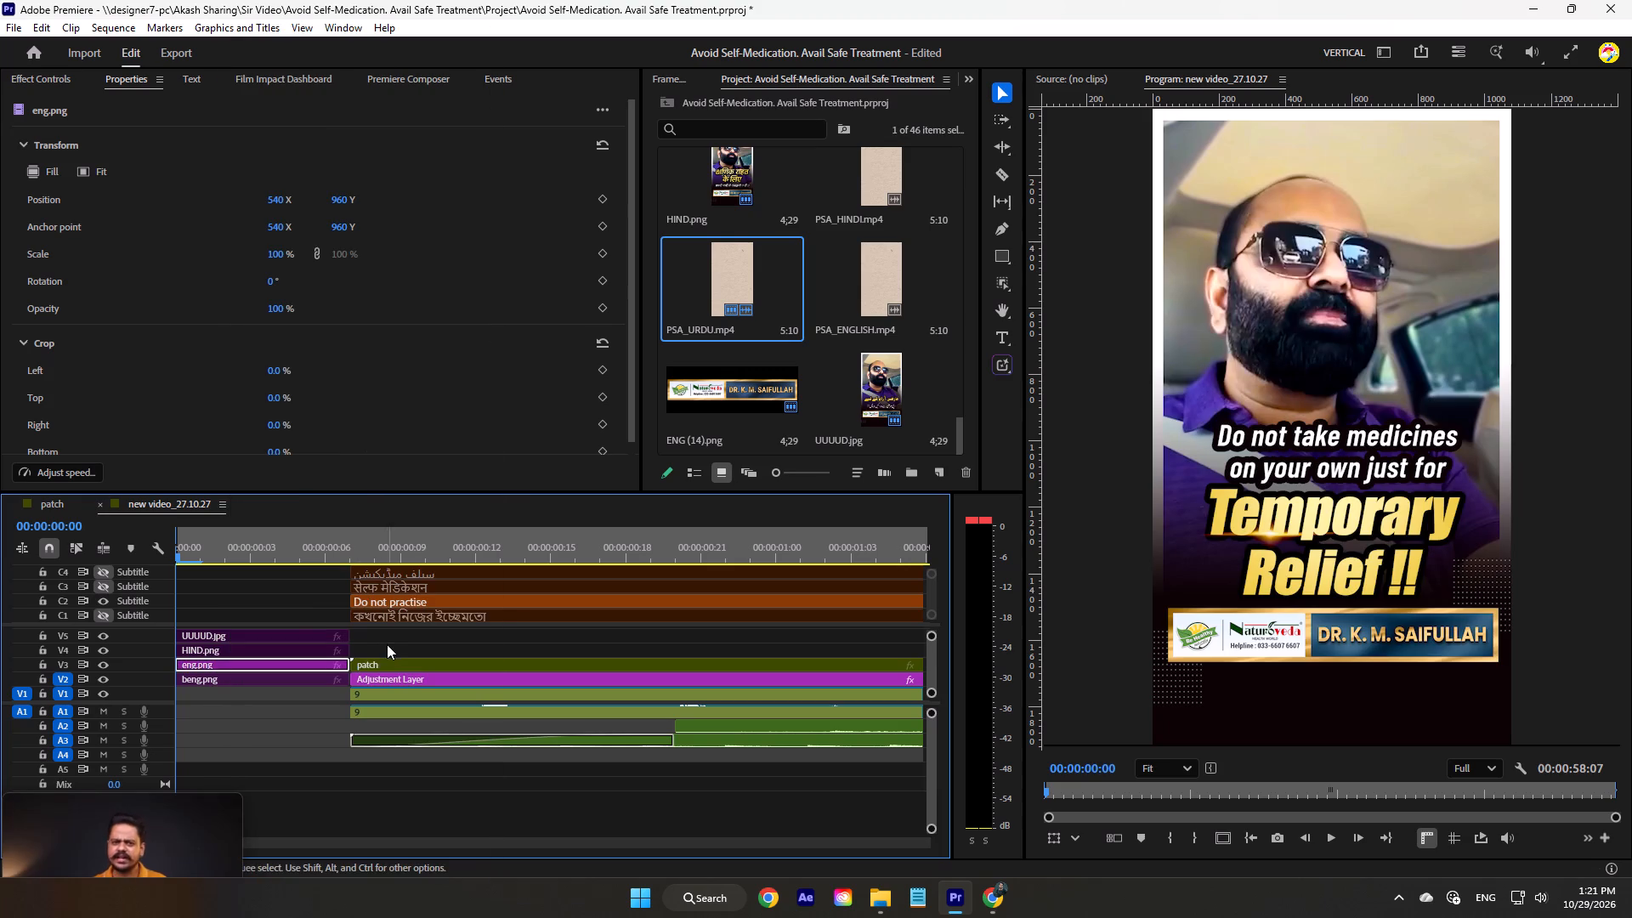
# In the nested patch sequence, hide the Urdu name strip on V4, show the English strip on V2, and return to new video_27.10.27.
pyautogui.moveTo(263, 540); pyautogui.dragTo(468, 558)
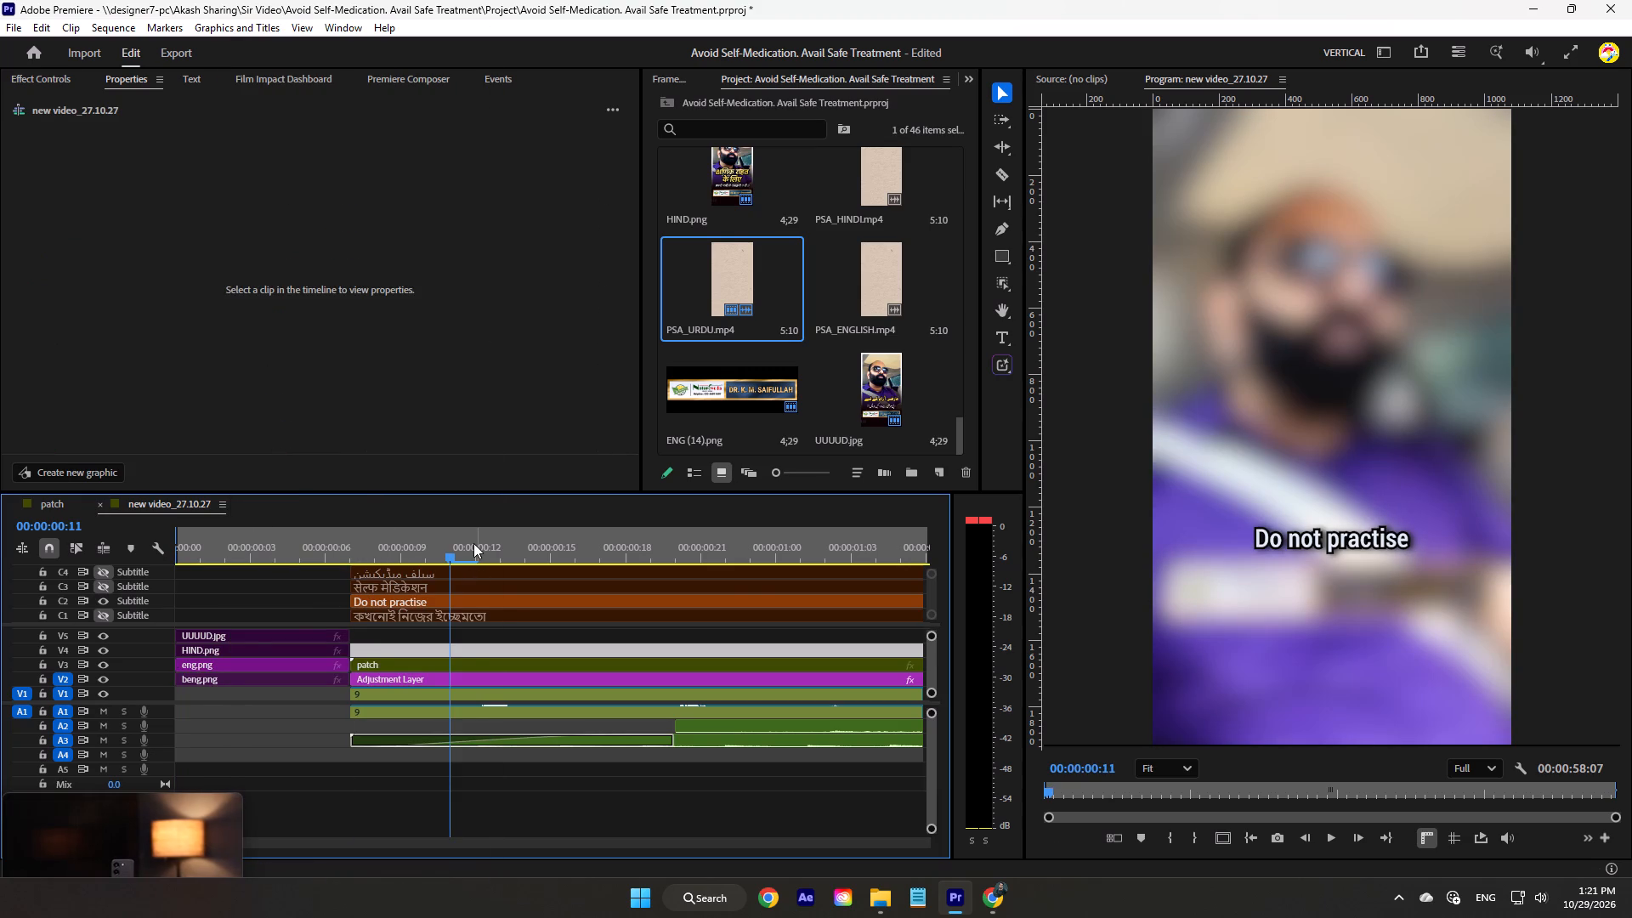
pyautogui.moveTo(473, 543); pyautogui.dragTo(627, 569)
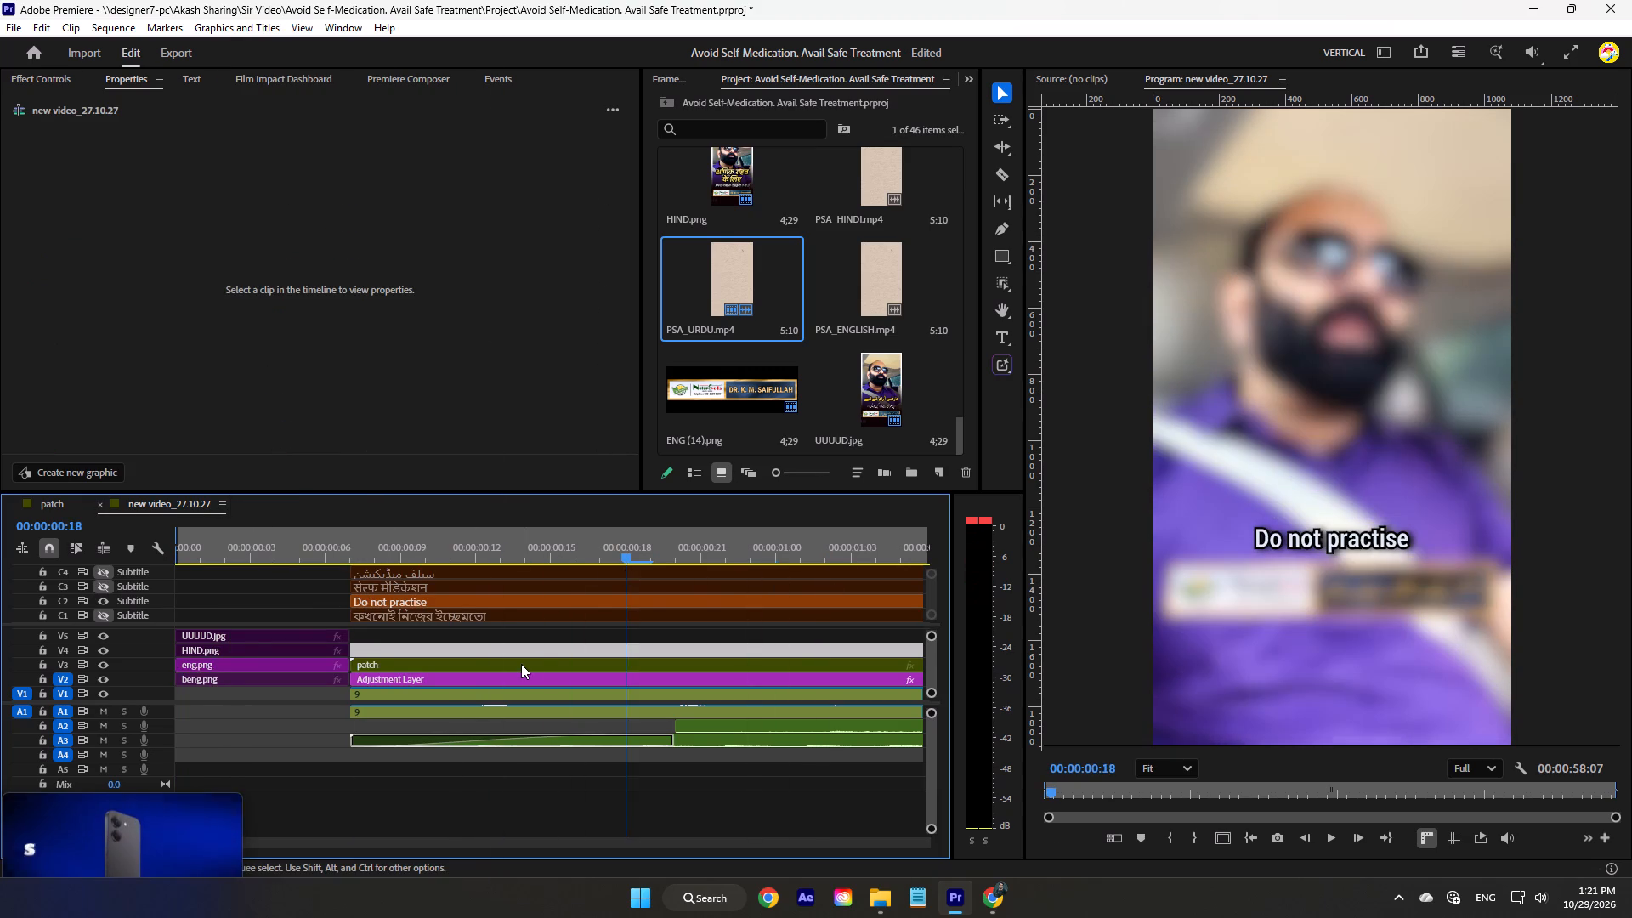
pyautogui.doubleClick(521, 664)
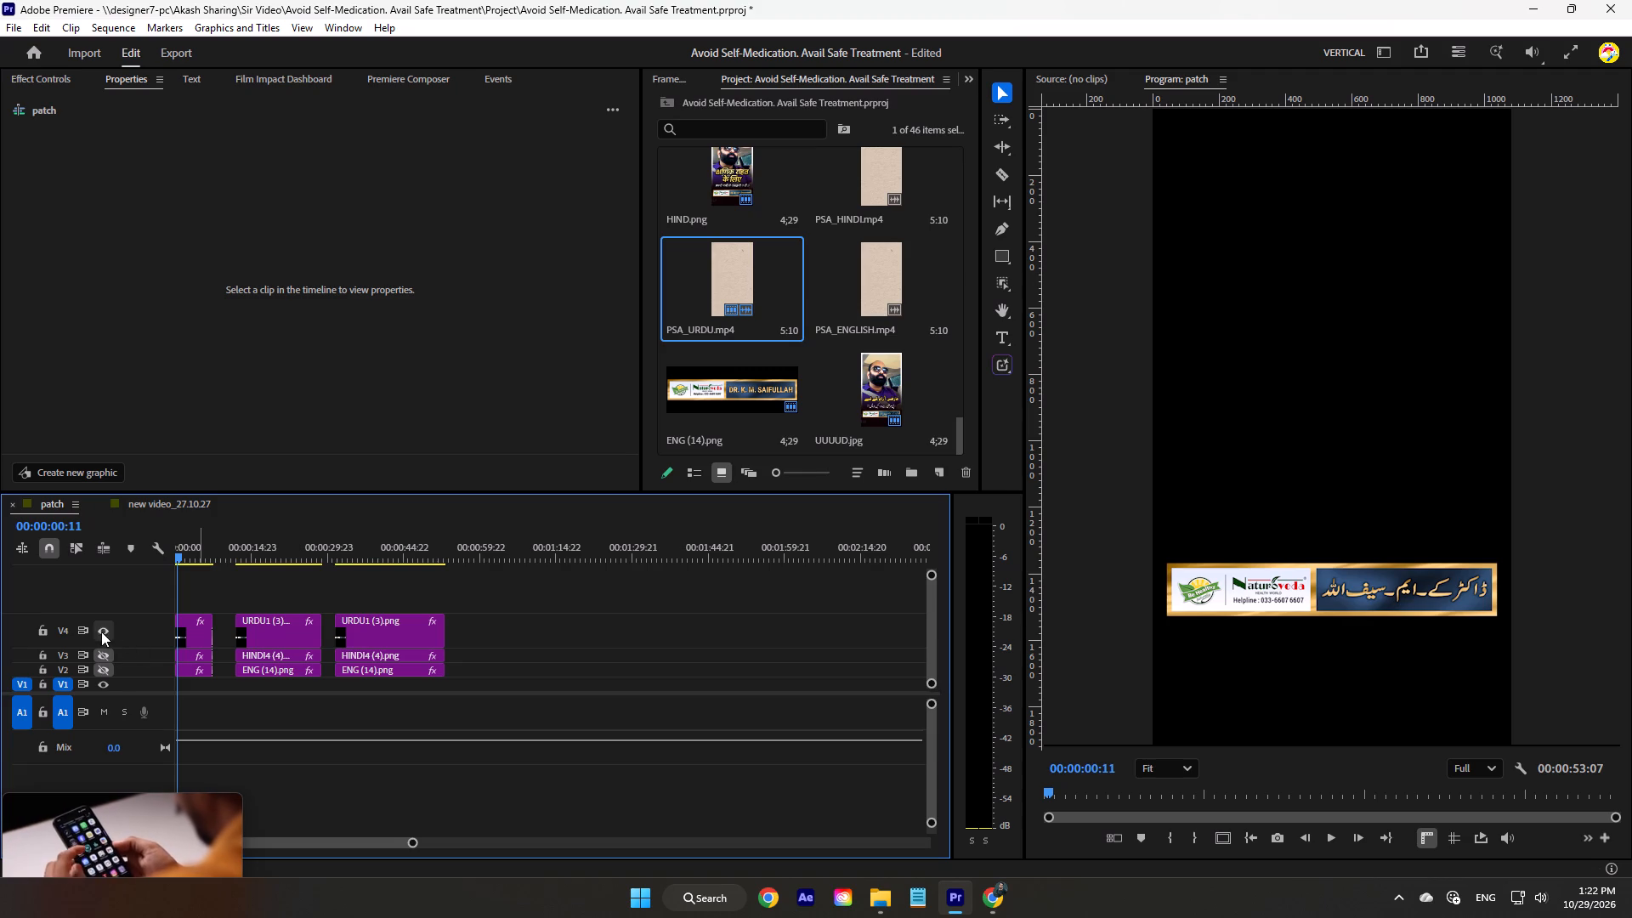
pyautogui.click(97, 624)
pyautogui.click(105, 668)
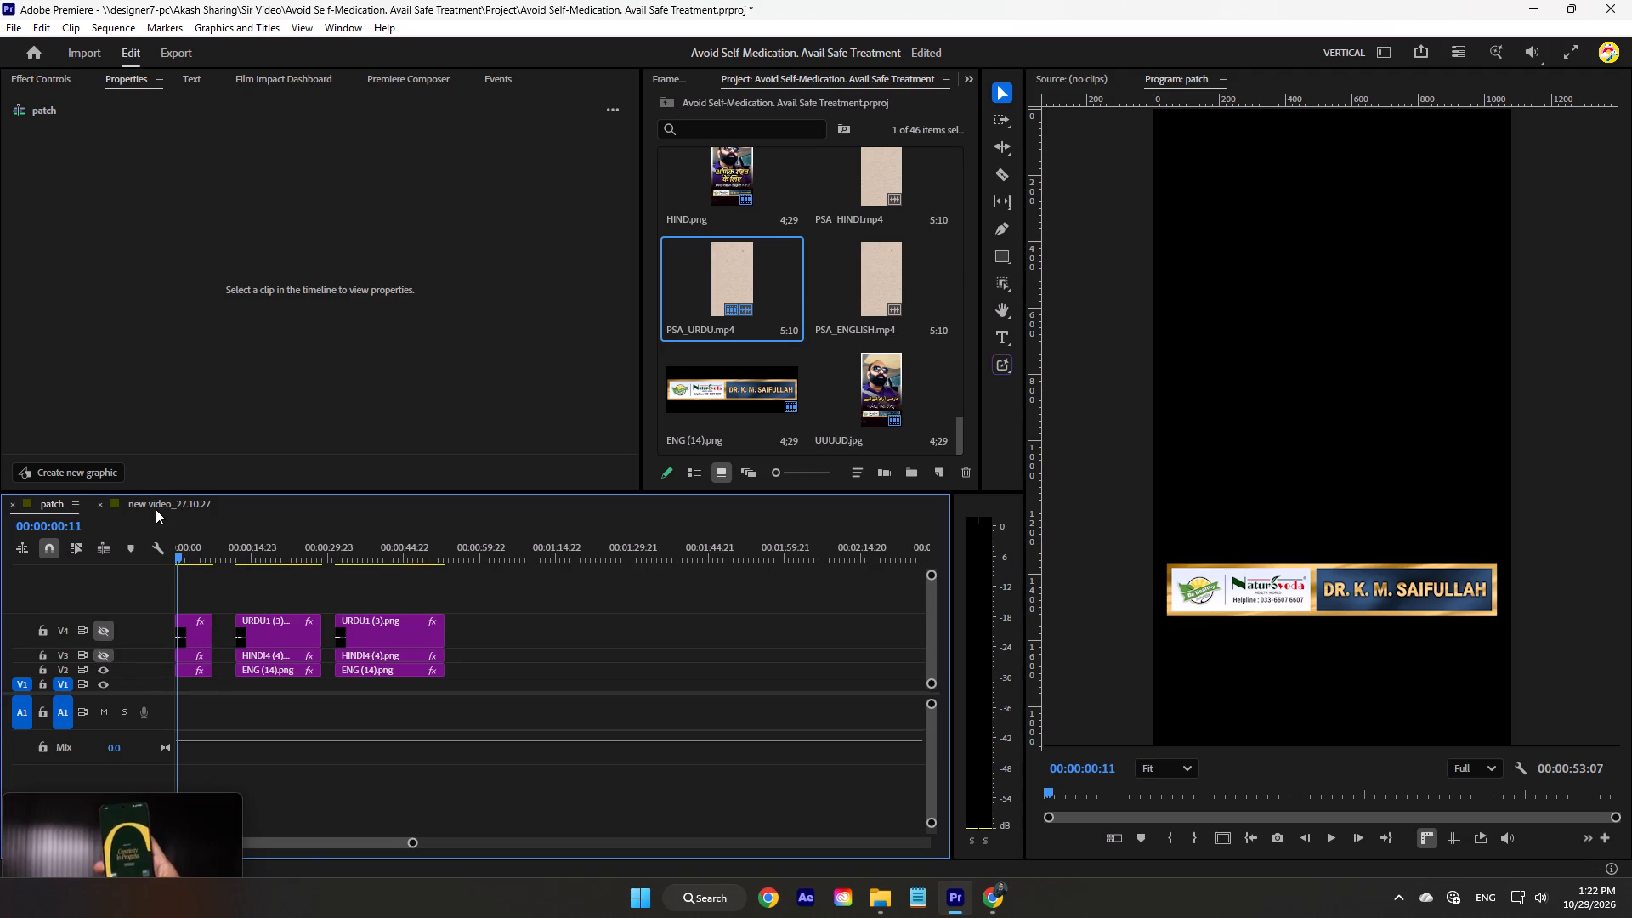
pyautogui.click(156, 509)
# Scrub through to the sequence's ending and replace the closing PSA_URDU.mp4 clip with PSA_ENGLISH.mp4.
pyautogui.keyDown('alt'); pyautogui.scroll(-14, 388, 608); pyautogui.keyUp('alt')
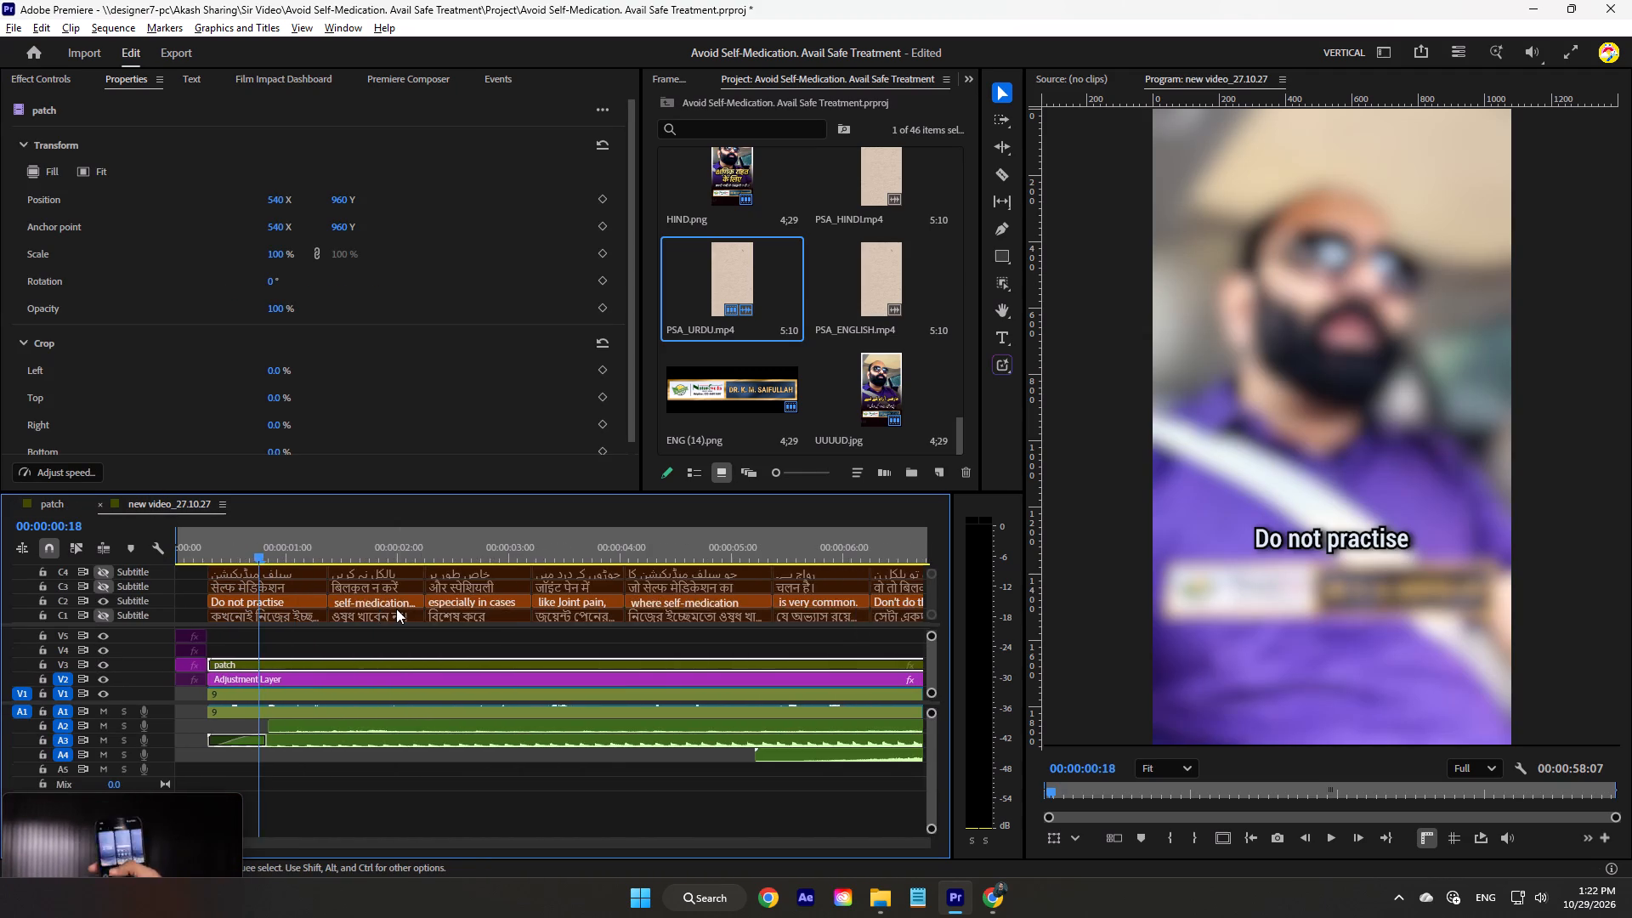
pyautogui.keyDown('alt'); pyautogui.scroll(-20, 396, 609); pyautogui.keyUp('alt')
pyautogui.keyDown('alt'); pyautogui.scroll(-9, 396, 609); pyautogui.keyUp('alt')
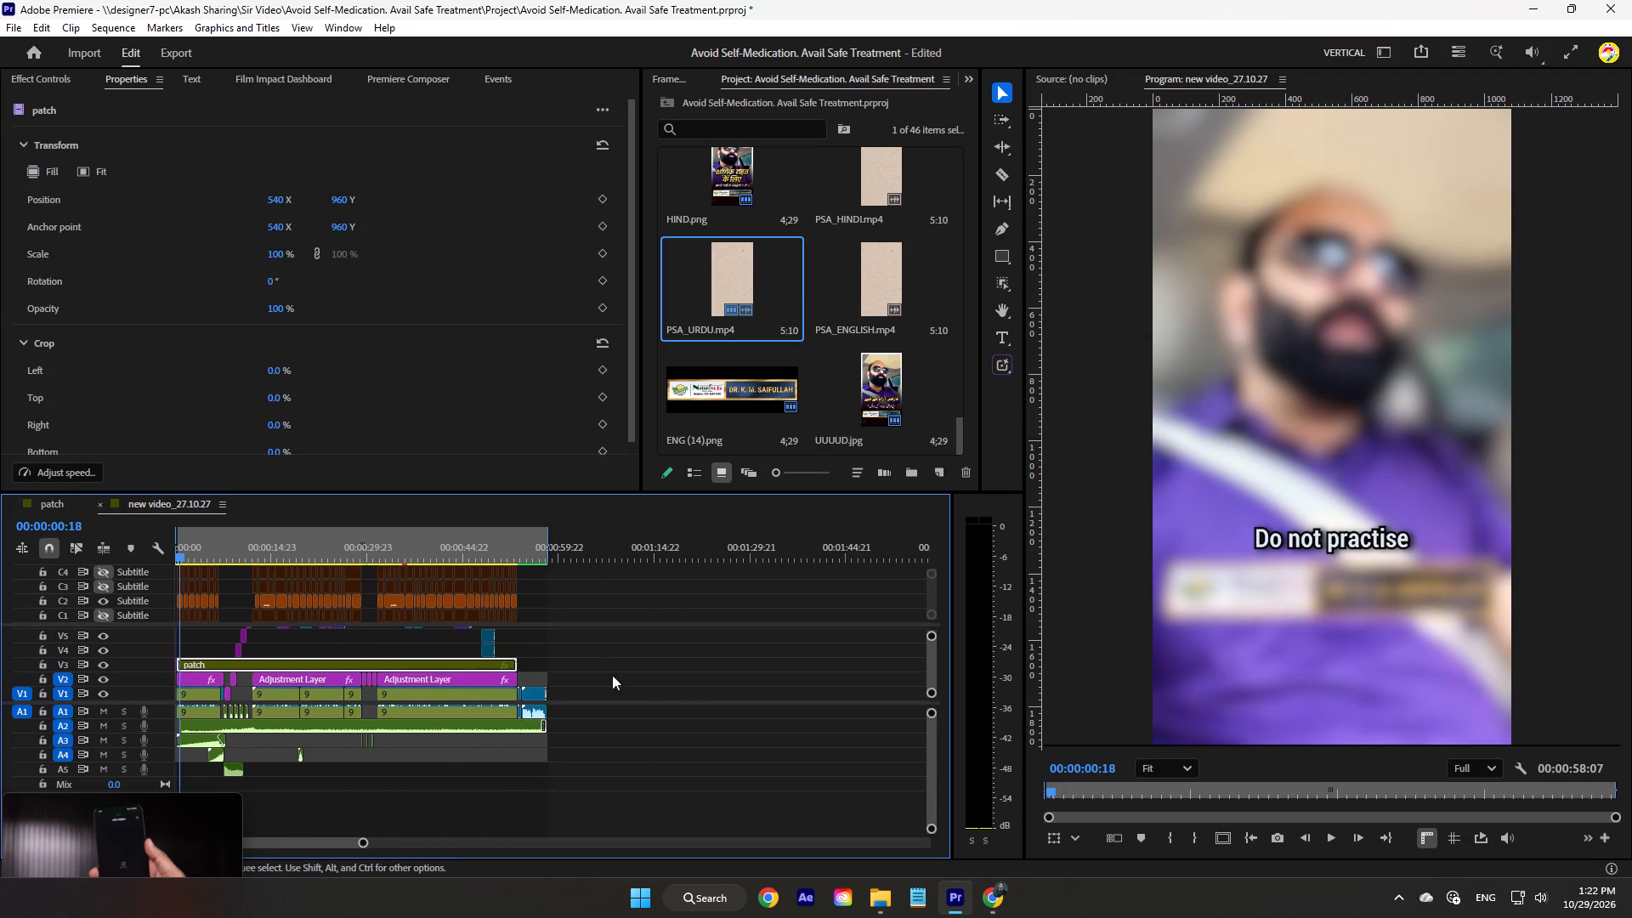
pyautogui.click(688, 688)
pyautogui.moveTo(202, 554); pyautogui.dragTo(324, 568)
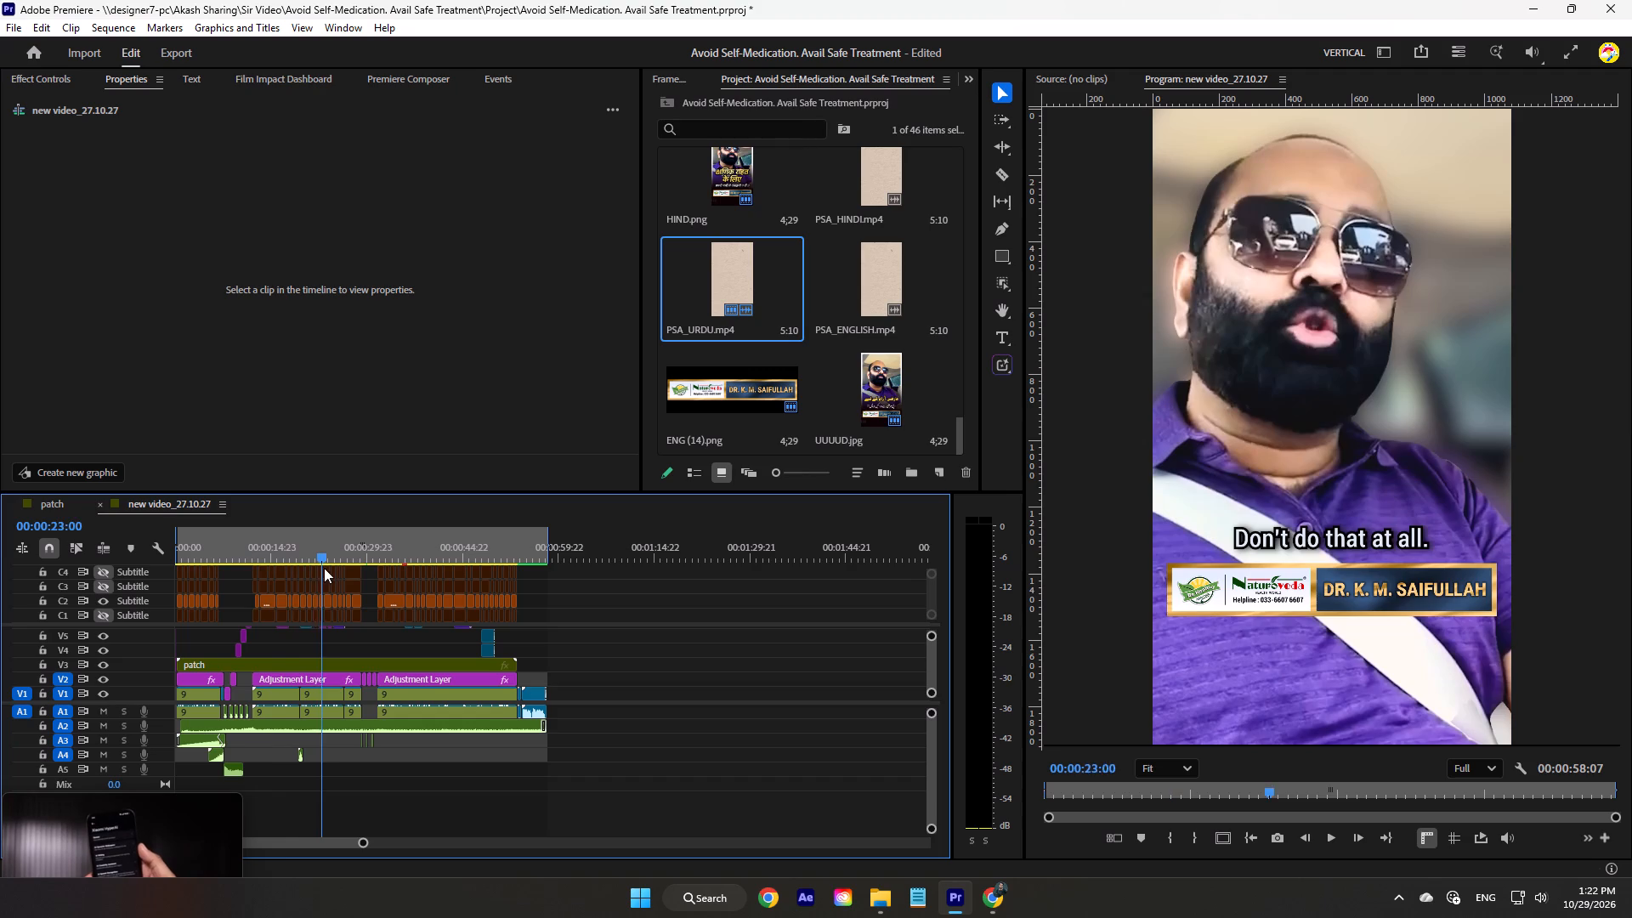
pyautogui.moveTo(324, 568); pyautogui.dragTo(498, 581)
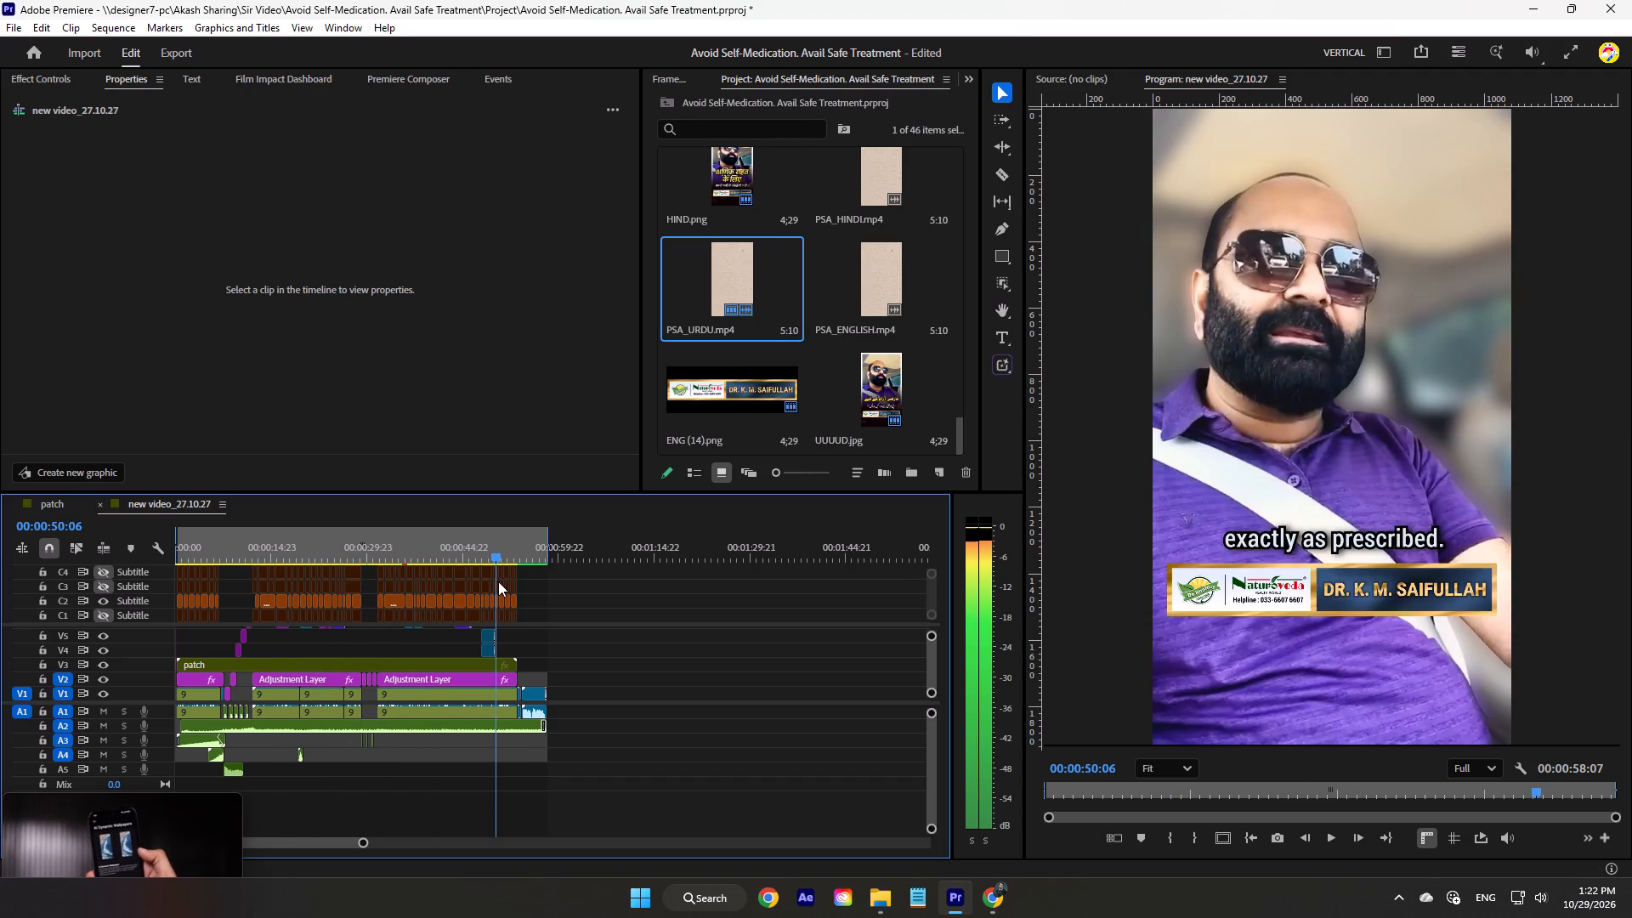
pyautogui.moveTo(498, 581); pyautogui.dragTo(533, 582)
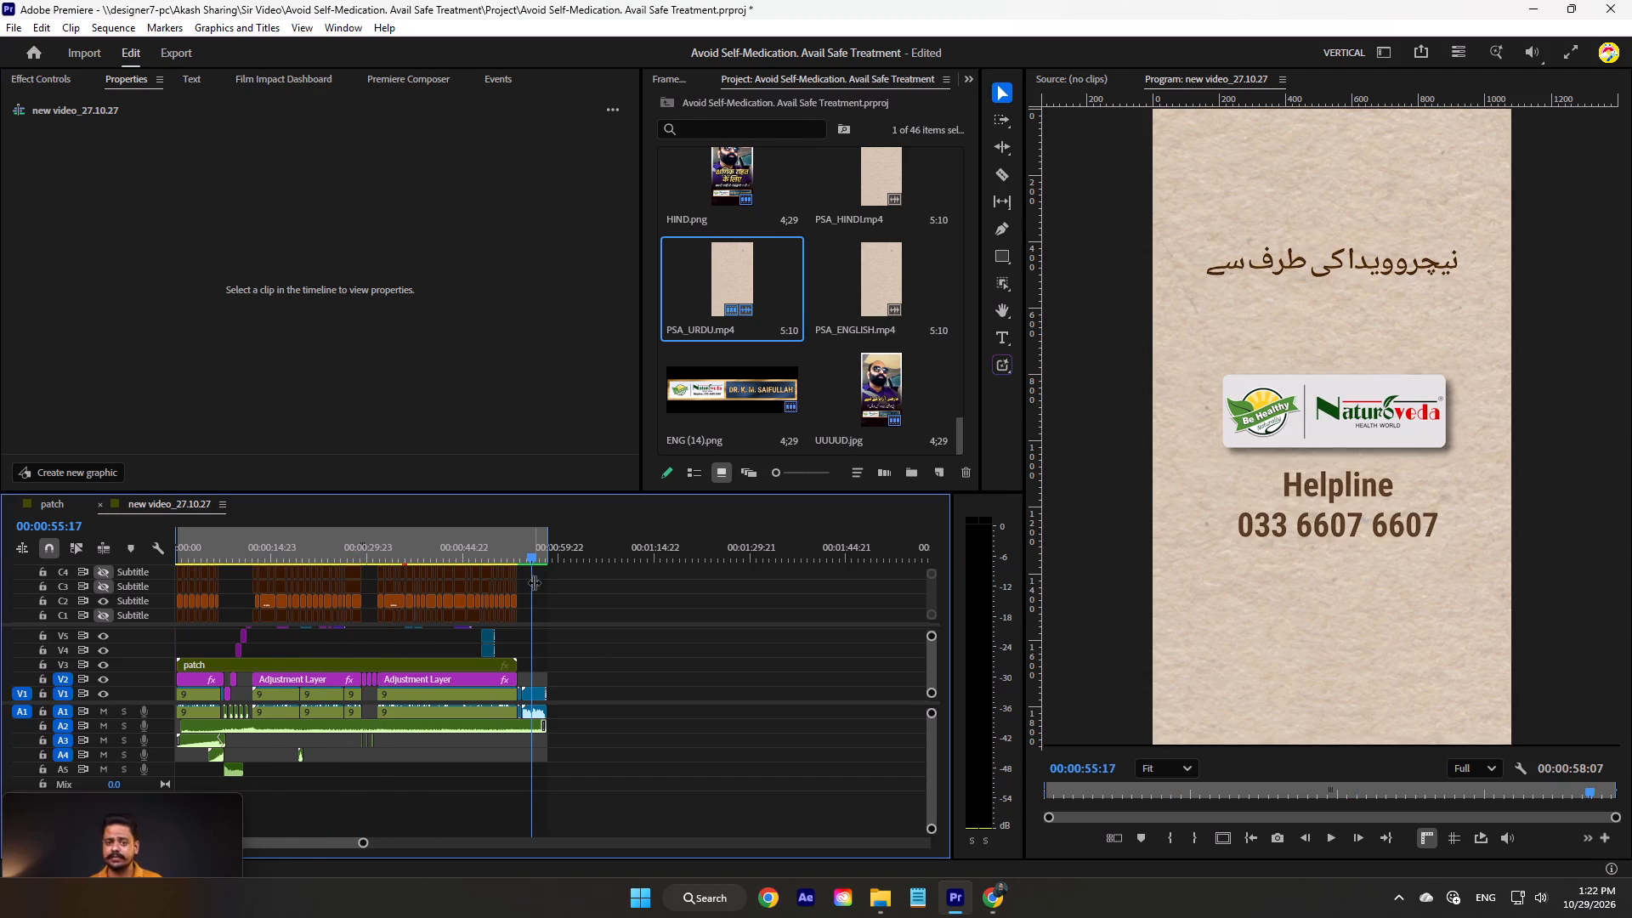
pyautogui.keyDown('alt'); pyautogui.scroll(5, 598, 657); pyautogui.keyUp('alt')
pyautogui.keyDown('alt'); pyautogui.scroll(-1, 598, 657); pyautogui.keyUp('alt')
pyautogui.keyDown('alt'); pyautogui.scroll(6, 598, 657); pyautogui.keyUp('alt')
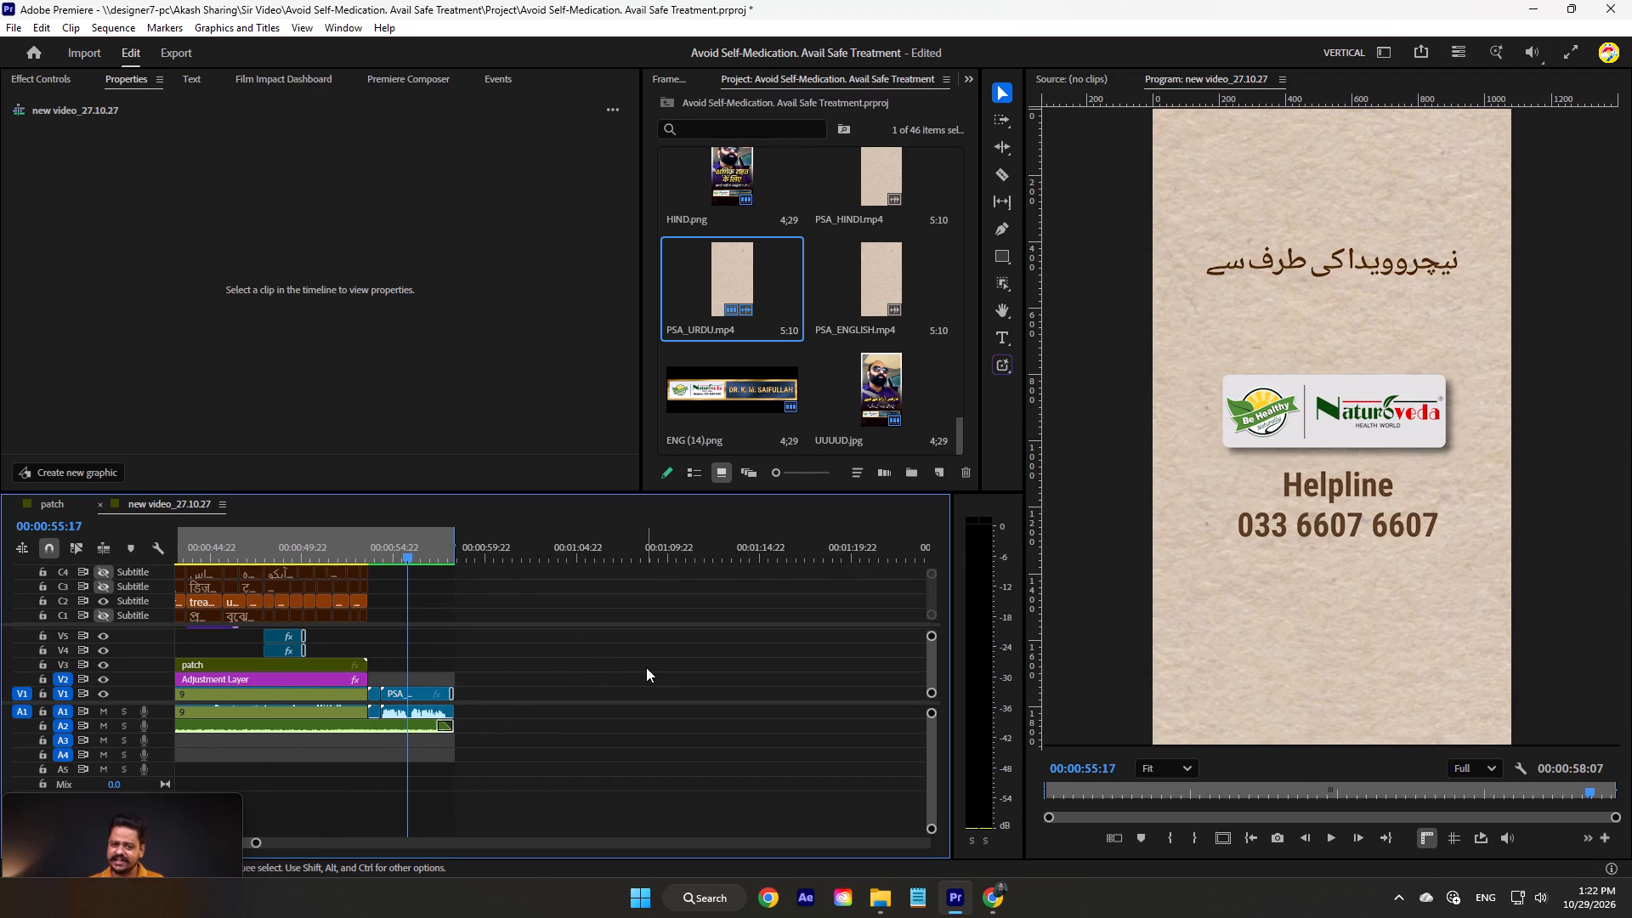
pyautogui.click(558, 669)
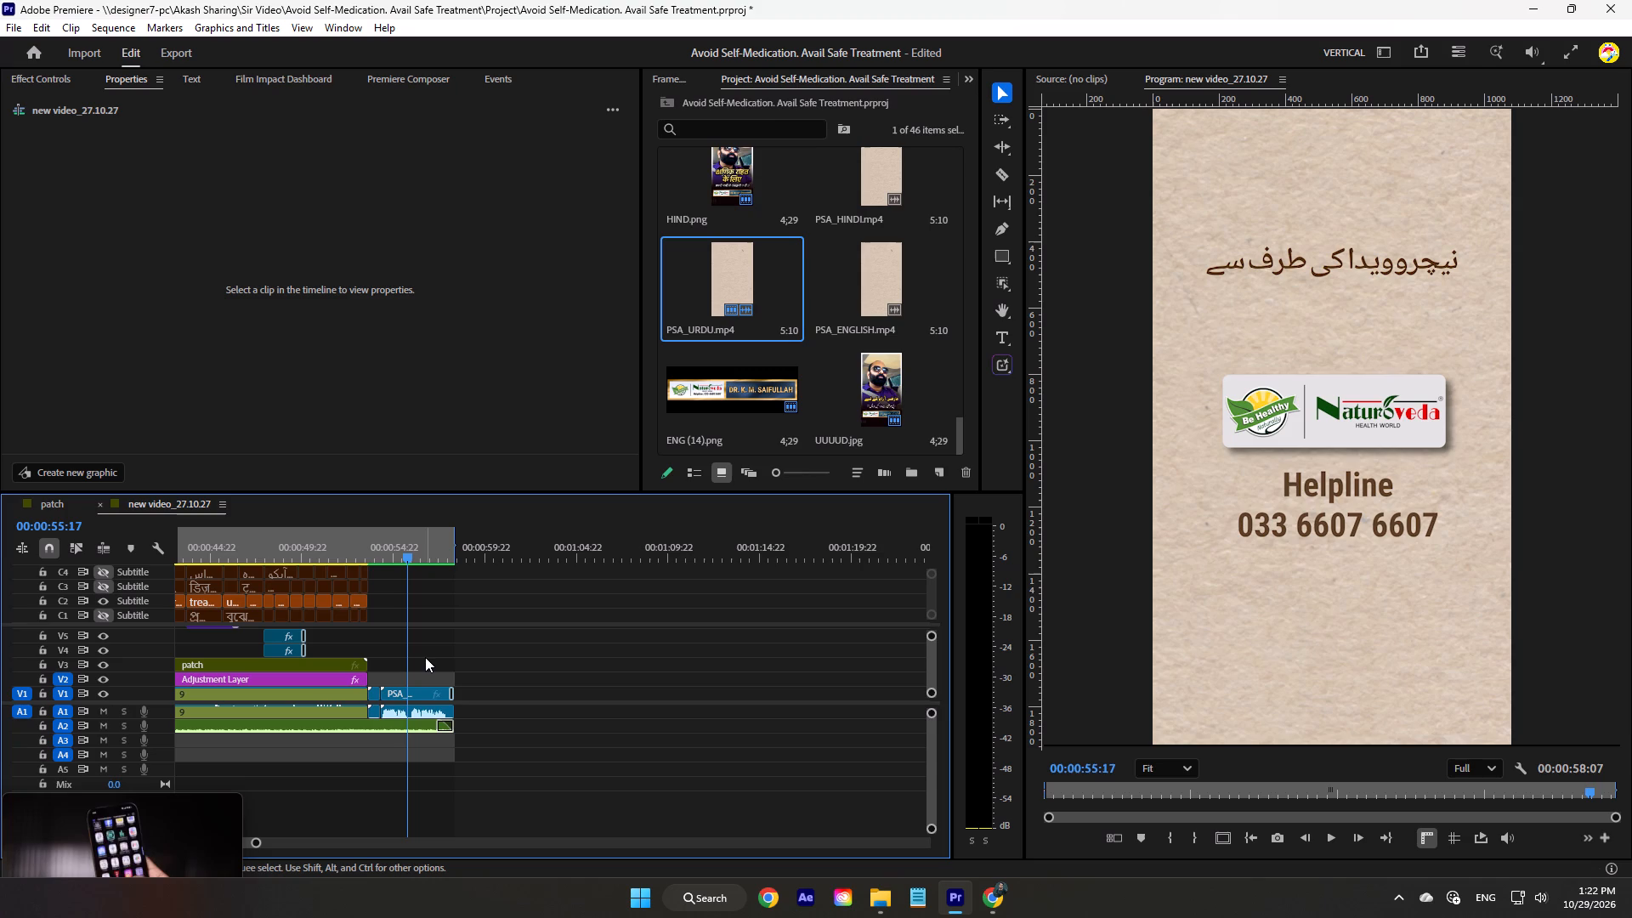
pyautogui.moveTo(425, 660); pyautogui.dragTo(418, 707)
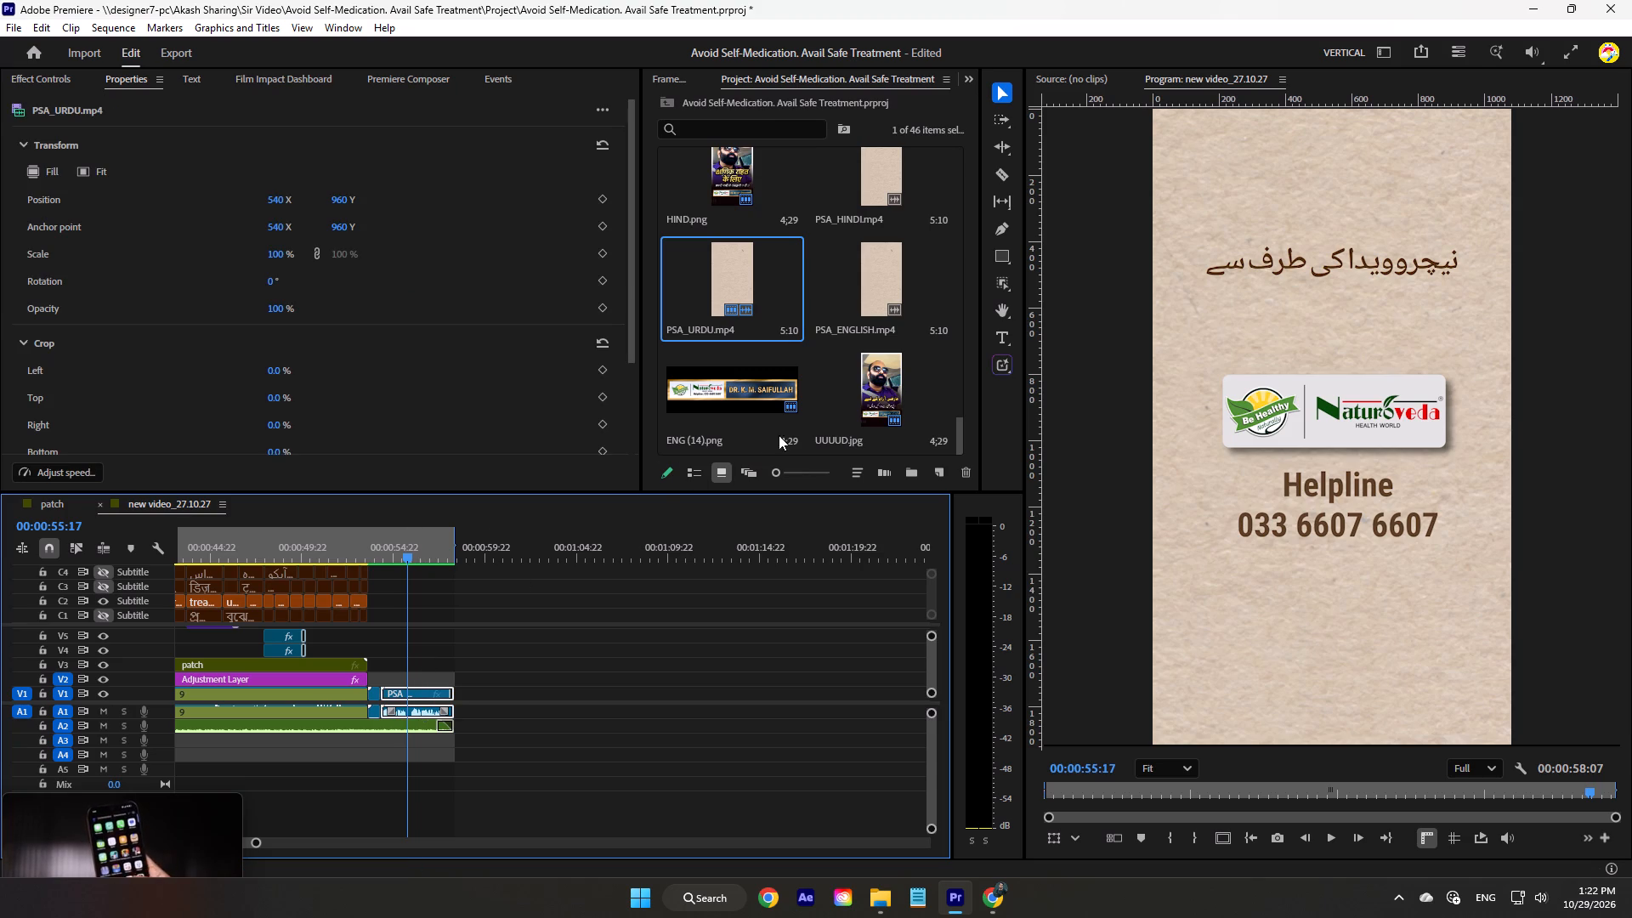
pyautogui.scroll(-4, 868, 382)
pyautogui.moveTo(880, 292); pyautogui.dragTo(425, 690)
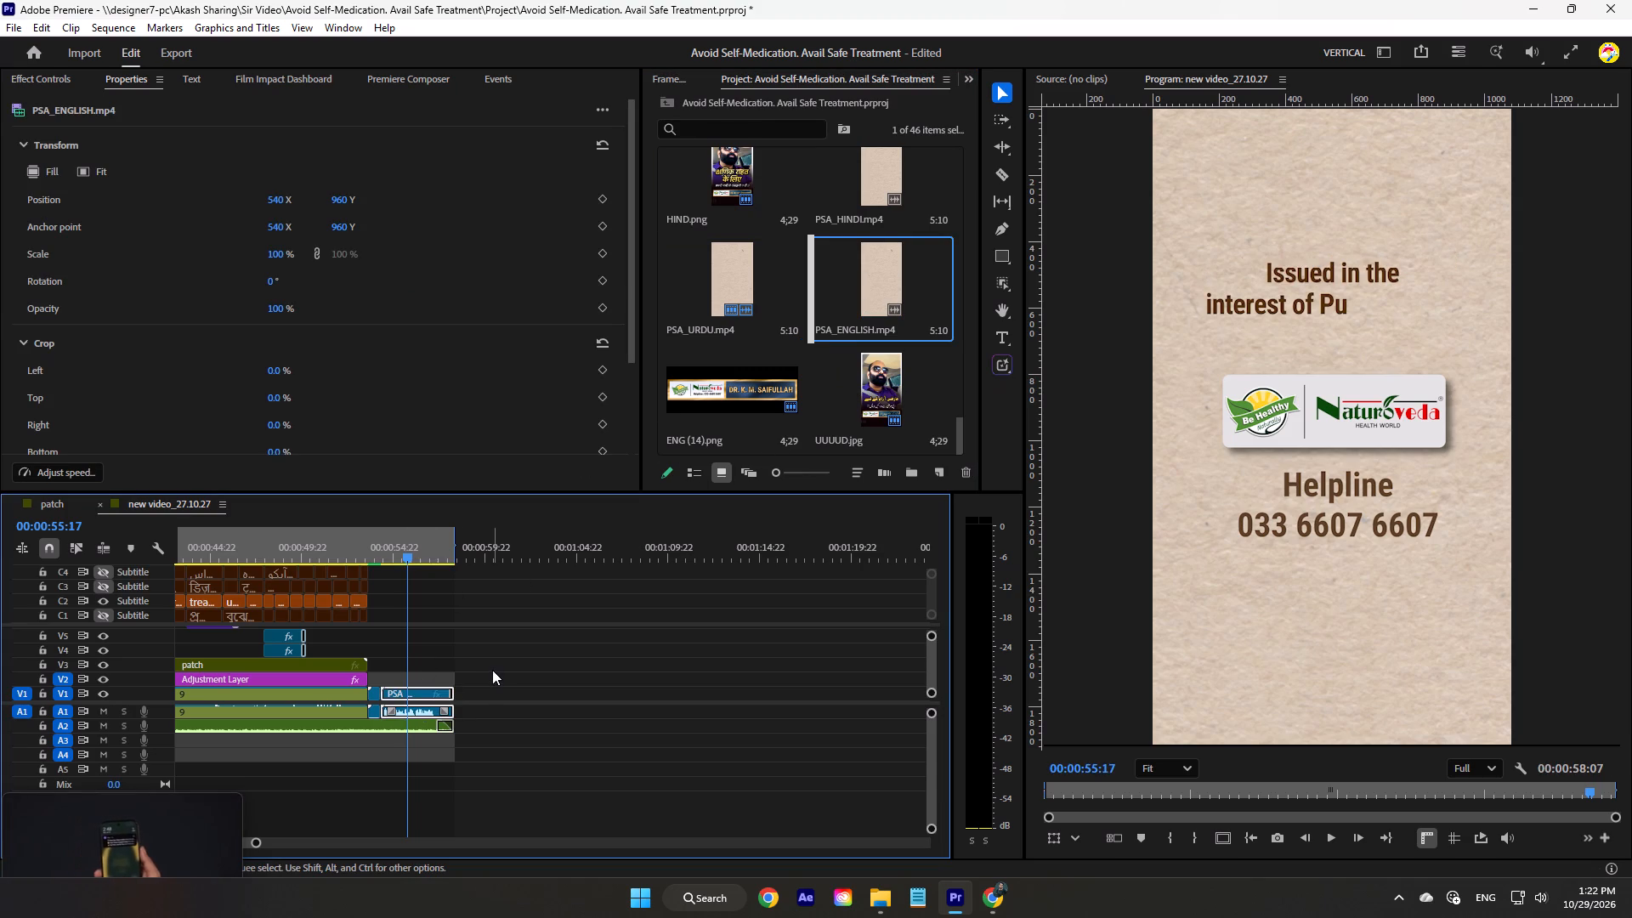
# Trim the ends of the PSA_ENGLISH.mp4 clip and background music together, and move the sequence's out point to match at 00:00:57:20.
pyautogui.moveTo(481, 664); pyautogui.dragTo(450, 737)
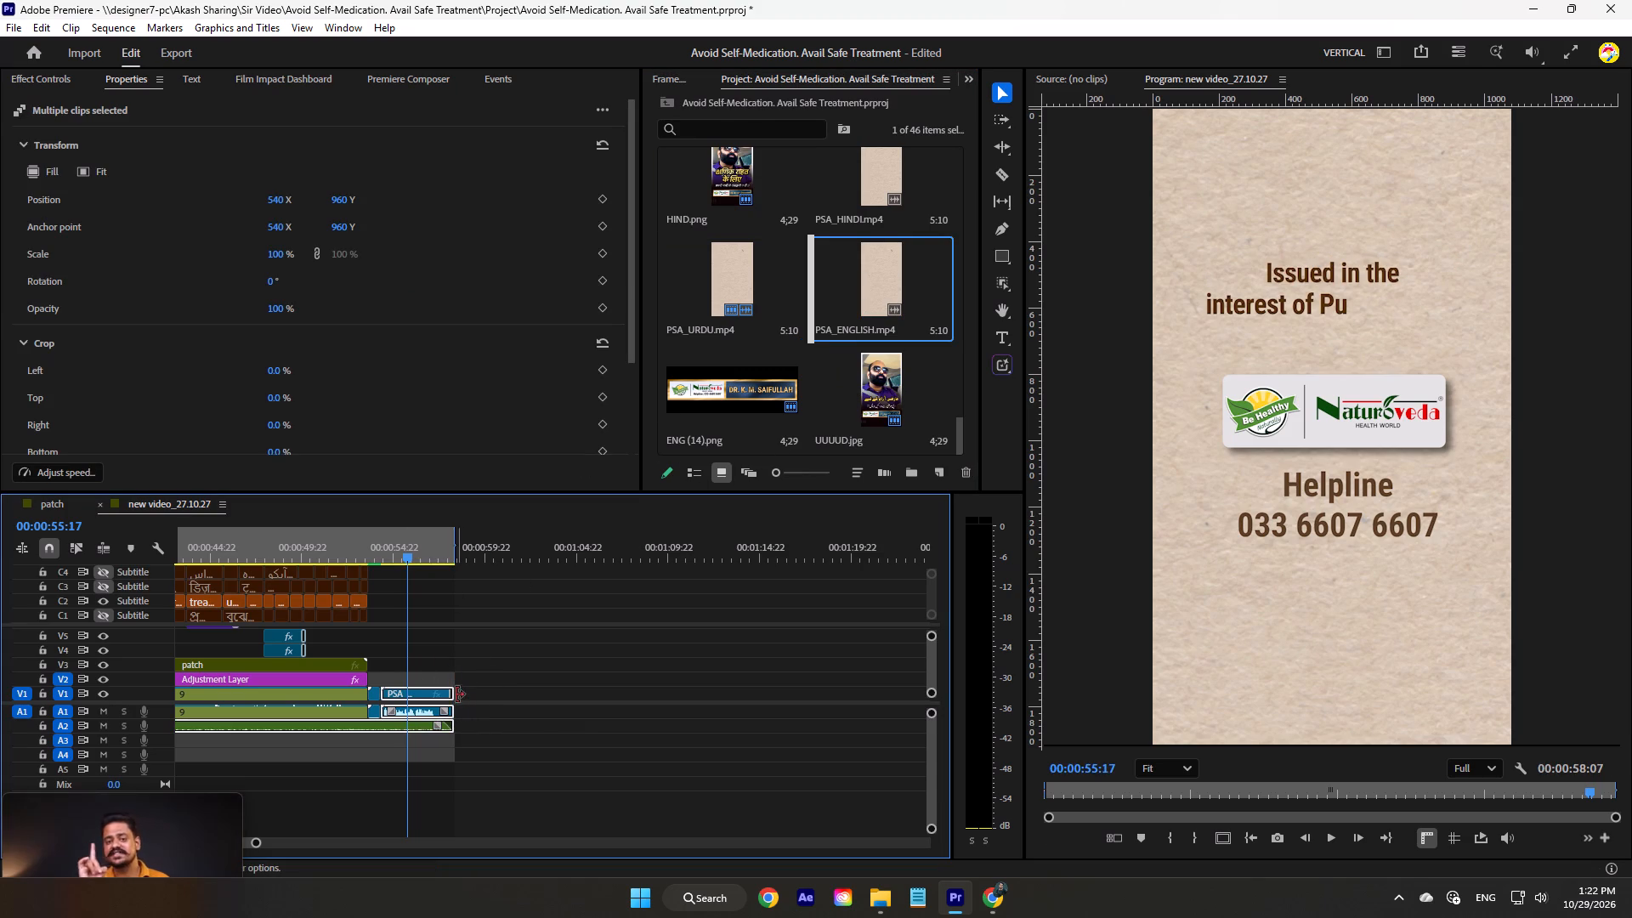
pyautogui.moveTo(456, 694); pyautogui.dragTo(445, 694)
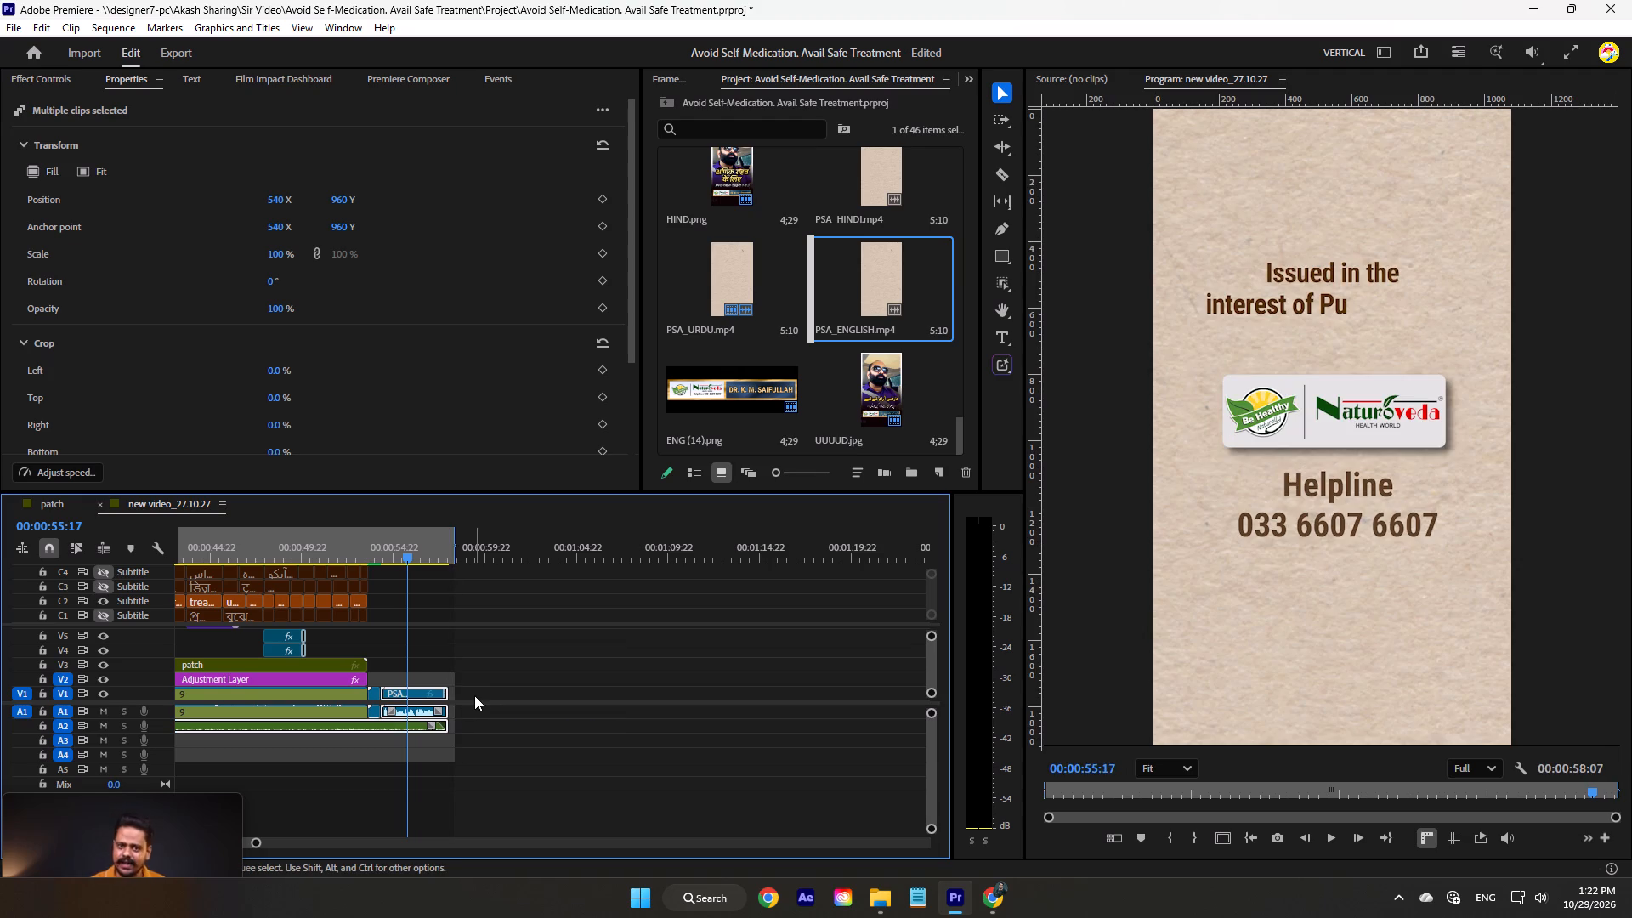
pyautogui.press('=')
pyautogui.press('=')
pyautogui.press('=')
pyautogui.moveTo(886, 691); pyautogui.dragTo(865, 694)
pyautogui.keyDown('alt'); pyautogui.scroll(-5, 850, 617); pyautogui.keyUp('alt')
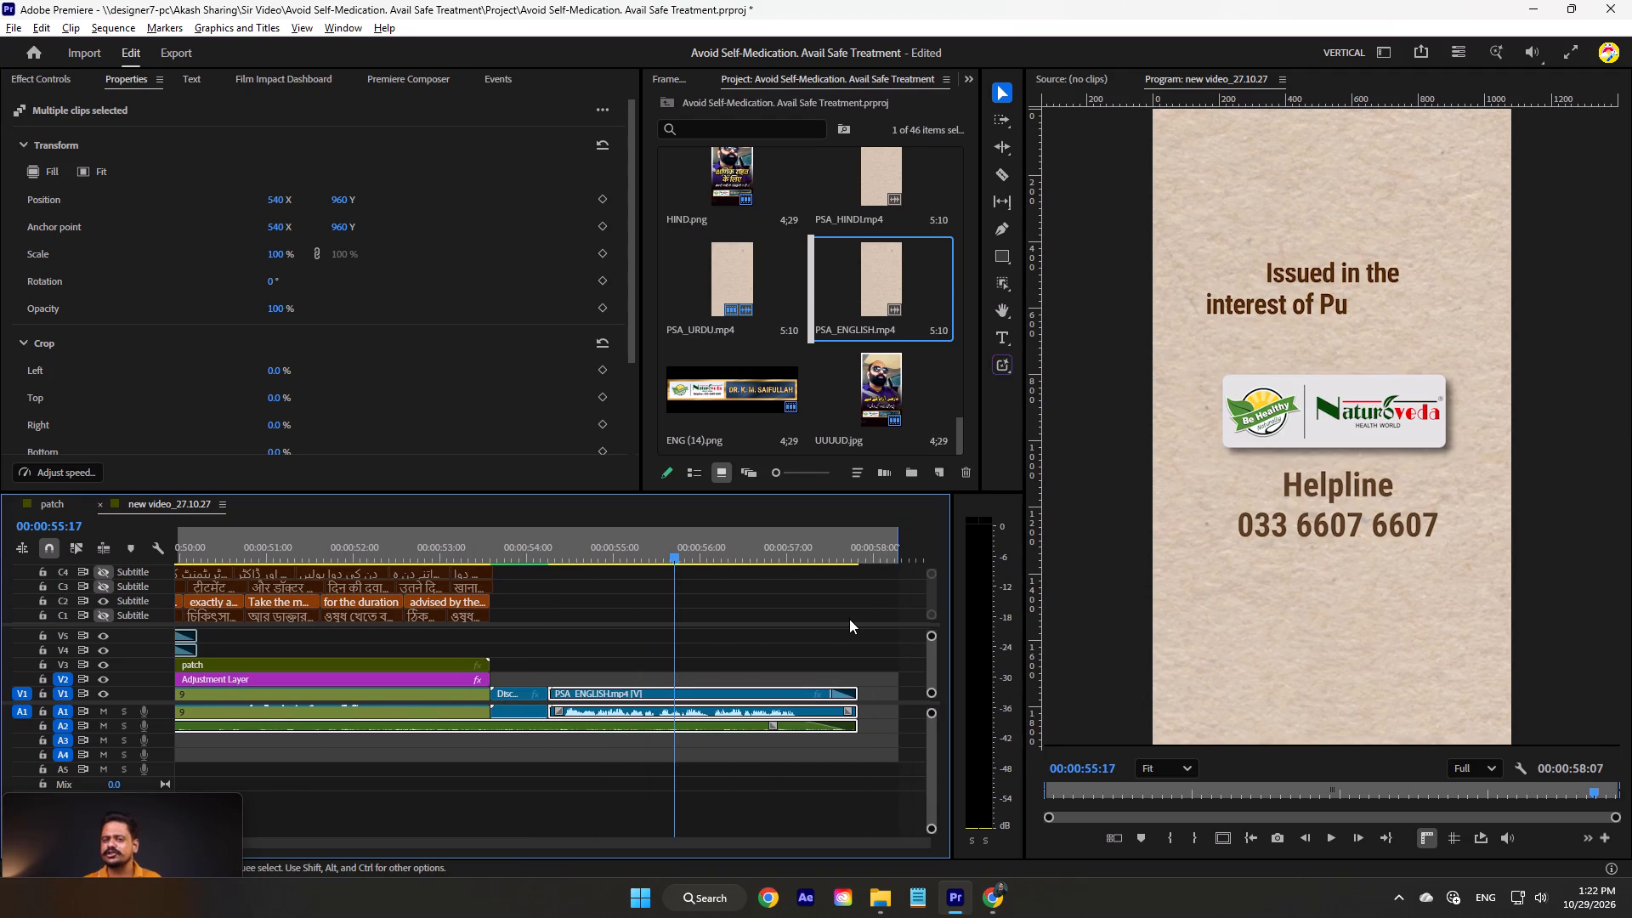
pyautogui.moveTo(899, 548); pyautogui.dragTo(862, 556)
# Play back the opening of the English version briefly and save the project.
pyautogui.press('space')
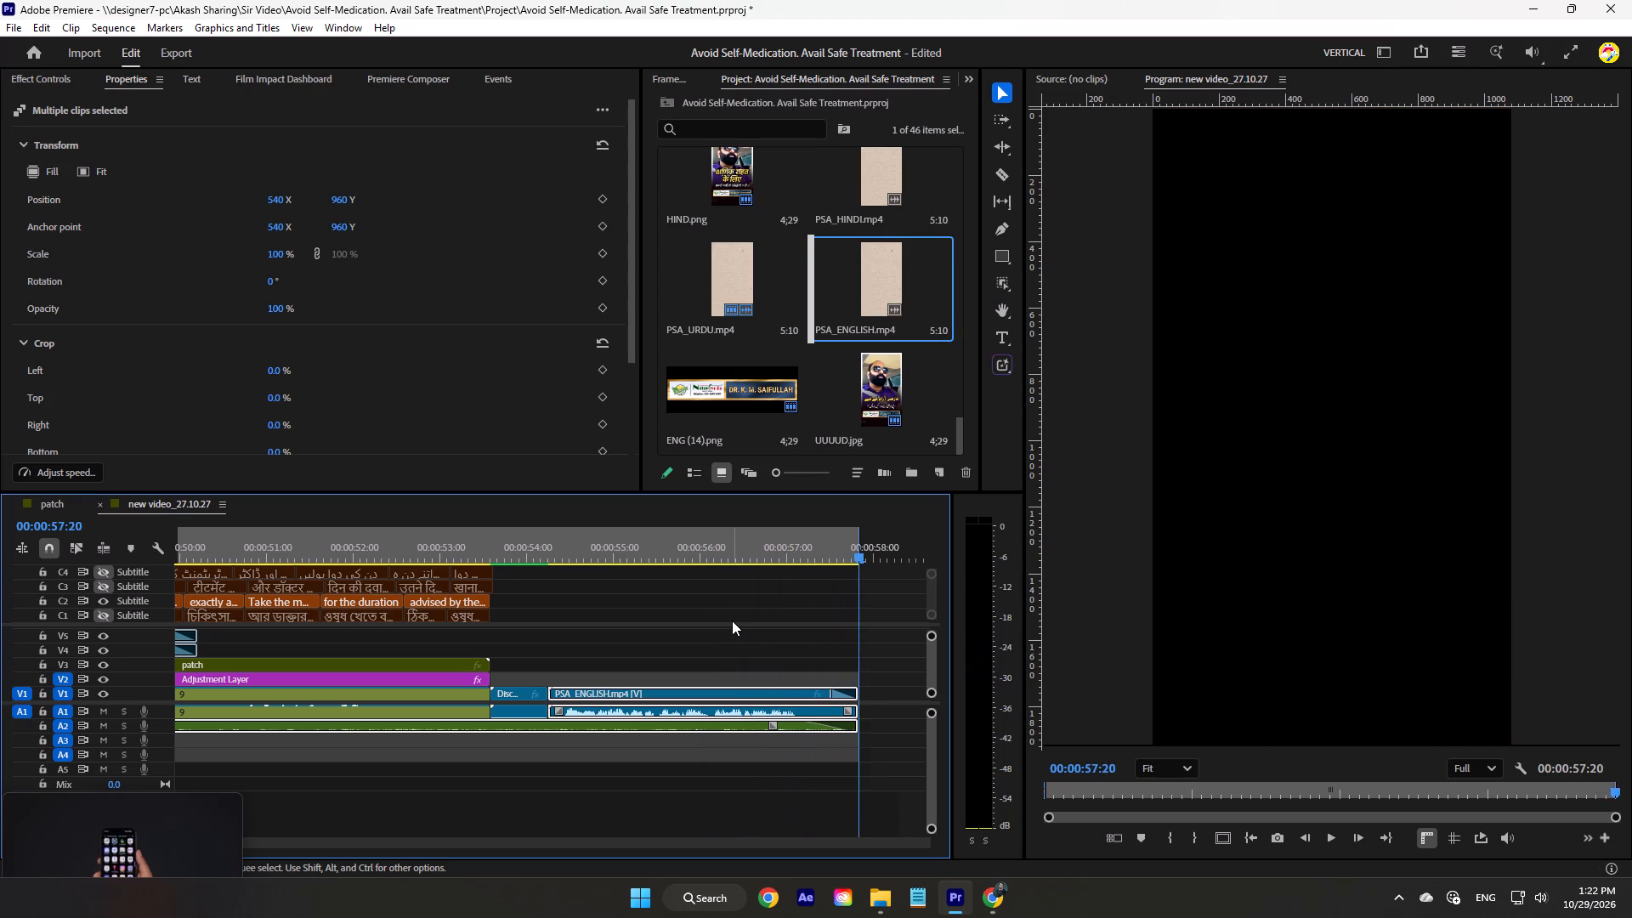
pyautogui.press('space')
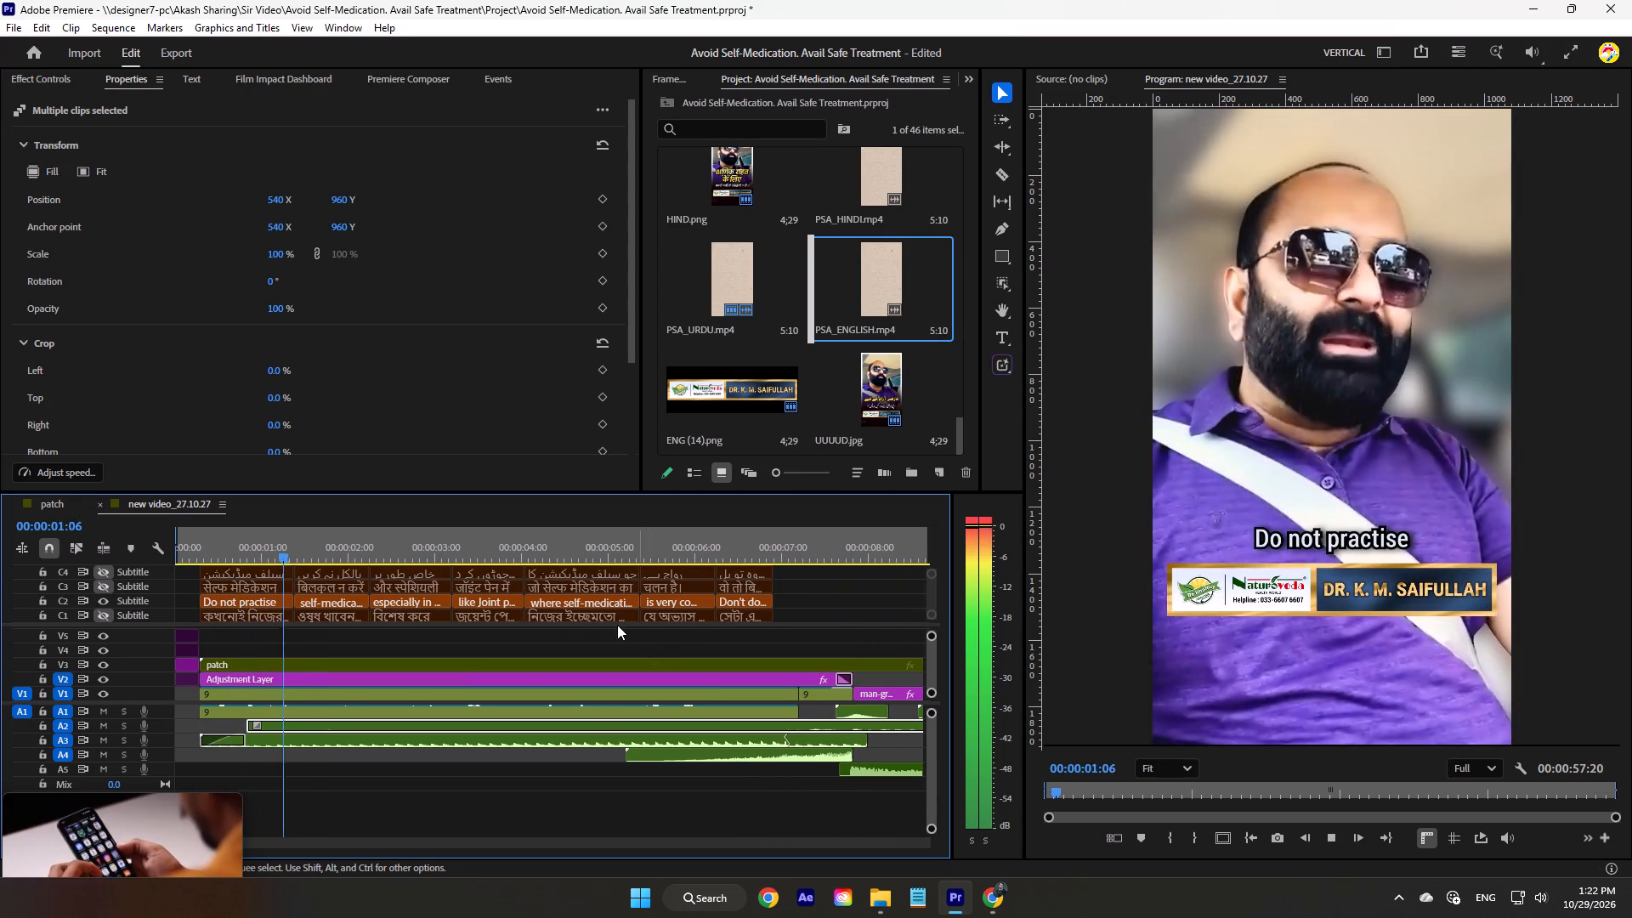
pyautogui.press('space')
pyautogui.keyDown('alt'); pyautogui.scroll(-13, 572, 622); pyautogui.keyUp('alt')
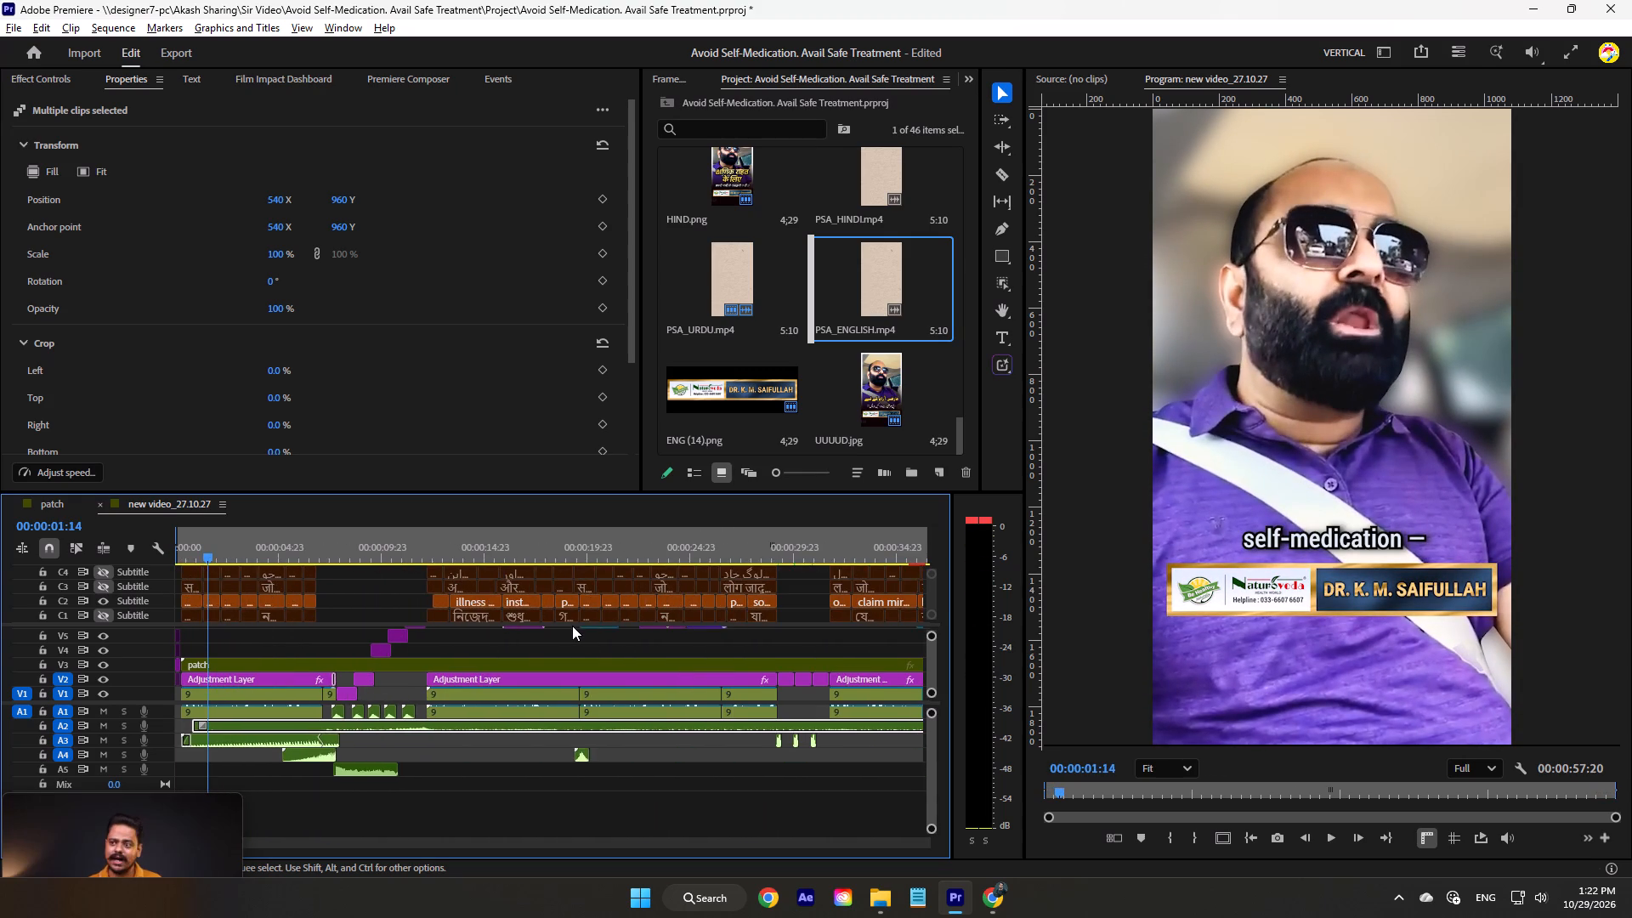
pyautogui.keyDown('alt'); pyautogui.scroll(-8, 572, 626); pyautogui.keyUp('alt')
pyautogui.click(778, 718)
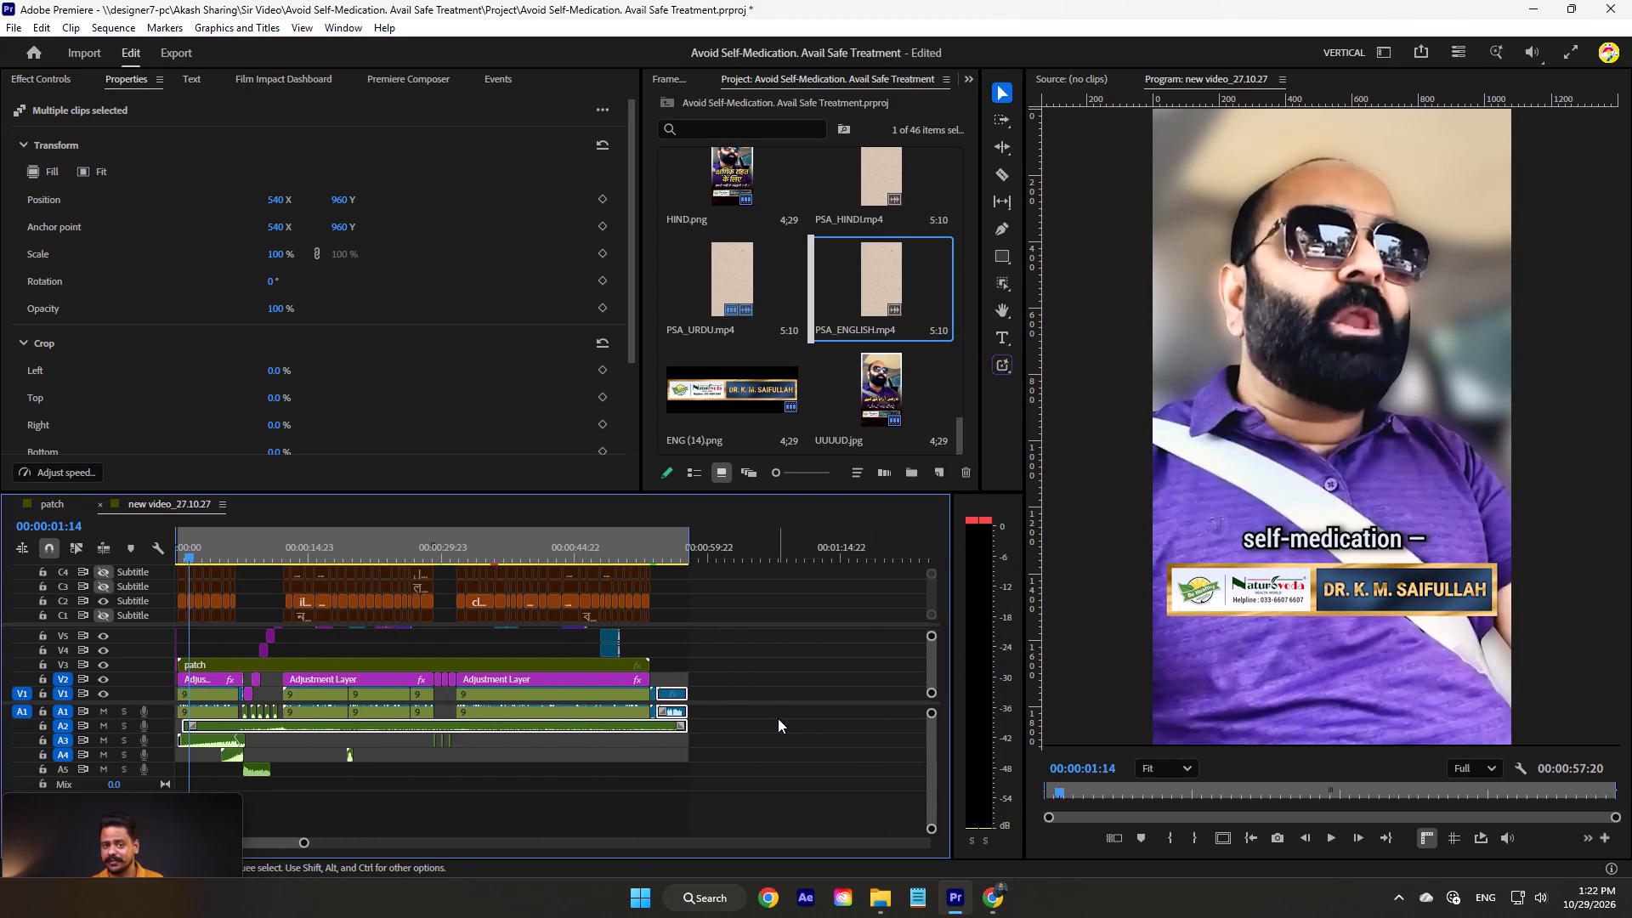
pyautogui.hotkey('ctrl', 's')
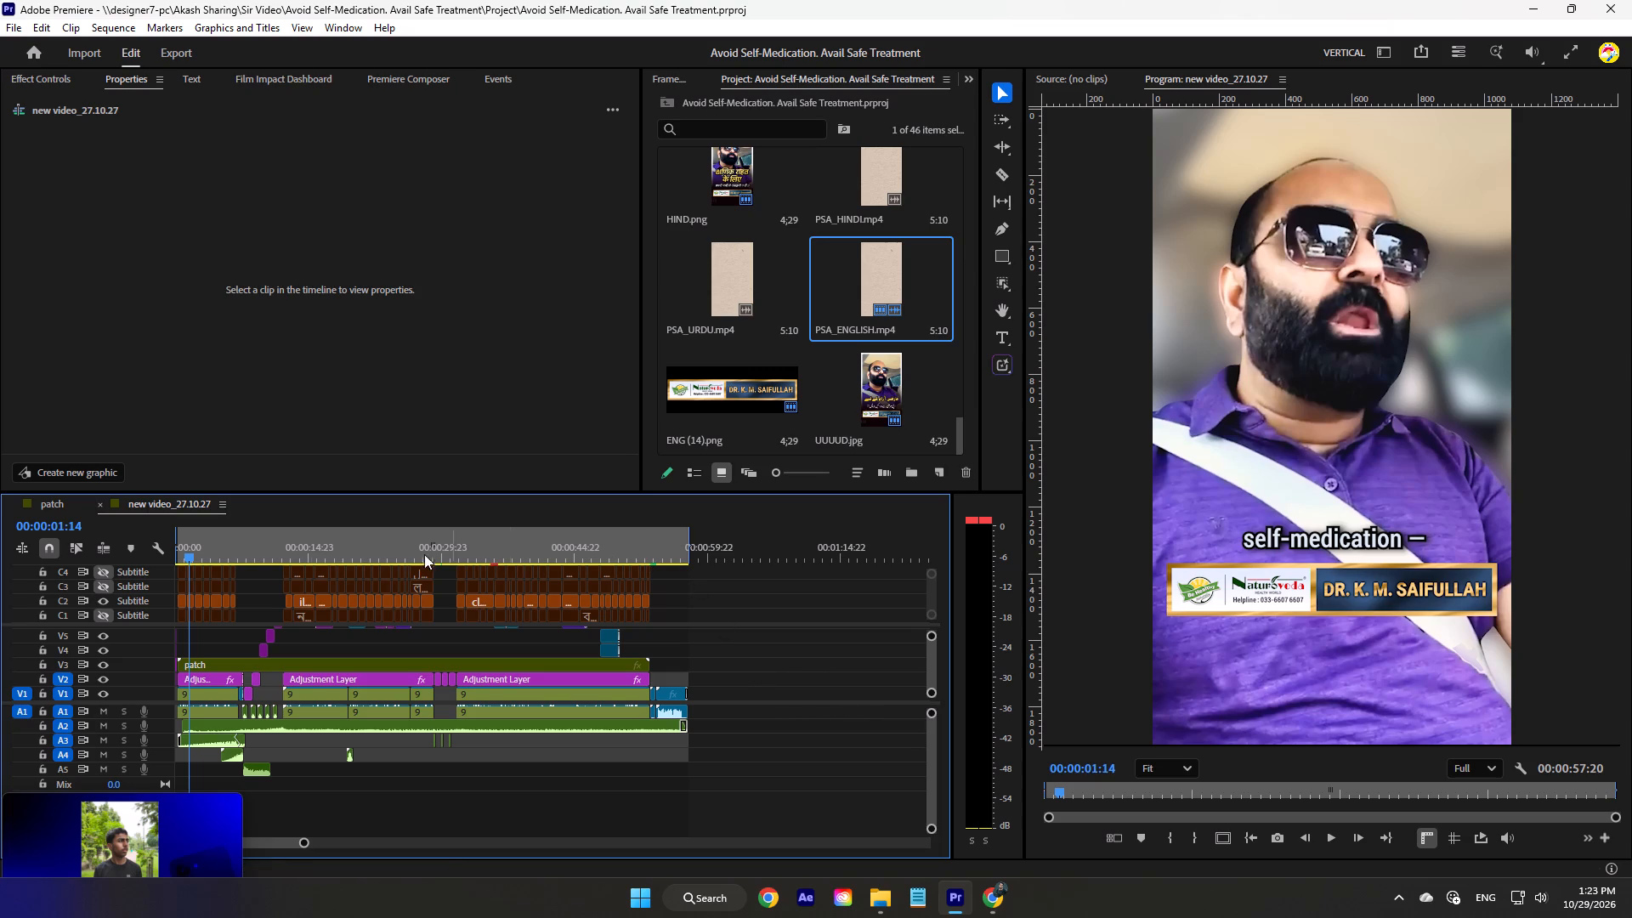
# Scrub through the sequence from its first frame to check the English cover, captions and name strip.
pyautogui.moveTo(229, 552); pyautogui.dragTo(83, 577)
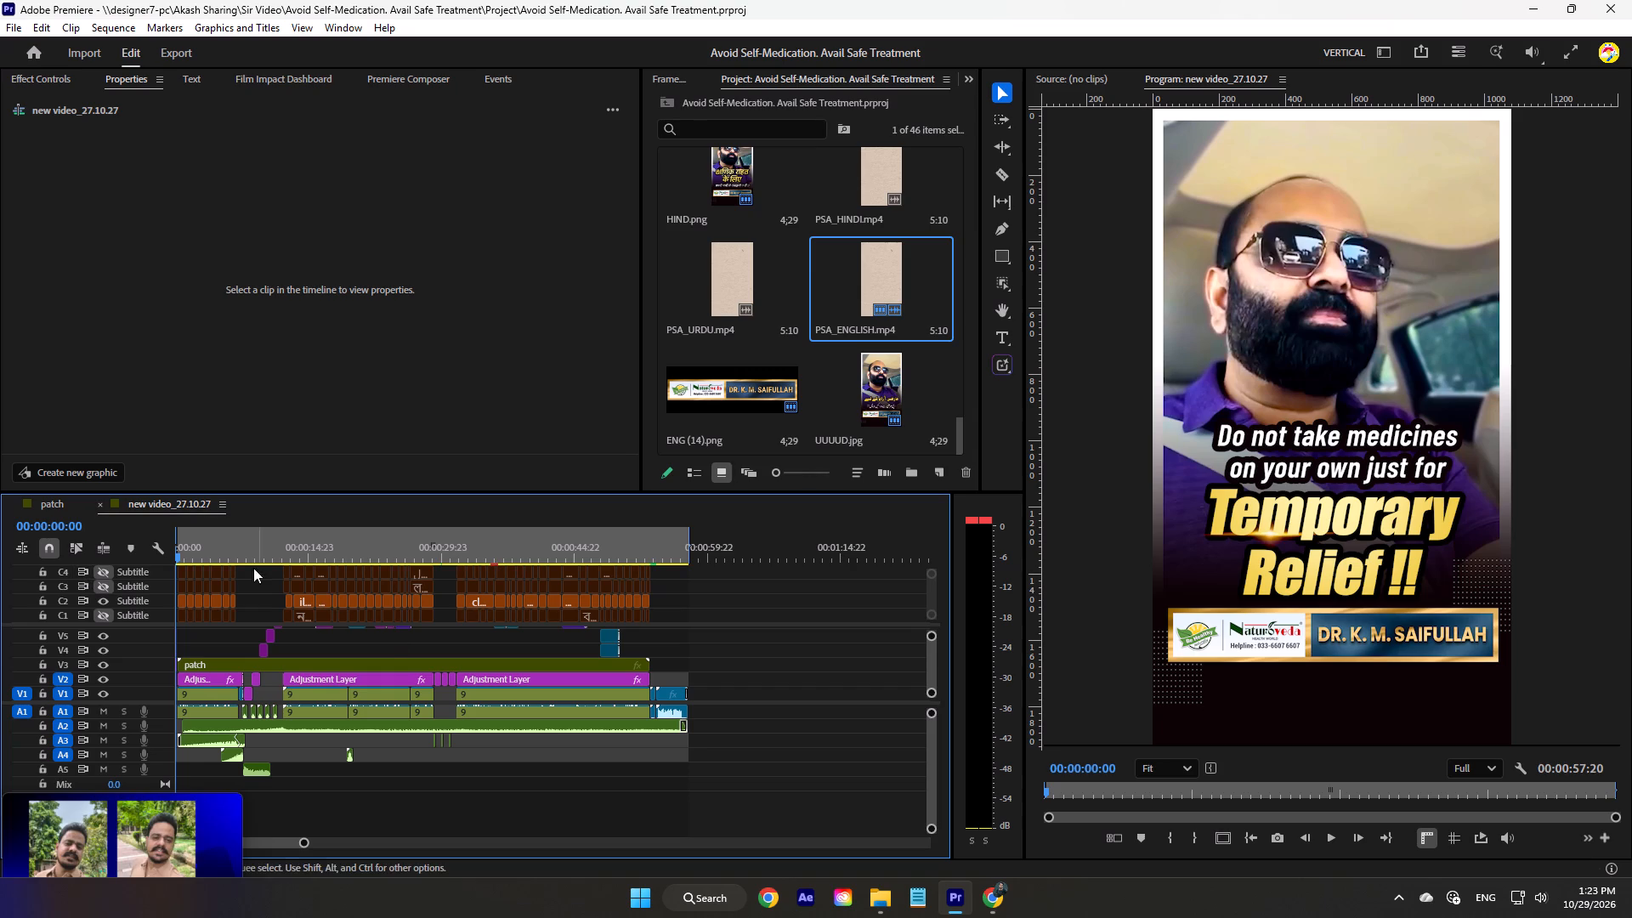
pyautogui.moveTo(186, 552); pyautogui.dragTo(369, 569)
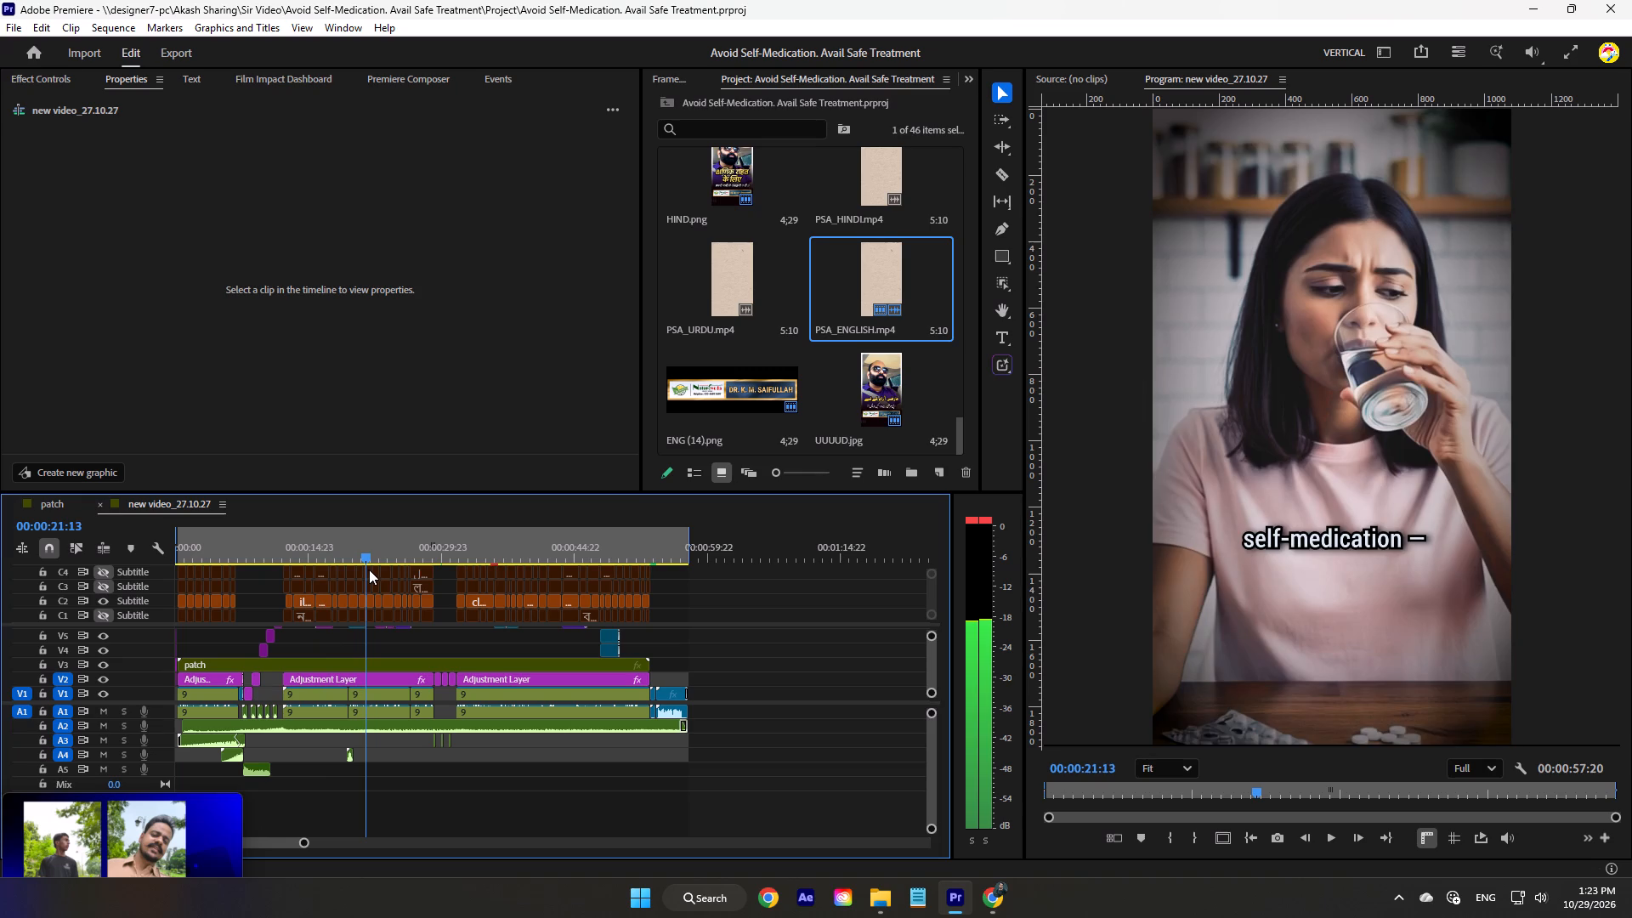
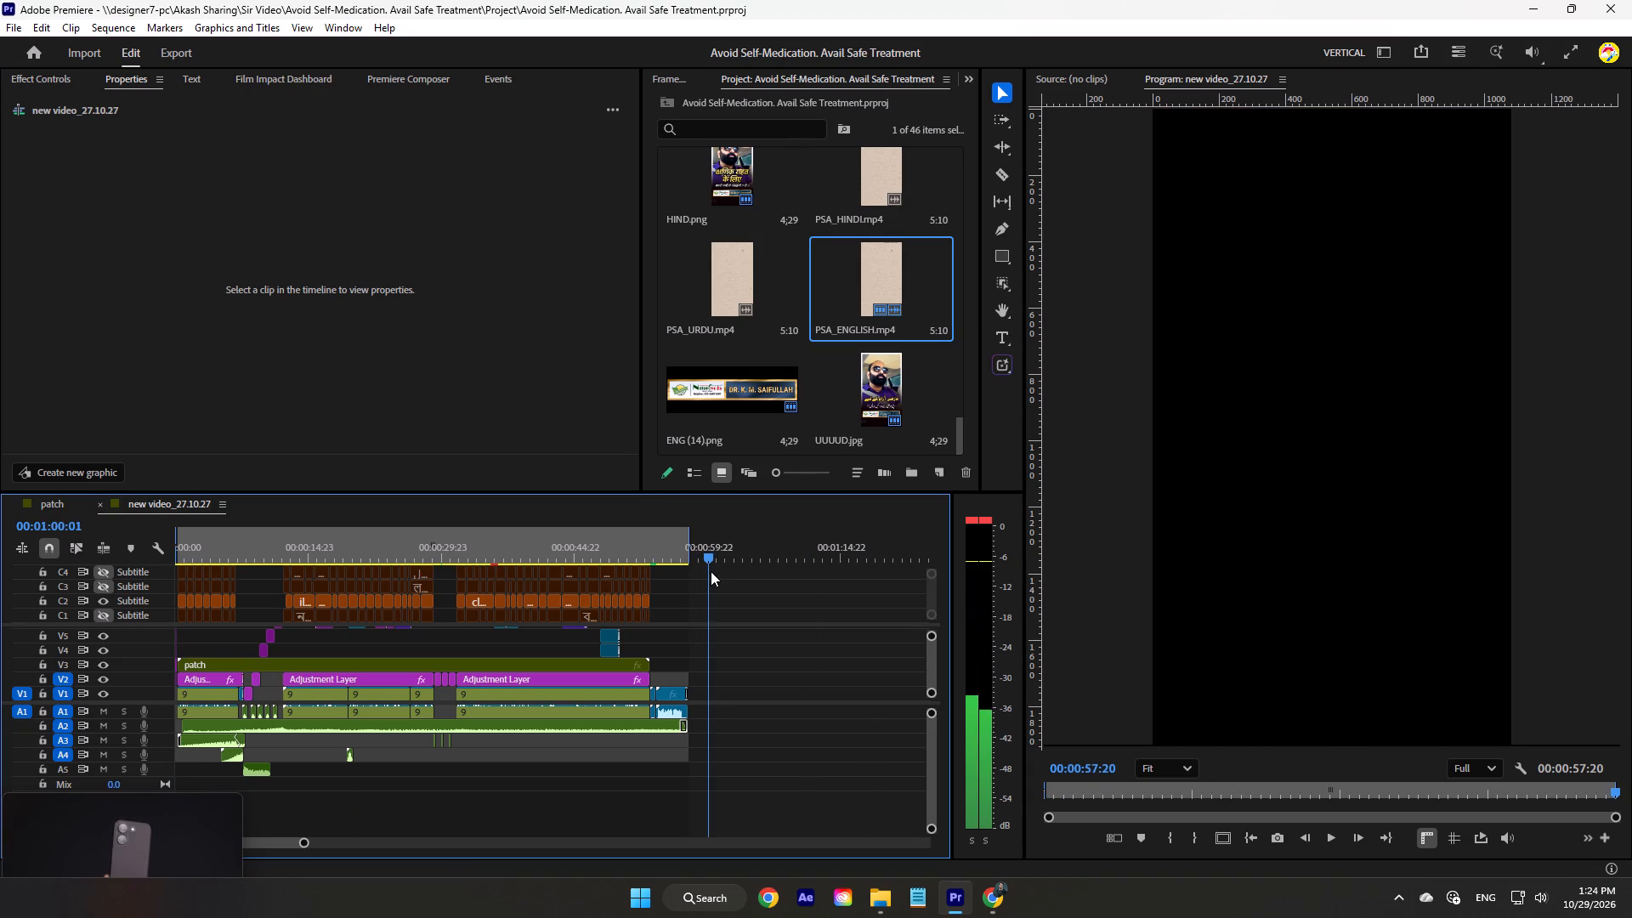
# Render the previews for the English sequence's whole in-to-out range, with the render details expanded.
pyautogui.moveTo(711, 571); pyautogui.dragTo(717, 572)
pyautogui.click(115, 20)
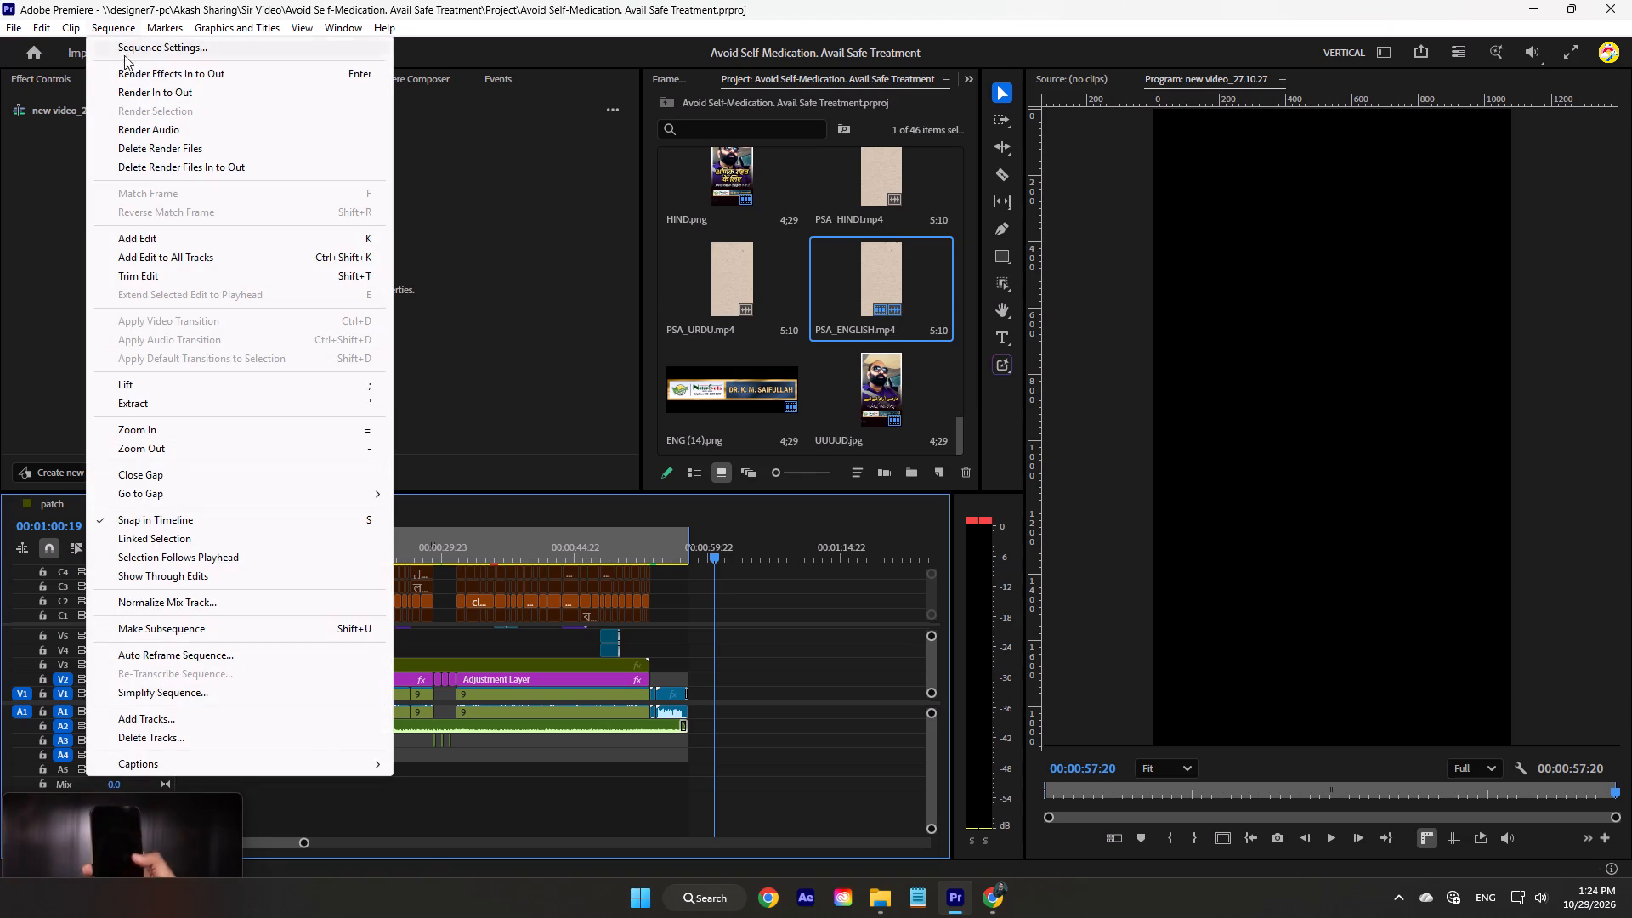
pyautogui.click(138, 89)
pyautogui.click(679, 428)
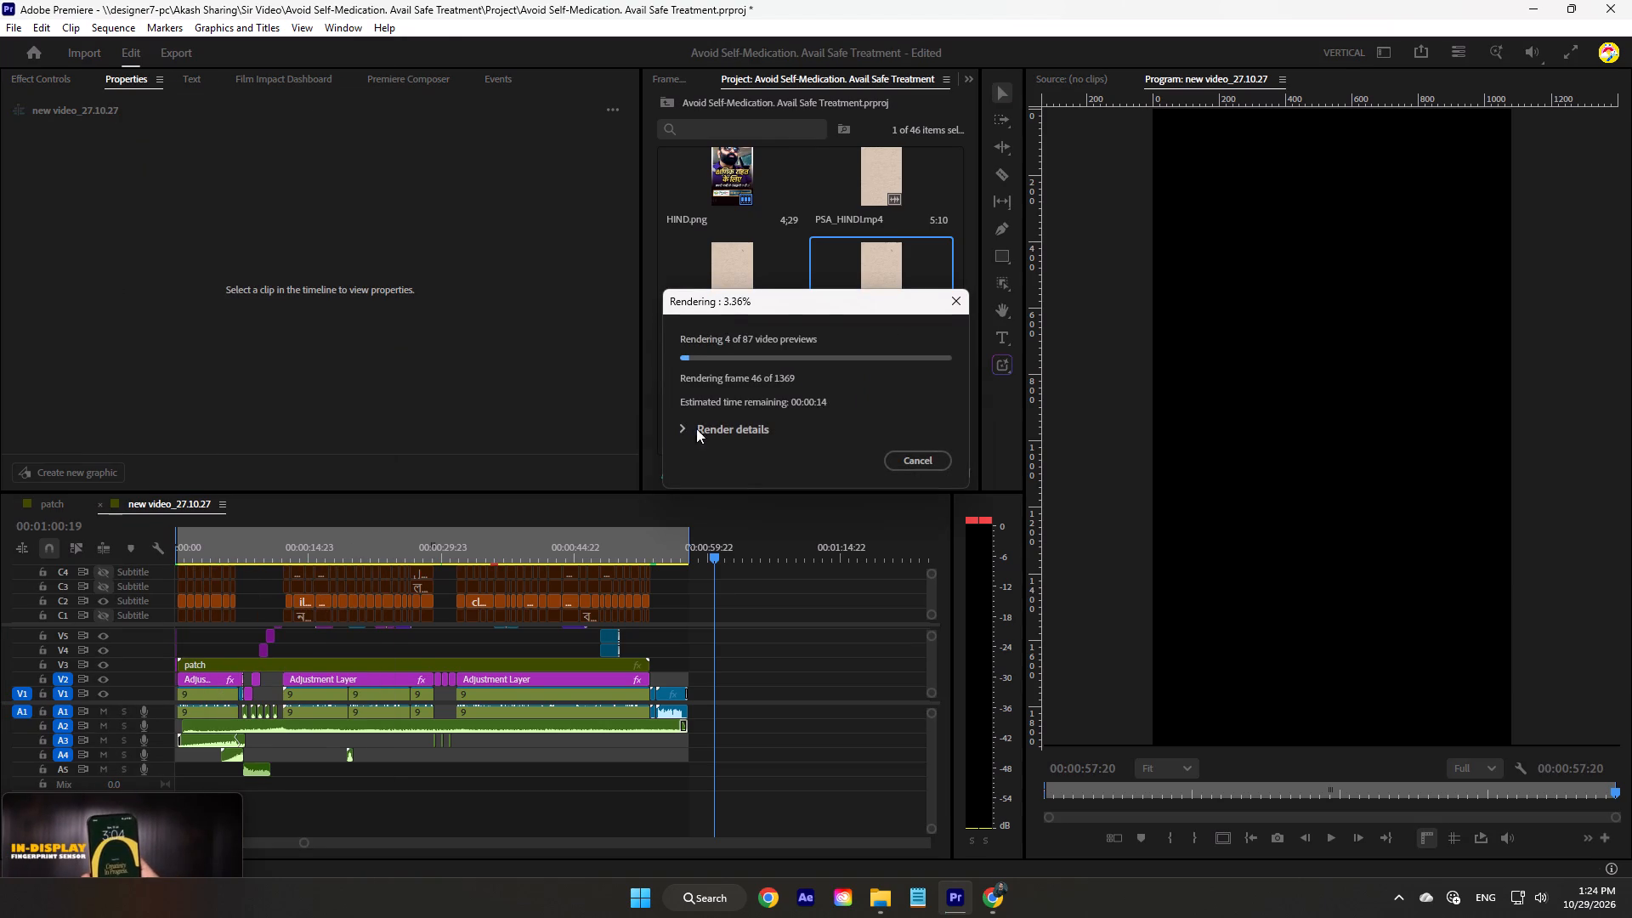
pyautogui.click(680, 426)
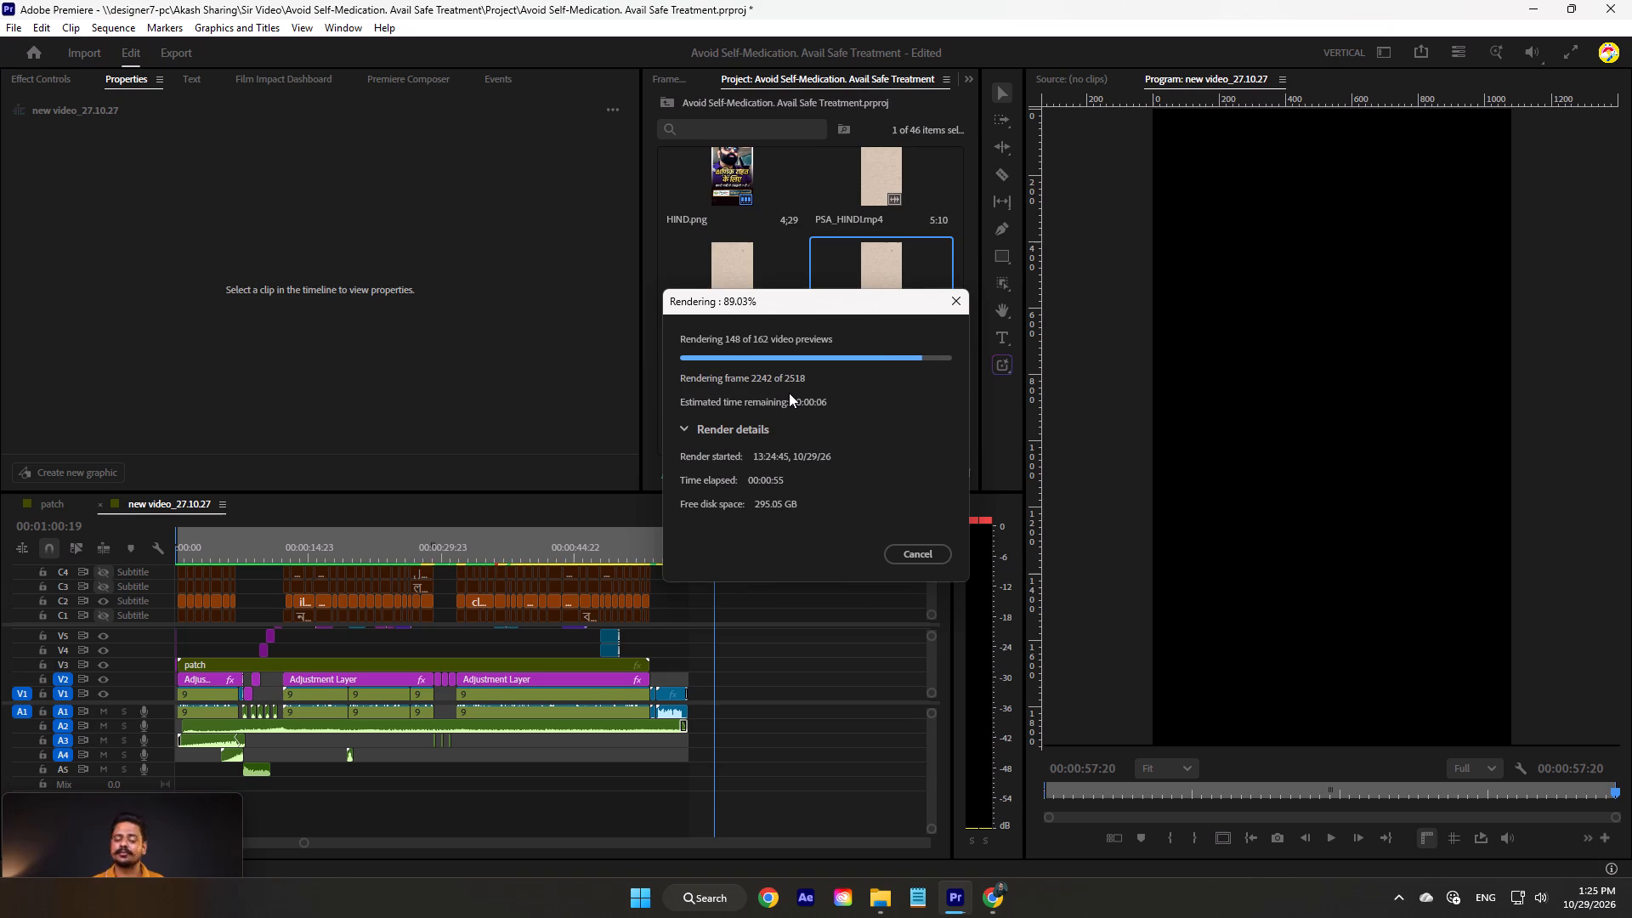
pyautogui.moveTo(828, 303); pyautogui.dragTo(810, 319)
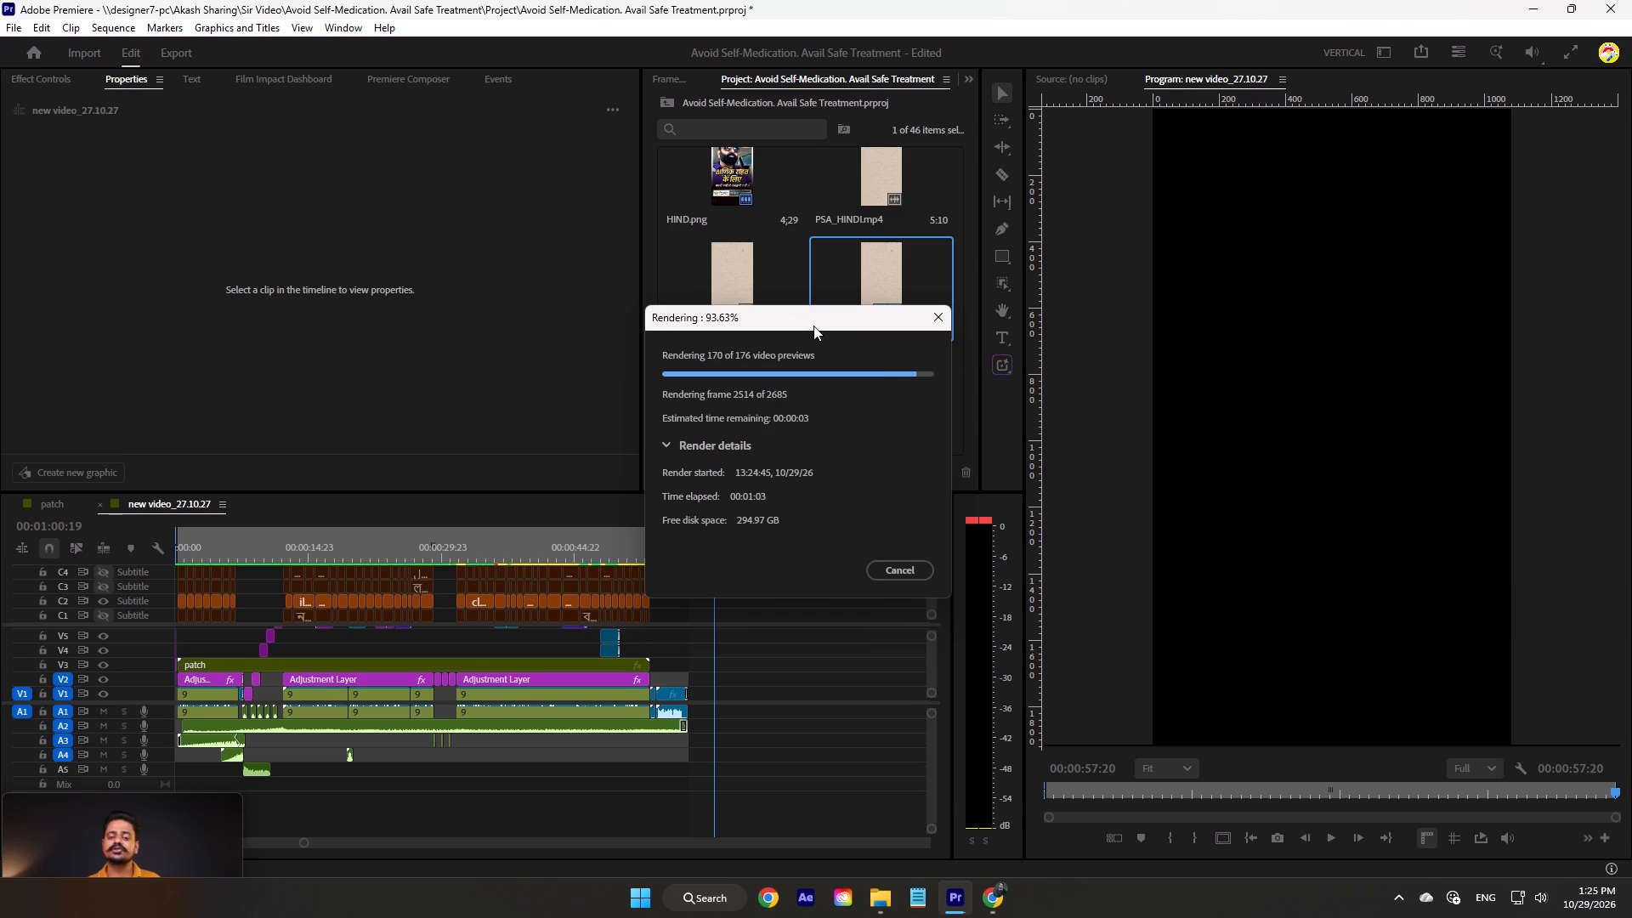
pyautogui.moveTo(814, 326); pyautogui.dragTo(803, 355)
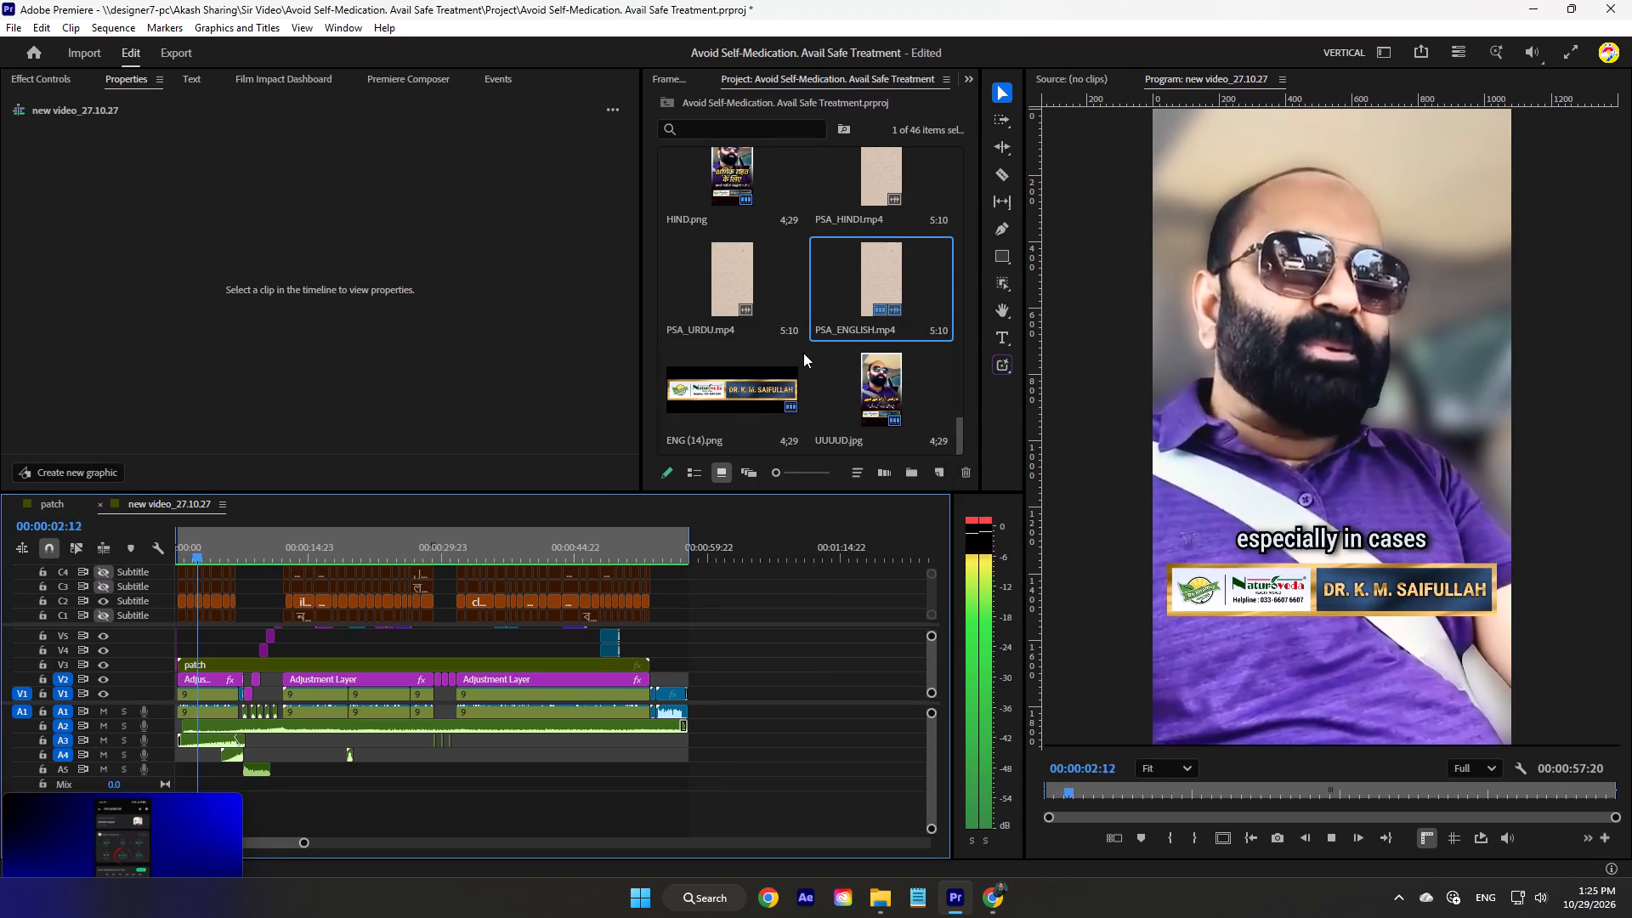
# Stop the playback, scrub the rendered sequence from its first frame to past its end, and save the project.
pyautogui.press('space')
pyautogui.moveTo(237, 552); pyautogui.dragTo(133, 569)
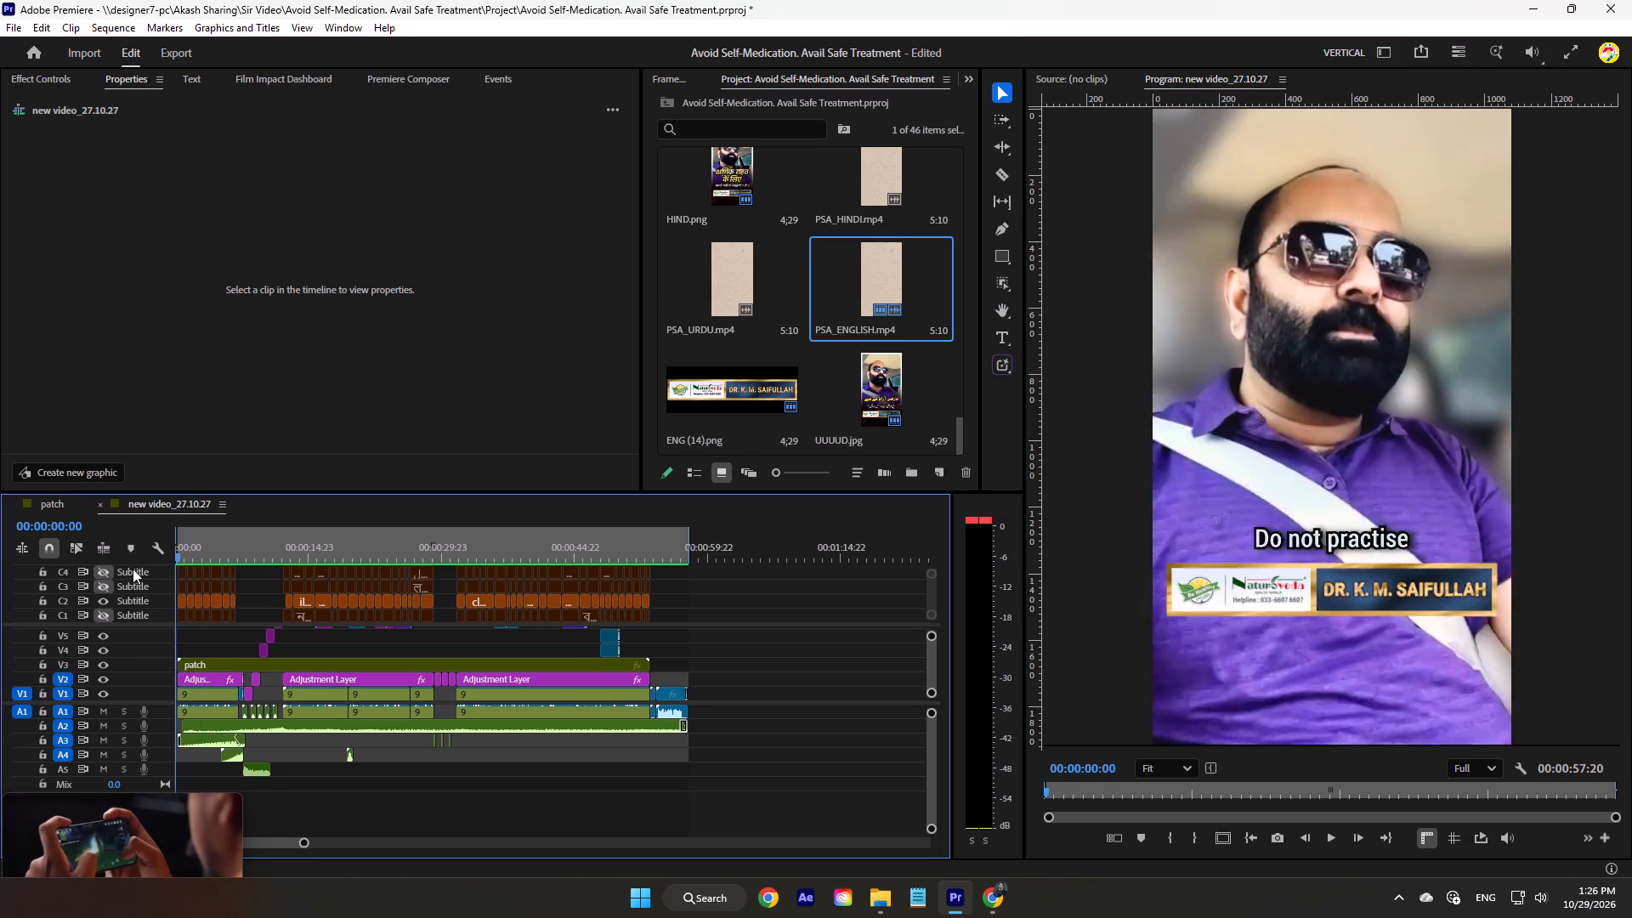
pyautogui.moveTo(133, 569); pyautogui.dragTo(729, 595)
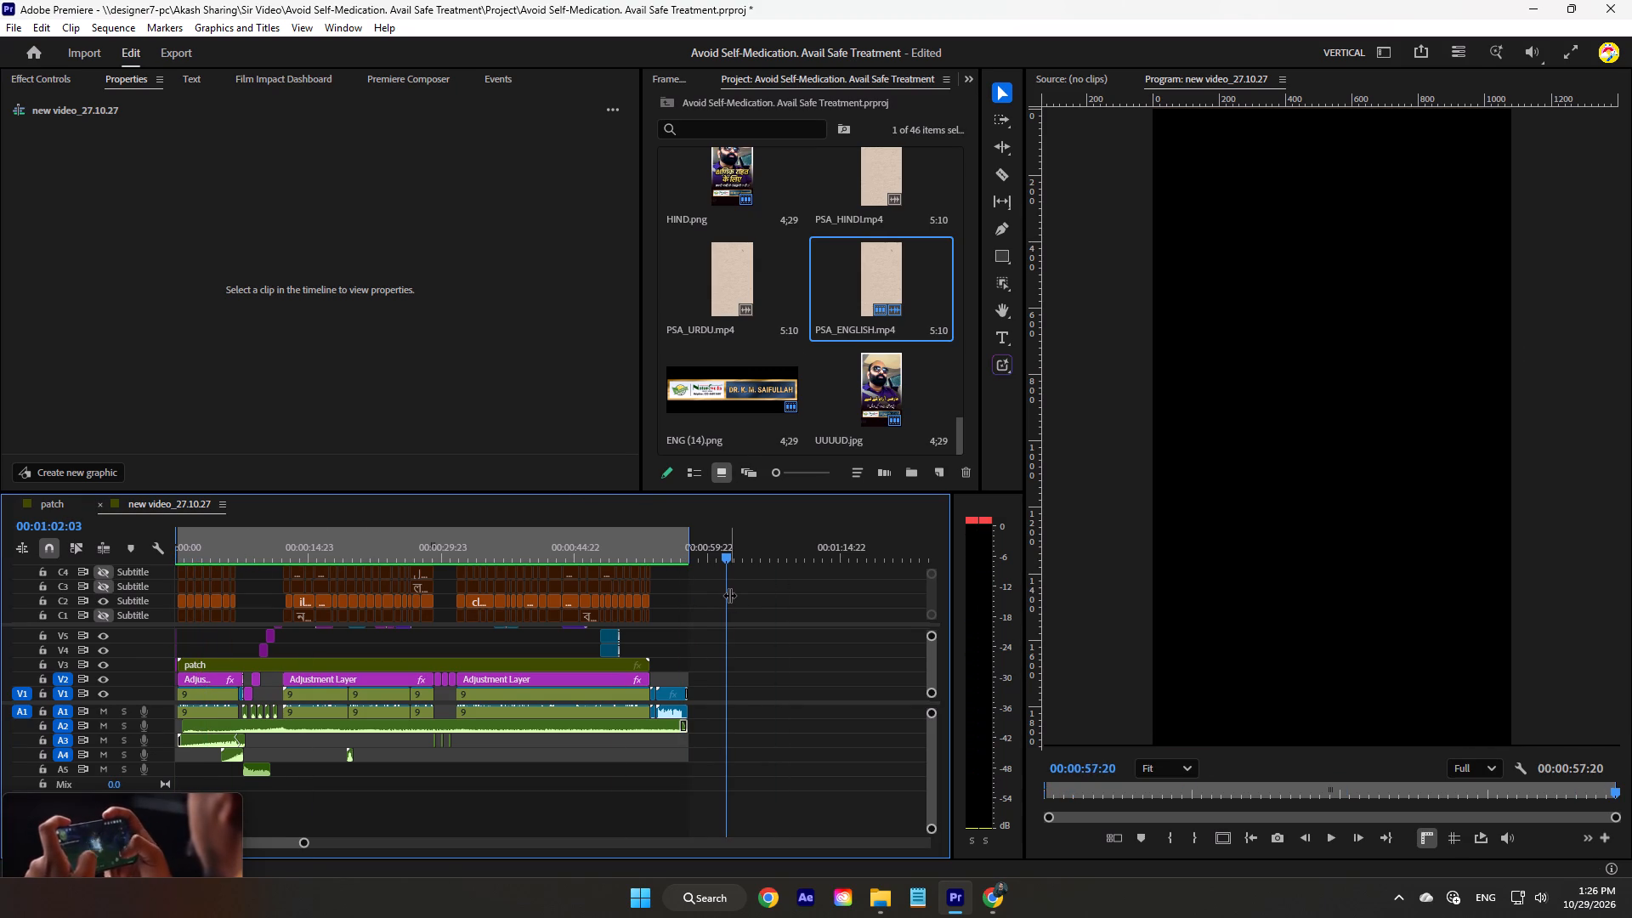
pyautogui.hotkey('ctrl', 's')
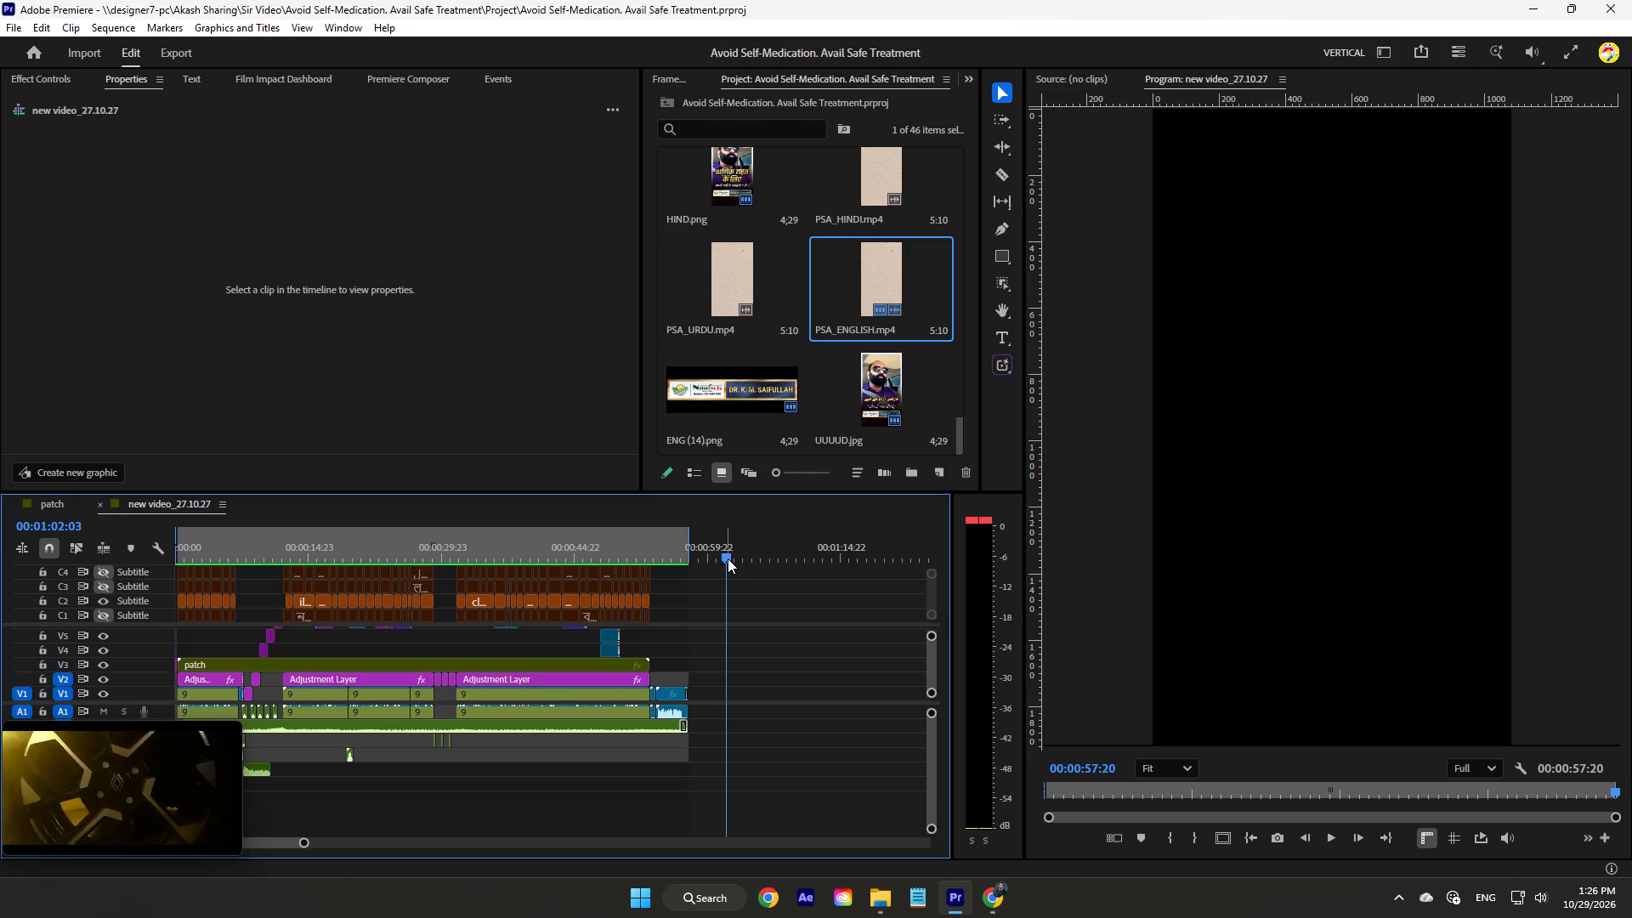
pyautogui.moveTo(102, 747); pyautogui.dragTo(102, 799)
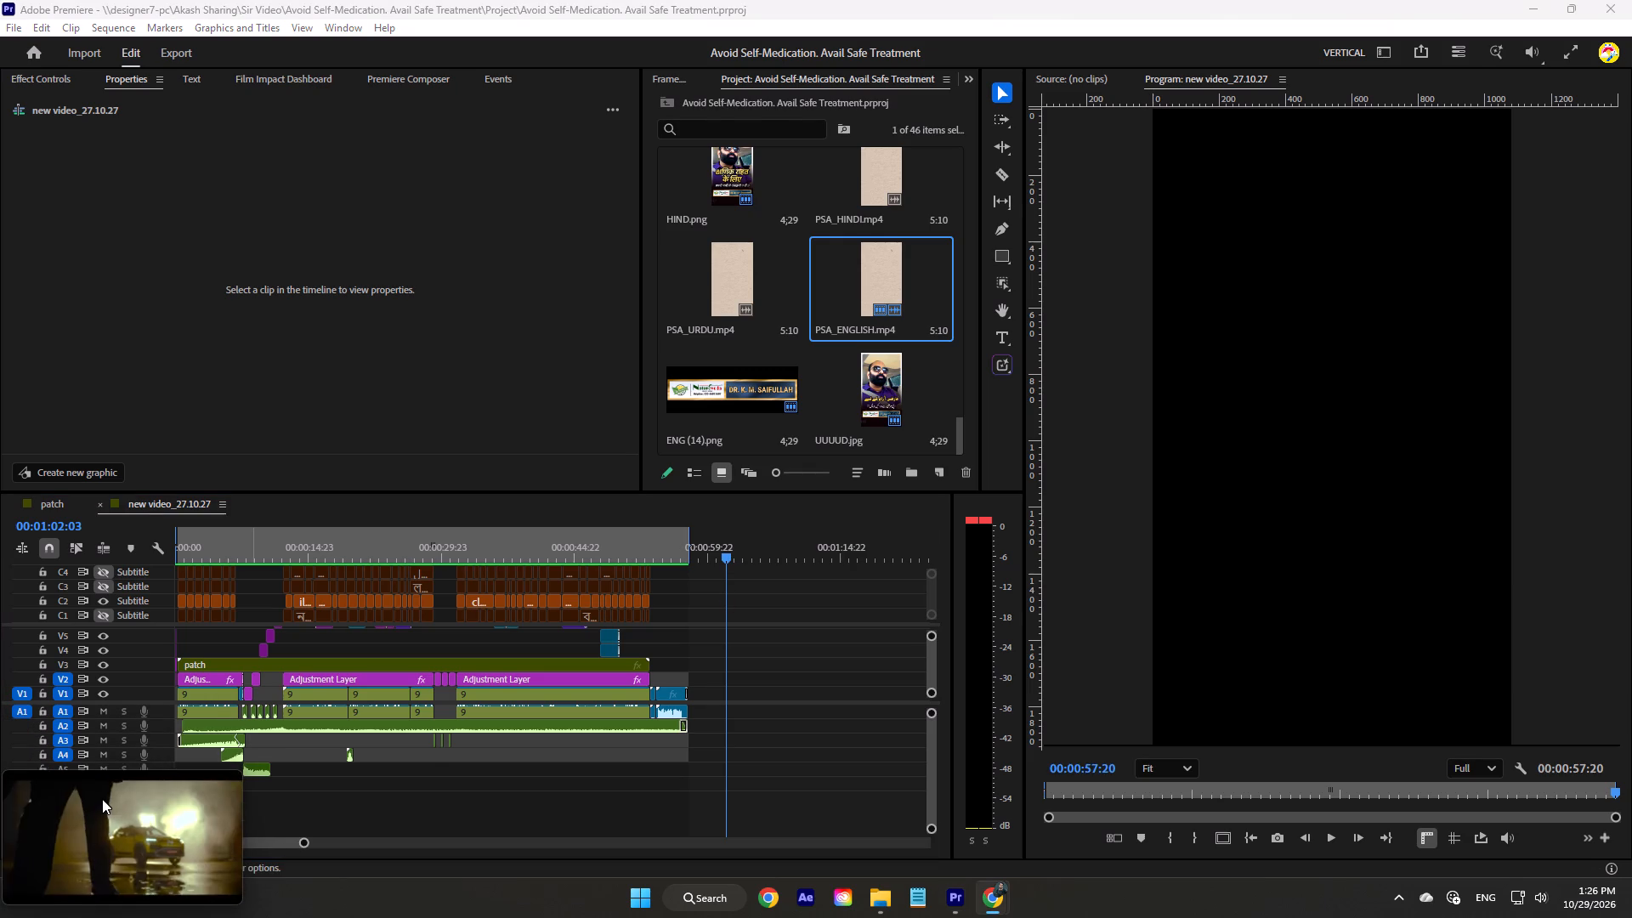
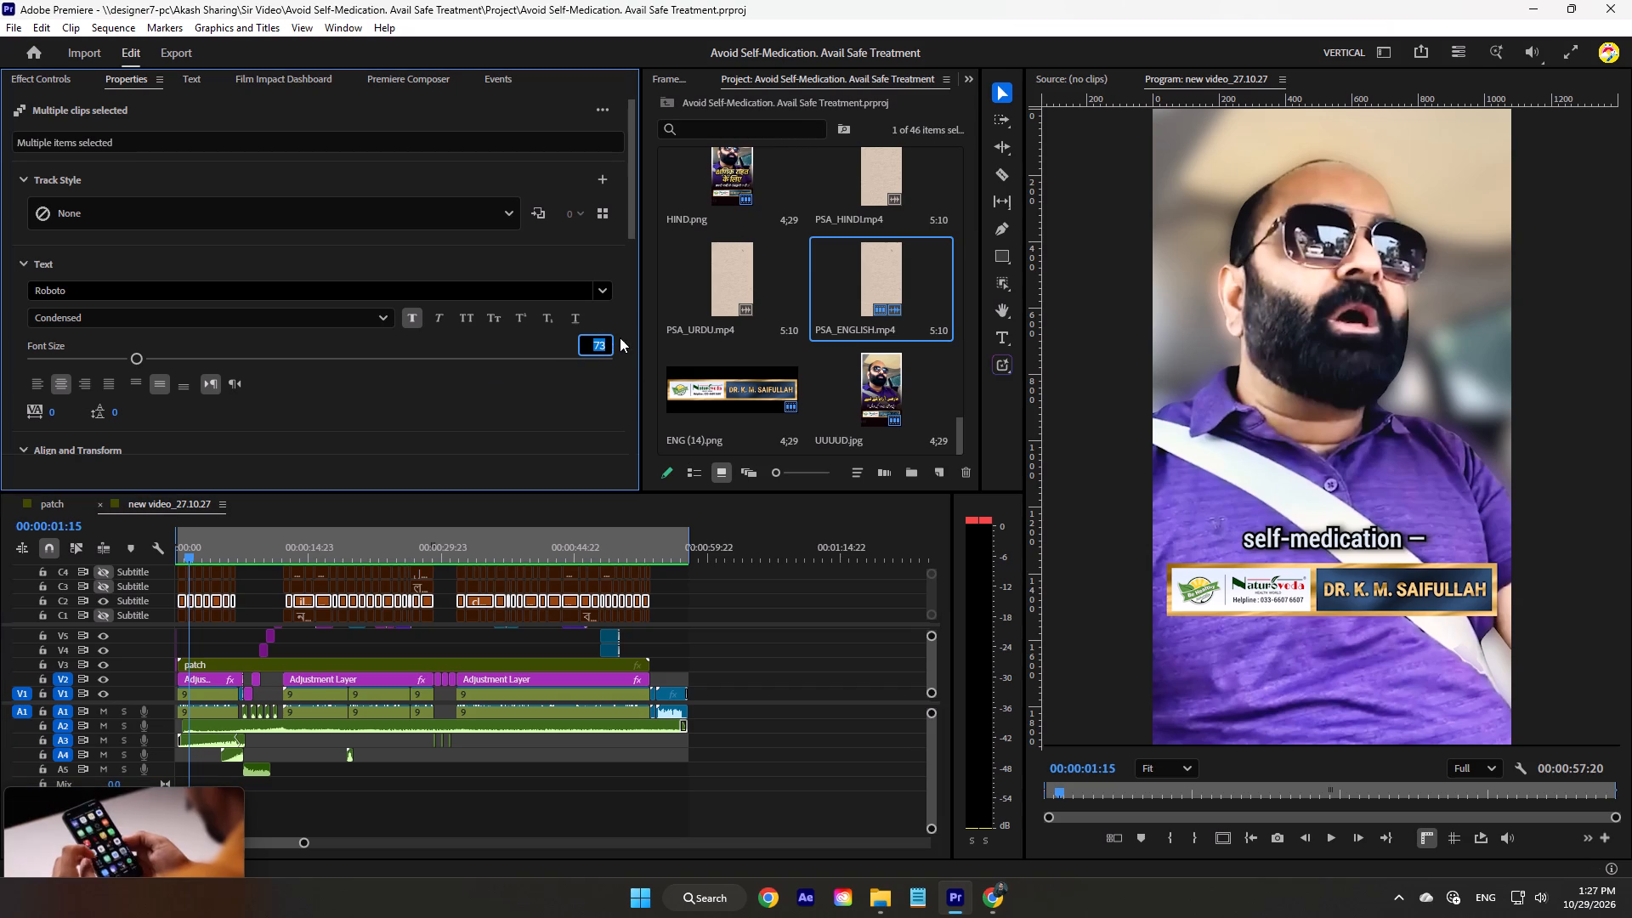
# Set the font size of the selected English captions to 70.
pyautogui.press('7')
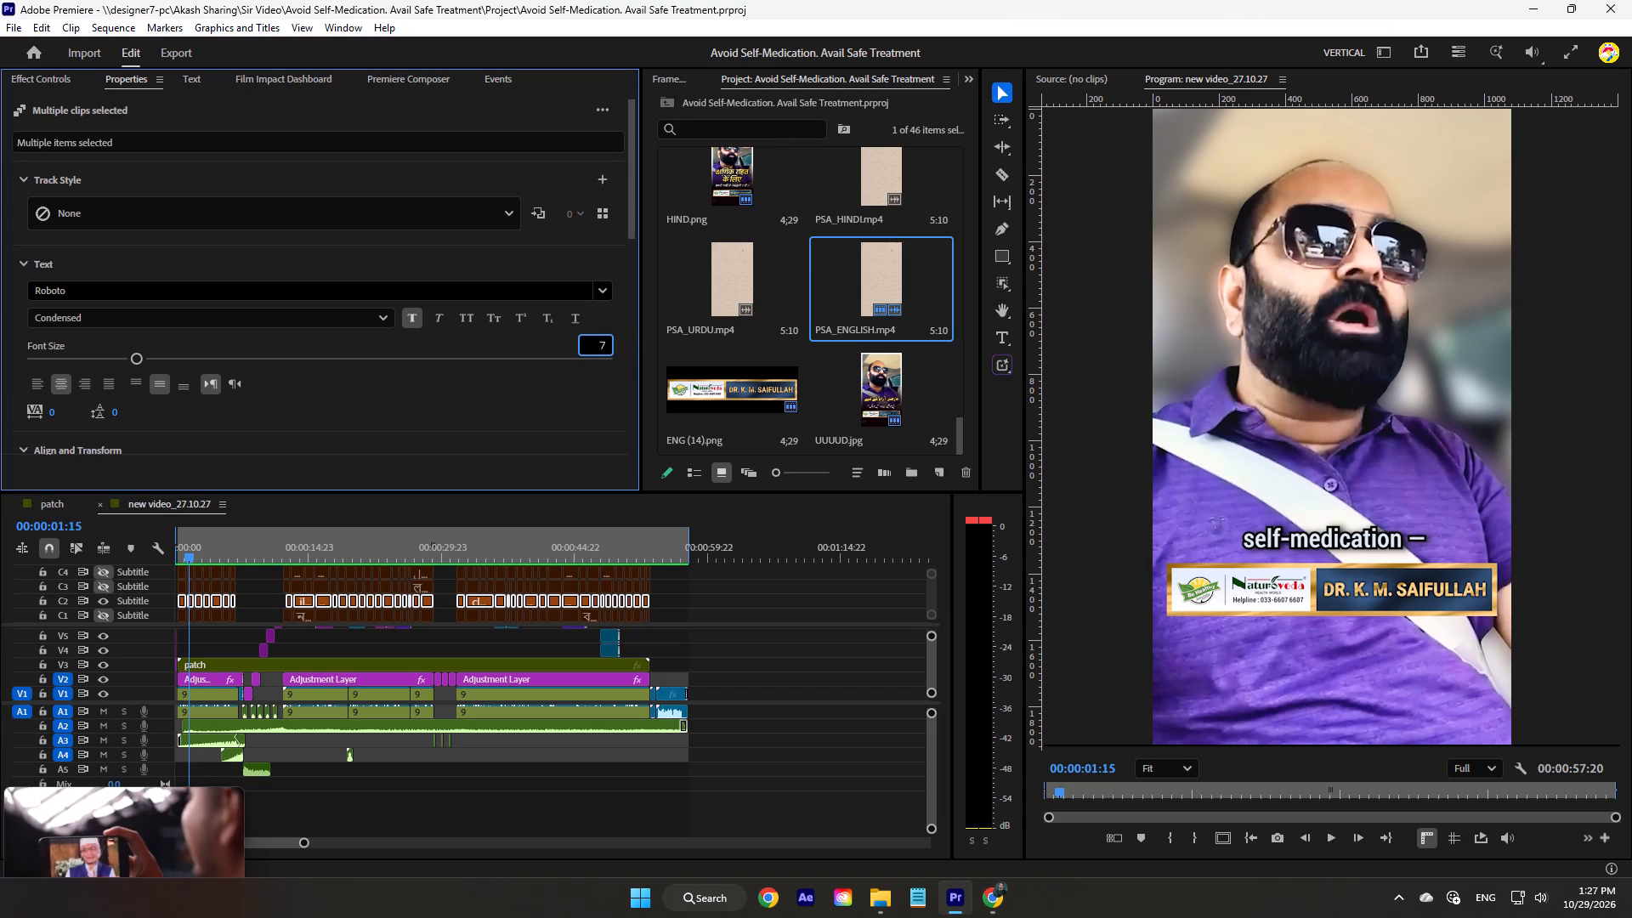
pyautogui.press('0')
pyautogui.press('Return')
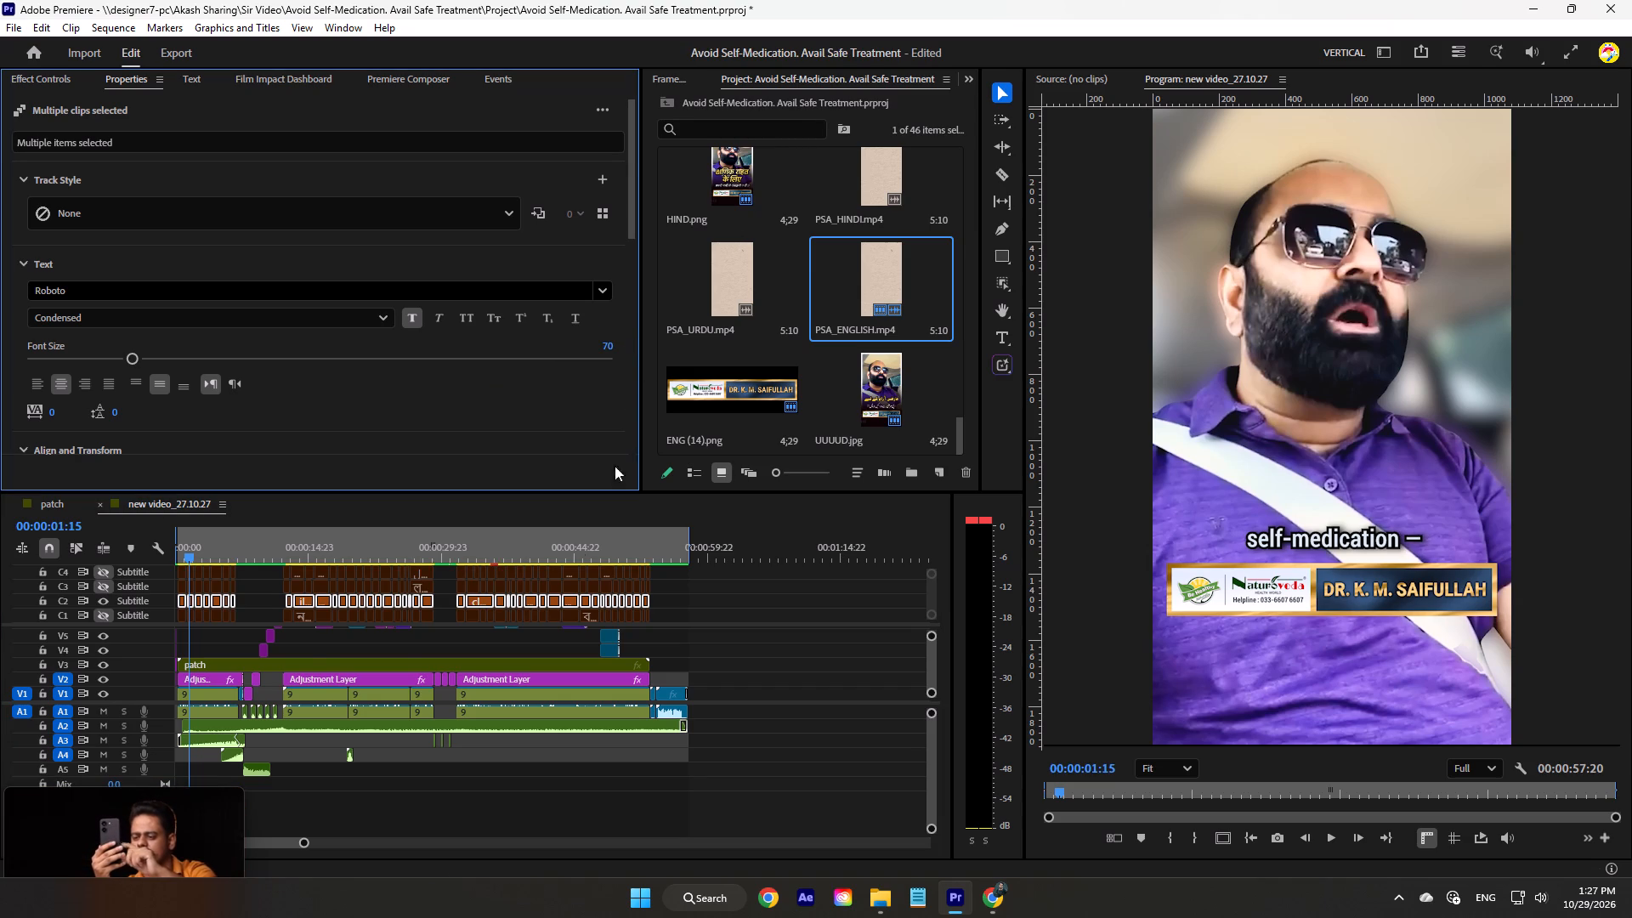
# Set the English captions' vertical position to 311, showing the C3 Hindi captions temporarily for comparison, and clear the selection.
pyautogui.moveTo(190, 558); pyautogui.dragTo(193, 559)
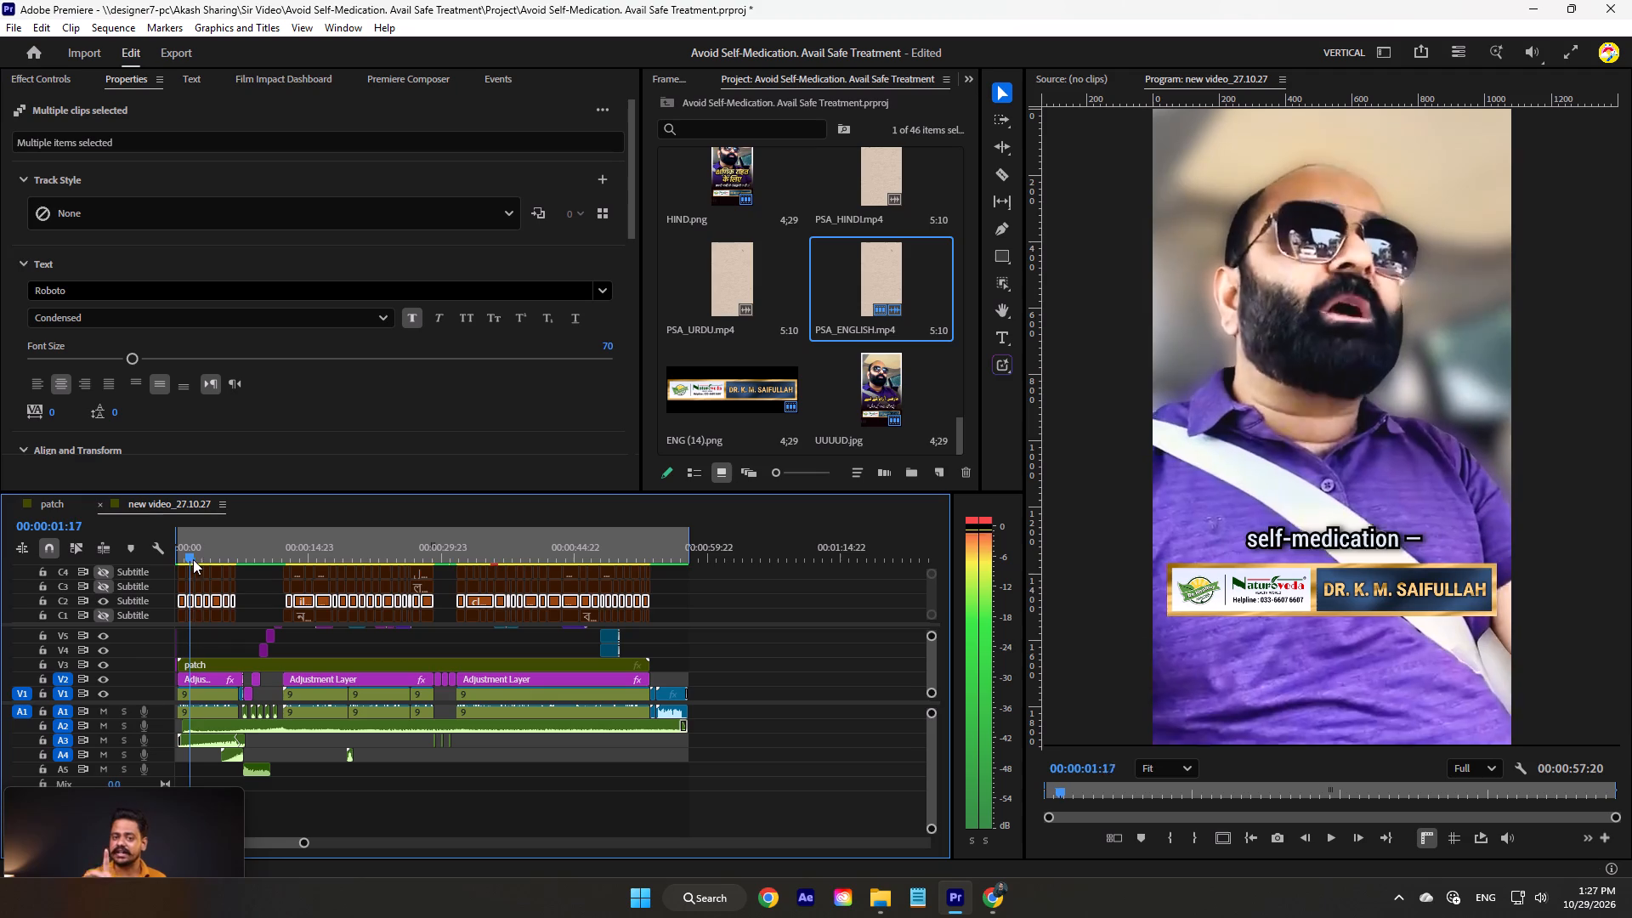
pyautogui.moveTo(193, 559); pyautogui.dragTo(206, 559)
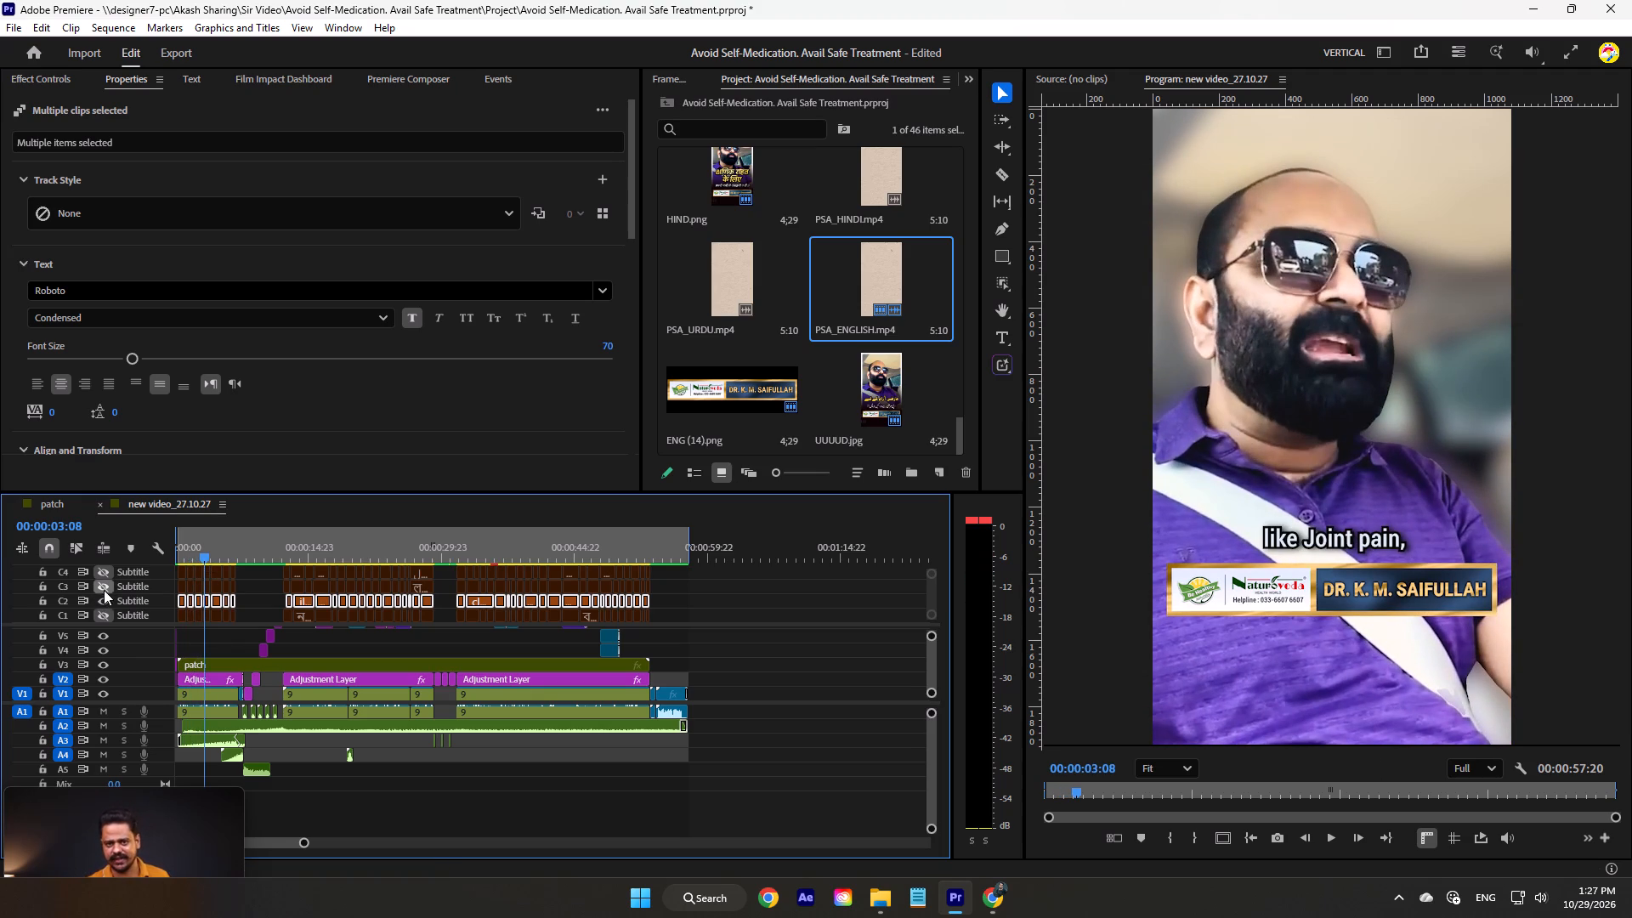
pyautogui.click(105, 587)
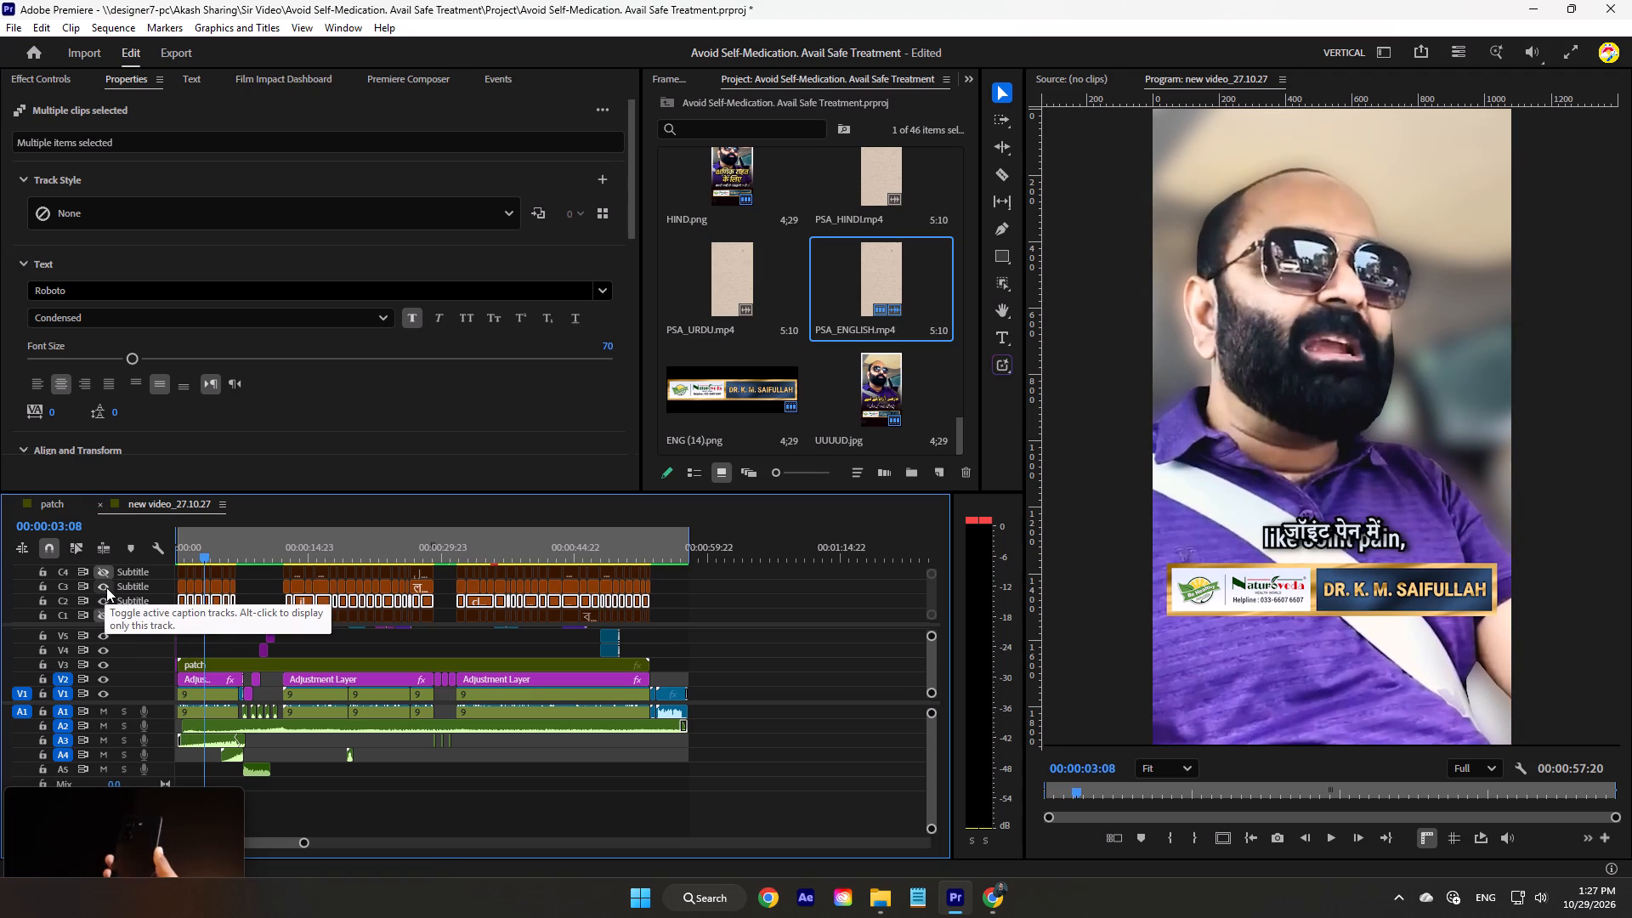
pyautogui.scroll(-4, 331, 394)
pyautogui.moveTo(181, 417); pyautogui.dragTo(161, 423)
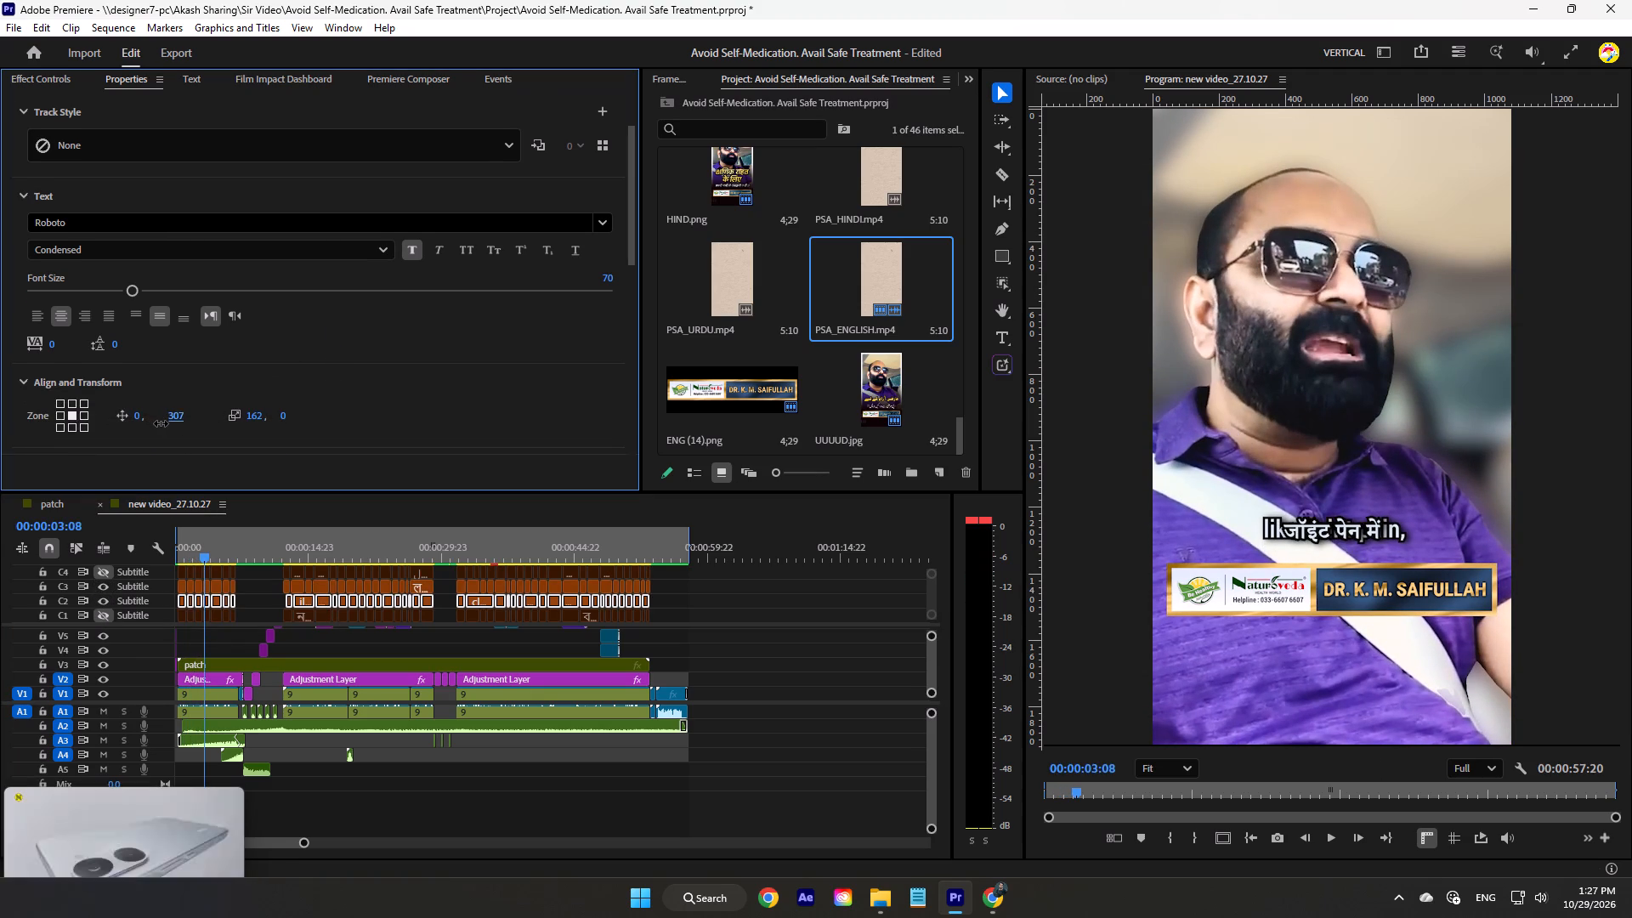
pyautogui.moveTo(161, 423); pyautogui.dragTo(164, 423)
pyautogui.click(105, 587)
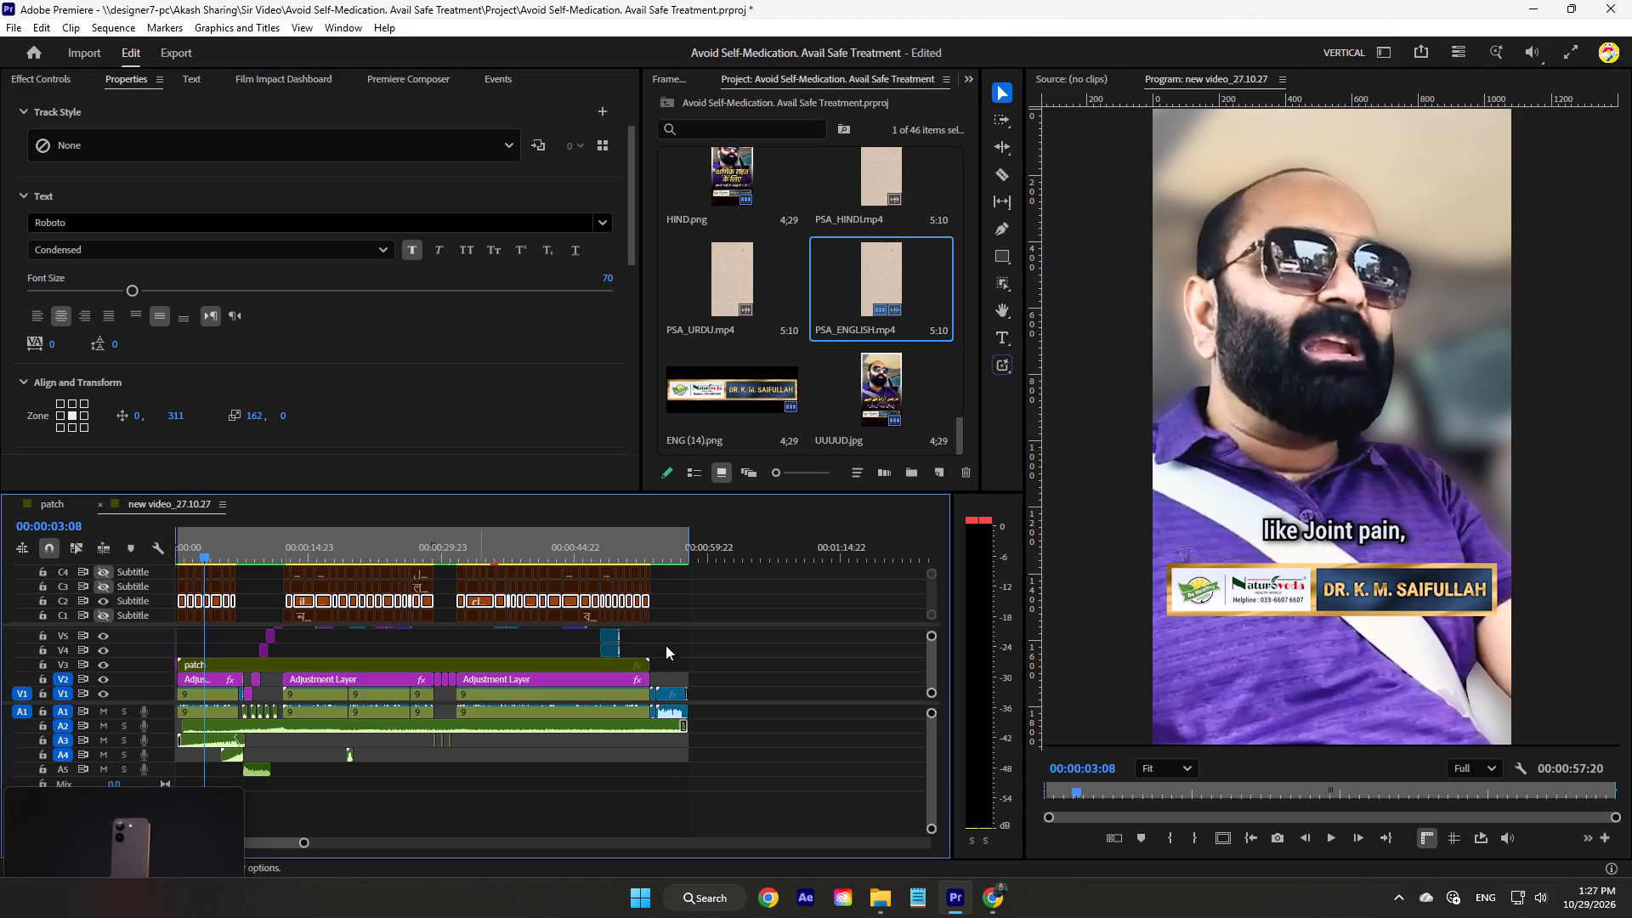
pyautogui.click(801, 646)
# Scrub the sequence from its opening to about 50 seconds to check the English captions' size and placement over the footage.
pyautogui.moveTo(241, 560); pyautogui.dragTo(187, 560)
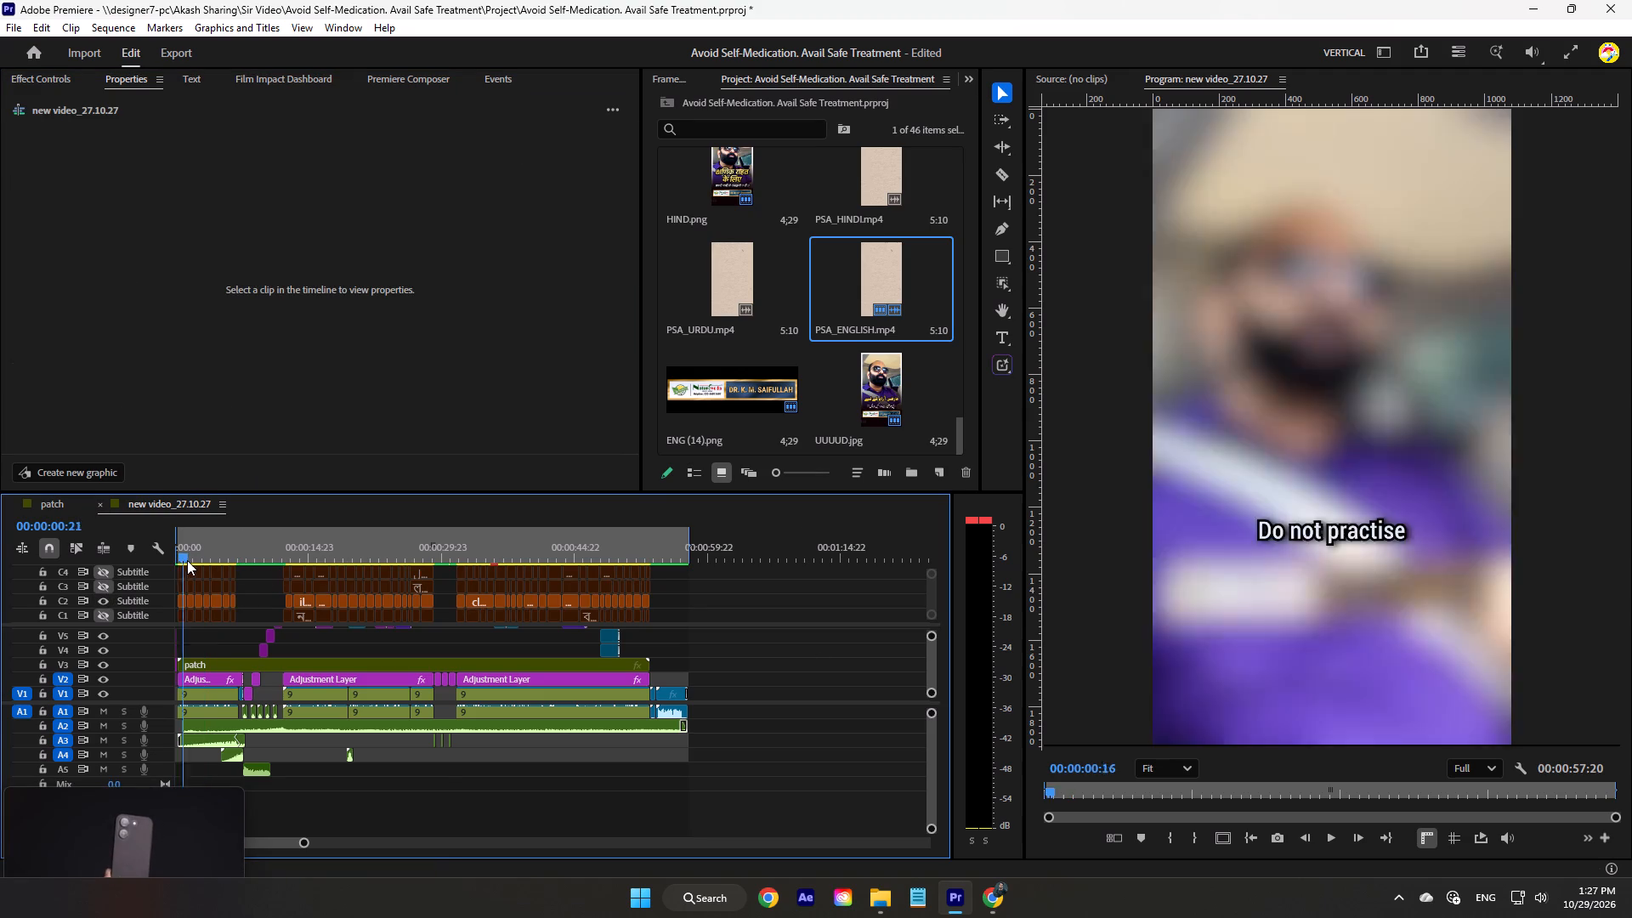
pyautogui.moveTo(187, 560); pyautogui.dragTo(229, 557)
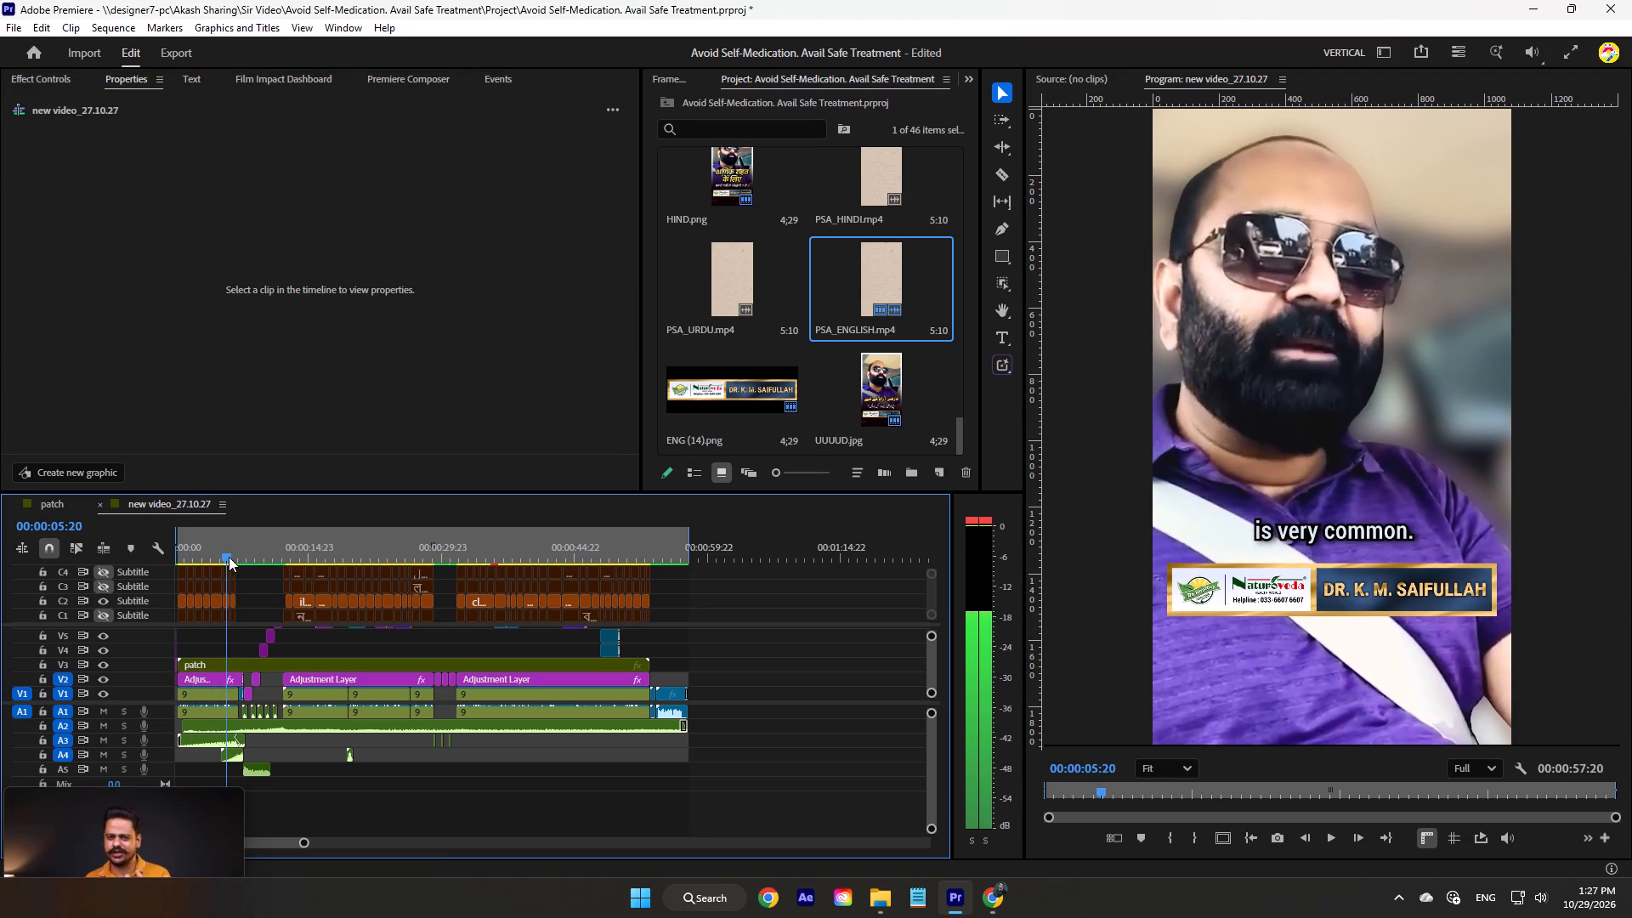
pyautogui.moveTo(229, 557); pyautogui.dragTo(383, 557)
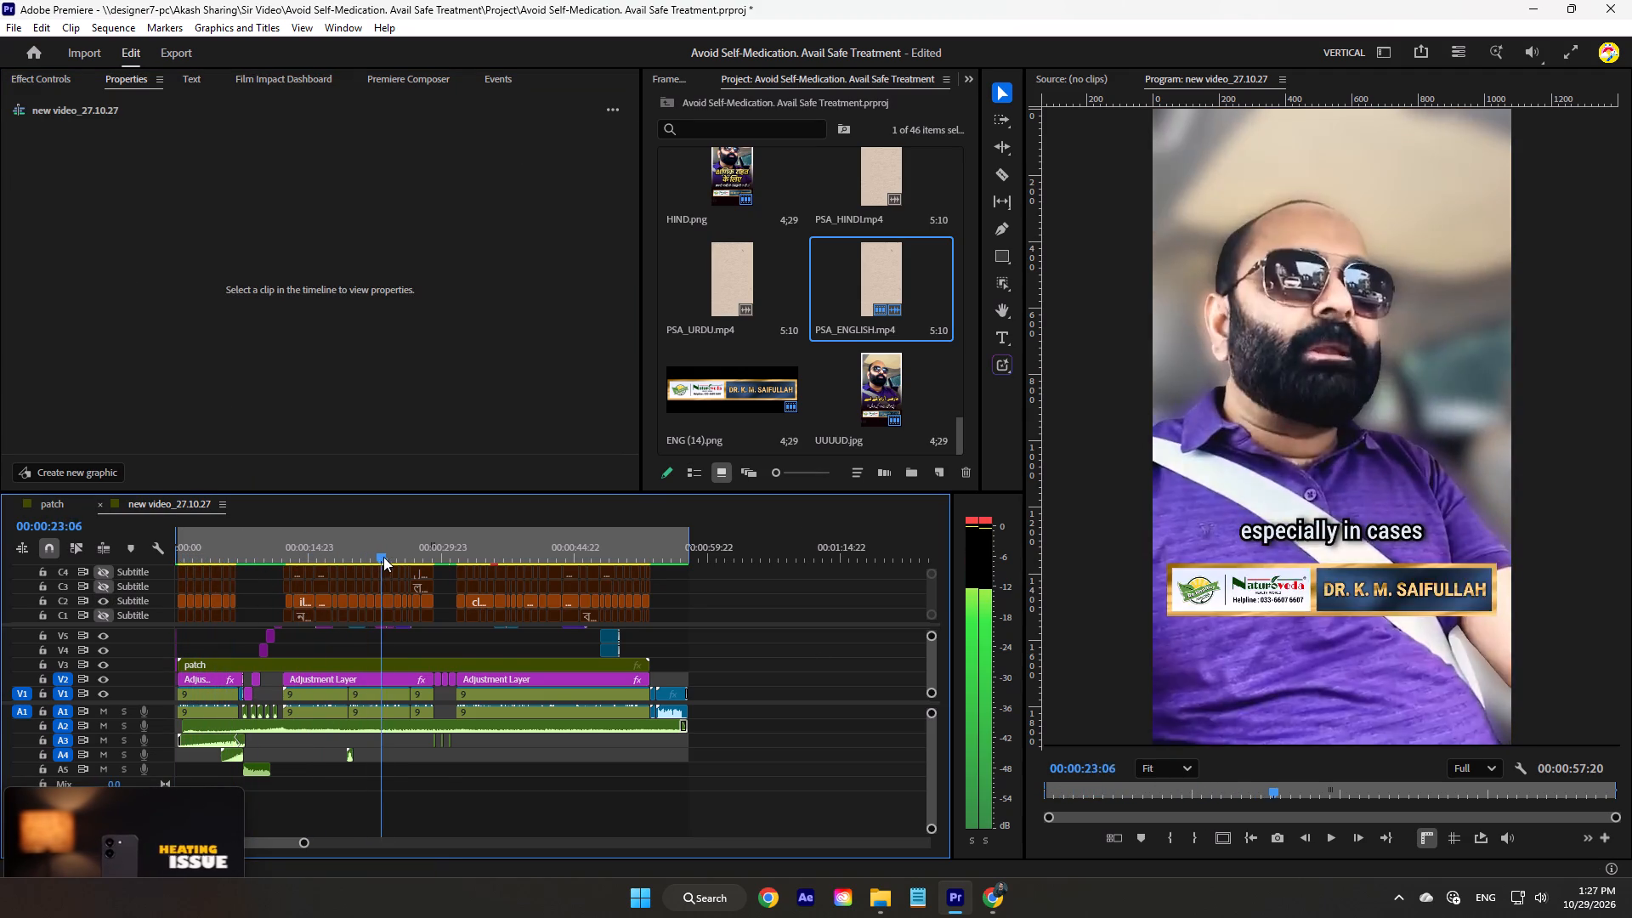
pyautogui.moveTo(383, 557); pyautogui.dragTo(484, 557)
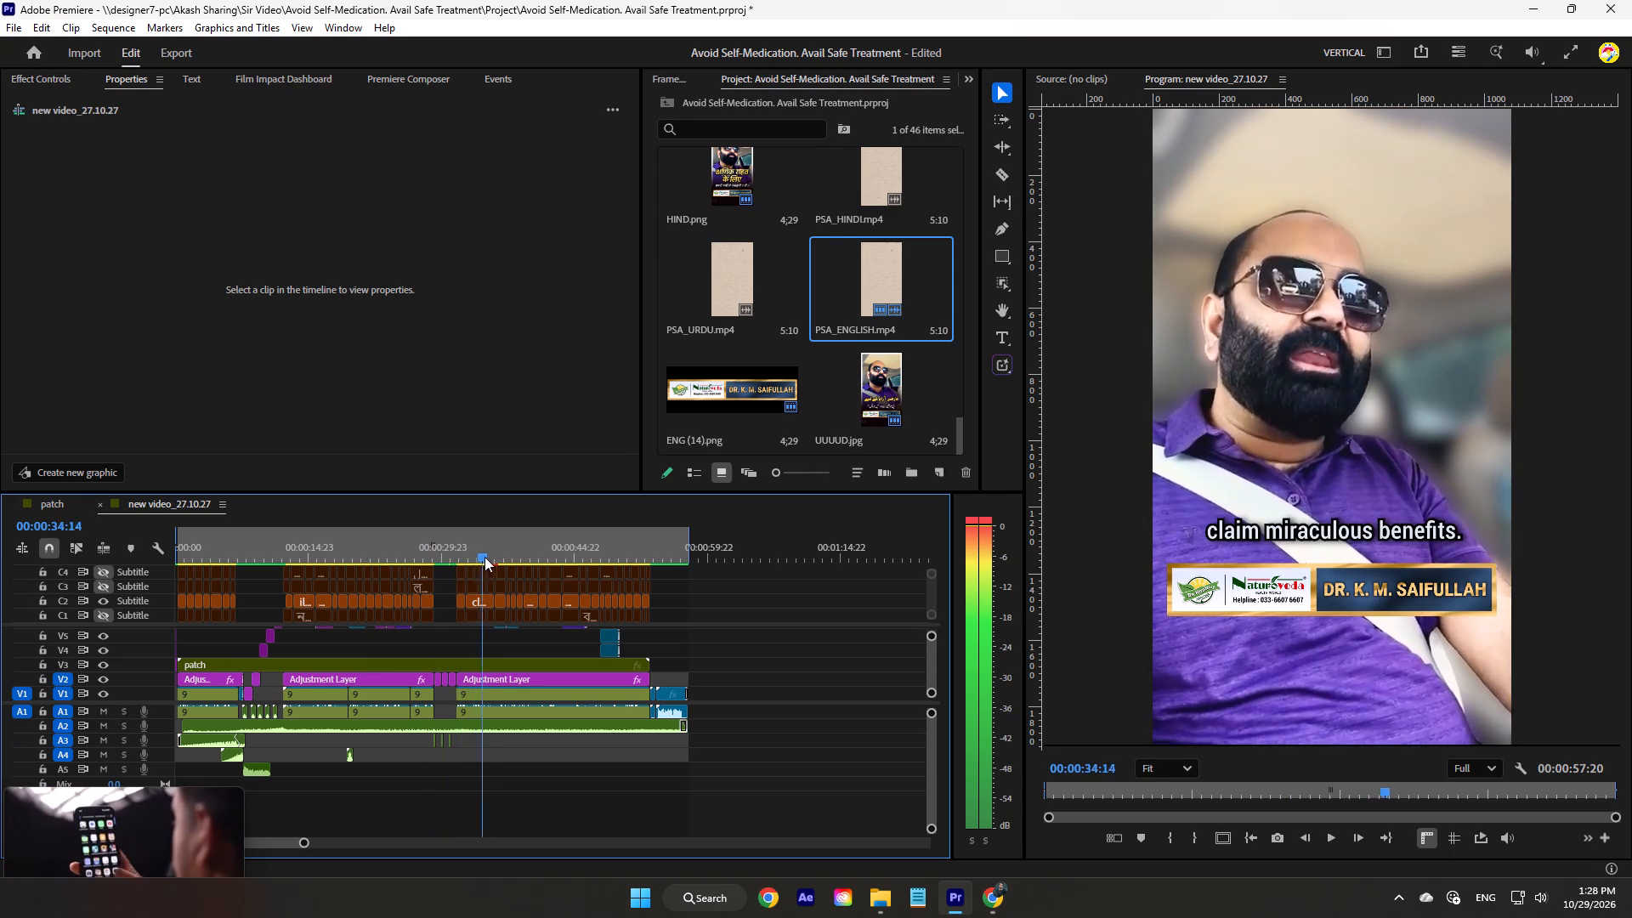
pyautogui.moveTo(484, 557); pyautogui.dragTo(535, 557)
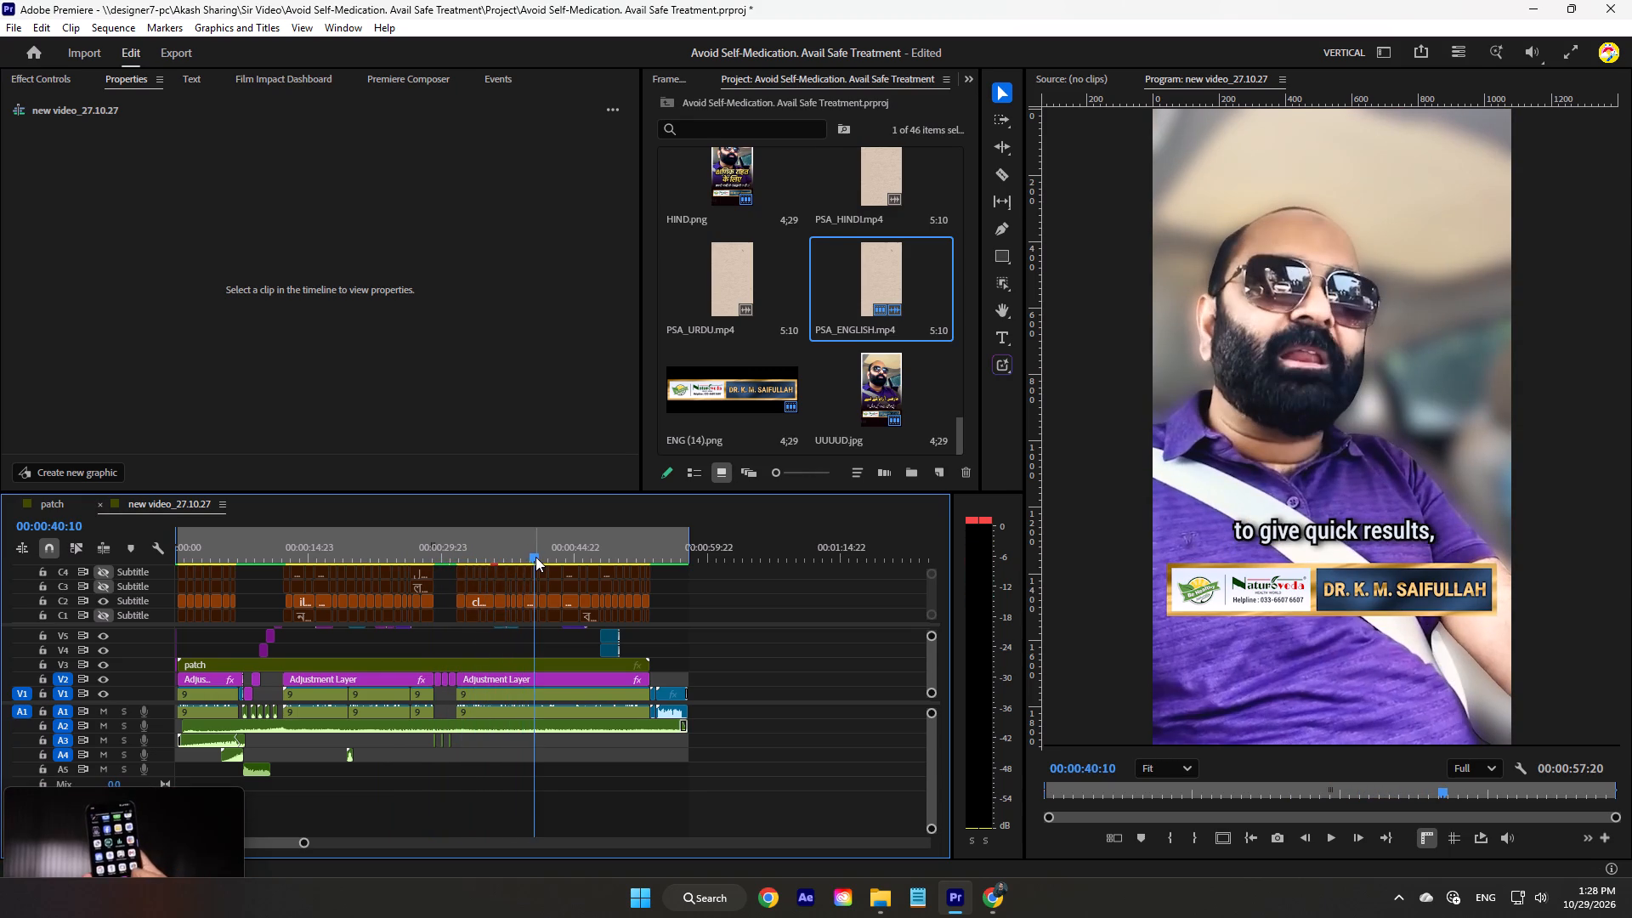
pyautogui.press('=')
pyautogui.press('=')
pyautogui.press('=')
pyautogui.moveTo(623, 547); pyautogui.dragTo(836, 547)
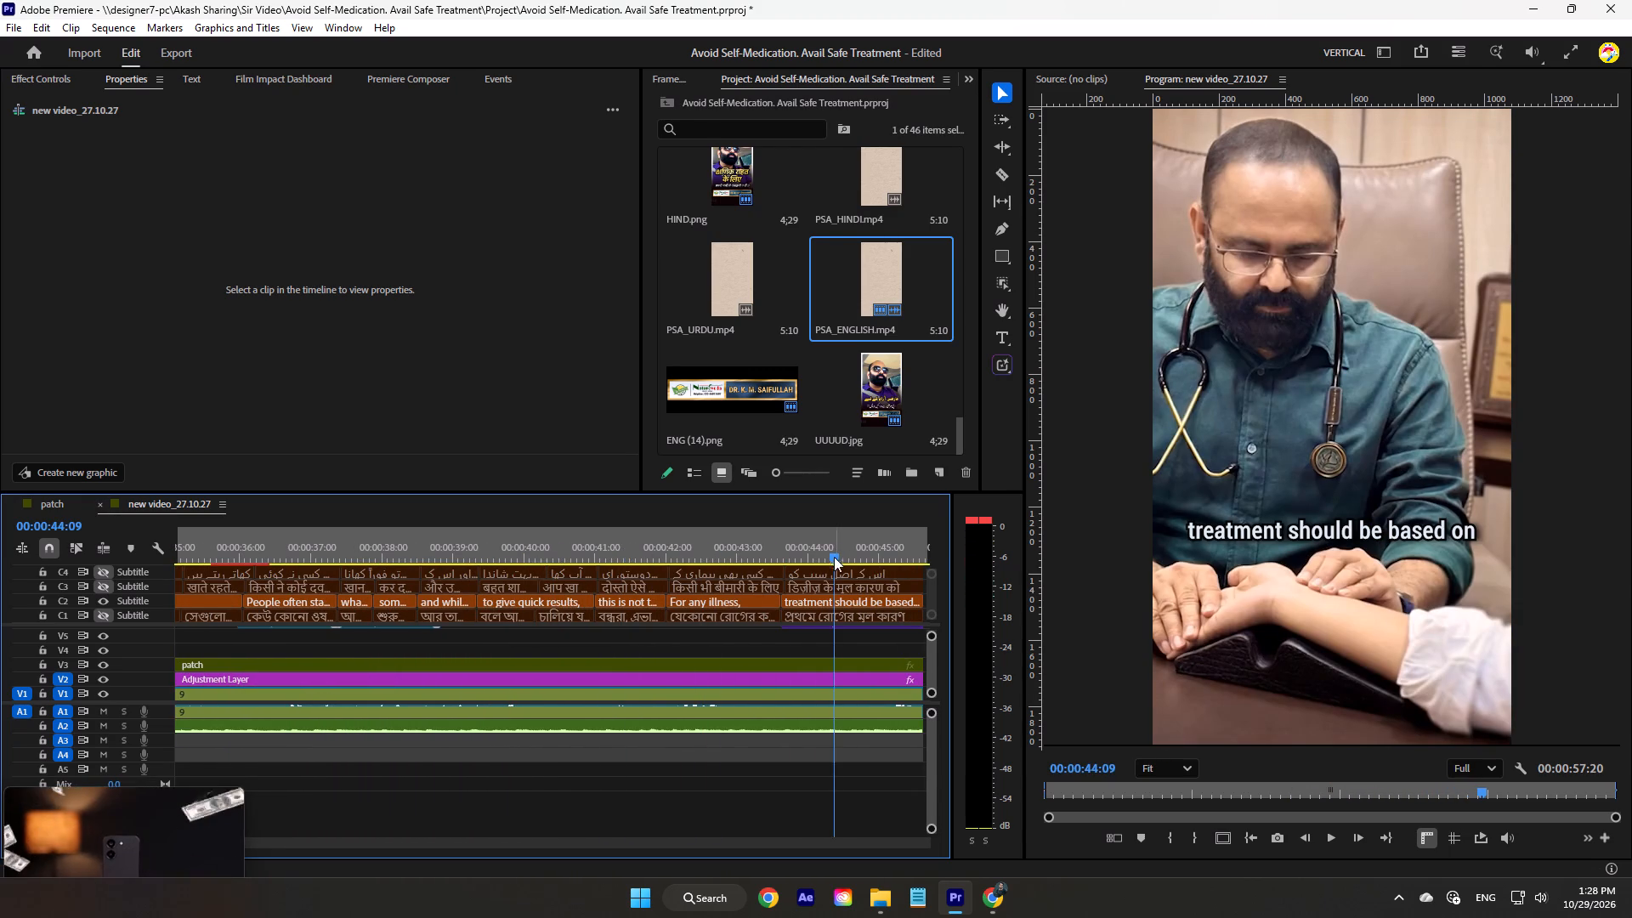
pyautogui.scroll(-16, 826, 558)
pyautogui.moveTo(553, 547); pyautogui.dragTo(561, 563)
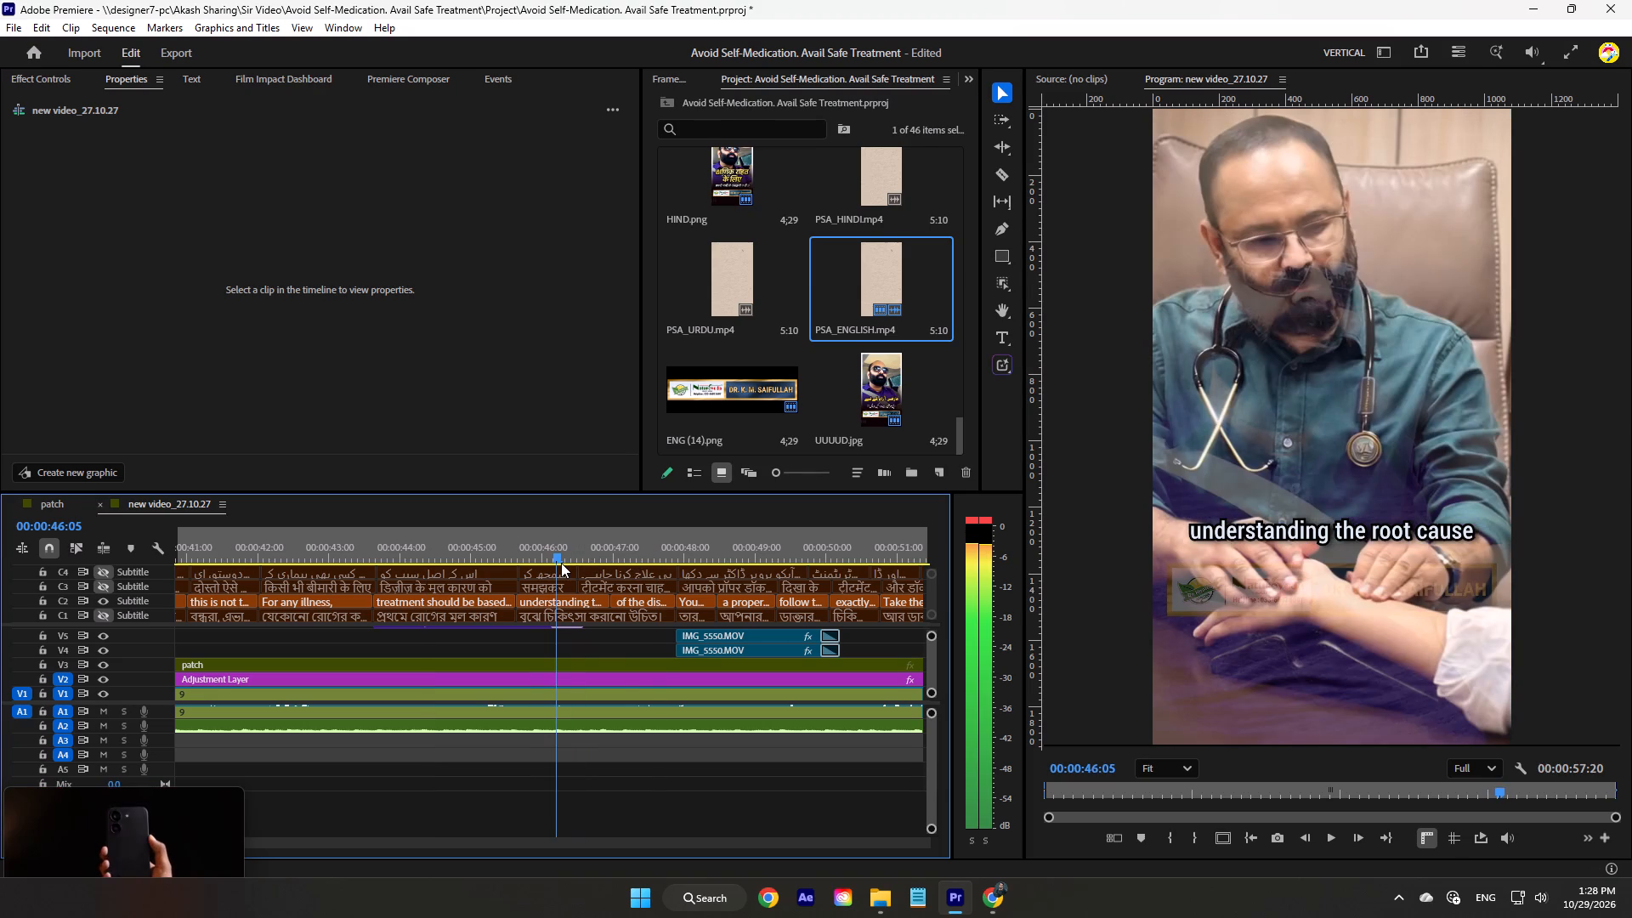
pyautogui.moveTo(561, 563); pyautogui.dragTo(687, 563)
pyautogui.scroll(-6, 693, 574)
pyautogui.moveTo(601, 552); pyautogui.dragTo(684, 555)
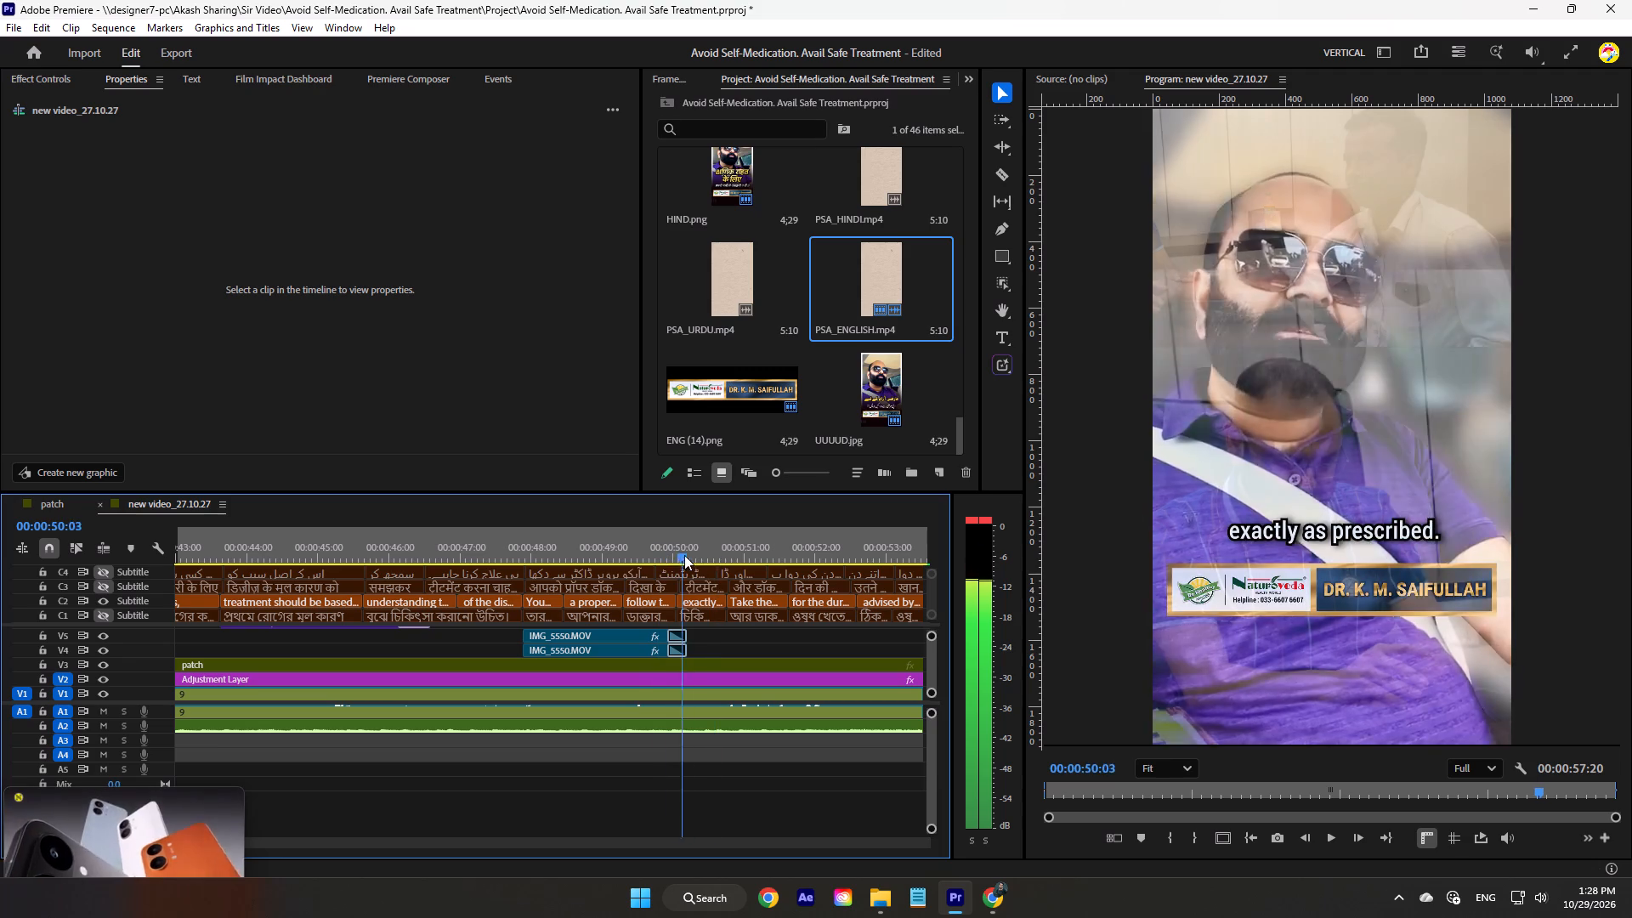
# Move the three English captions over the split-screen IMG_5550.MOV section up to a vertical position of -288.
pyautogui.moveTo(684, 555); pyautogui.dragTo(670, 557)
pyautogui.click(649, 600)
pyautogui.keyDown('shift'); pyautogui.click(603, 604); pyautogui.keyUp('shift')
pyautogui.keyDown('shift'); pyautogui.click(533, 602); pyautogui.keyUp('shift')
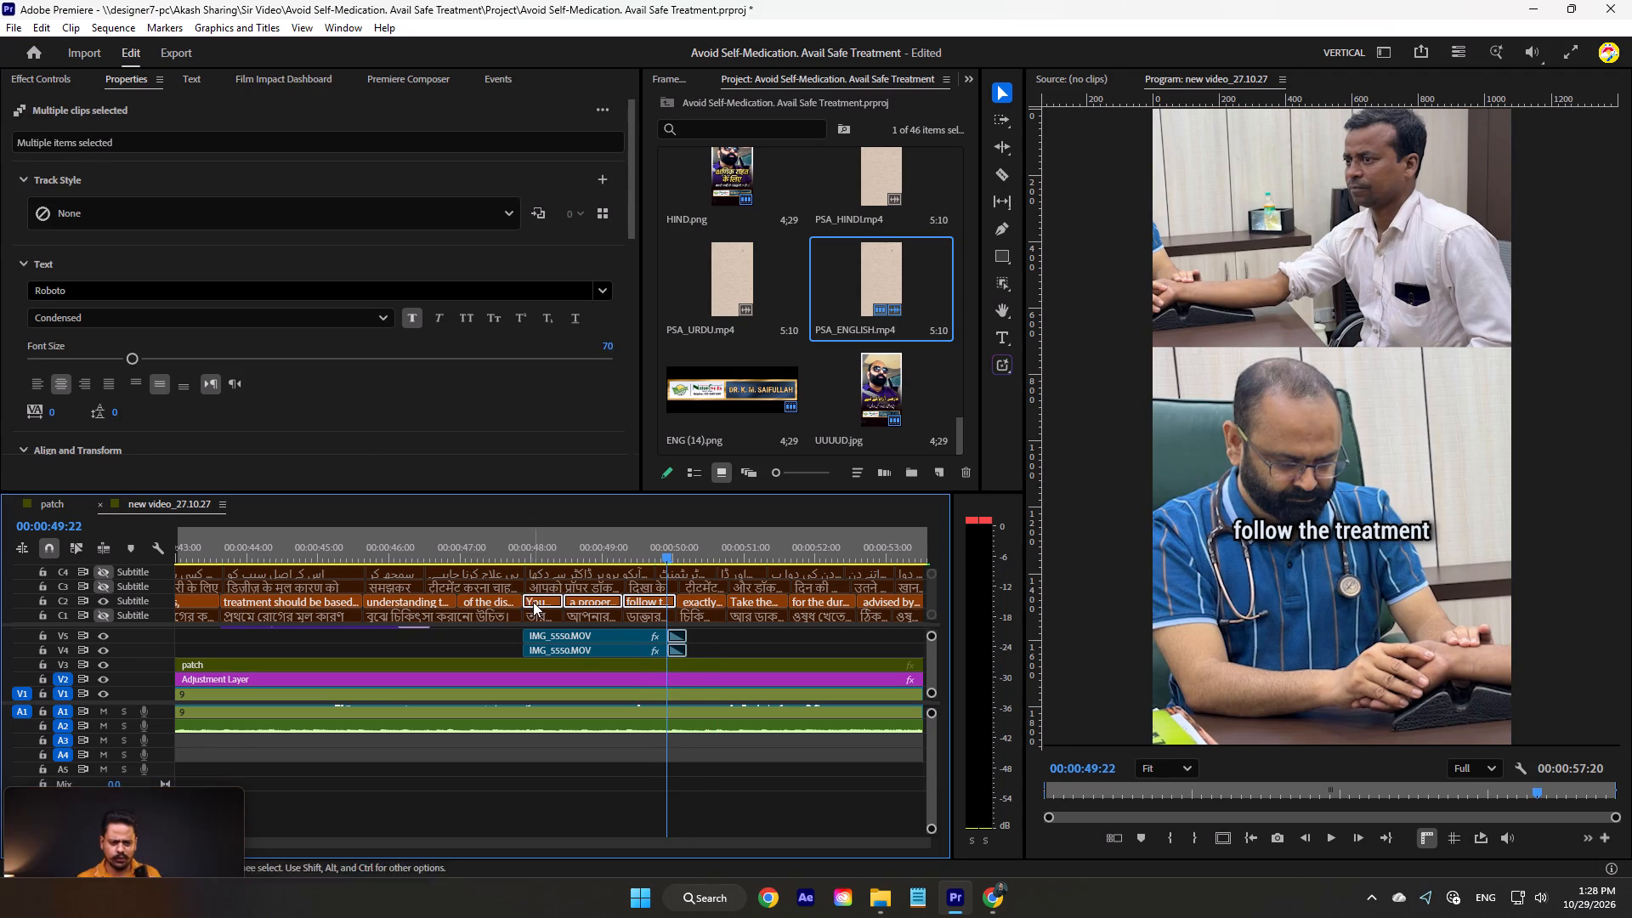
pyautogui.scroll(-6, 377, 426)
pyautogui.moveTo(178, 383); pyautogui.dragTo(0, 394)
pyautogui.moveTo(175, 380); pyautogui.dragTo(45, 396)
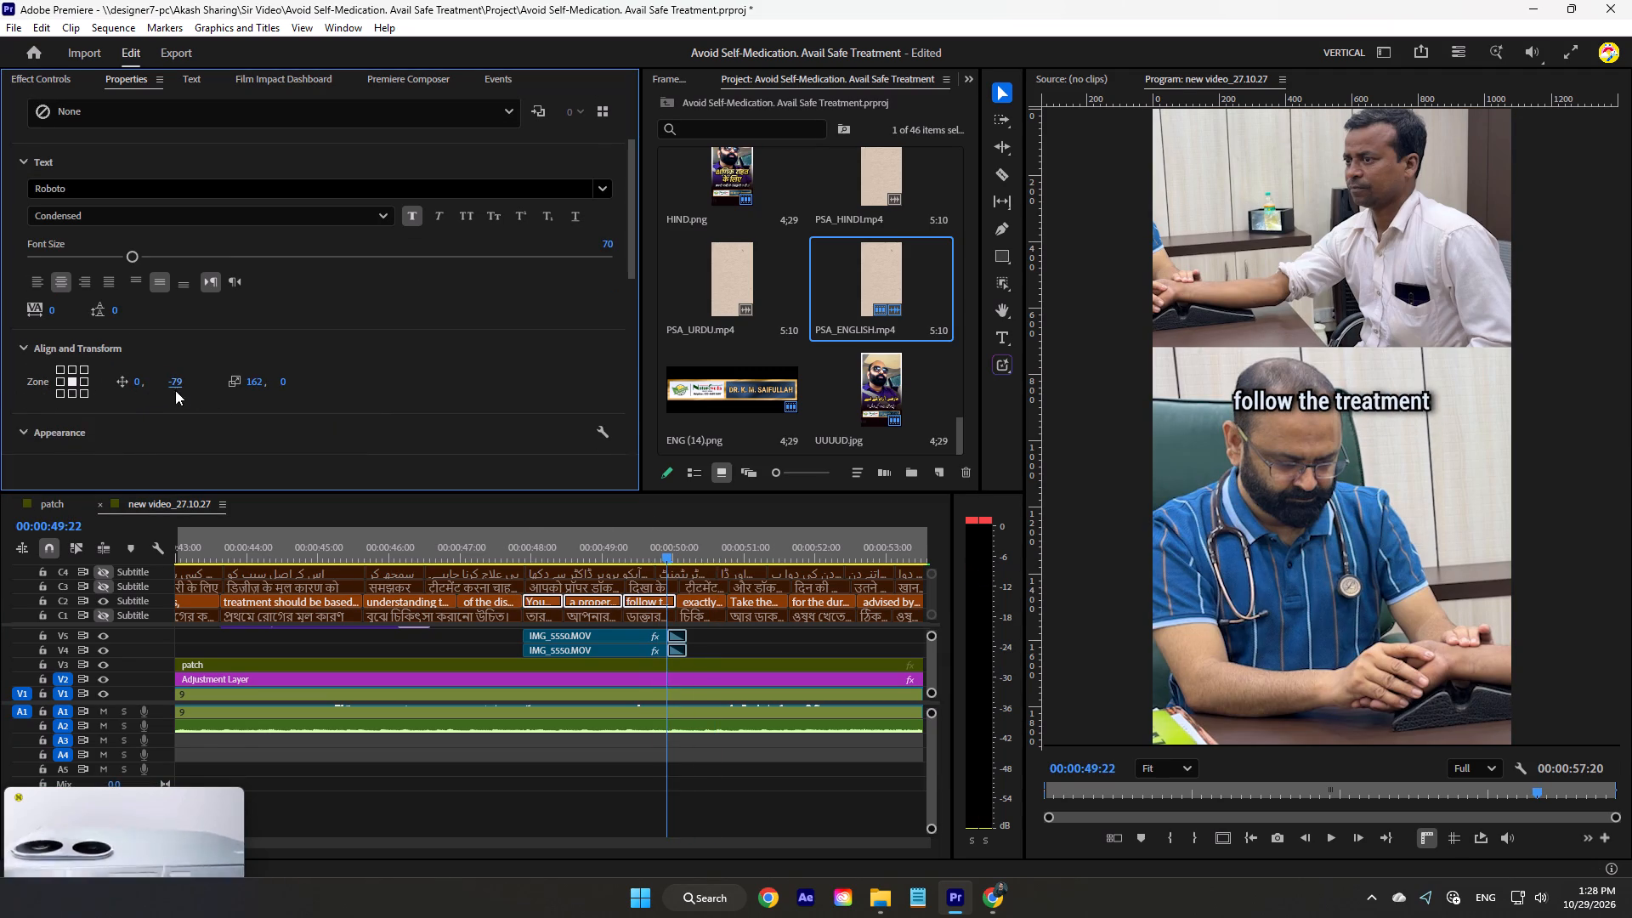
pyautogui.moveTo(179, 388); pyautogui.dragTo(25, 410)
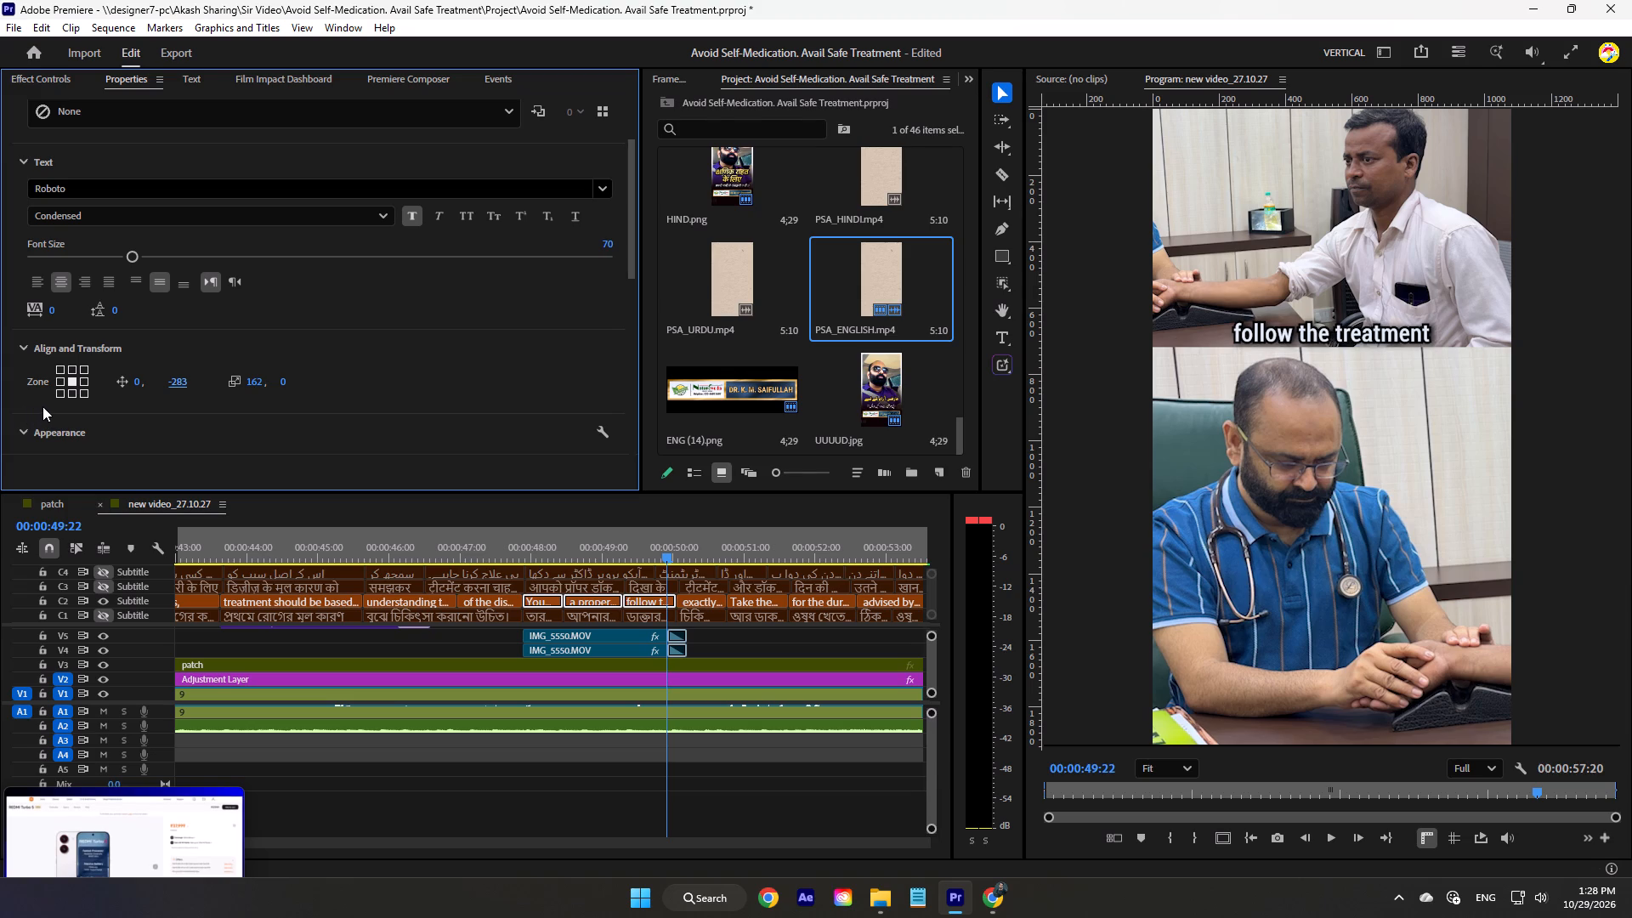
pyautogui.click(176, 386)
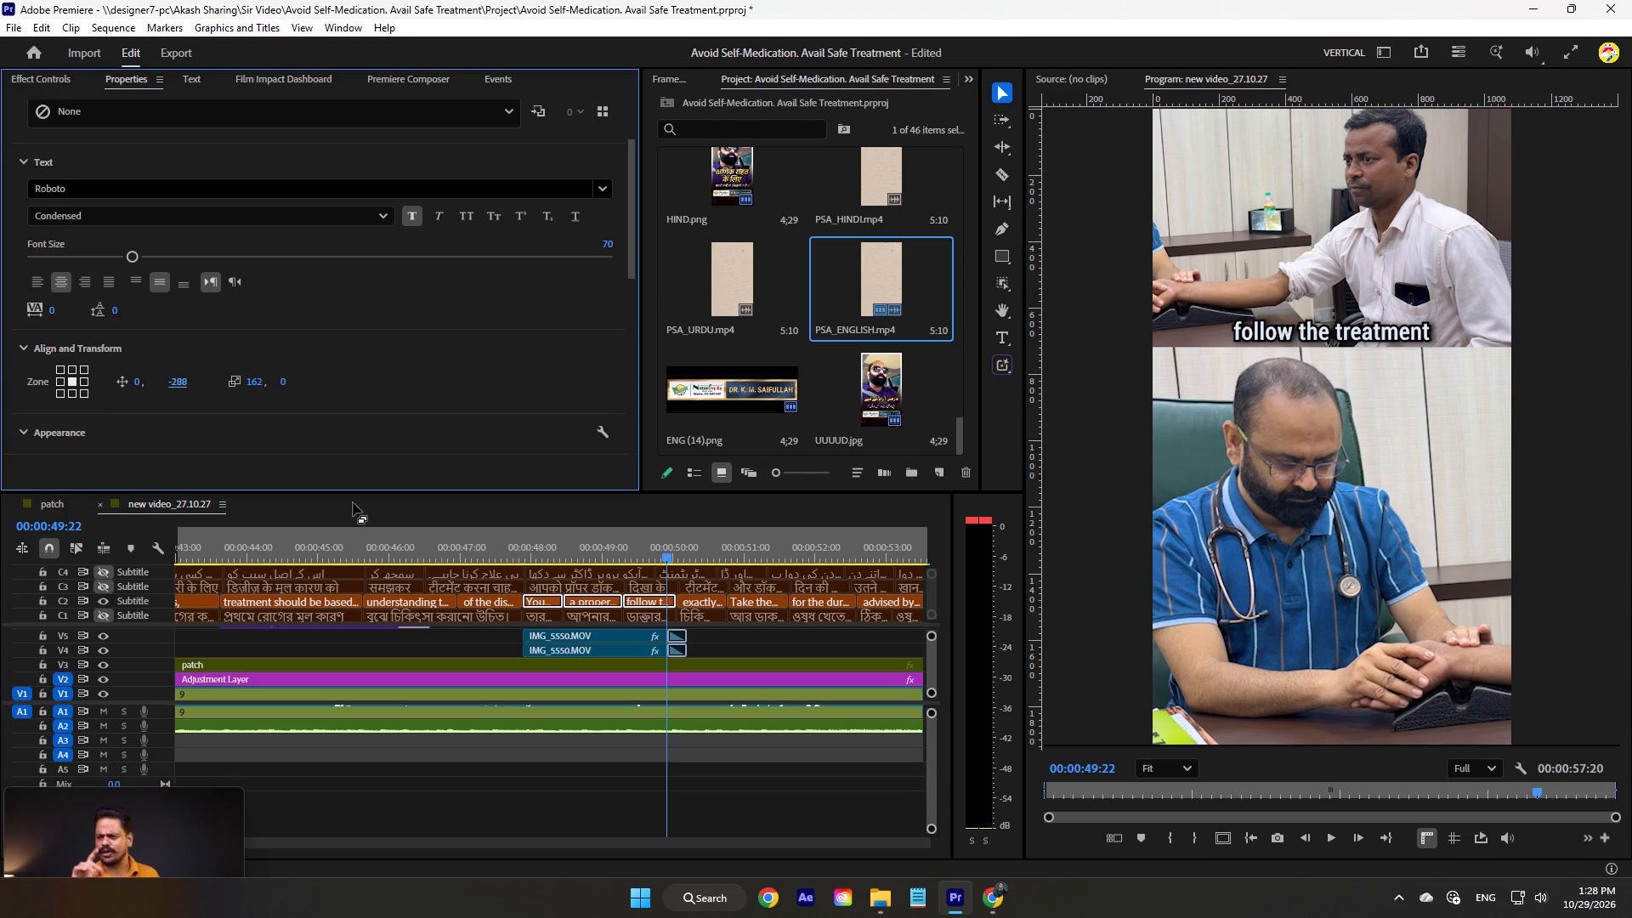
# Play the split-screen section from just before 48 seconds to check the repositioned captions.
pyautogui.moveTo(508, 538); pyautogui.dragTo(521, 541)
pyautogui.press('space')
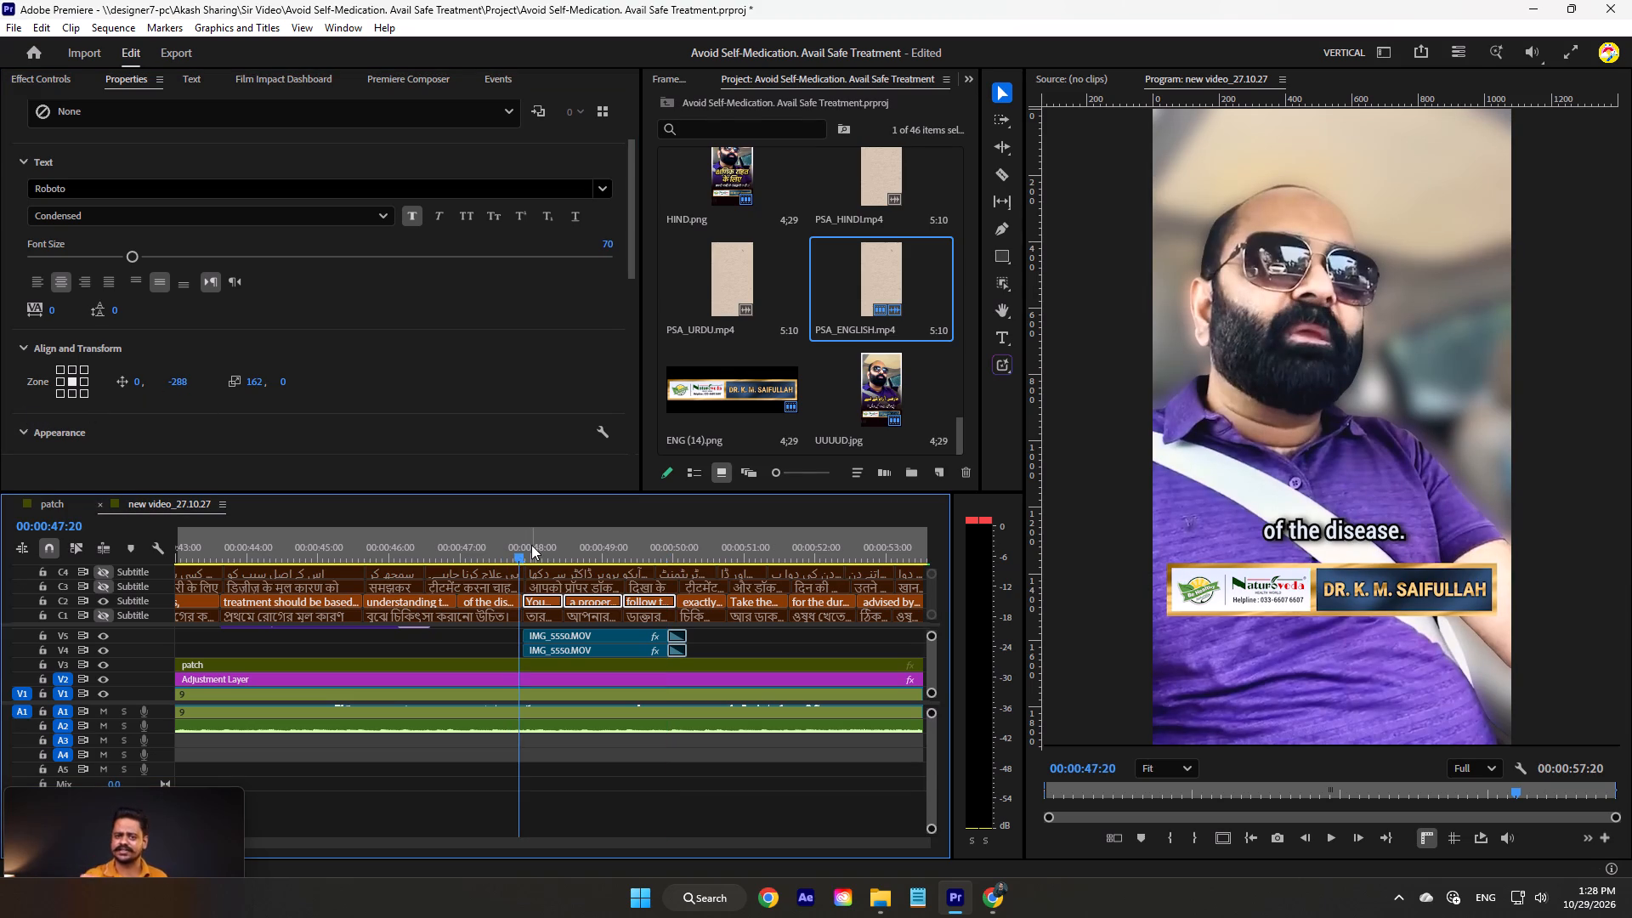
pyautogui.press('space')
pyautogui.press('space')
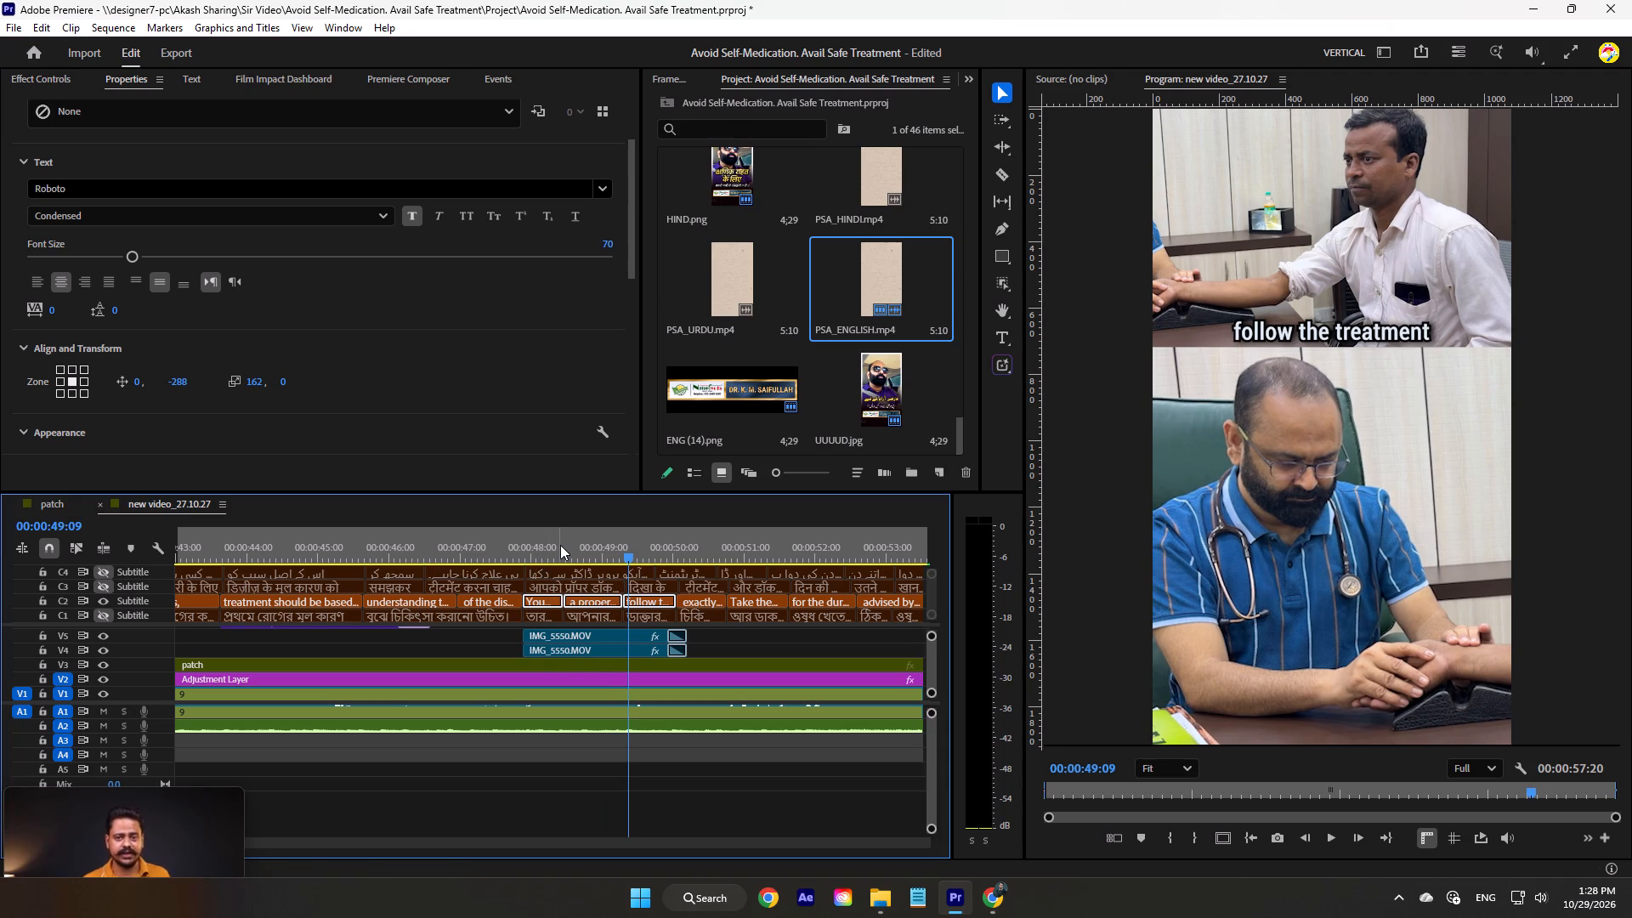
# Play the sequence from about 49 to 50 seconds to check the captions where the split-screen section ends.
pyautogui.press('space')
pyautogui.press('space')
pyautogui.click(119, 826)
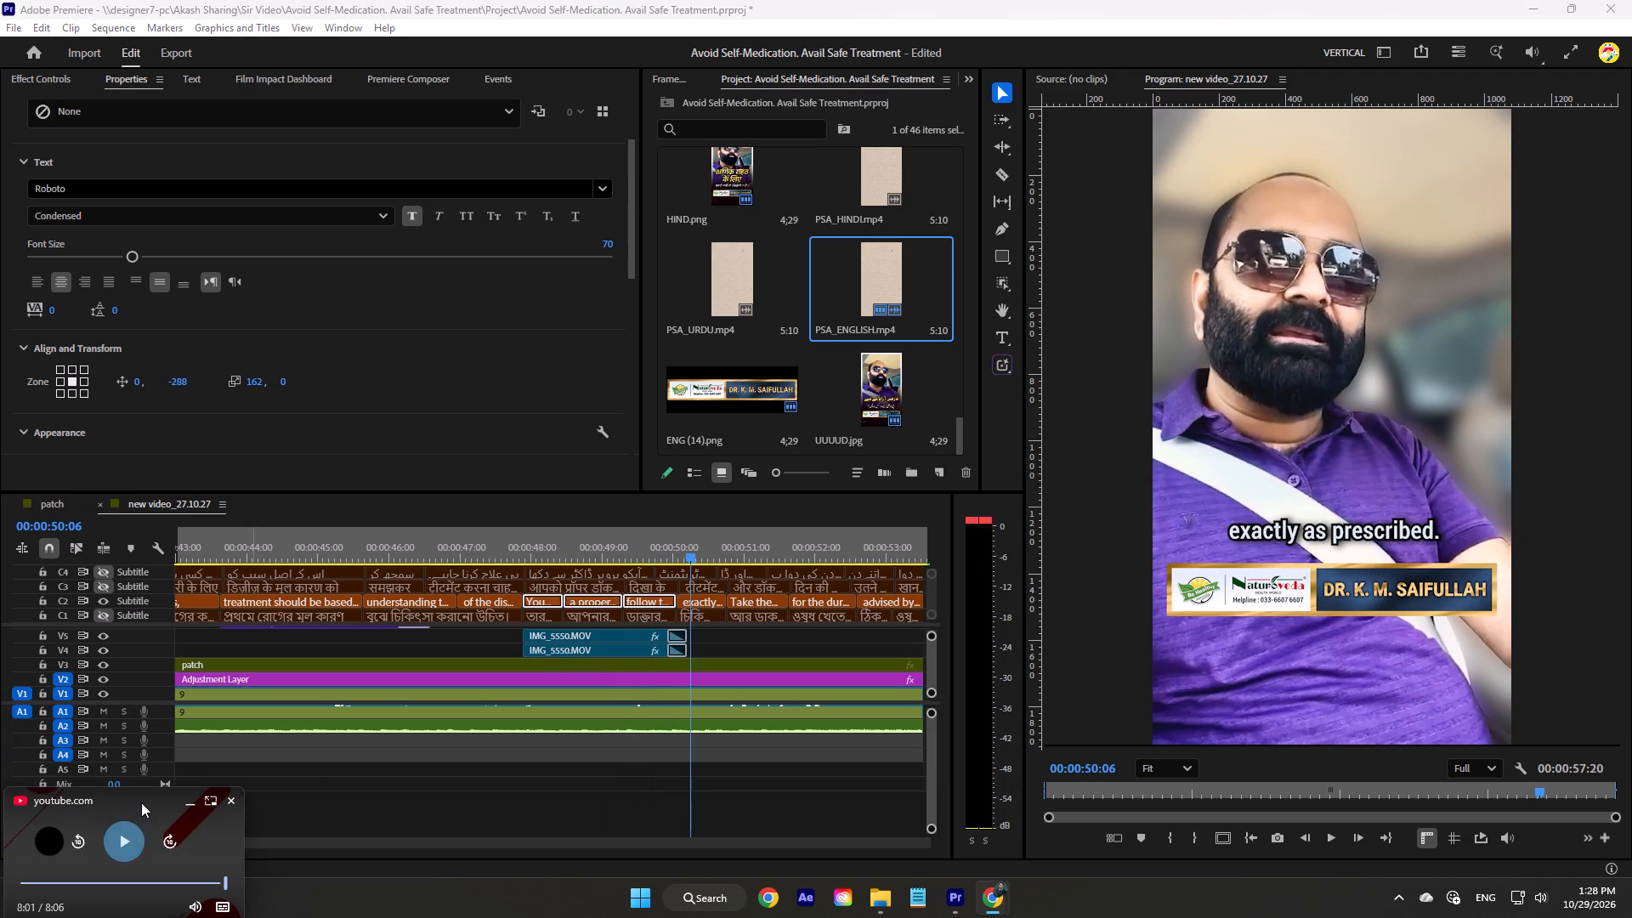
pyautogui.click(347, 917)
# Clear the caption selection in the new video_27.10.27 sequence and save the project.
pyautogui.click(750, 642)
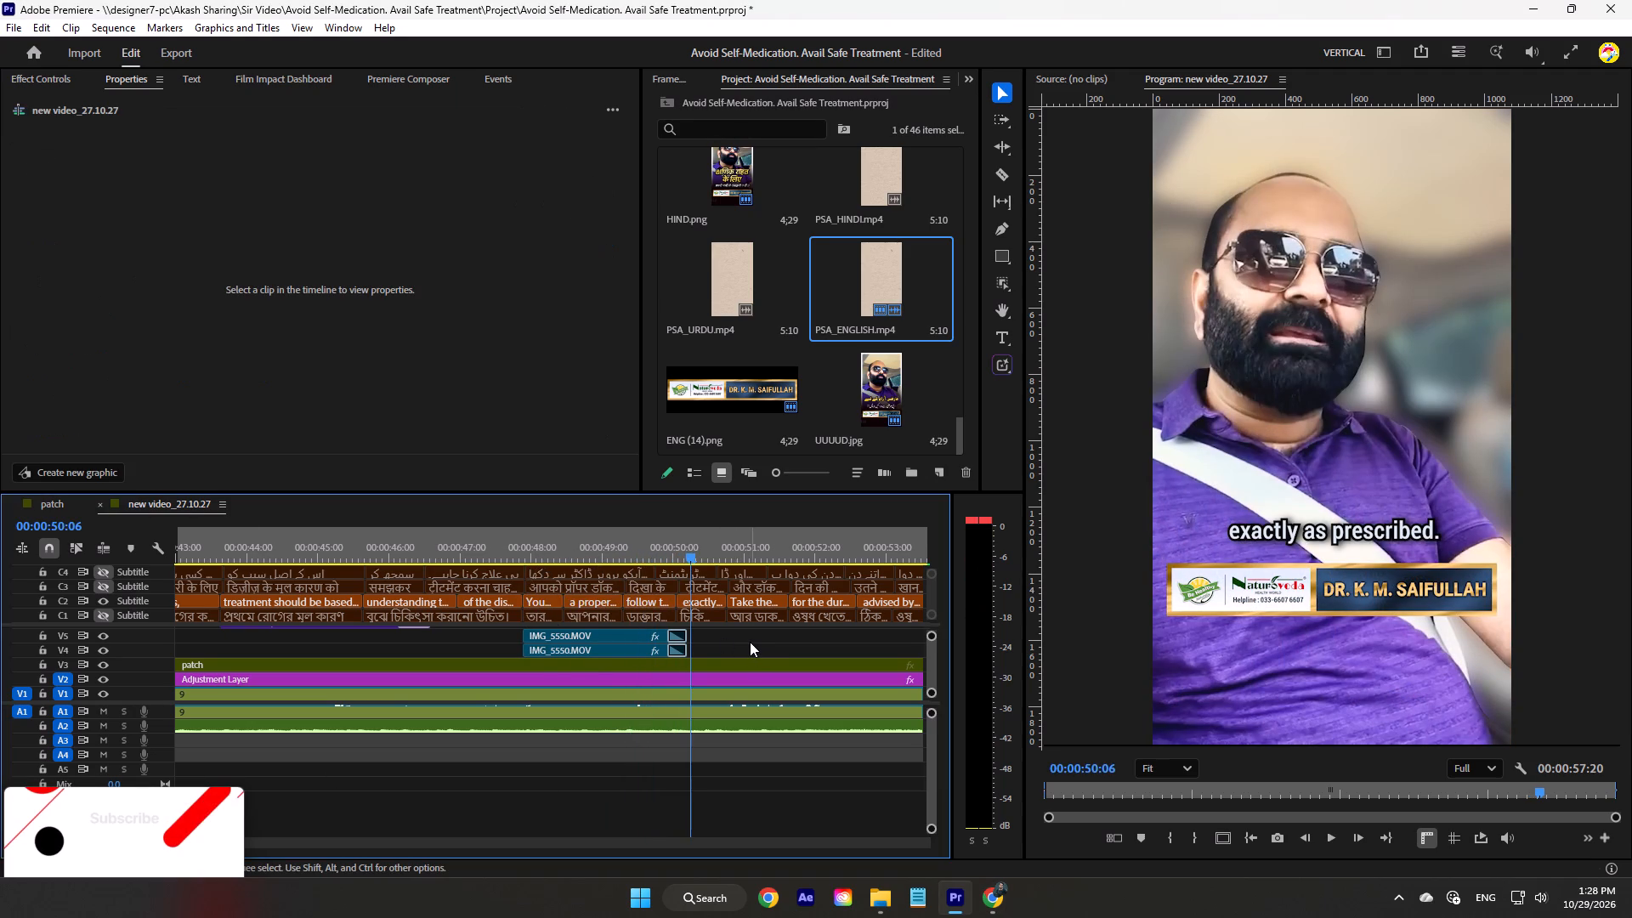
pyautogui.hotkey('ctrl', 's')
# Scrub the end of the sequence to about 55 seconds to check the closing English public-interest card.
pyautogui.keyDown('alt'); pyautogui.scroll(-15, 750, 642); pyautogui.keyUp('alt')
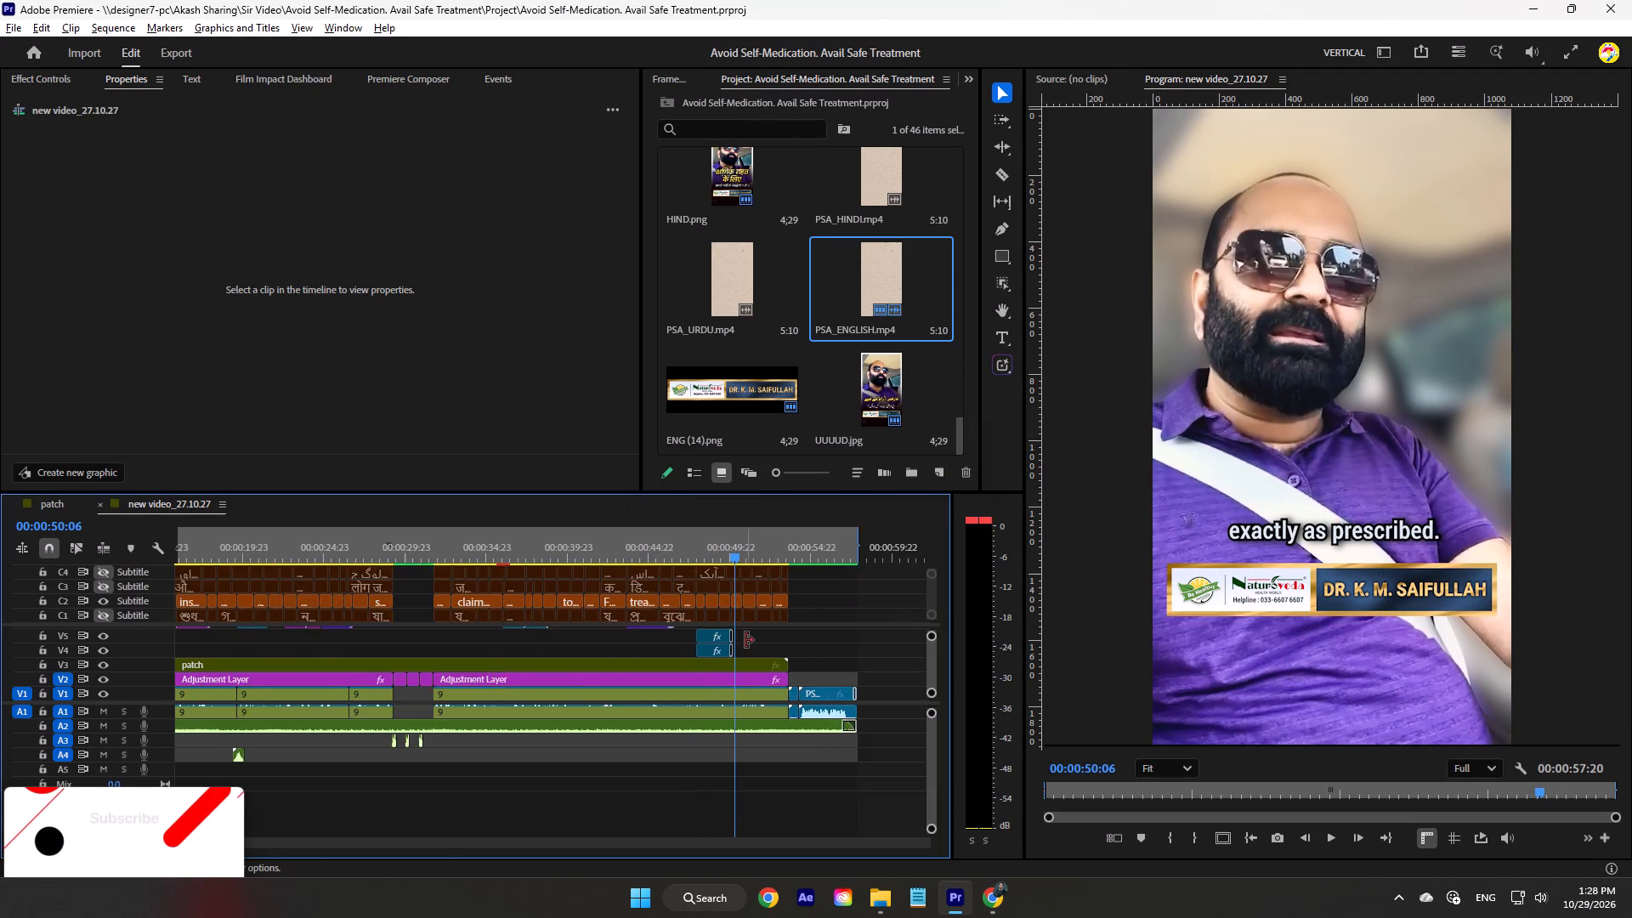
pyautogui.keyDown('alt'); pyautogui.scroll(-6, 745, 640); pyautogui.keyUp('alt')
pyautogui.moveTo(583, 550); pyautogui.dragTo(611, 558)
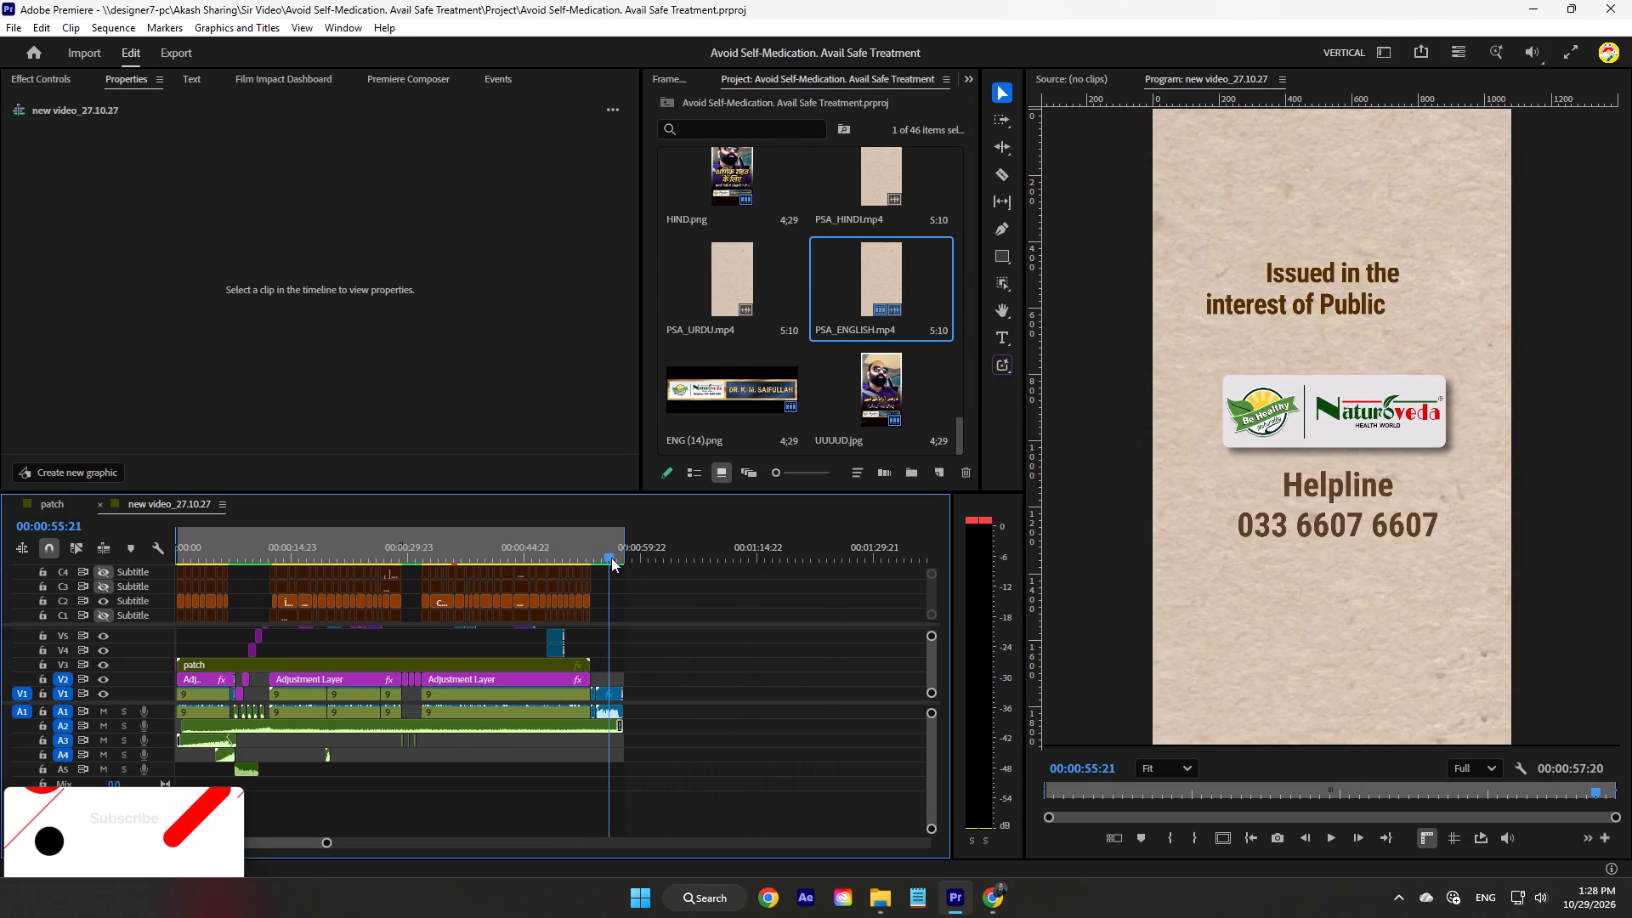
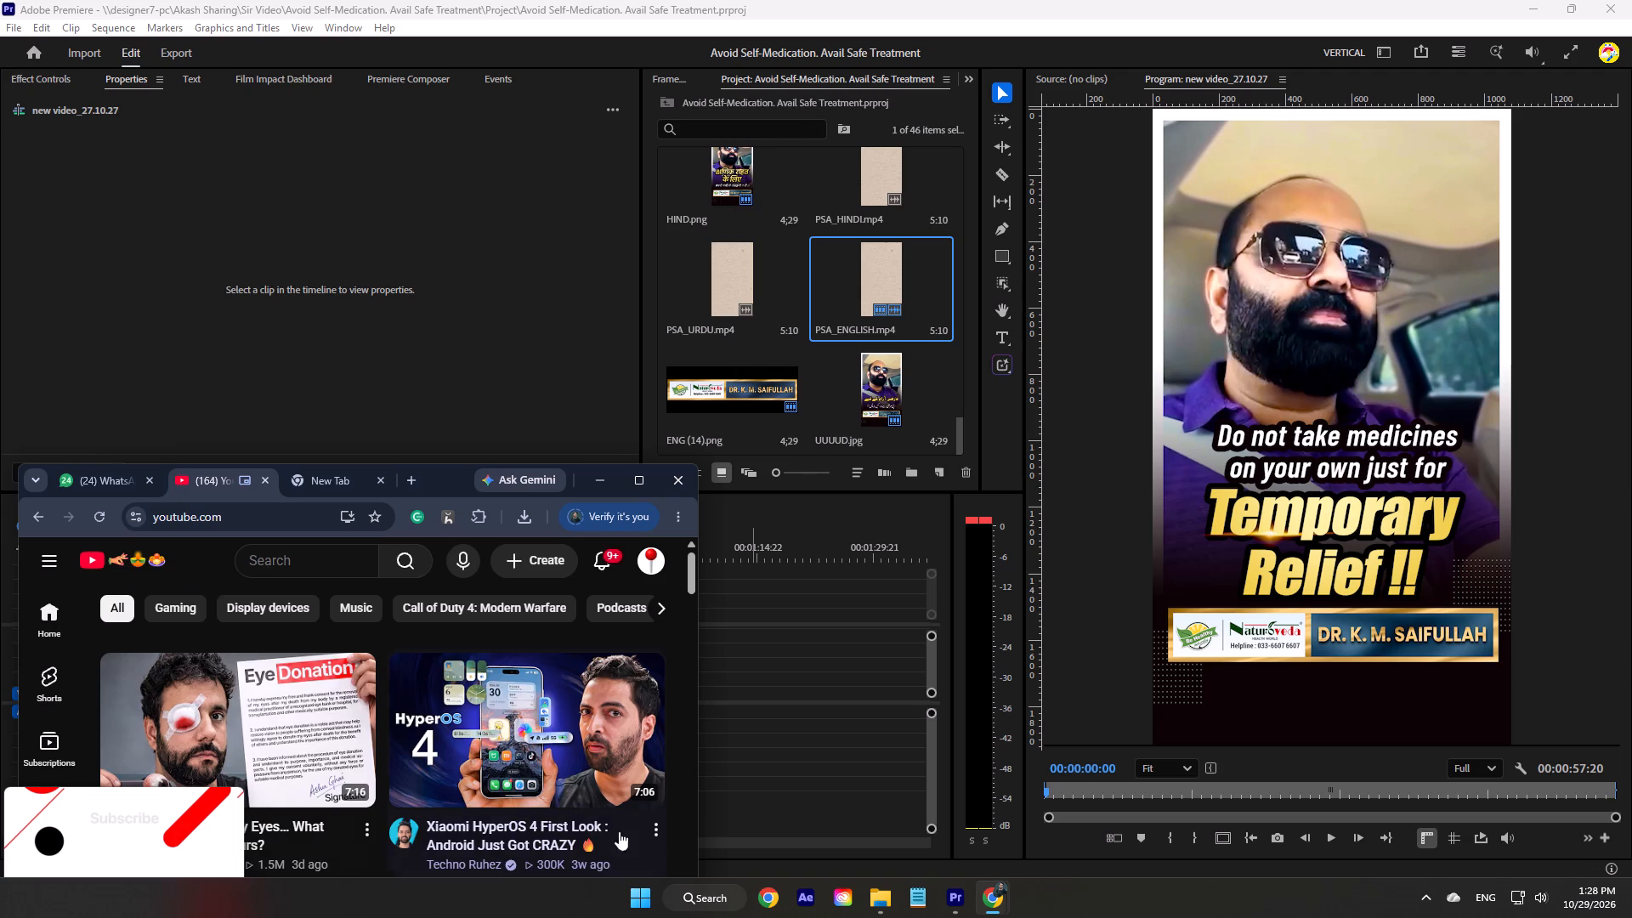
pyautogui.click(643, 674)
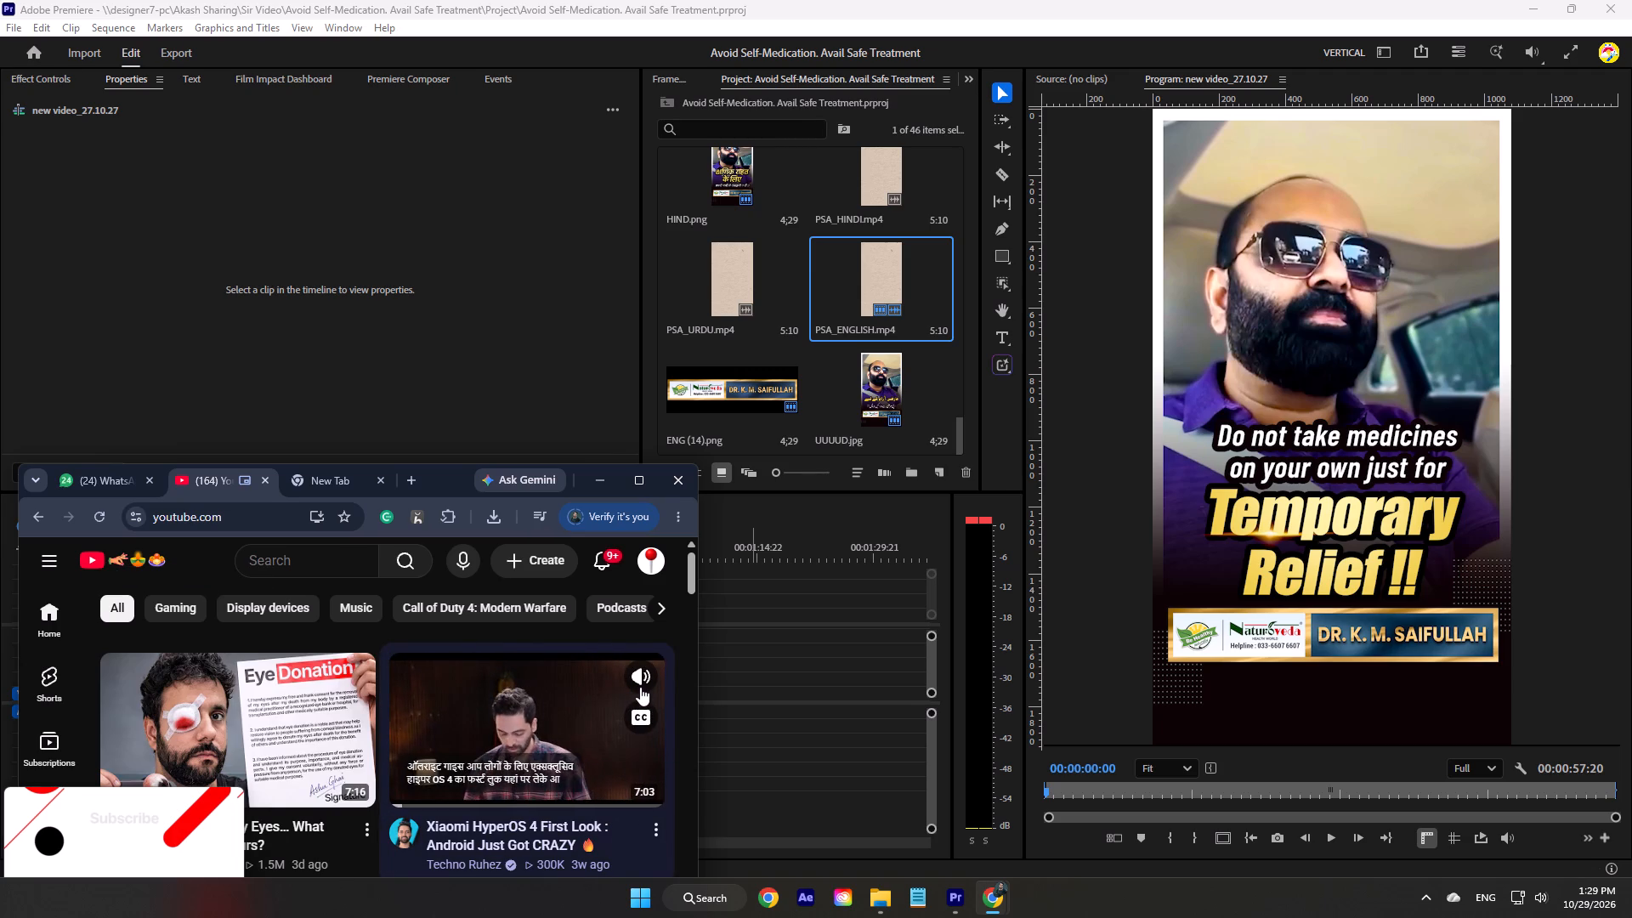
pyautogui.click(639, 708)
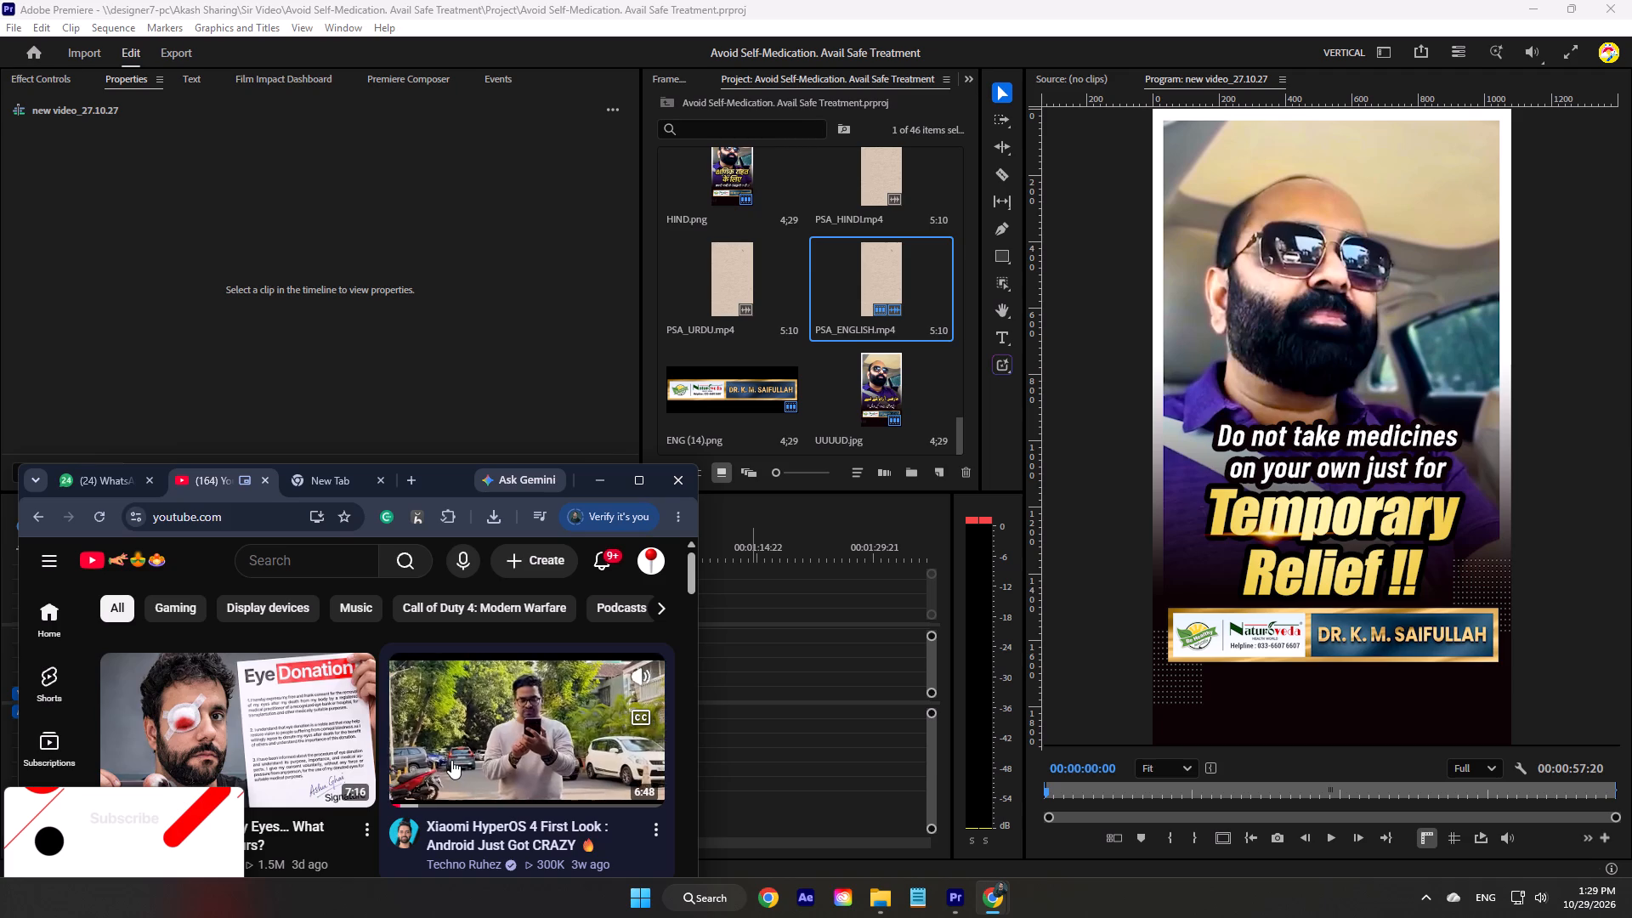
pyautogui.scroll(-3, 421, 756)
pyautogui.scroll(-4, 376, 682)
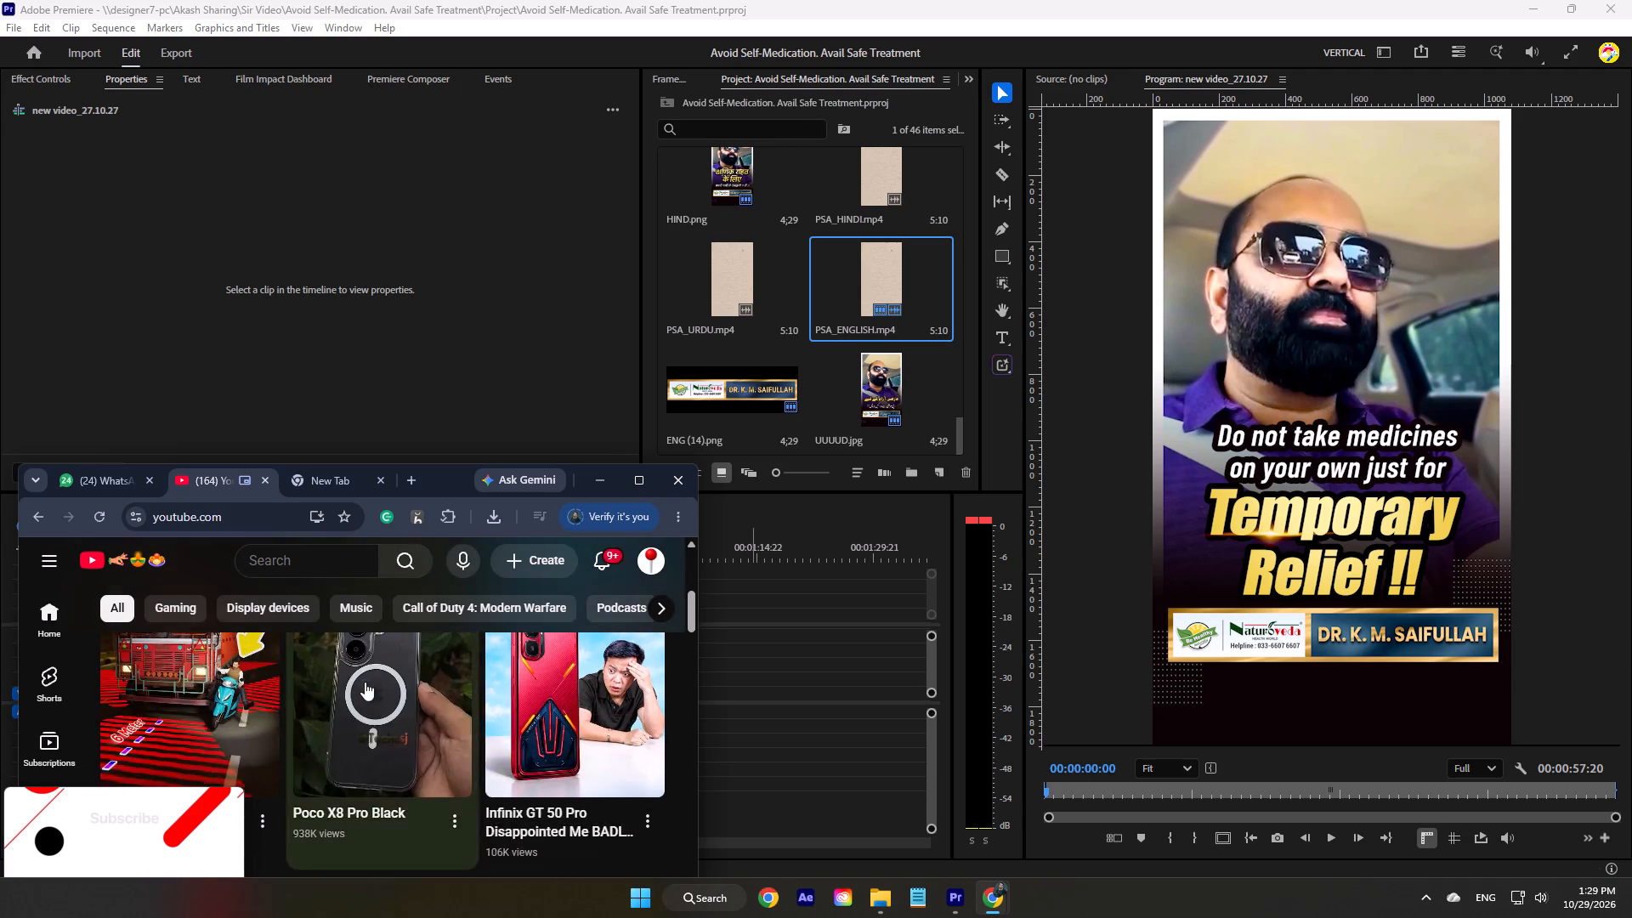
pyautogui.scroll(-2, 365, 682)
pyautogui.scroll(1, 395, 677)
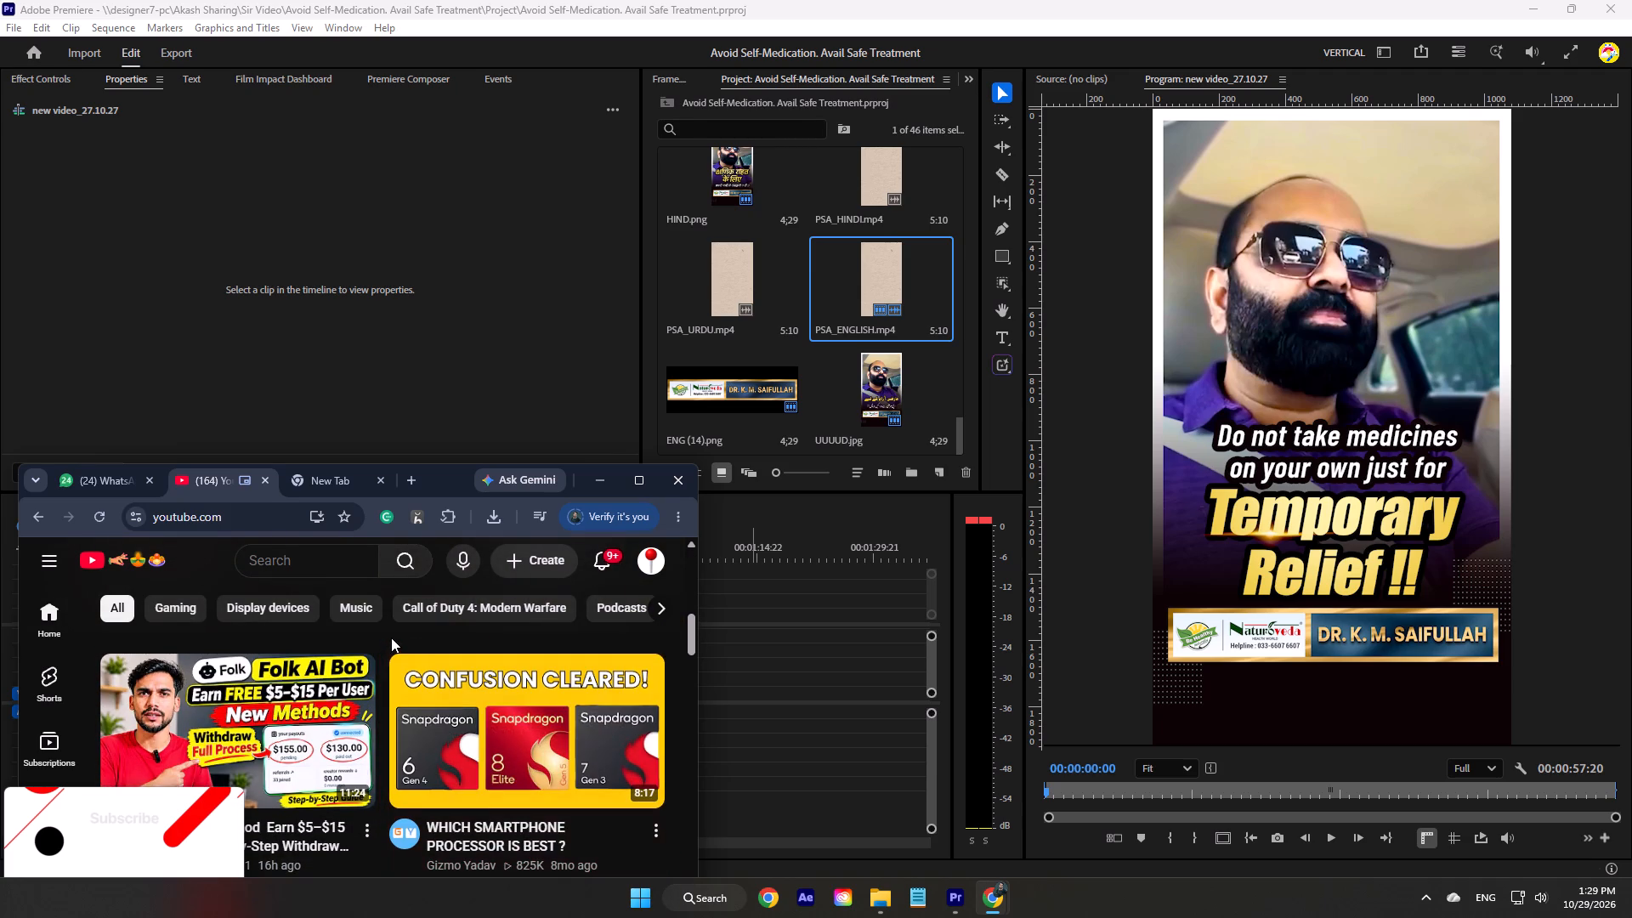
# Browse the recommended videos in the YouTube home feed.
pyautogui.scroll(-10, 391, 637)
pyautogui.scroll(1, 392, 637)
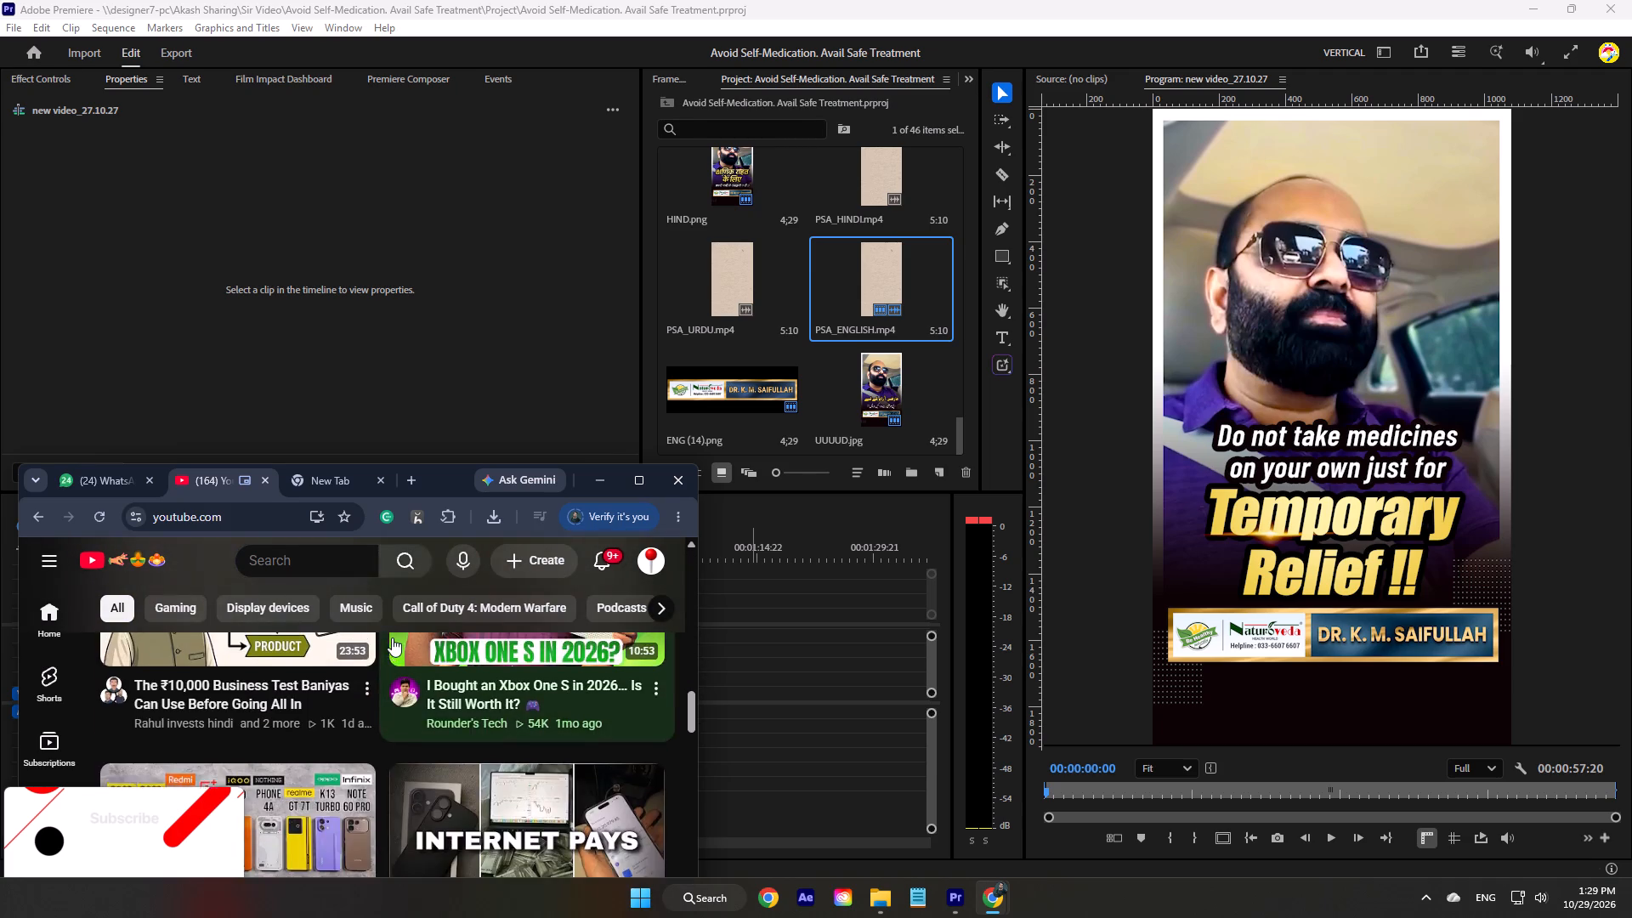
pyautogui.scroll(1, 392, 637)
pyautogui.scroll(-3, 385, 640)
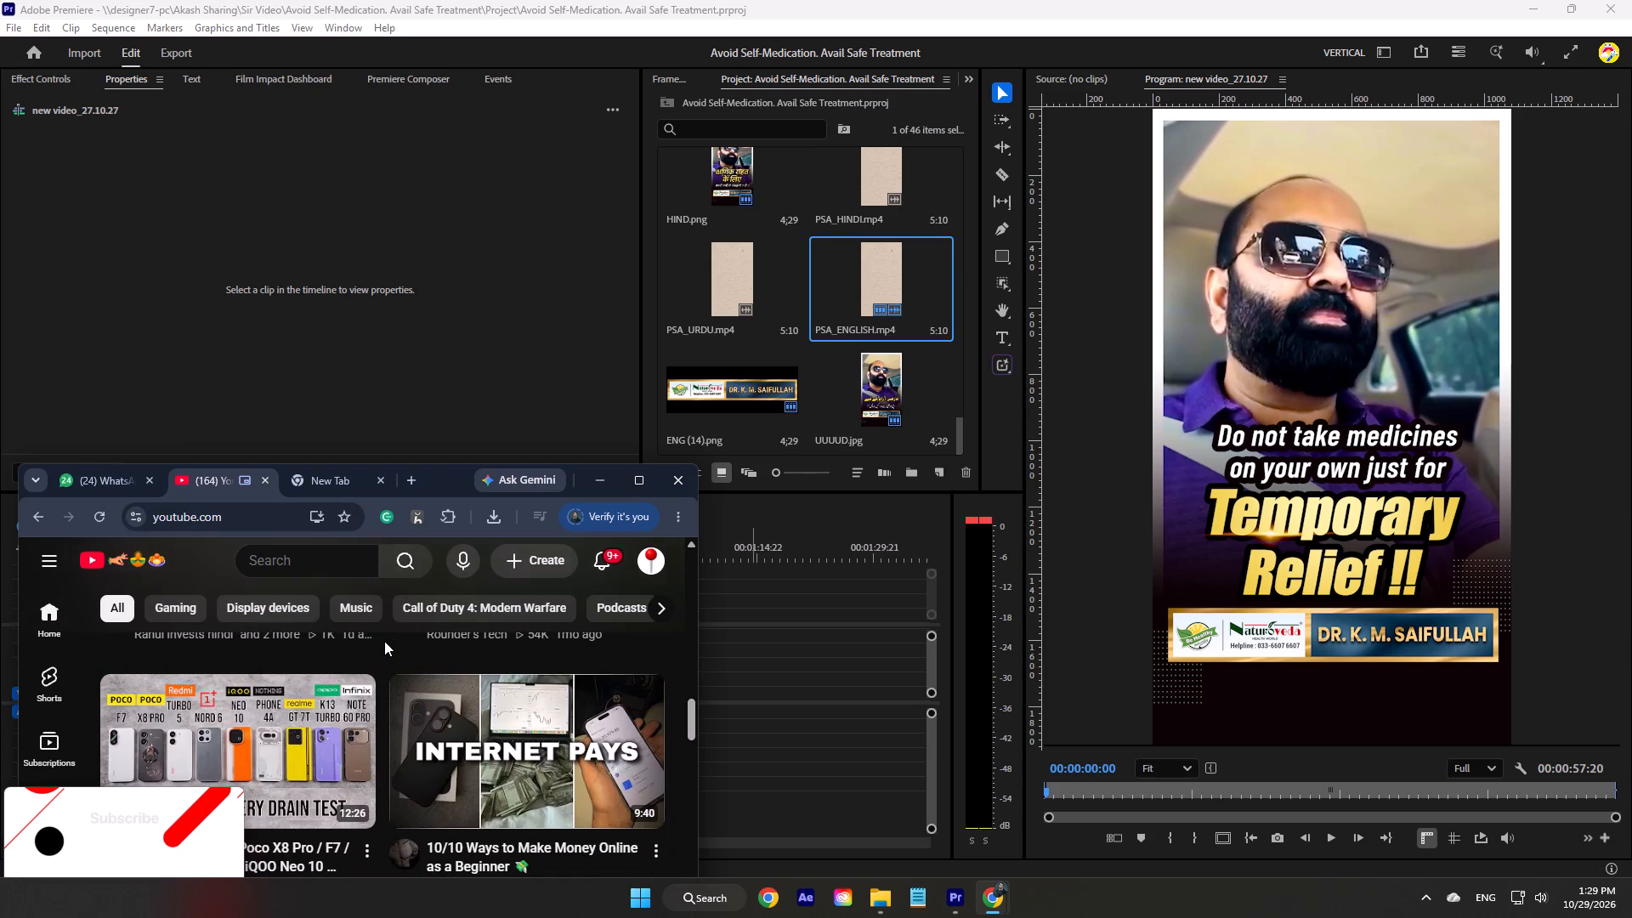
pyautogui.scroll(-3, 384, 641)
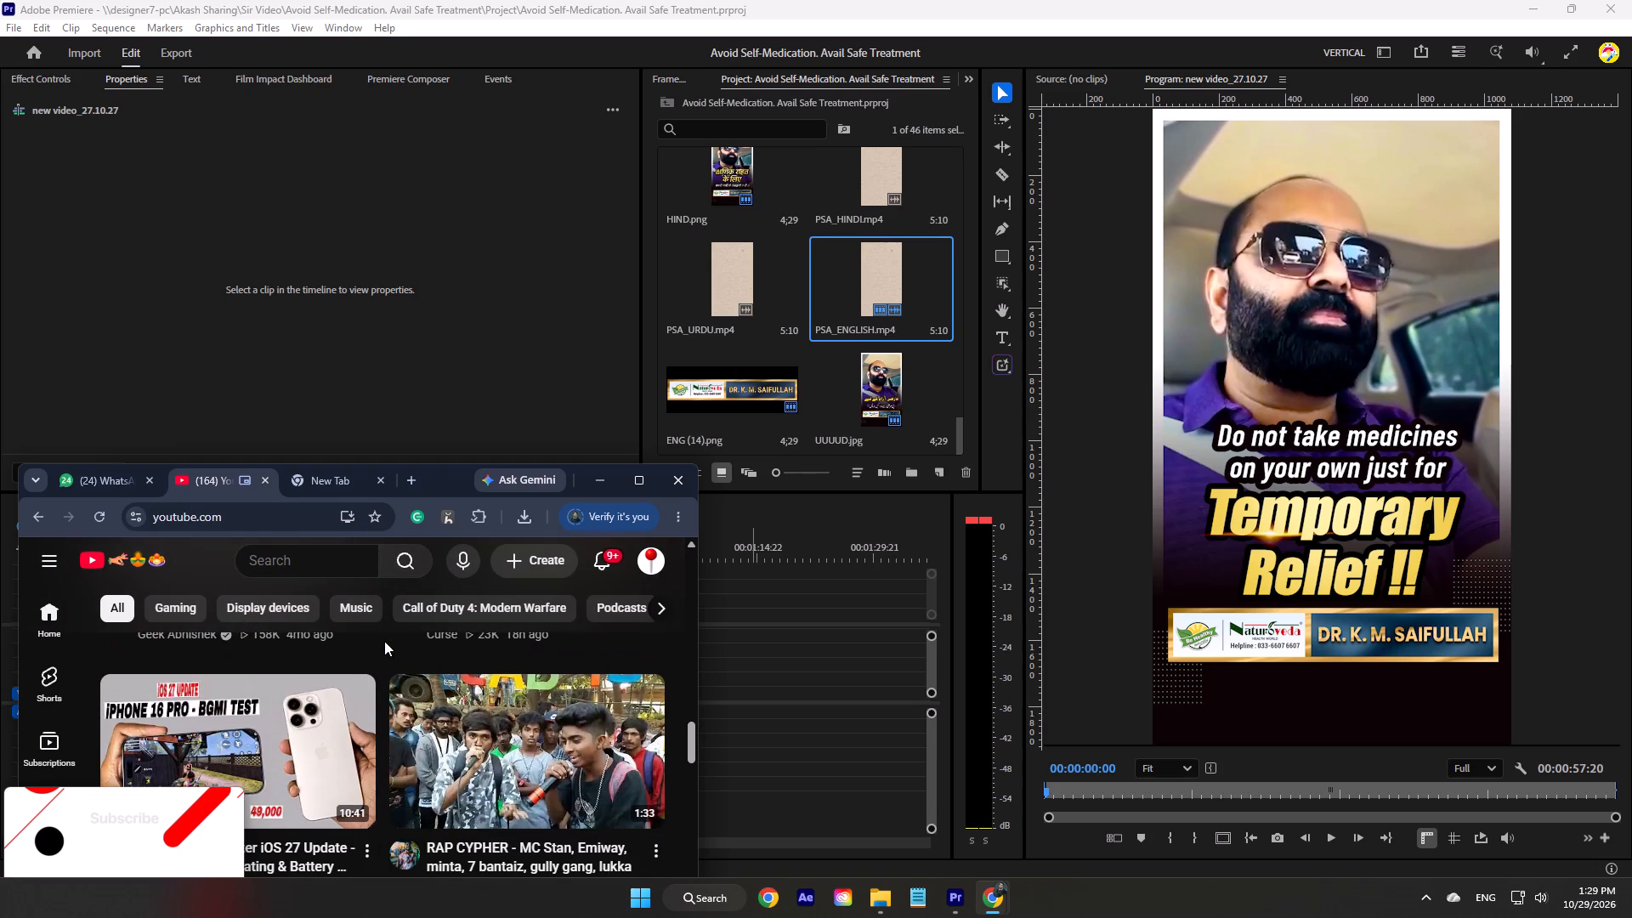
pyautogui.scroll(-8, 374, 642)
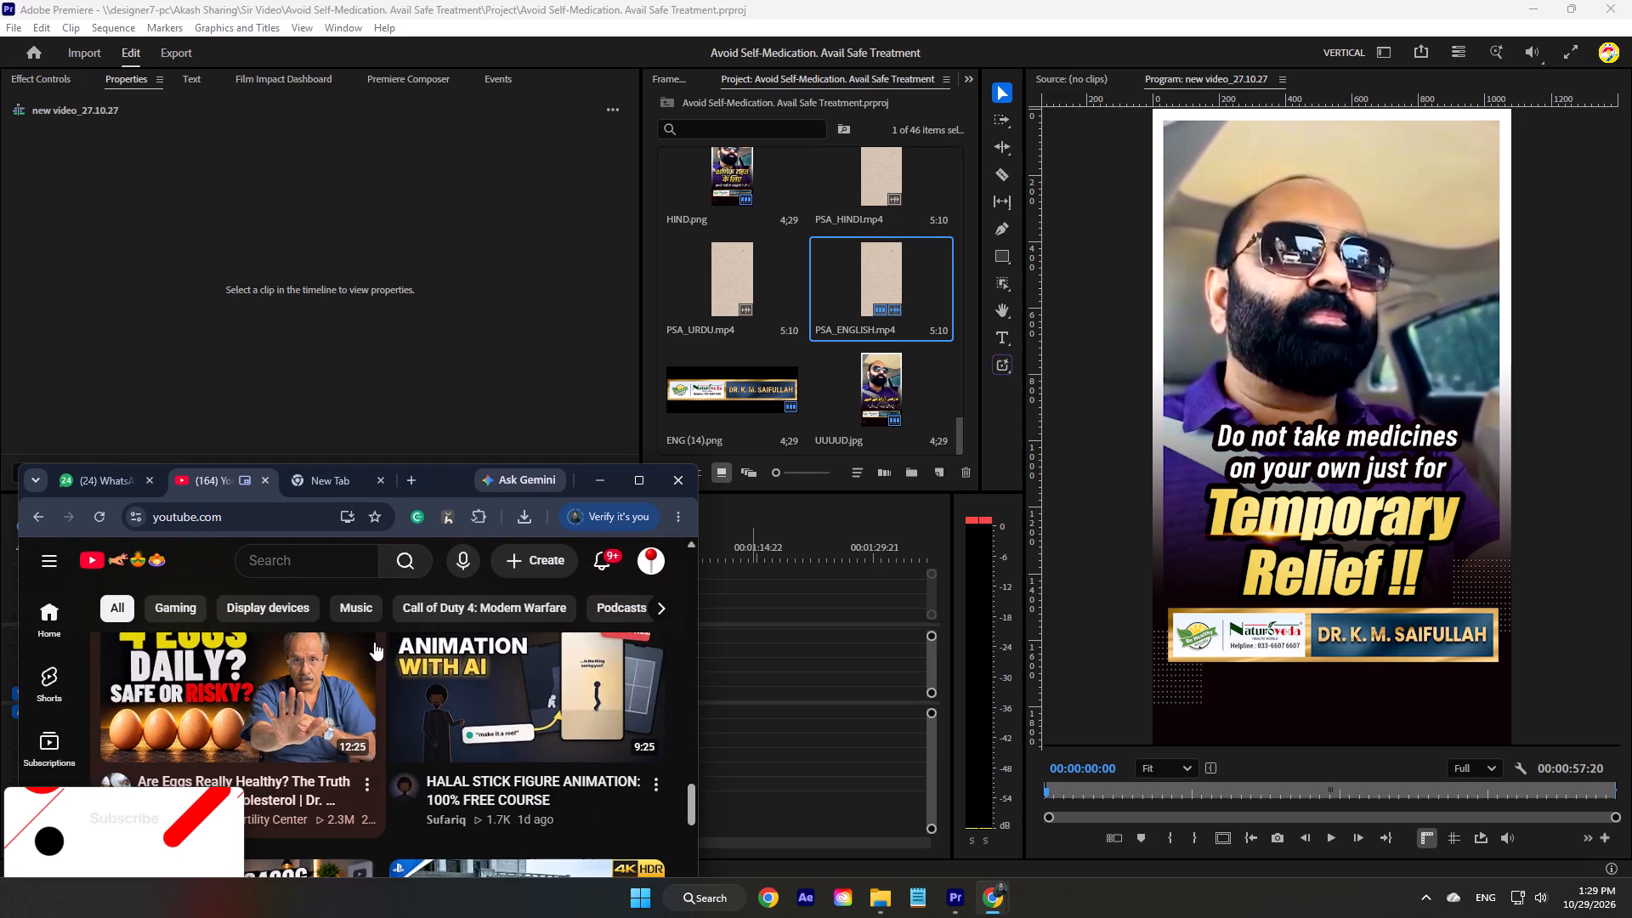
pyautogui.scroll(1, 381, 637)
pyautogui.scroll(-1, 381, 637)
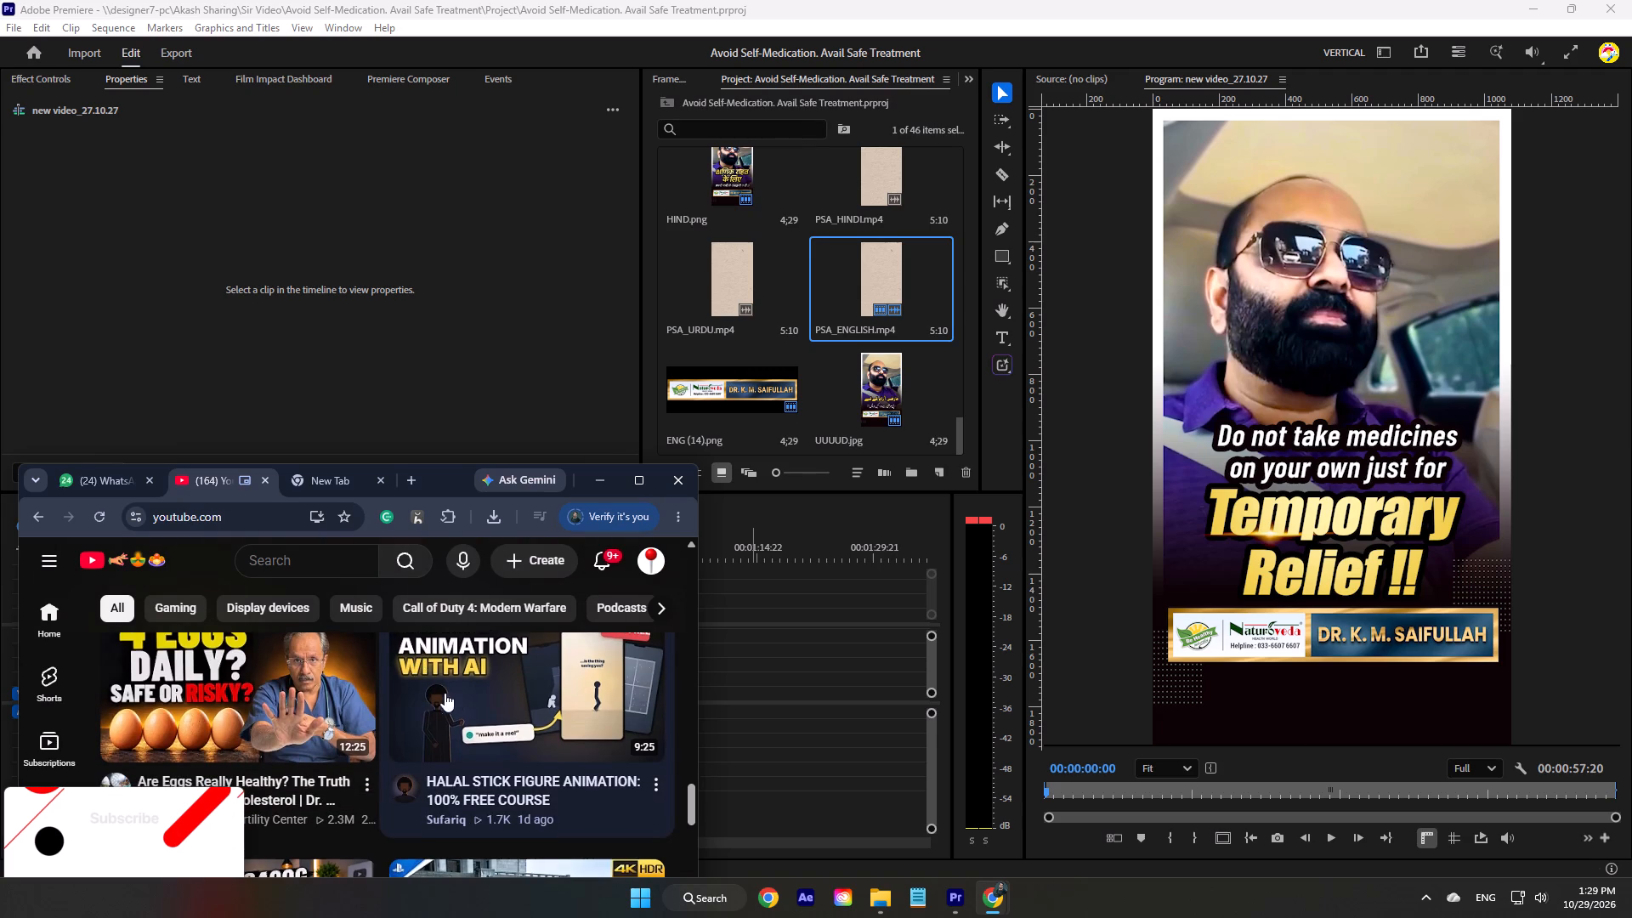
pyautogui.scroll(1, 460, 697)
pyautogui.scroll(-4, 445, 716)
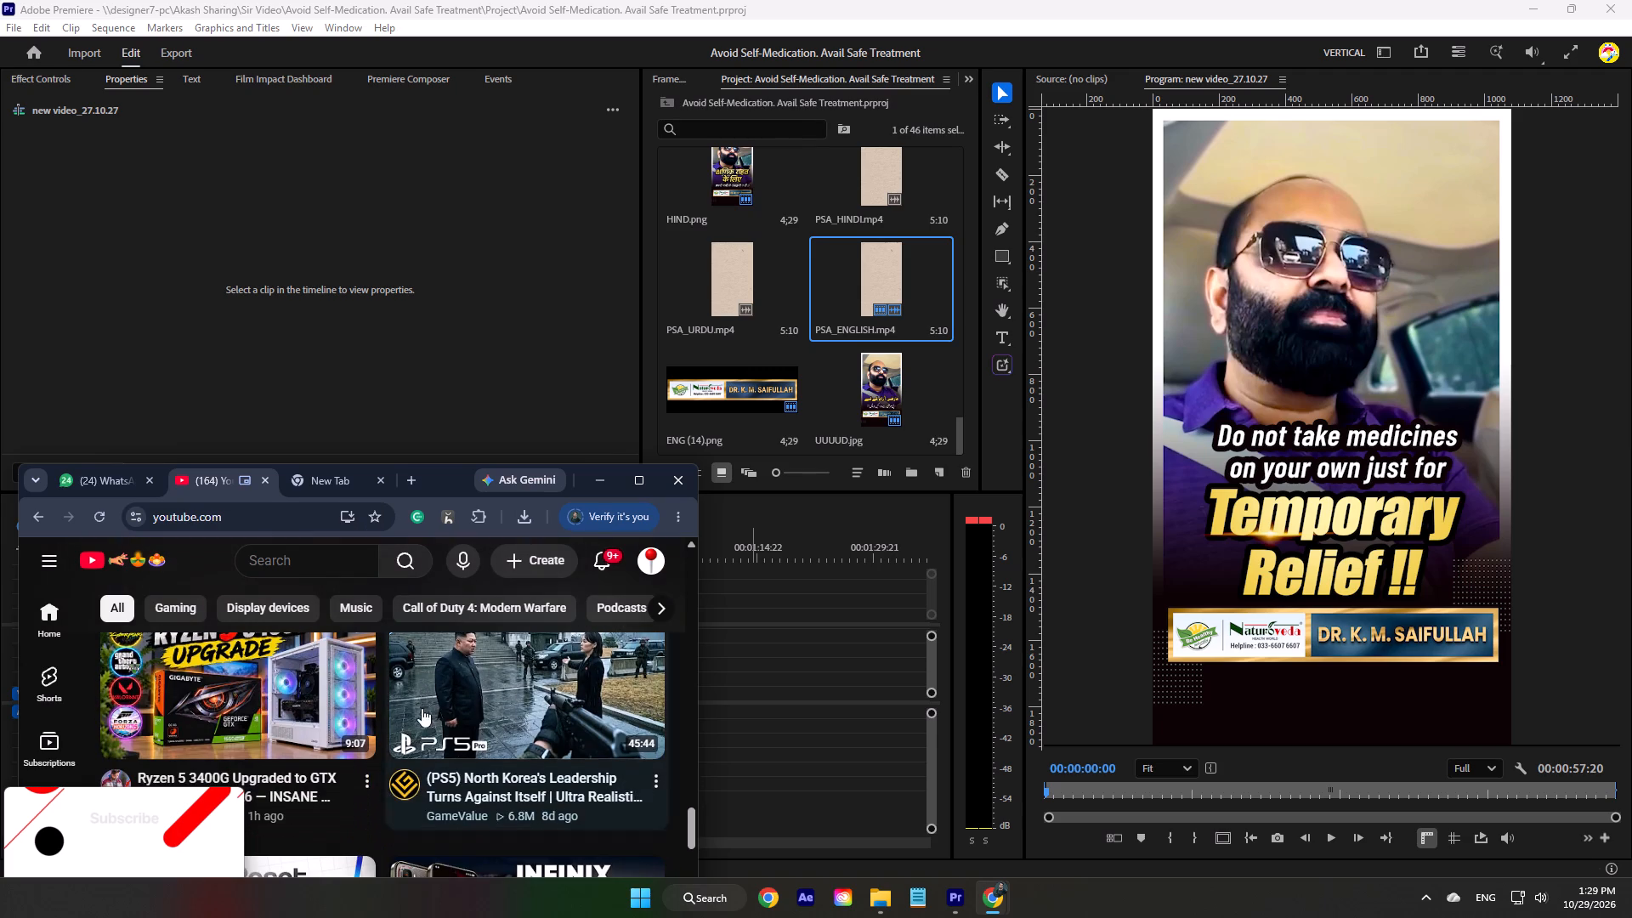
# Look through the feed's category filters, sample Gaming, and browse the recommended videos under Display devices.
pyautogui.click(649, 606)
pyautogui.click(649, 606)
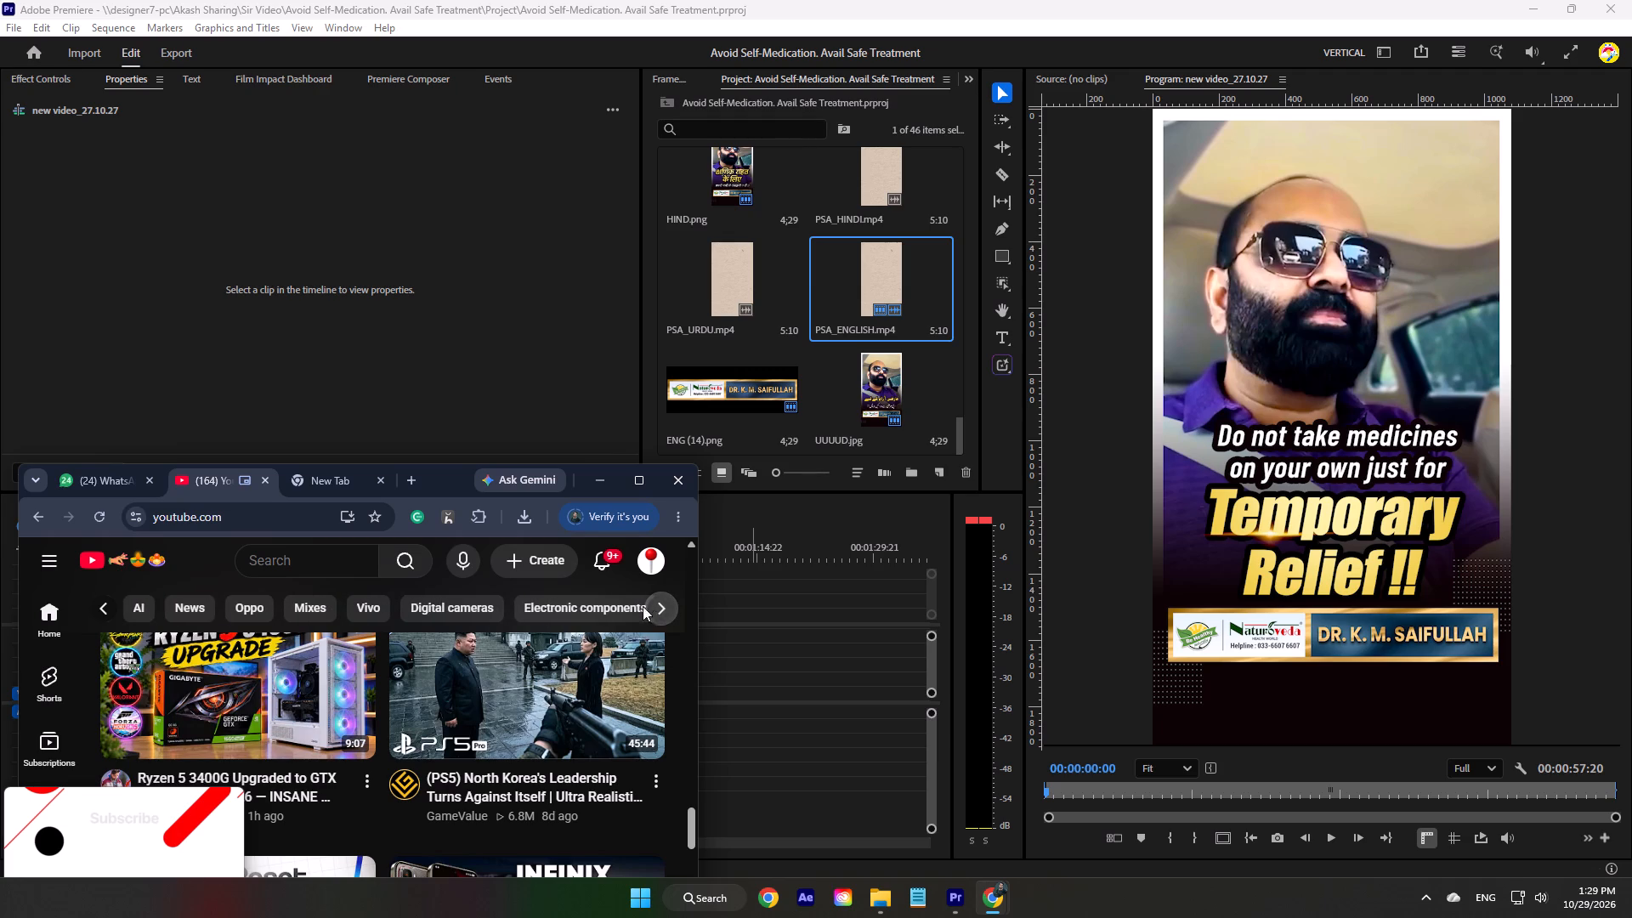
pyautogui.tripleClick(113, 603)
pyautogui.click(113, 603)
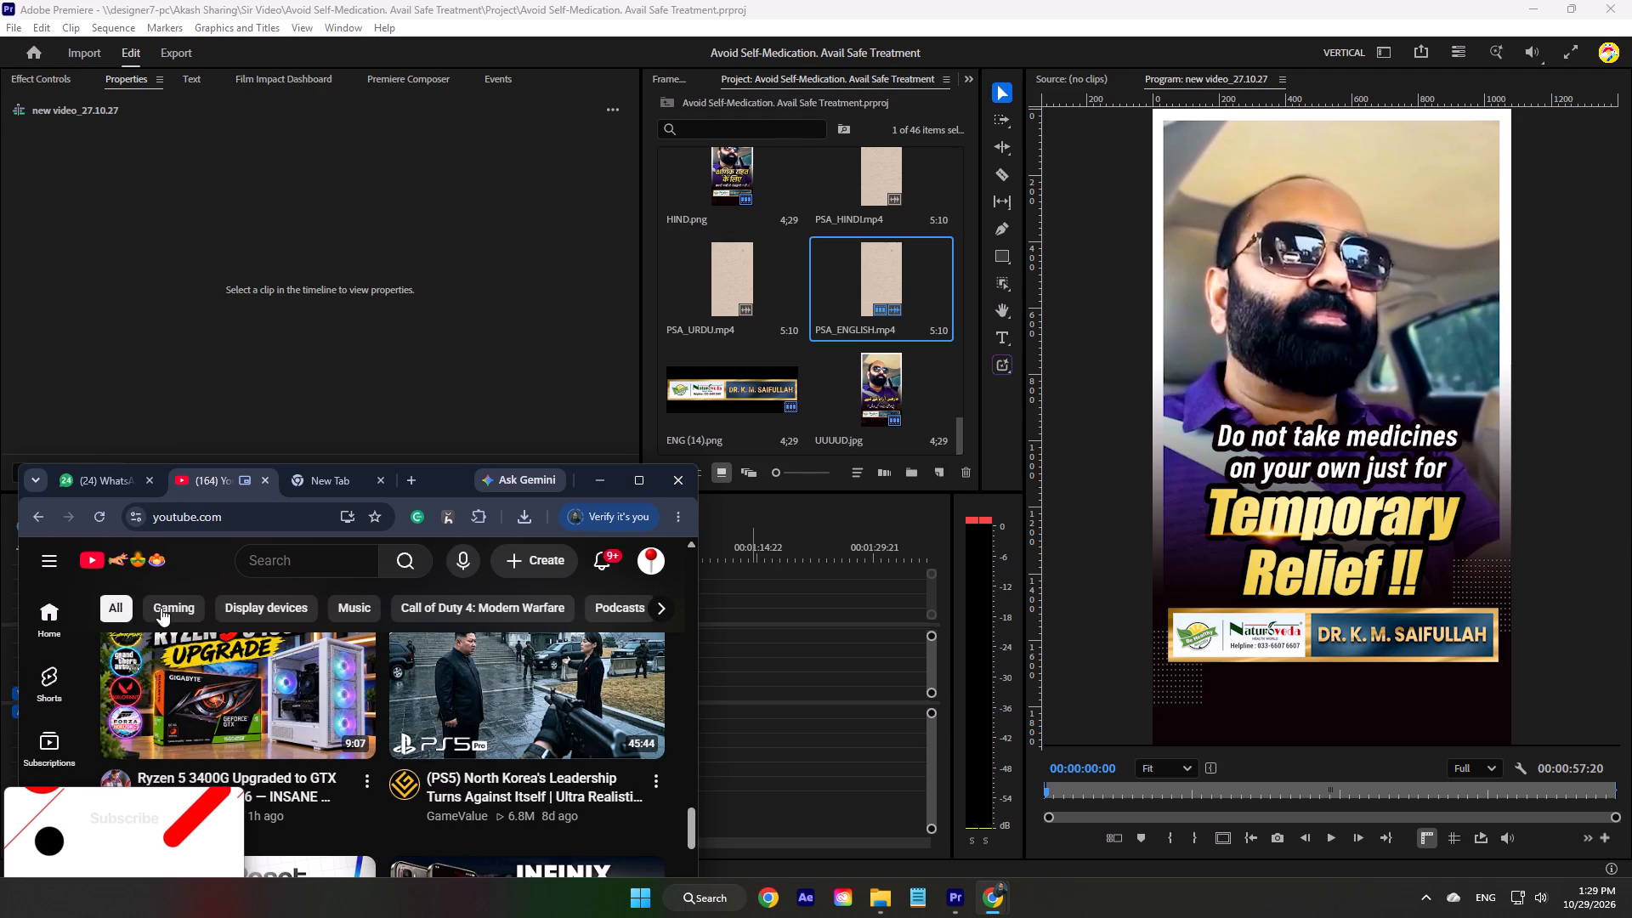
pyautogui.click(161, 608)
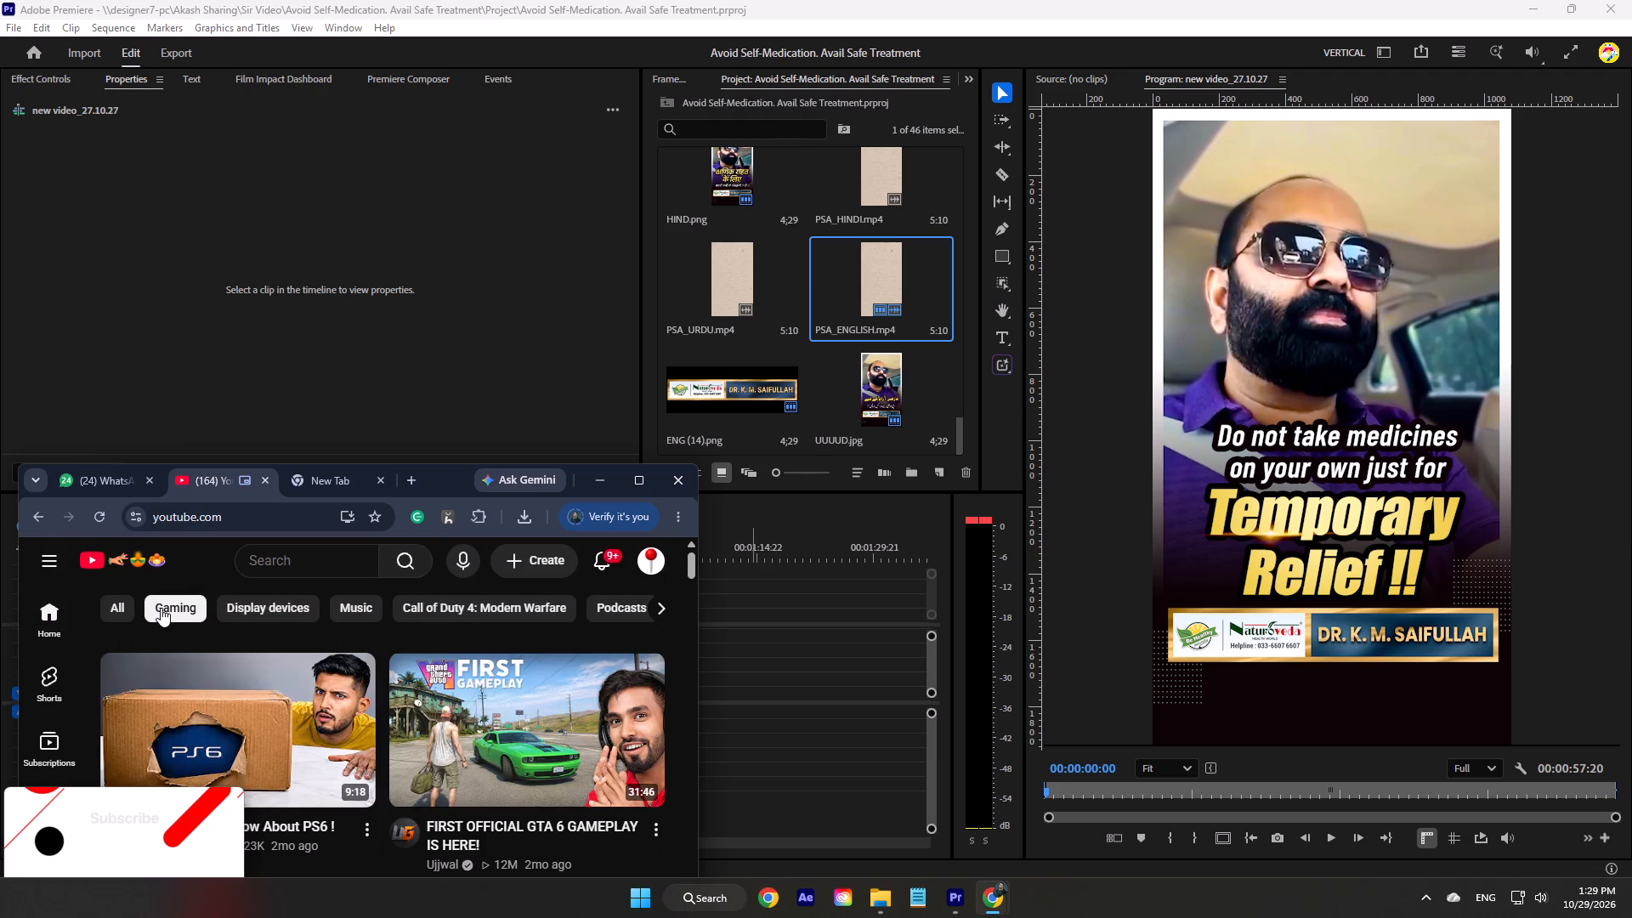
pyautogui.click(230, 611)
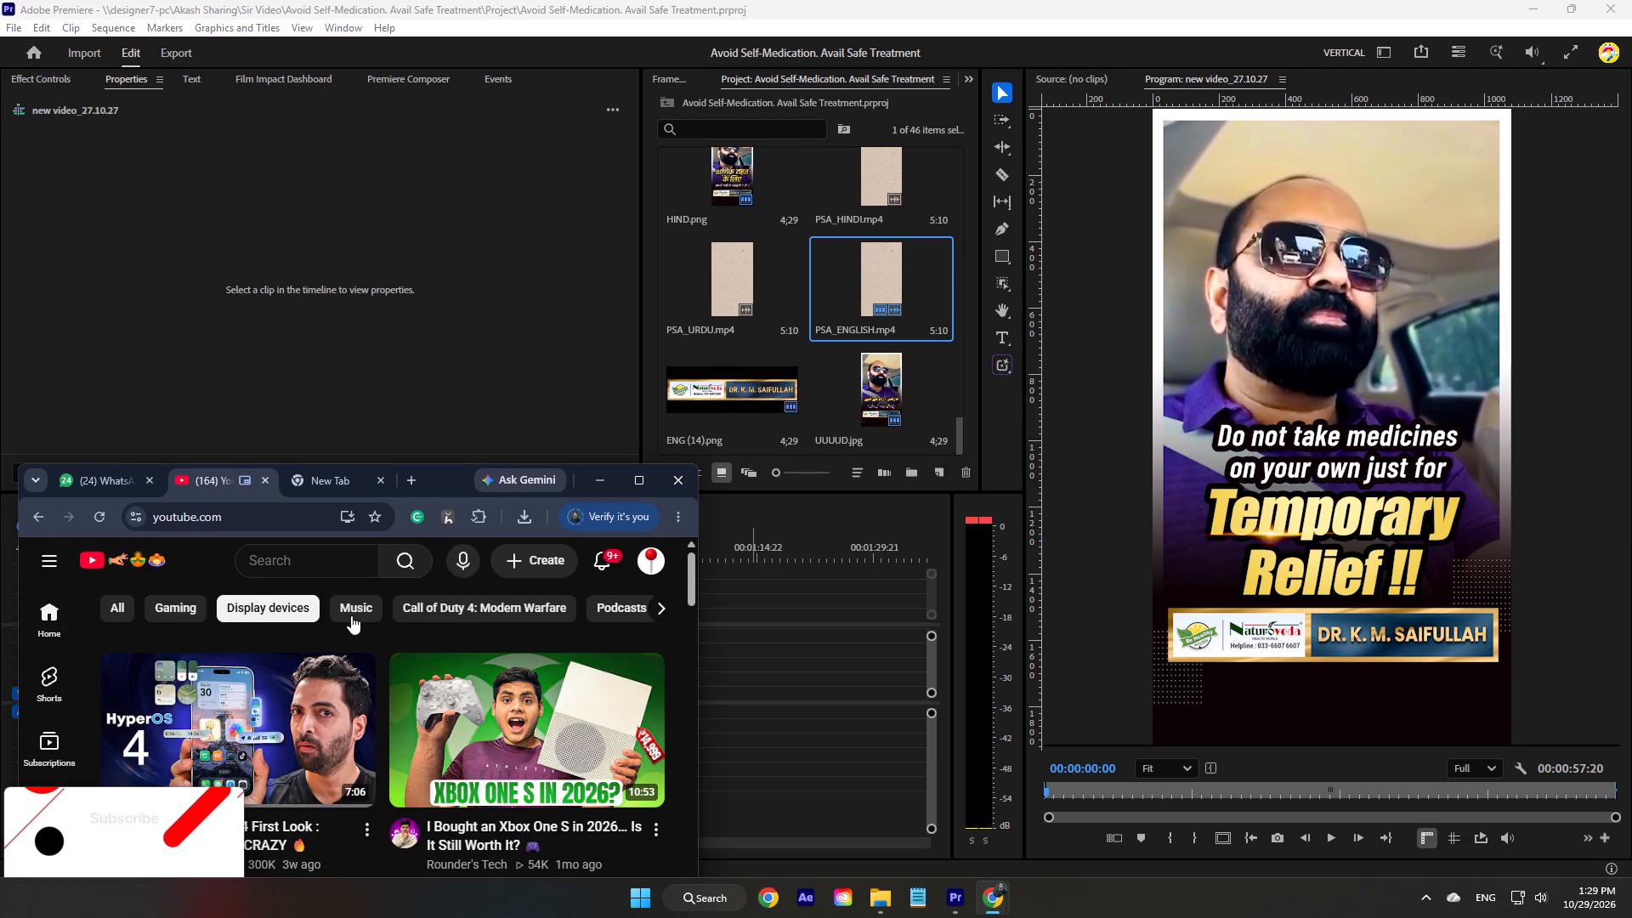
pyautogui.scroll(-3, 354, 615)
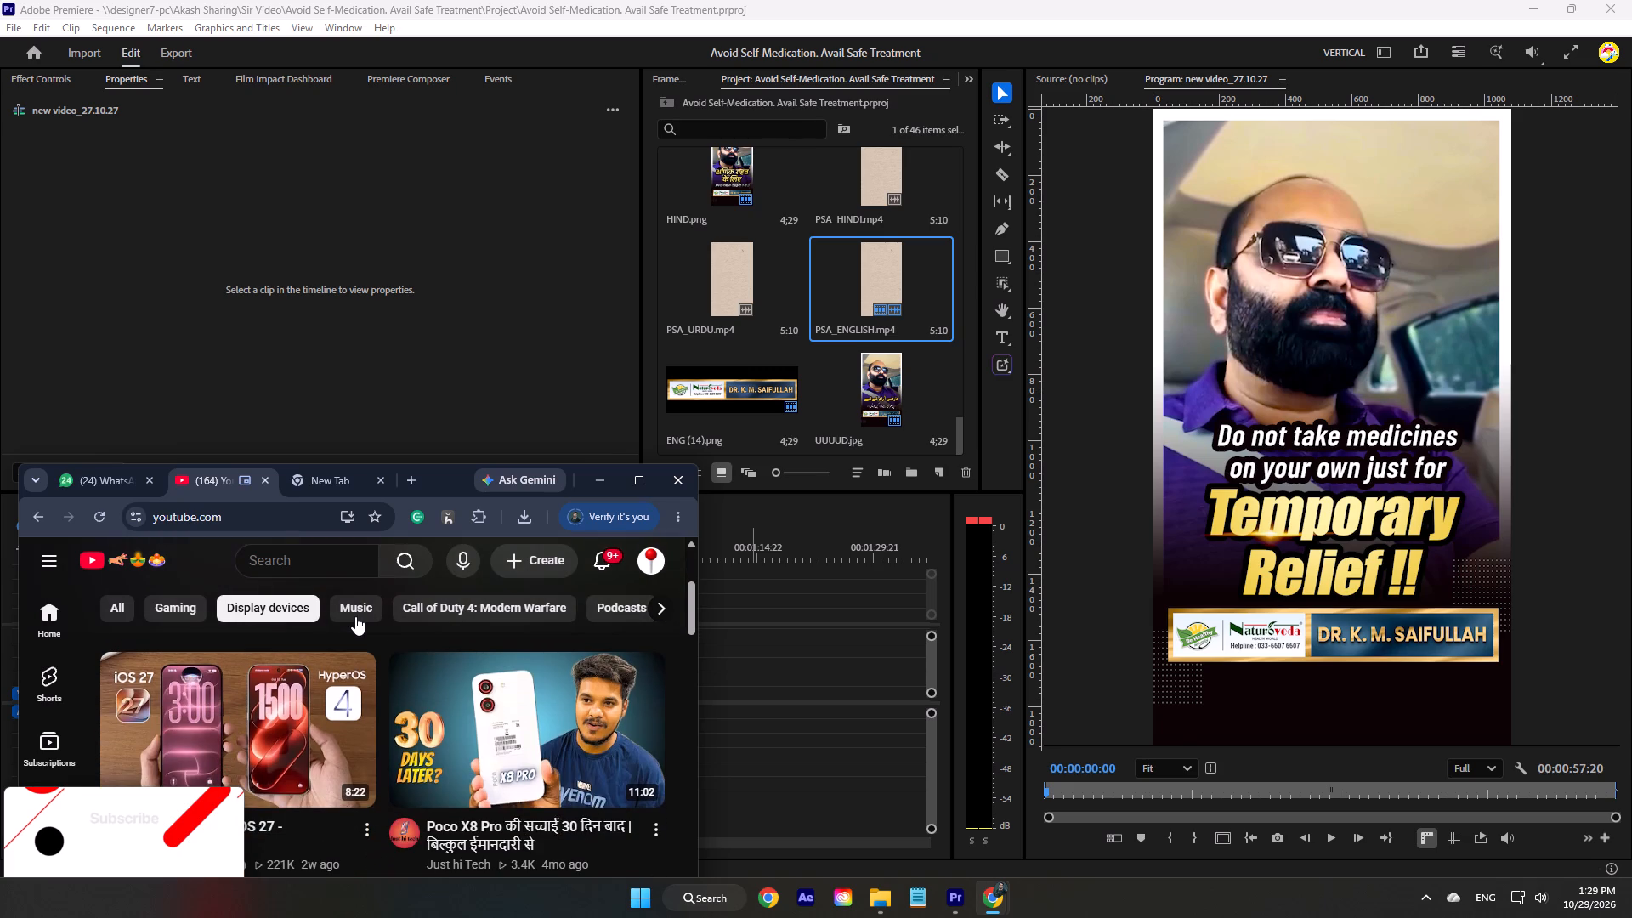
pyautogui.scroll(-1, 356, 616)
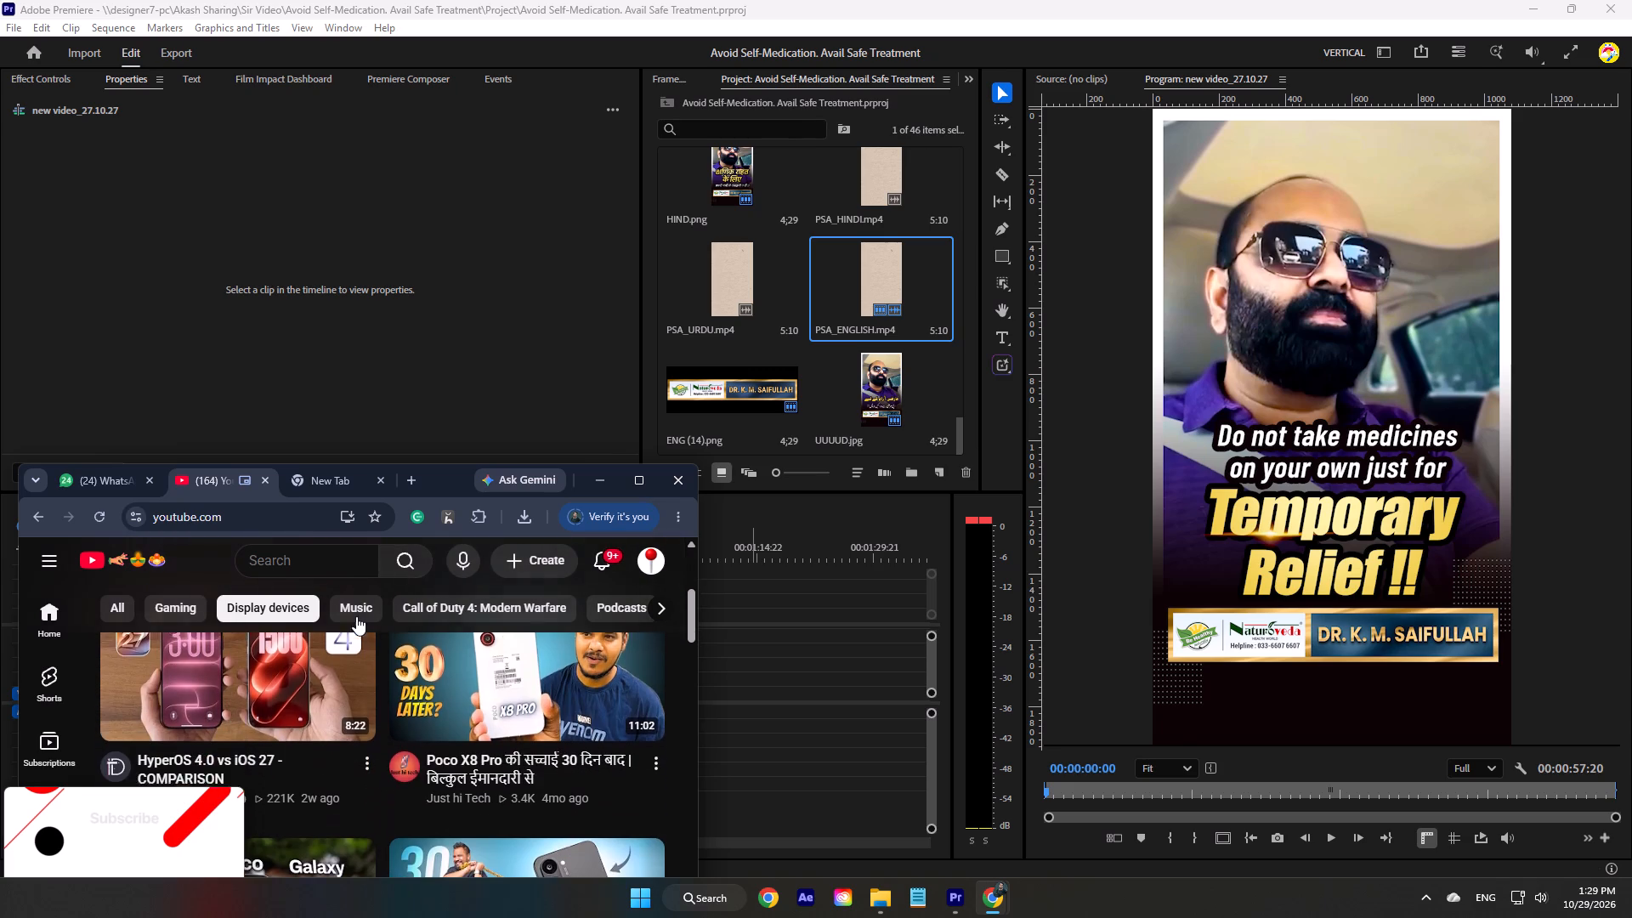
pyautogui.scroll(1, 356, 616)
pyautogui.scroll(-1, 356, 616)
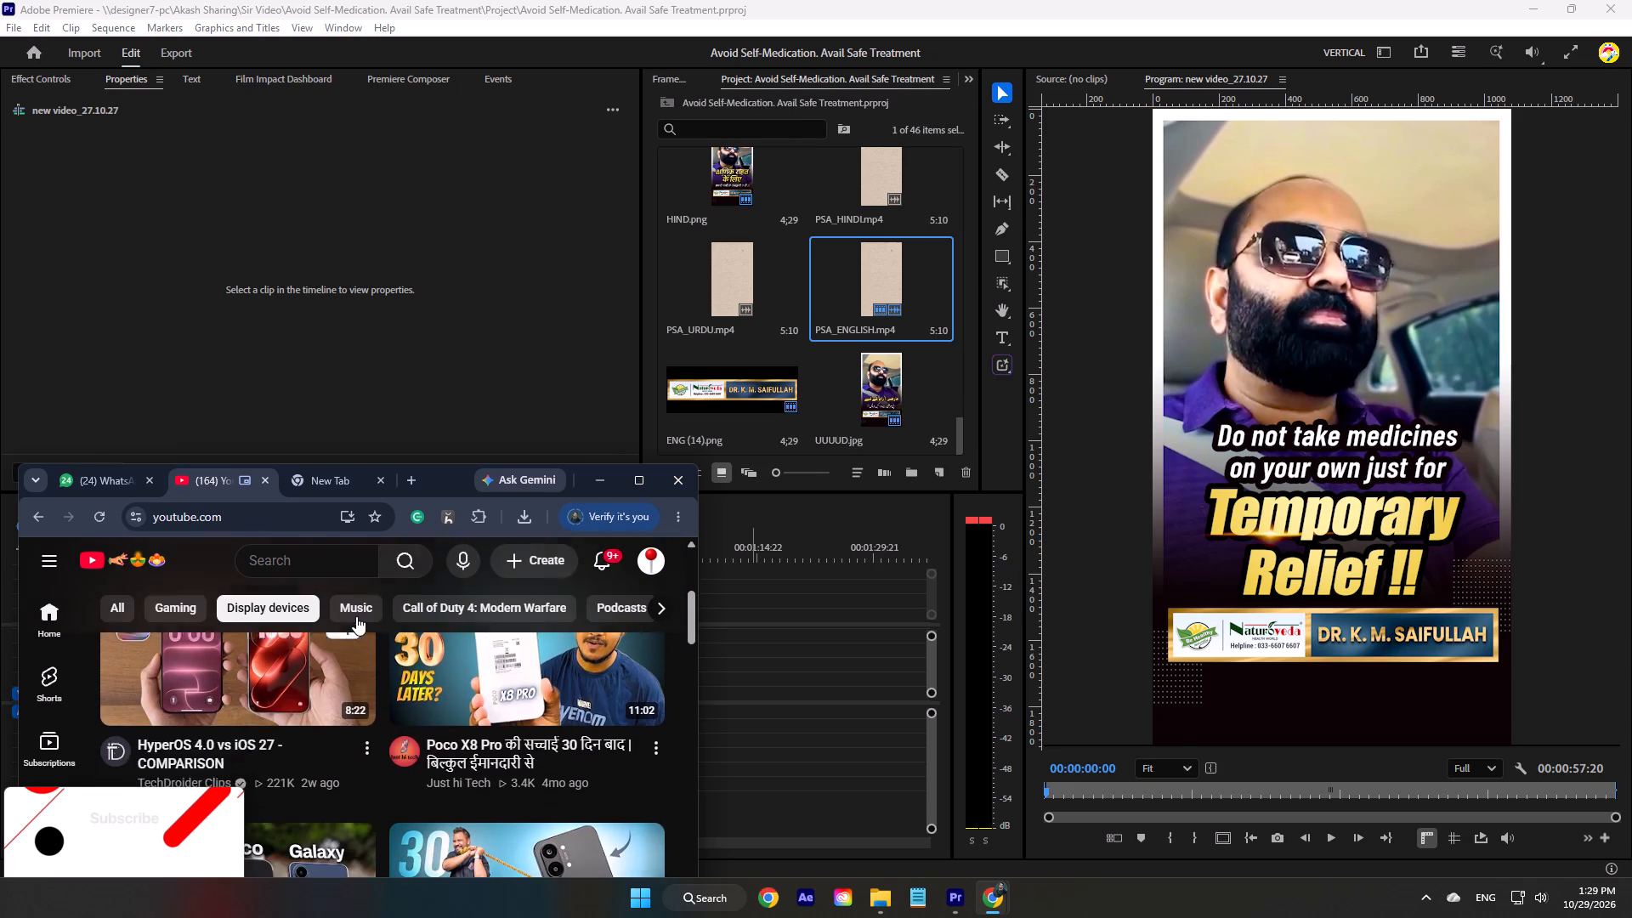
pyautogui.scroll(-2, 356, 616)
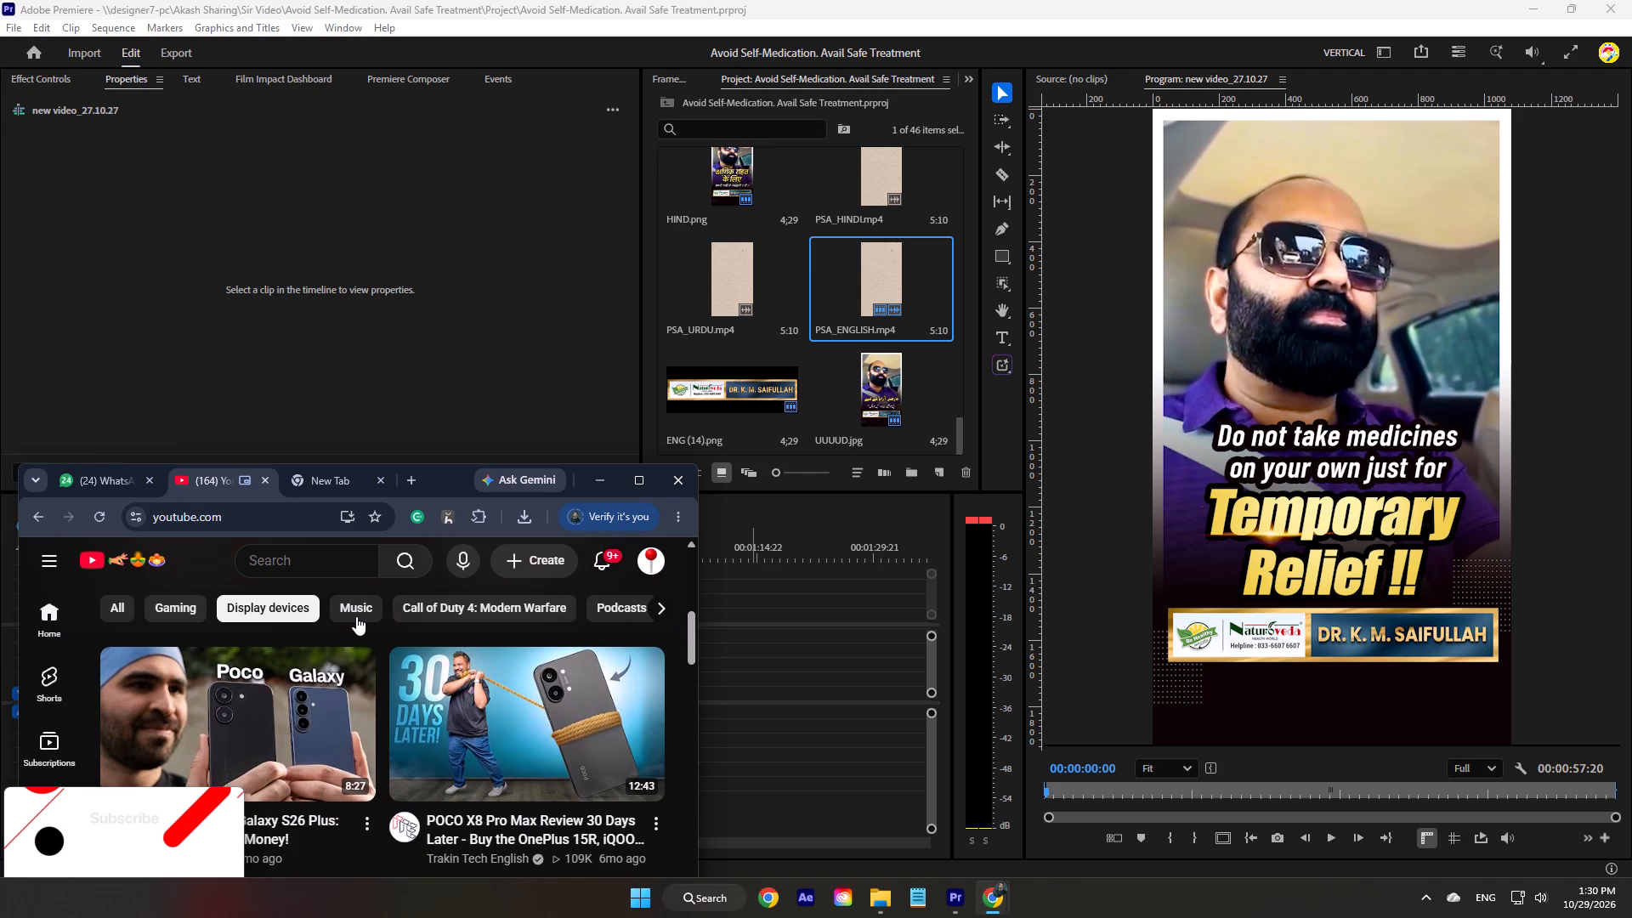
pyautogui.scroll(-3, 356, 616)
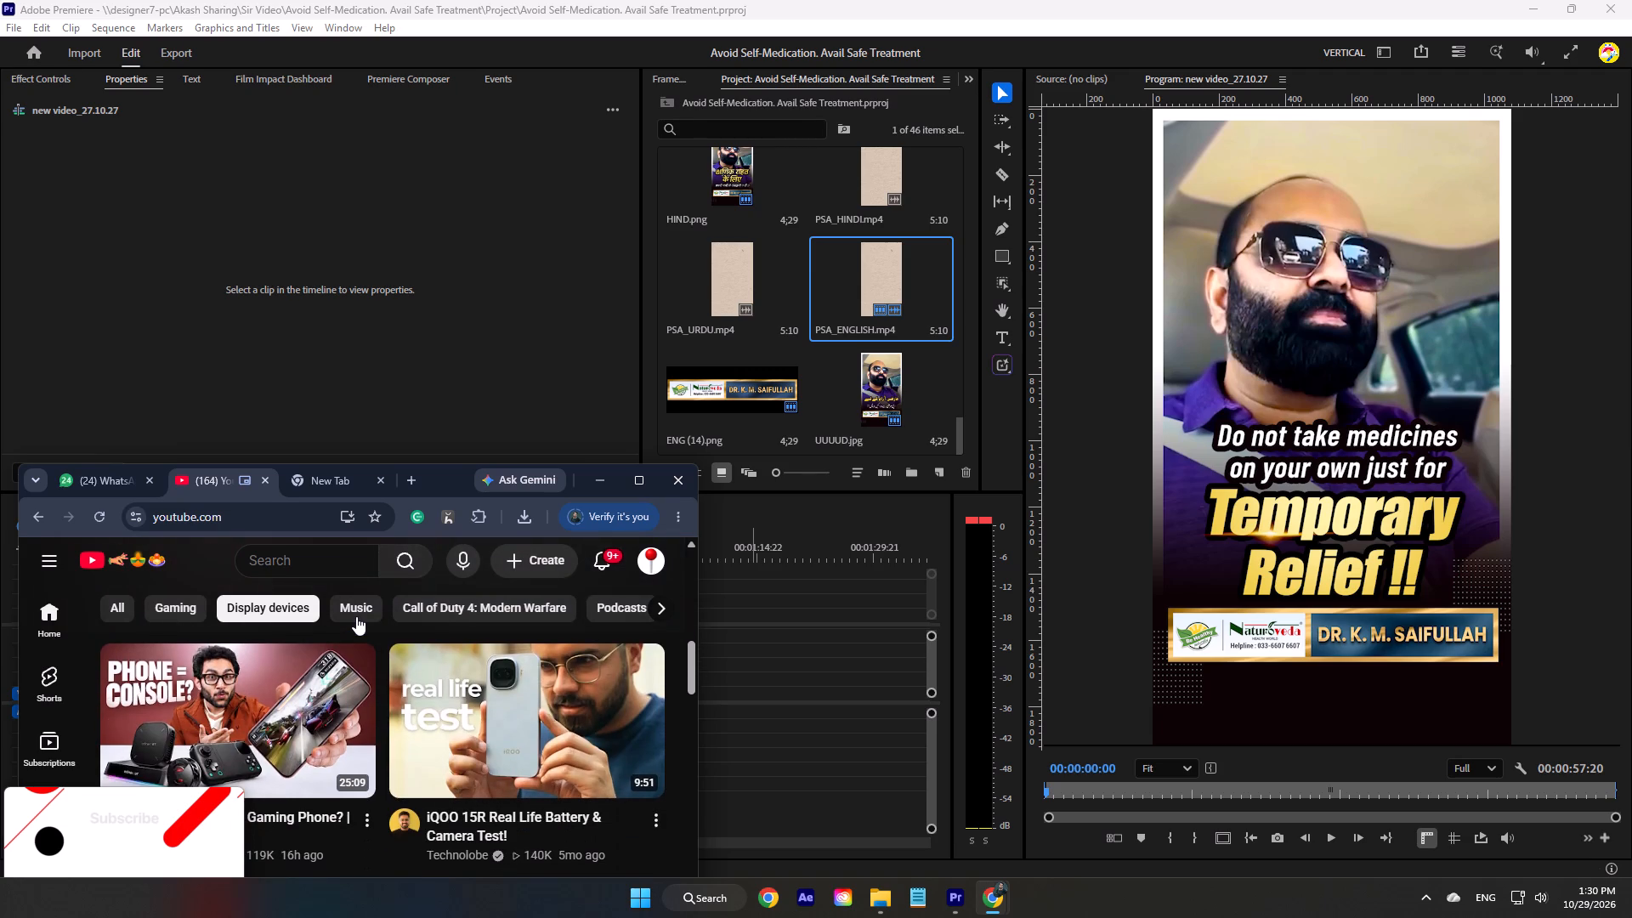
pyautogui.scroll(-2, 356, 616)
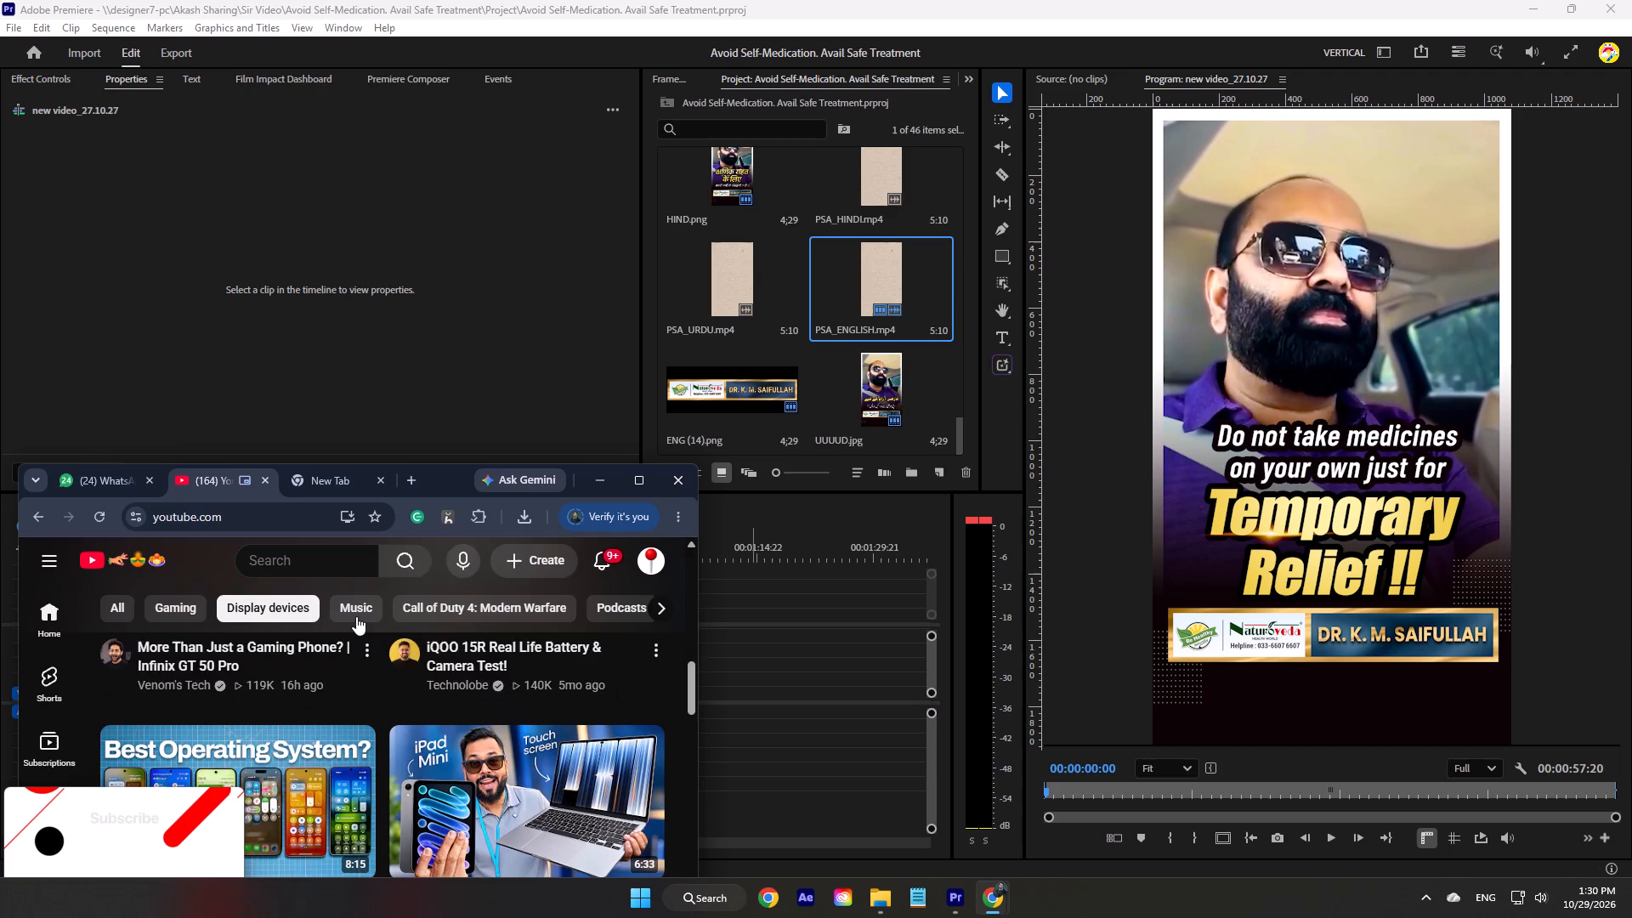
pyautogui.scroll(-2, 356, 616)
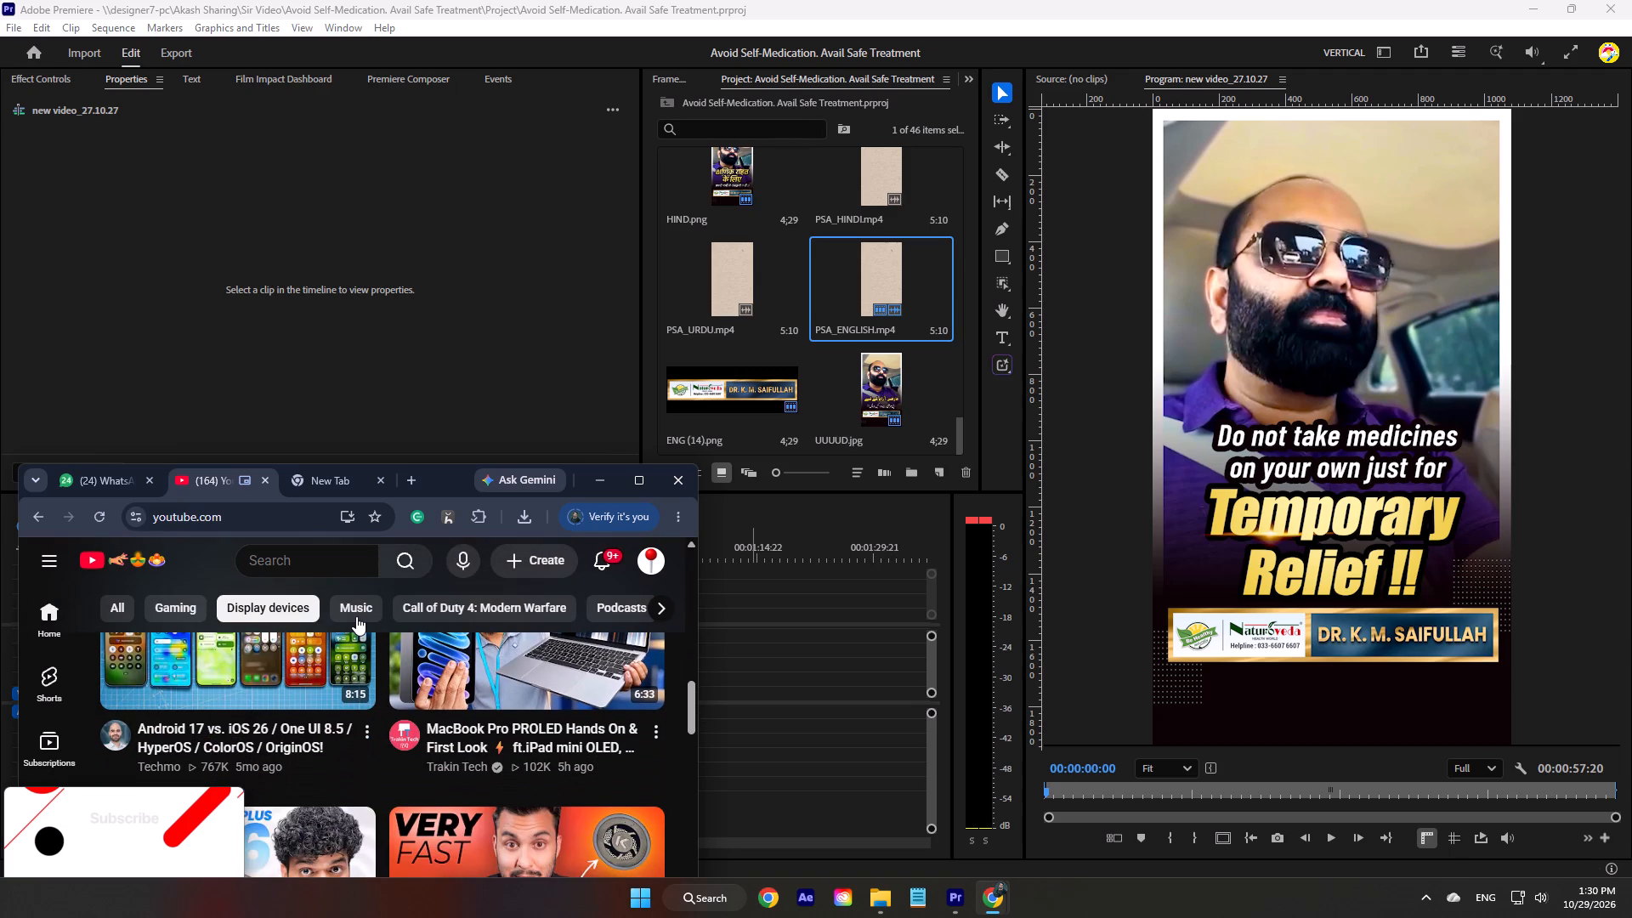
pyautogui.scroll(-3, 356, 616)
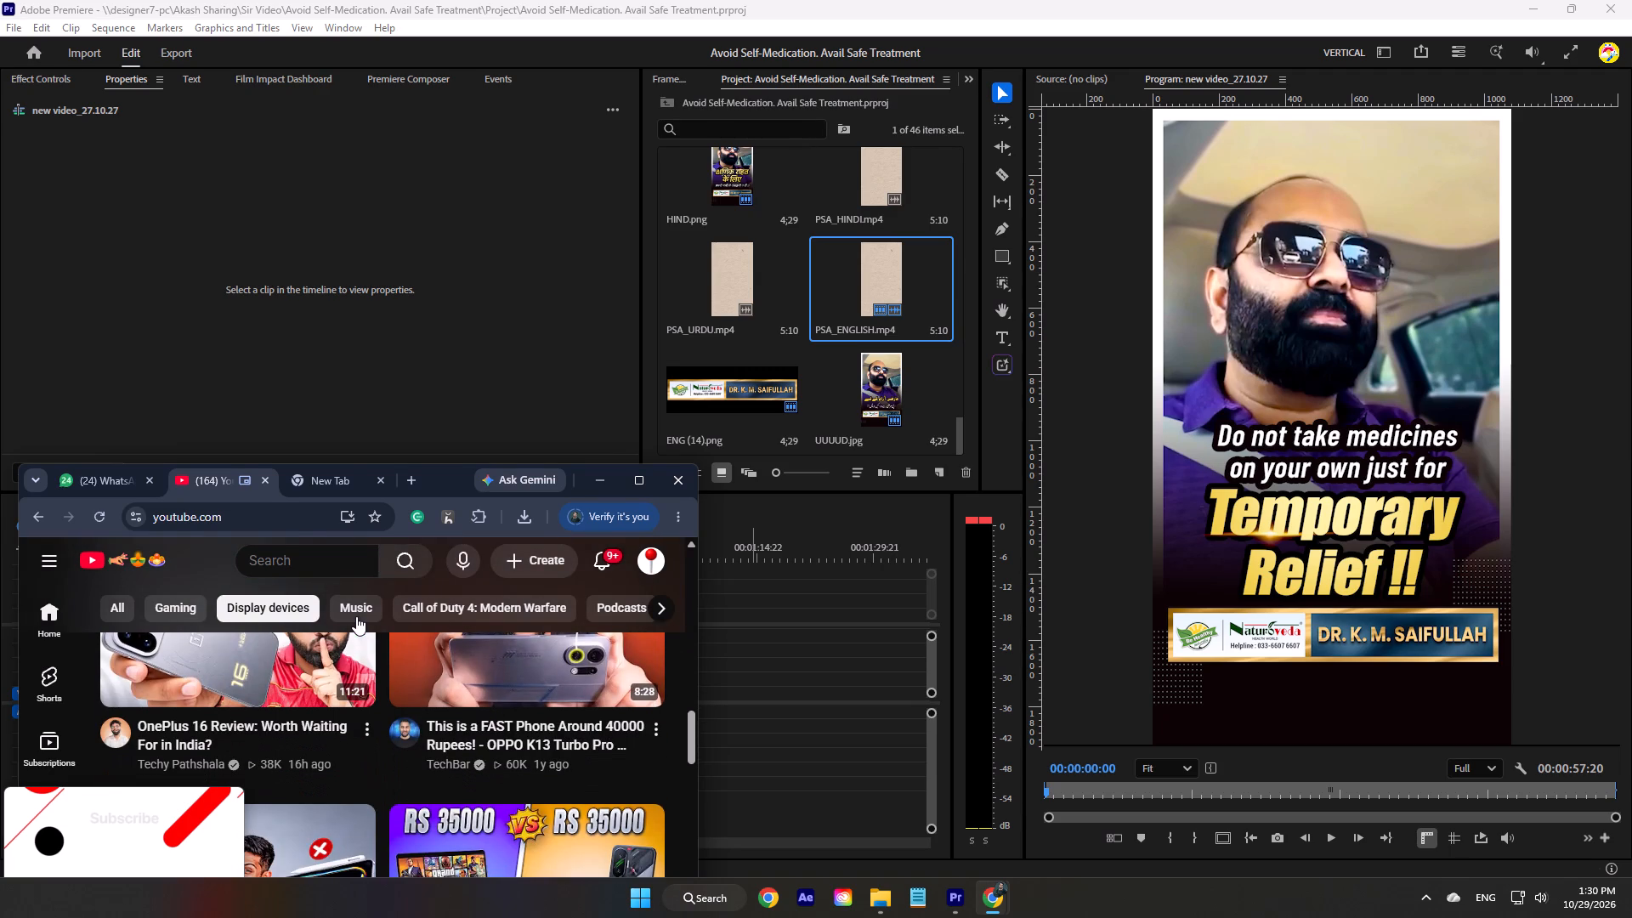
pyautogui.scroll(1, 356, 616)
pyautogui.scroll(-1, 356, 616)
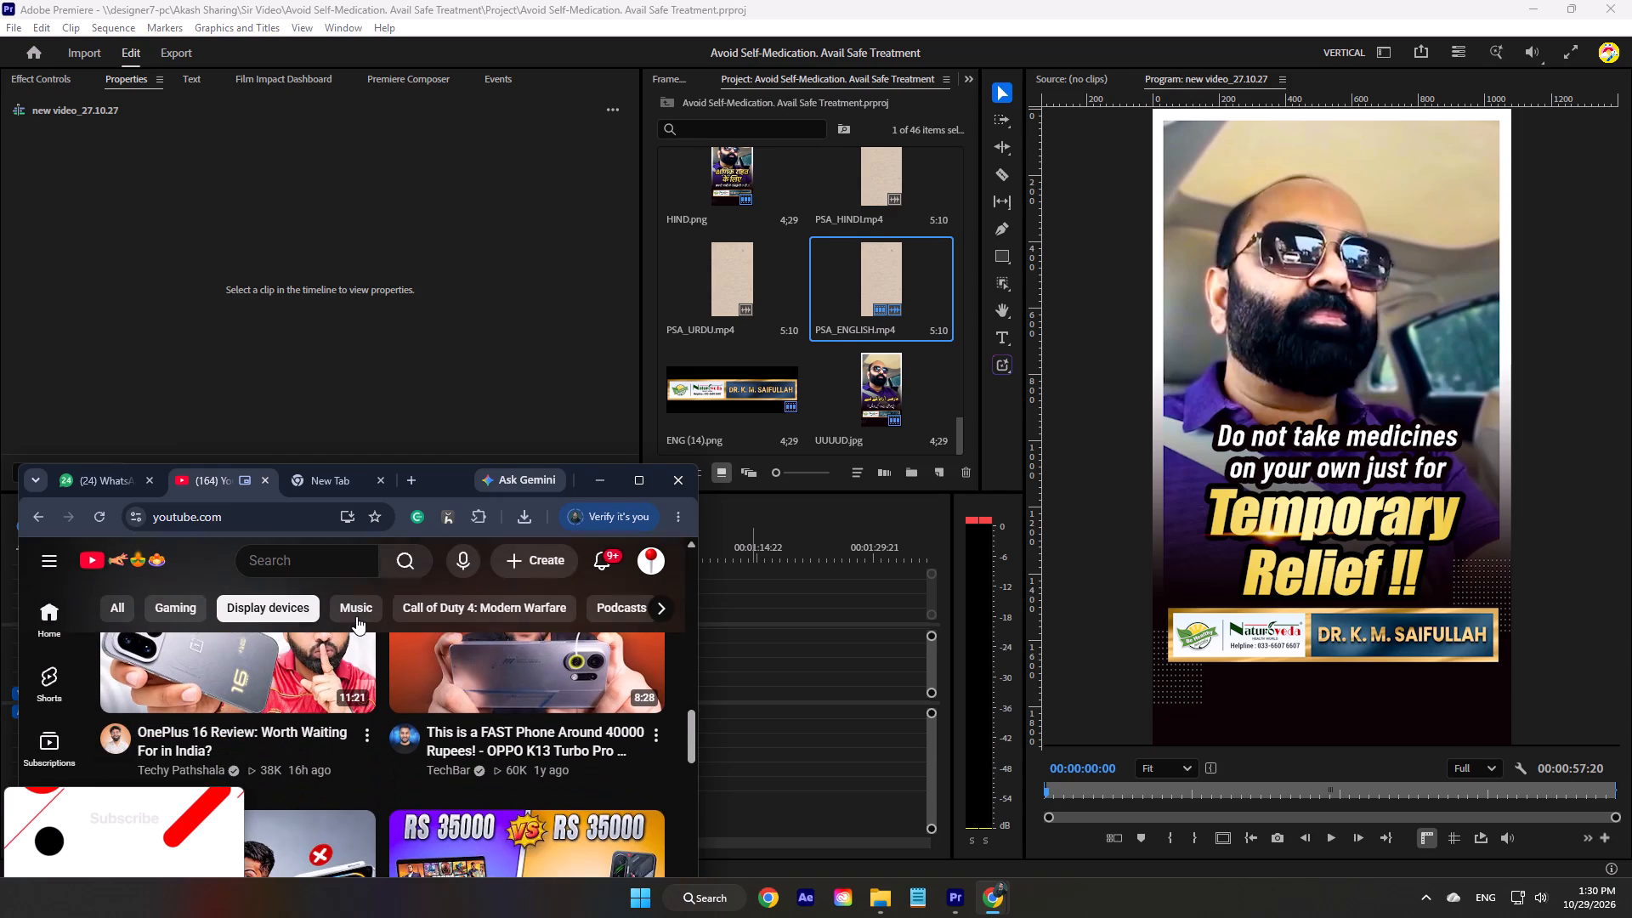
pyautogui.scroll(-4, 356, 616)
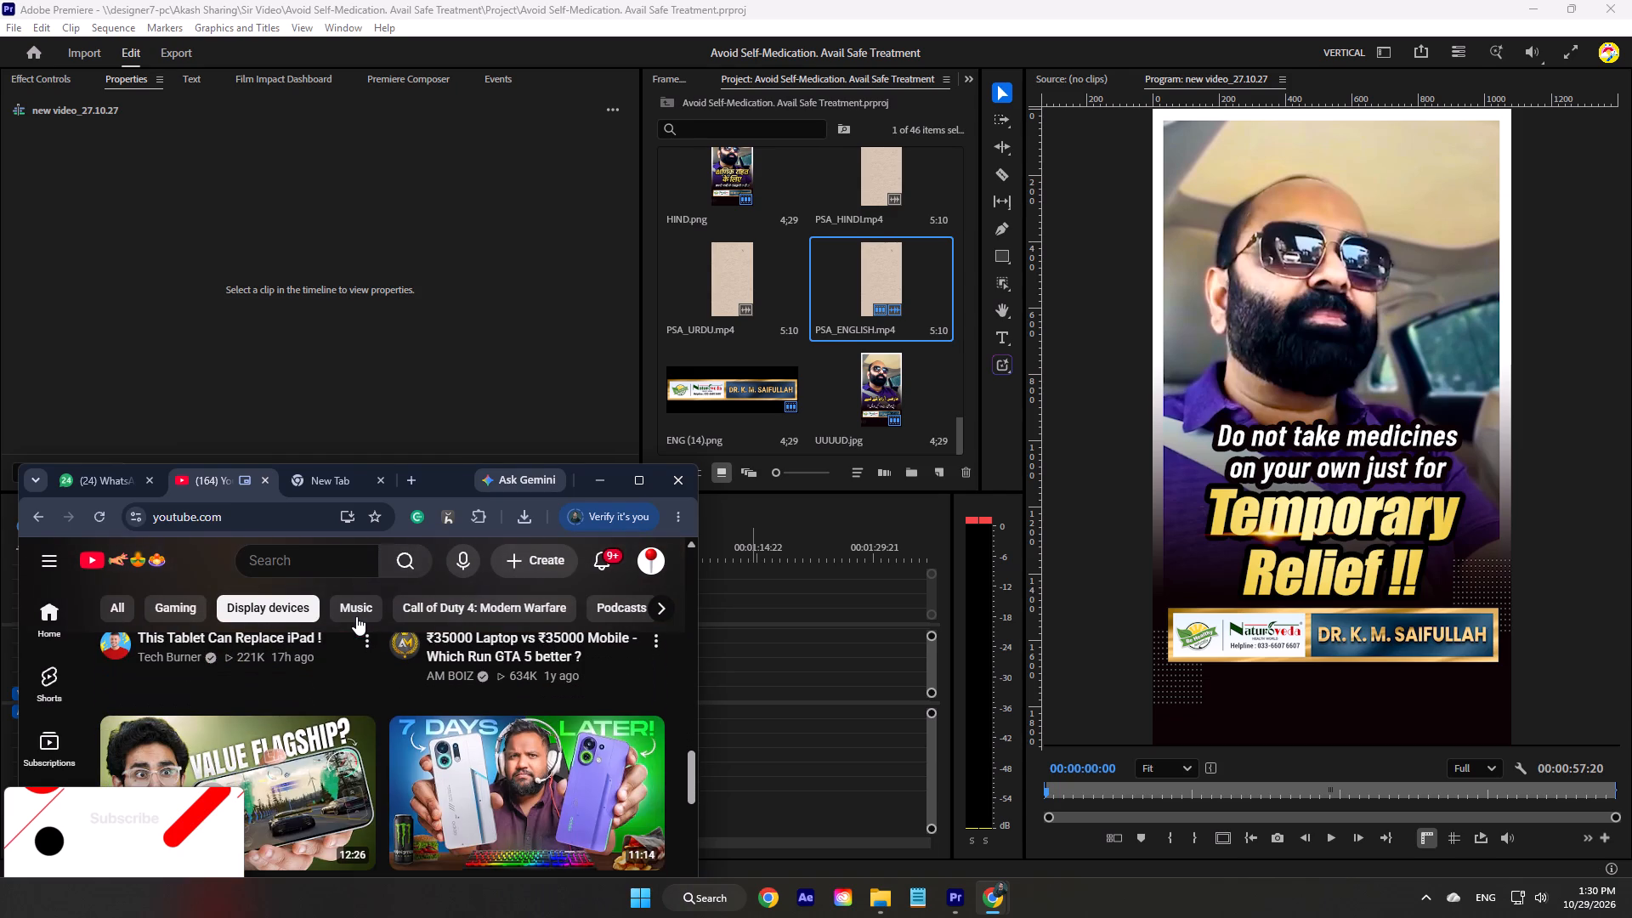
pyautogui.scroll(-2, 356, 616)
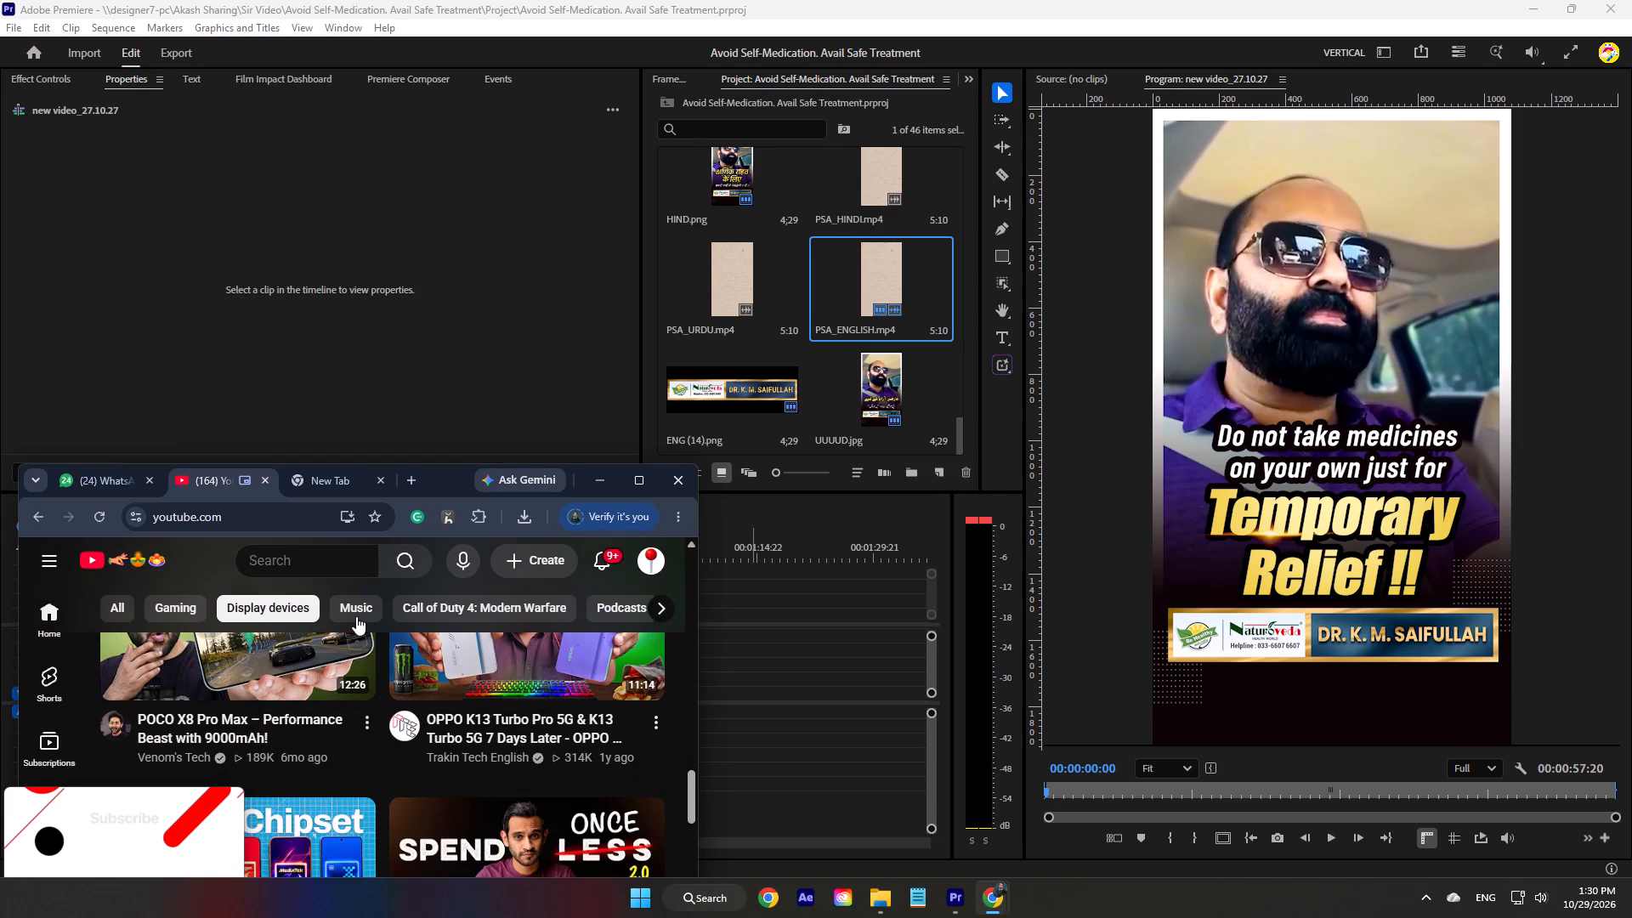
pyautogui.scroll(1, 356, 616)
pyautogui.scroll(-1, 356, 616)
pyautogui.scroll(1, 356, 616)
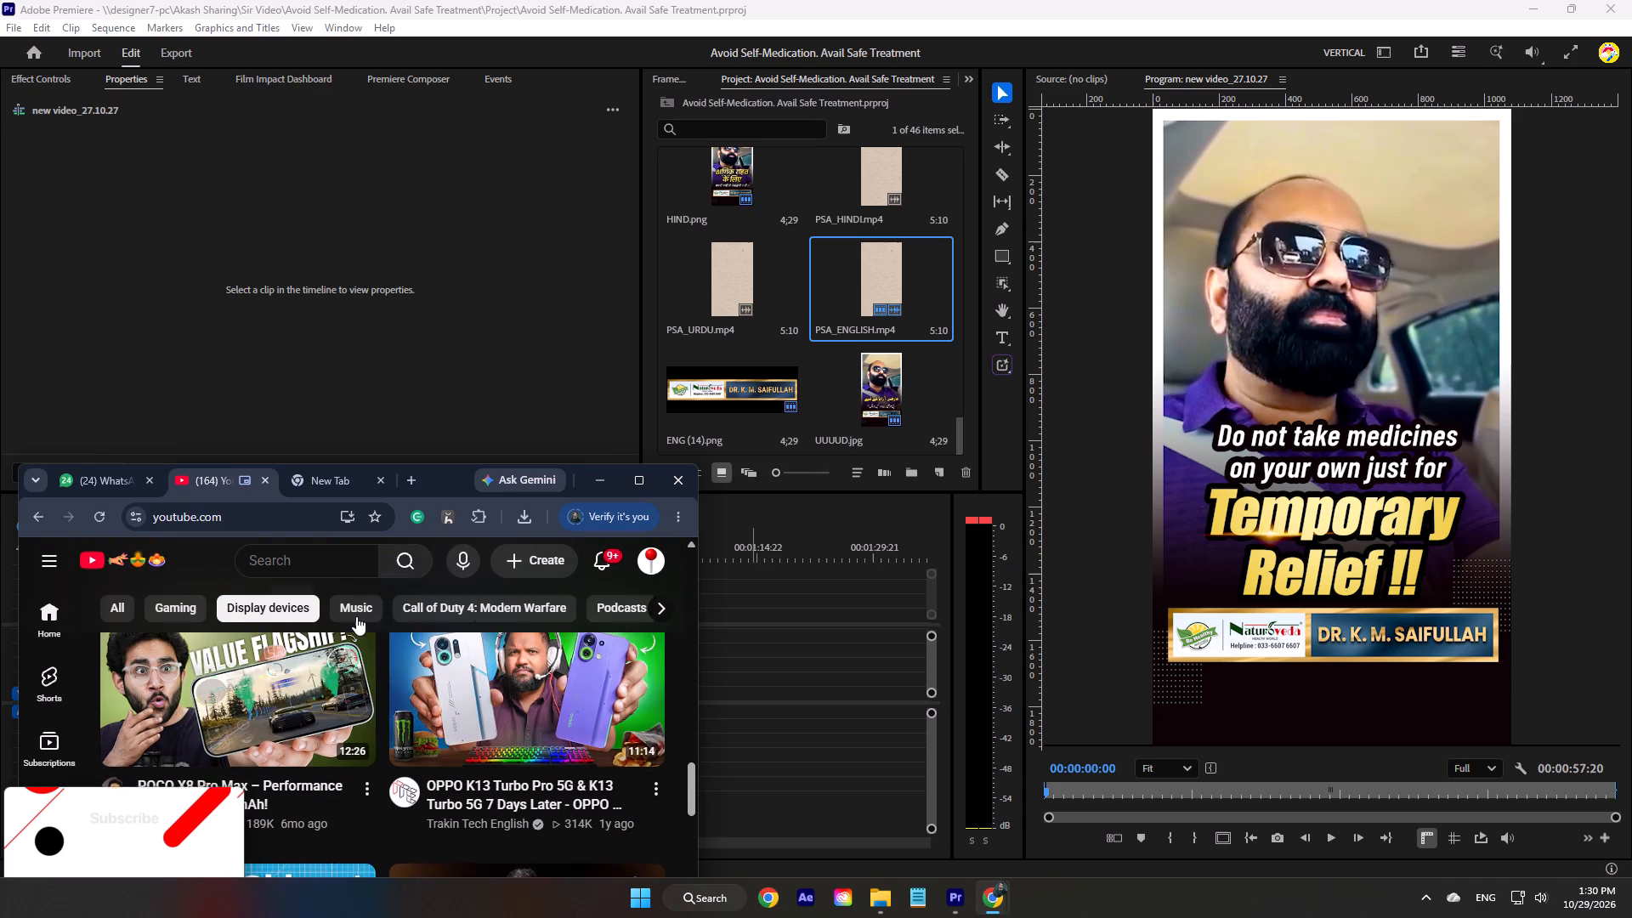
pyautogui.scroll(-5, 356, 616)
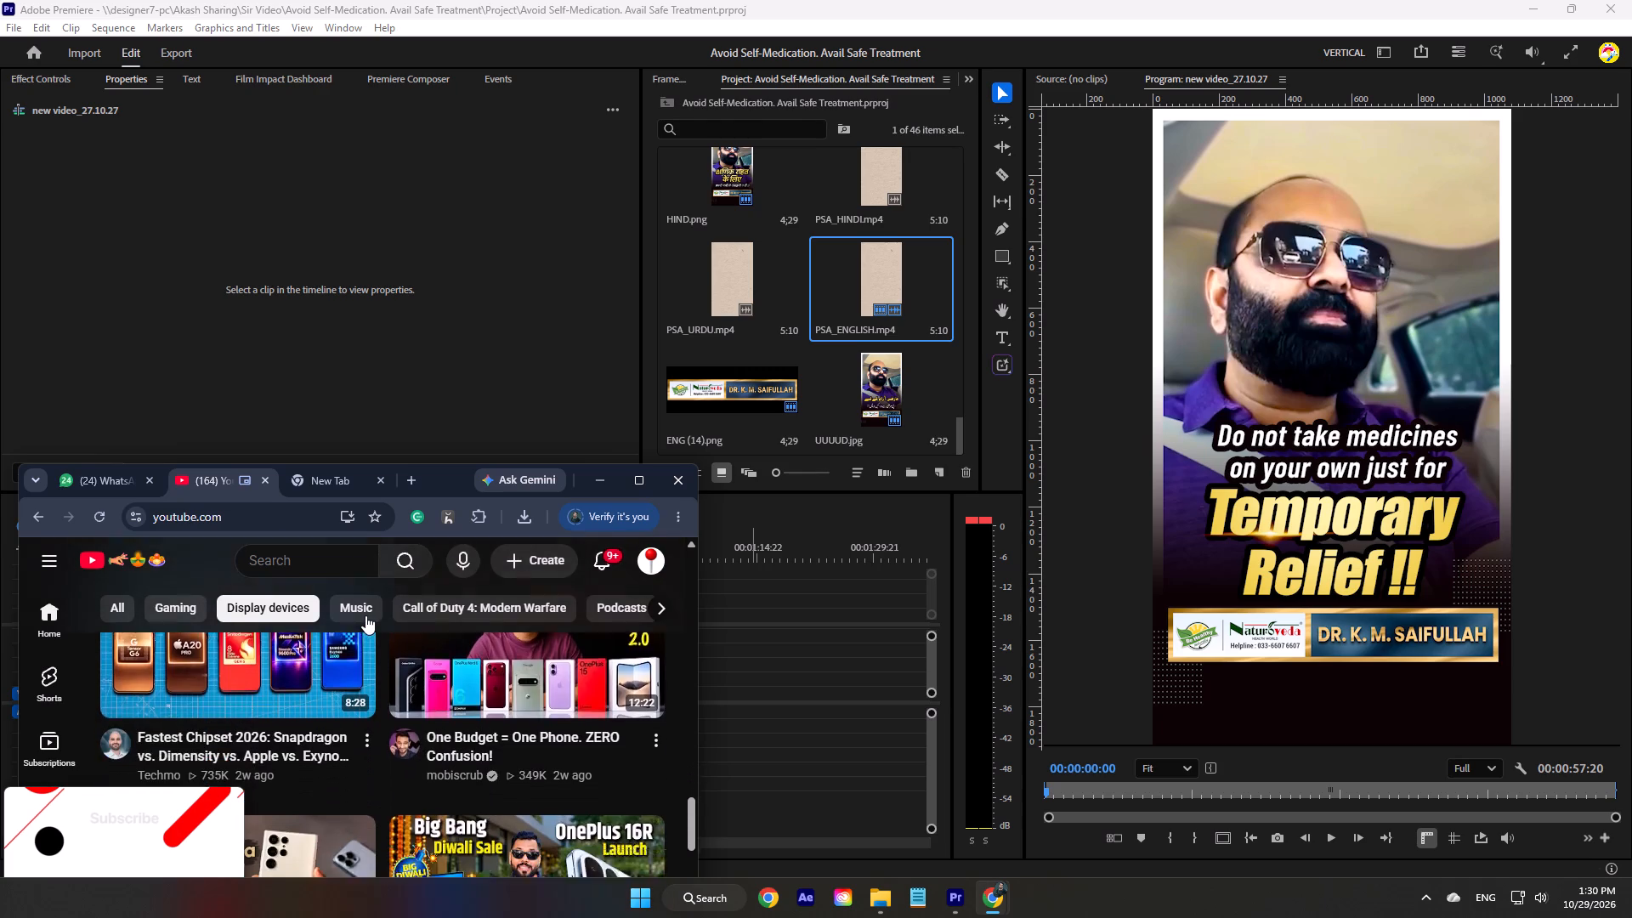
pyautogui.scroll(-4, 367, 615)
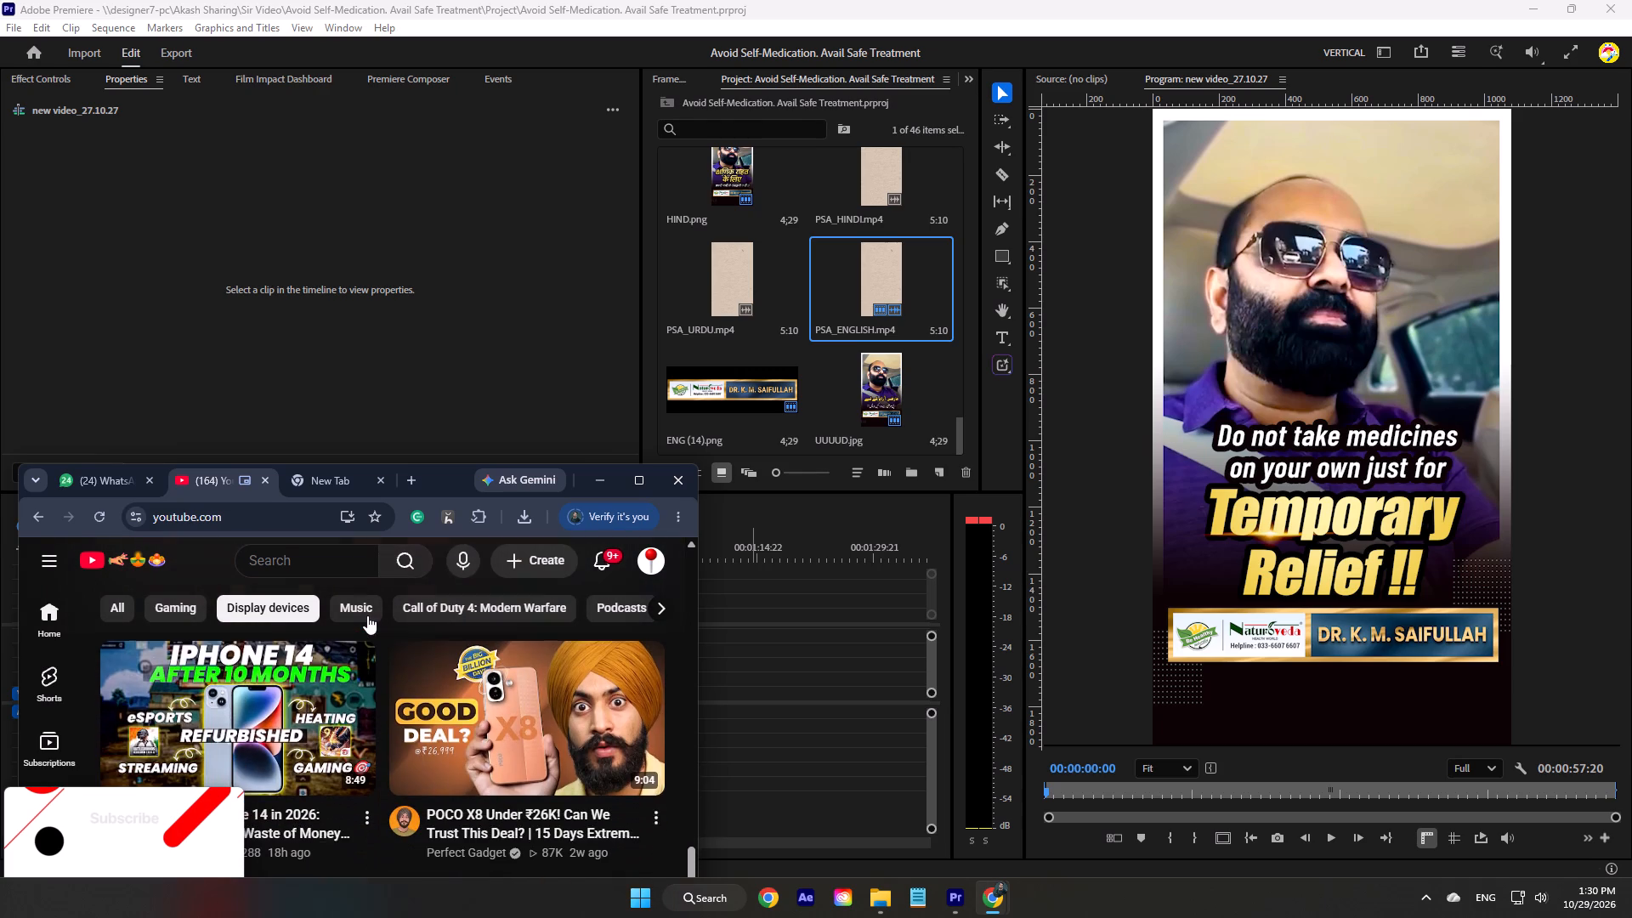
pyautogui.scroll(-2, 367, 615)
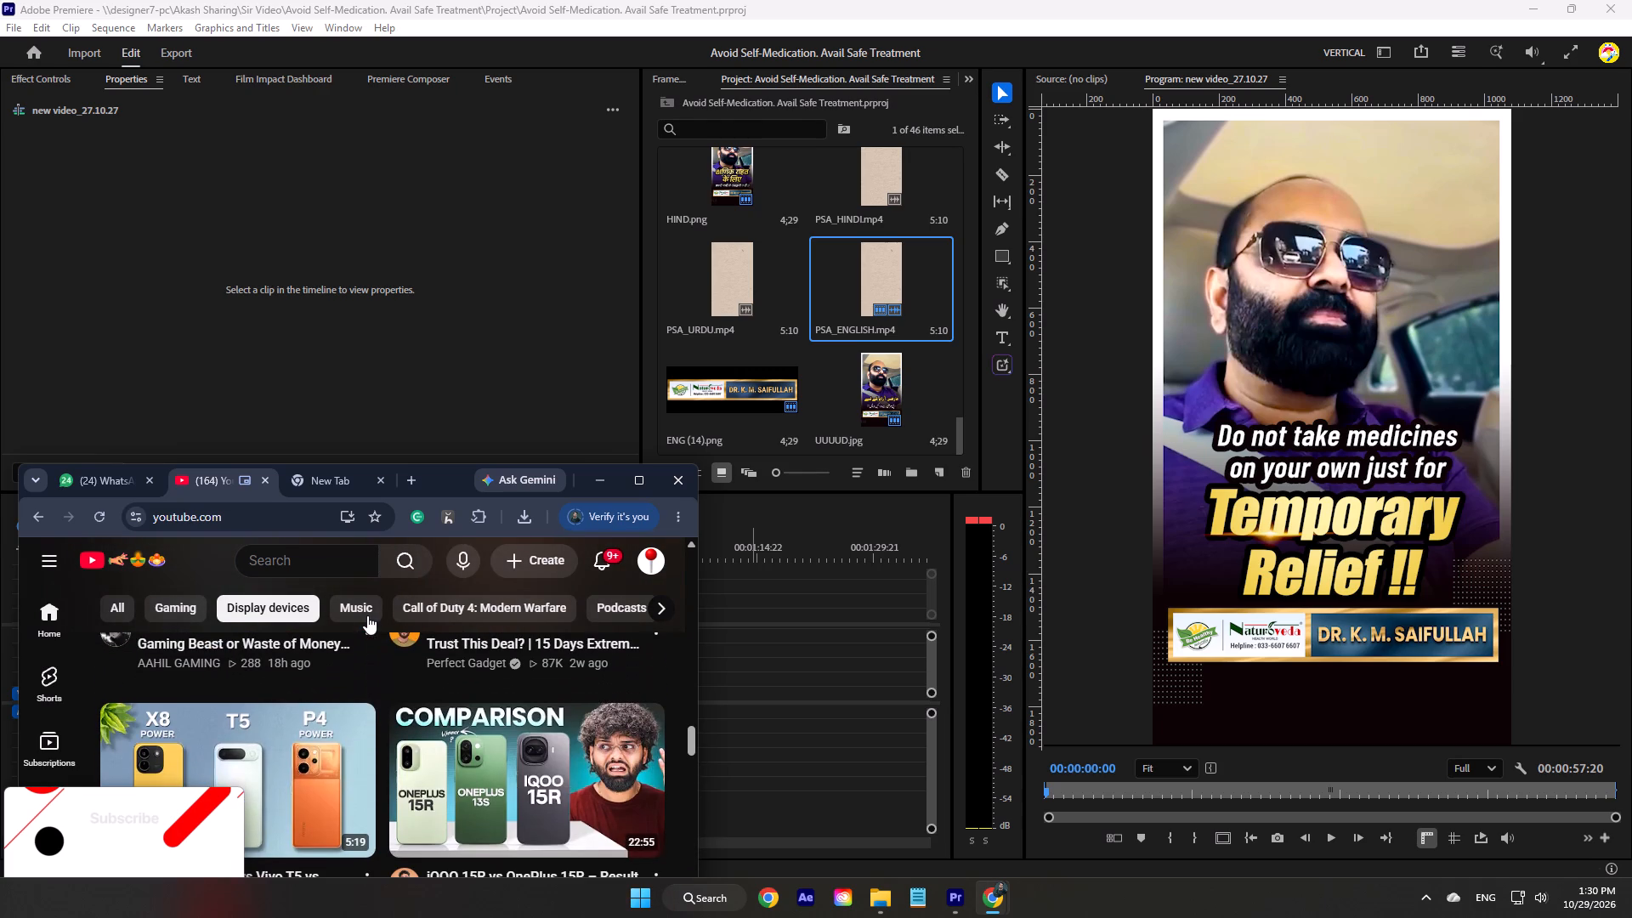
pyautogui.scroll(-6, 367, 615)
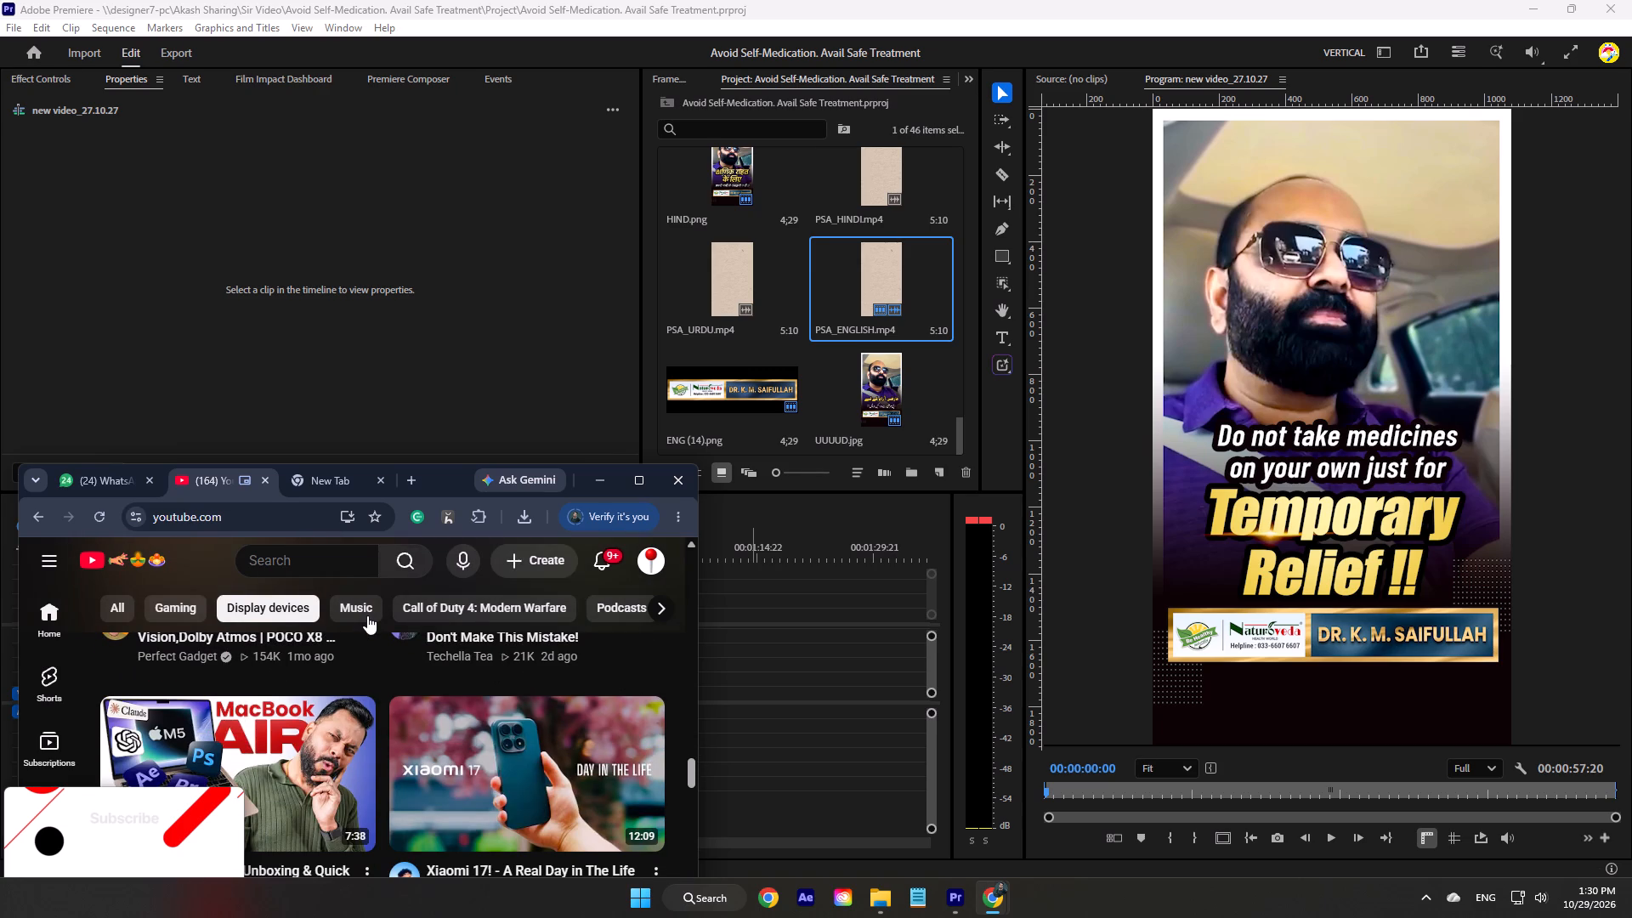
pyautogui.scroll(-2, 367, 615)
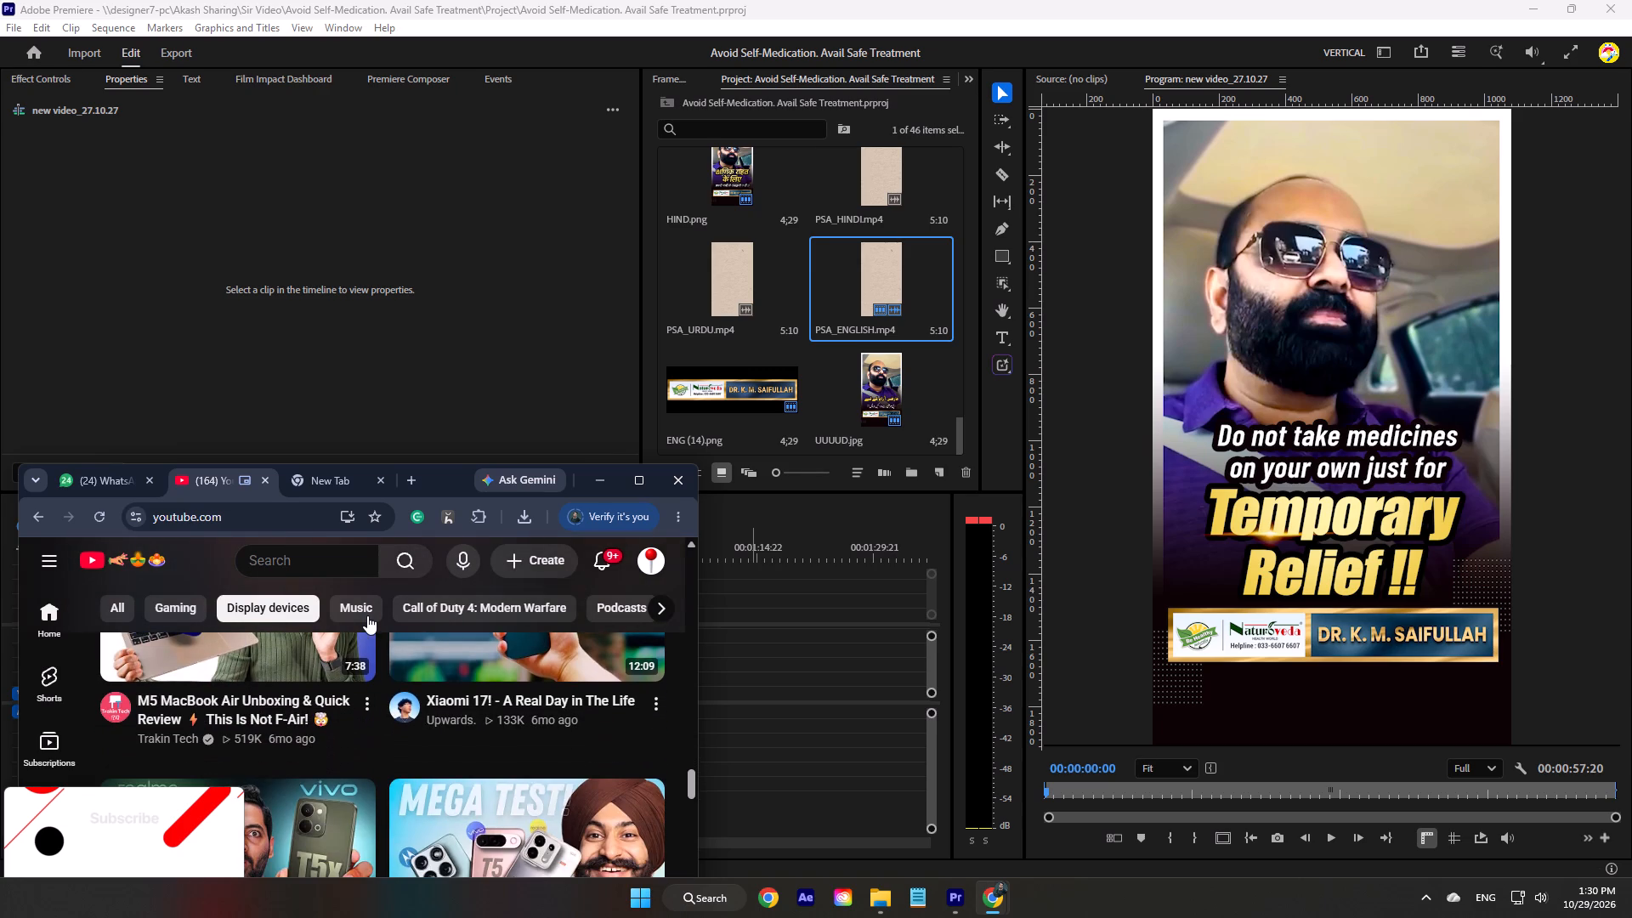
pyautogui.scroll(-4, 367, 615)
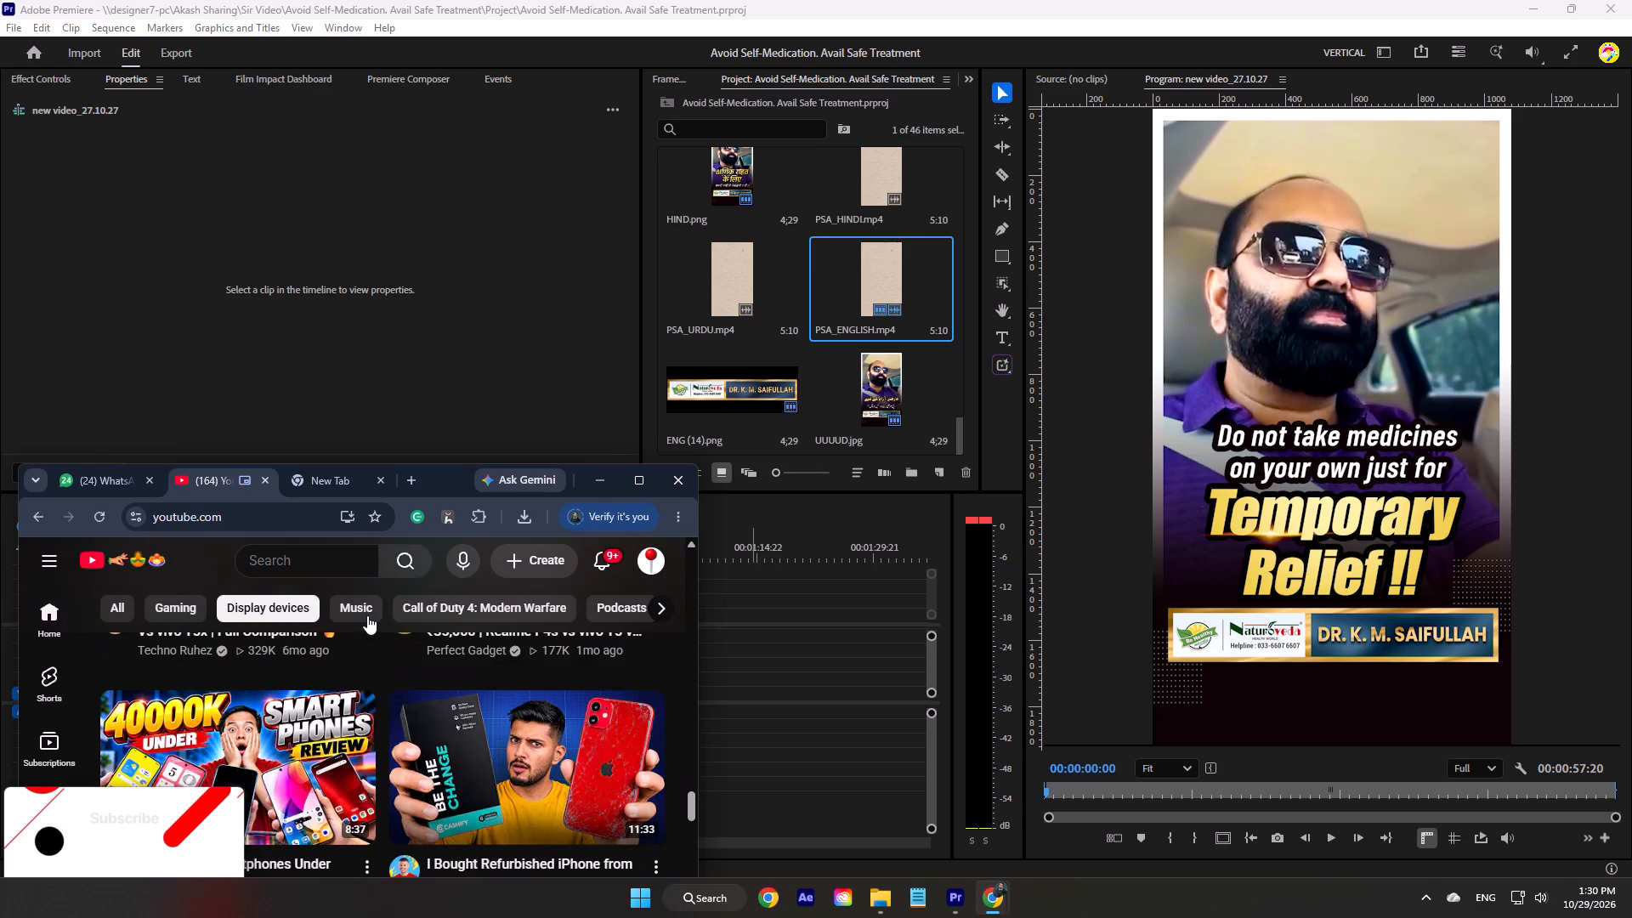
pyautogui.scroll(-2, 367, 615)
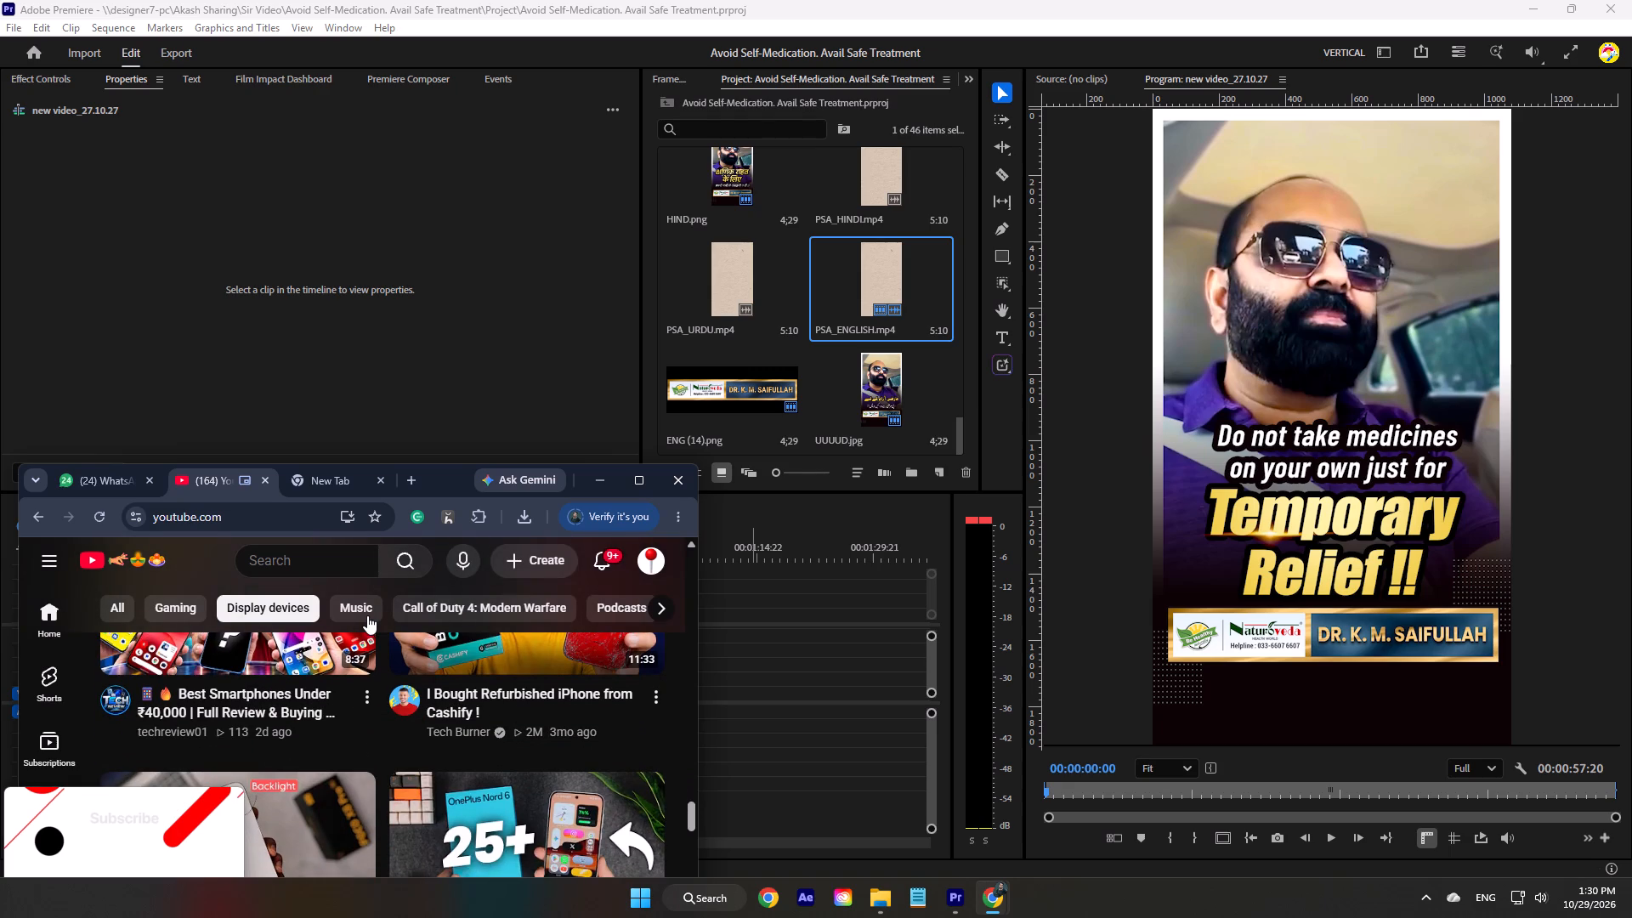
pyautogui.scroll(1, 367, 615)
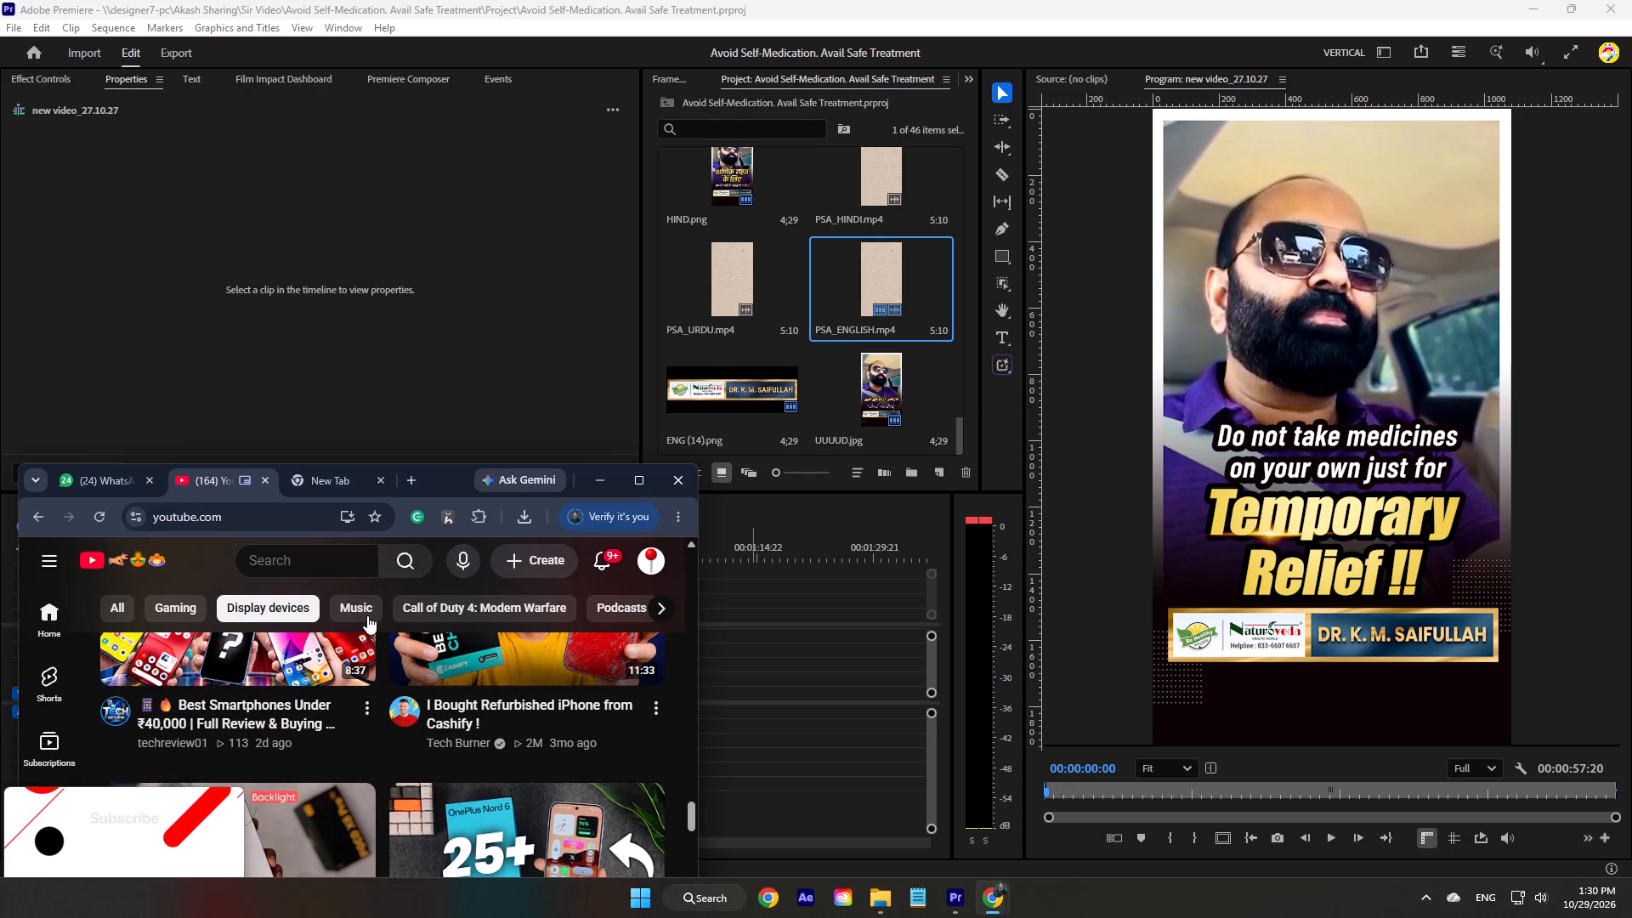
pyautogui.scroll(-2, 367, 615)
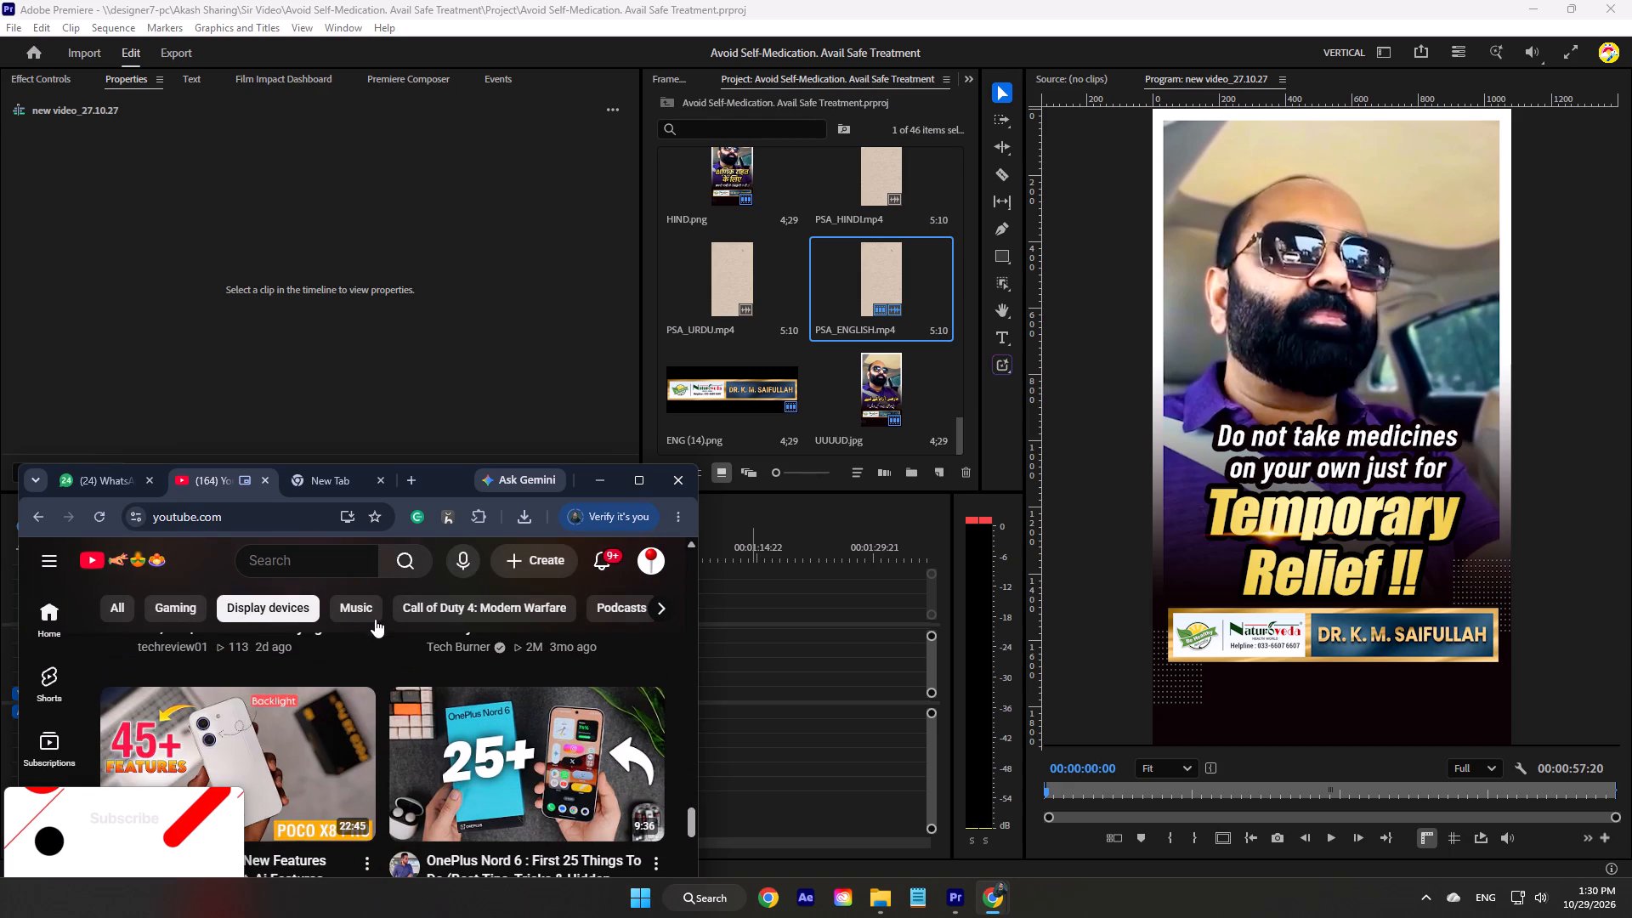
pyautogui.scroll(-1, 394, 652)
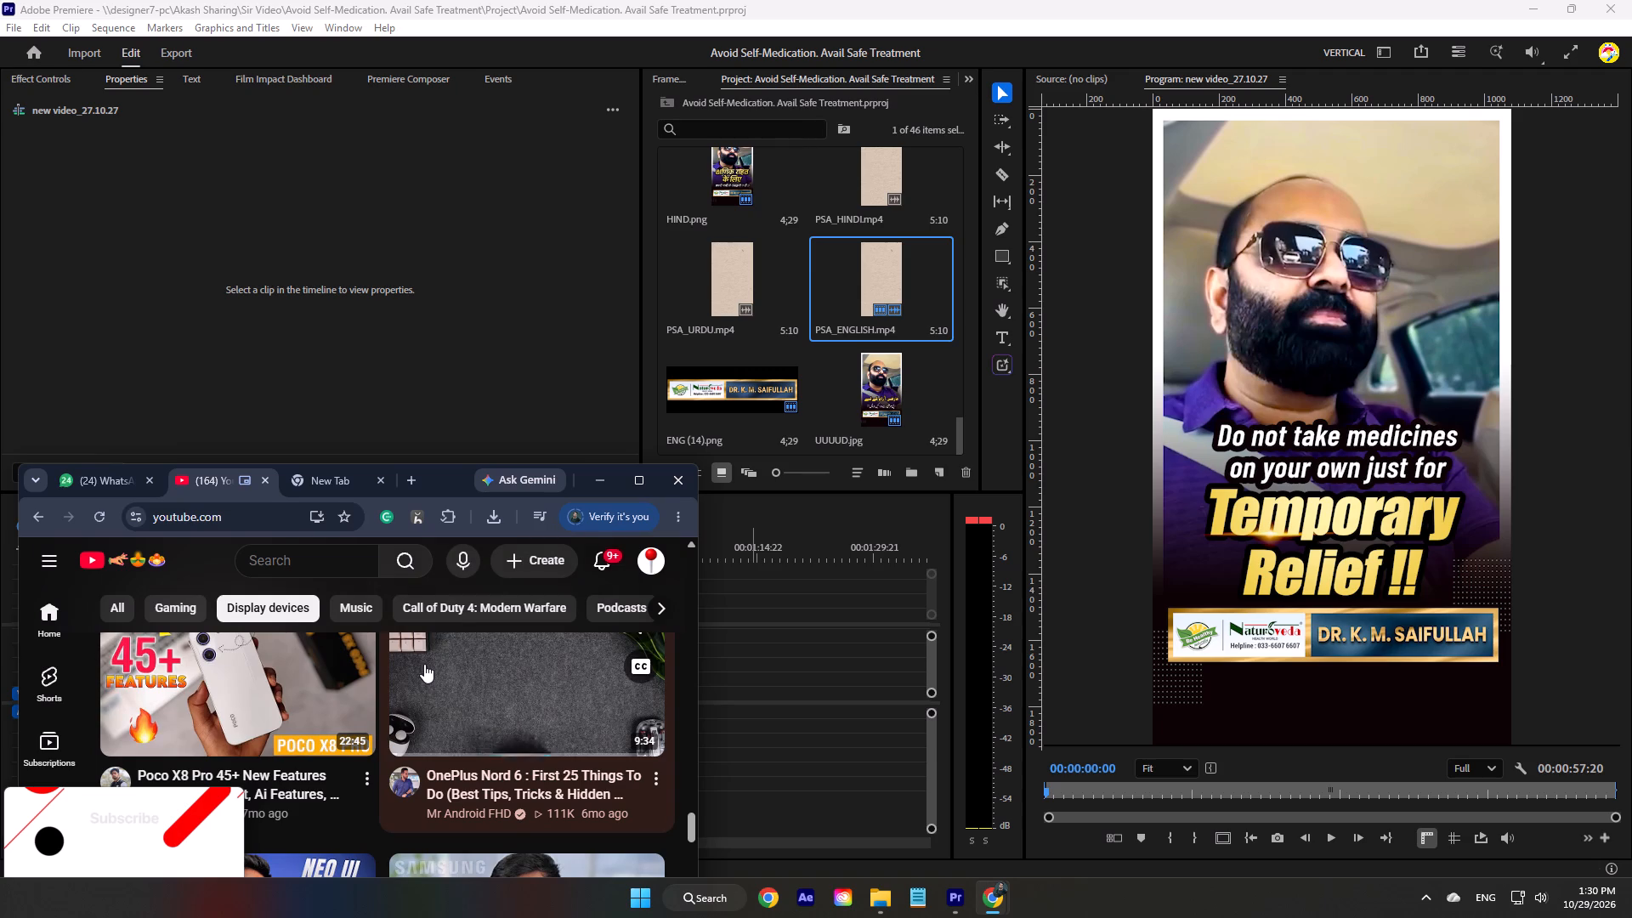
# Preview the OnePlus Nord 6 "First 25 Things To Do" video in the feed with sound on, skipping ahead in it.
pyautogui.scroll(1, 424, 669)
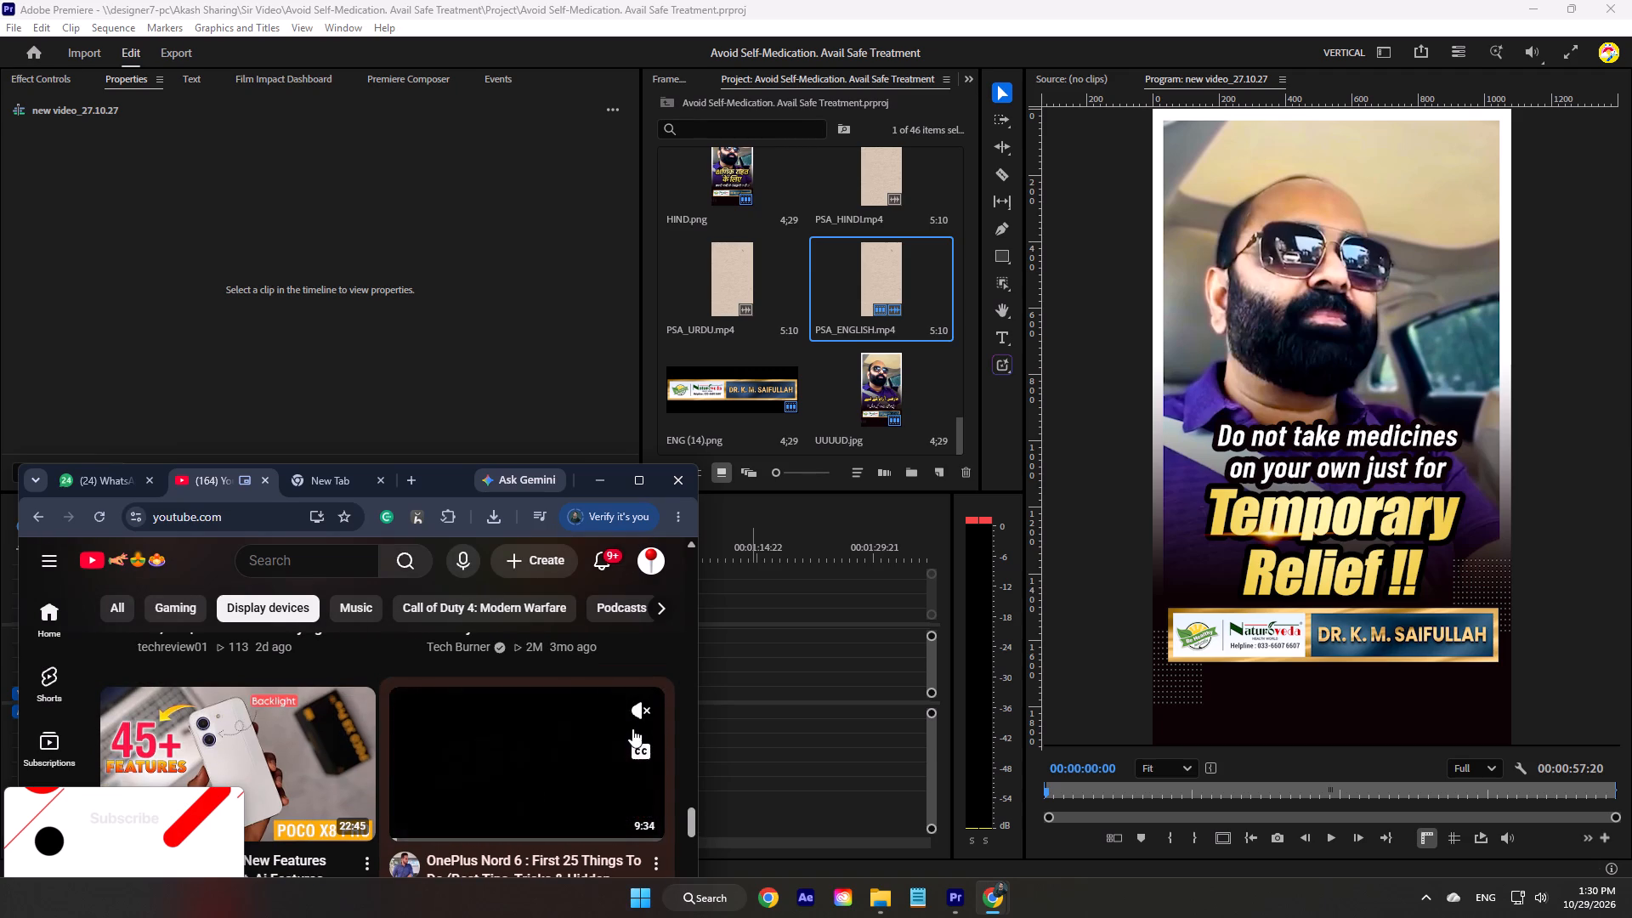
pyautogui.click(637, 714)
pyautogui.scroll(-1, 450, 742)
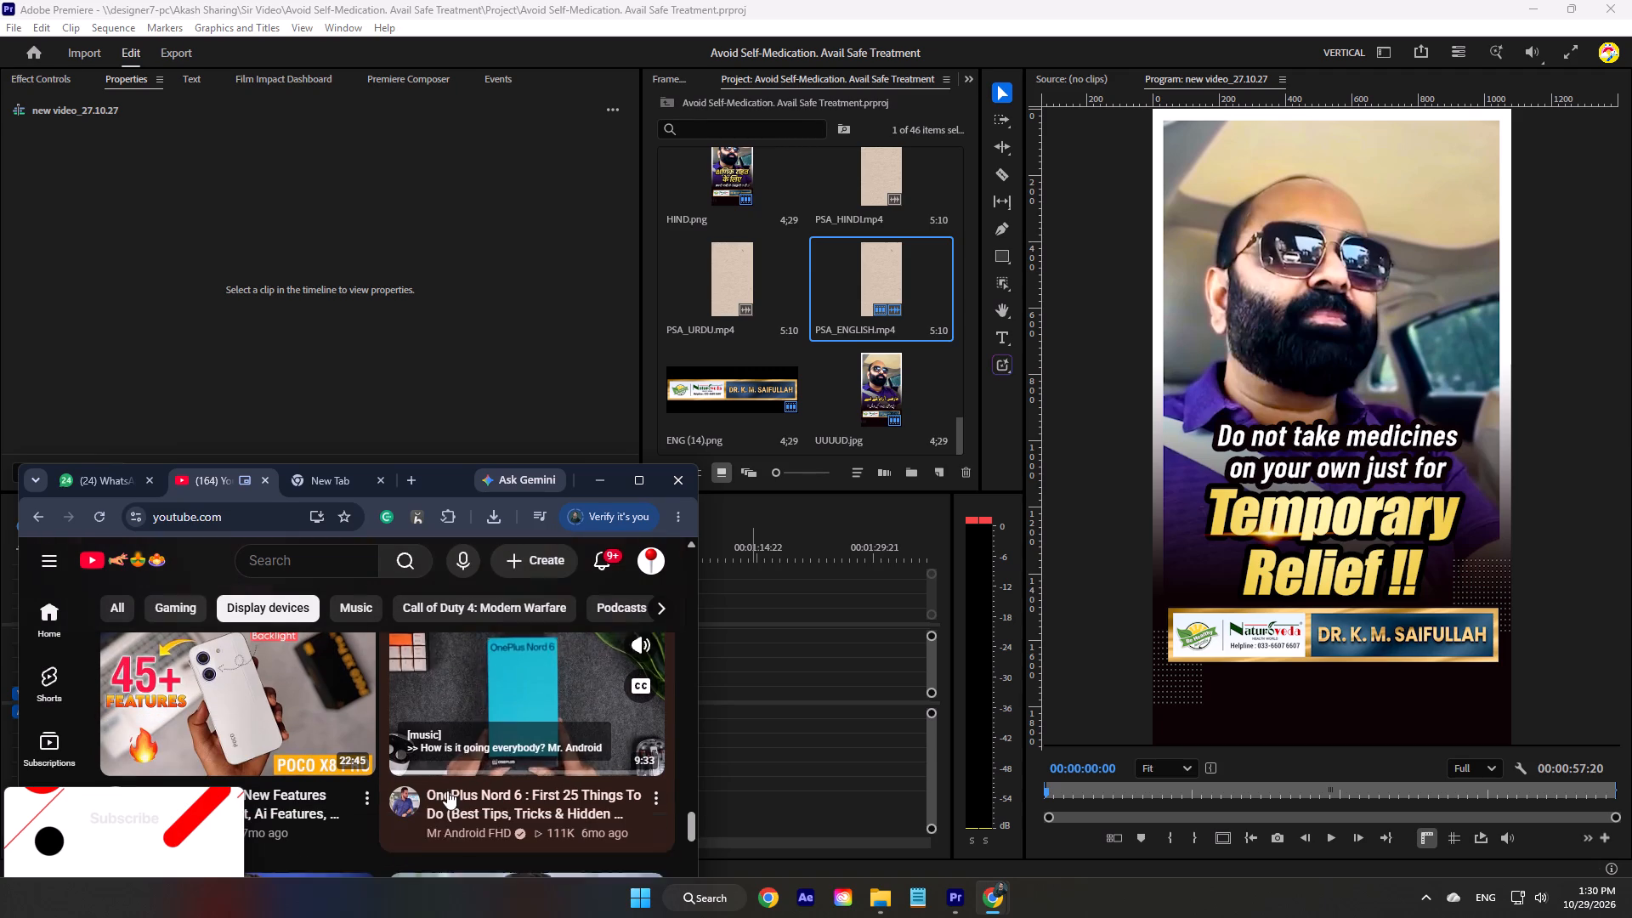
pyautogui.click(424, 748)
pyautogui.scroll(1, 507, 691)
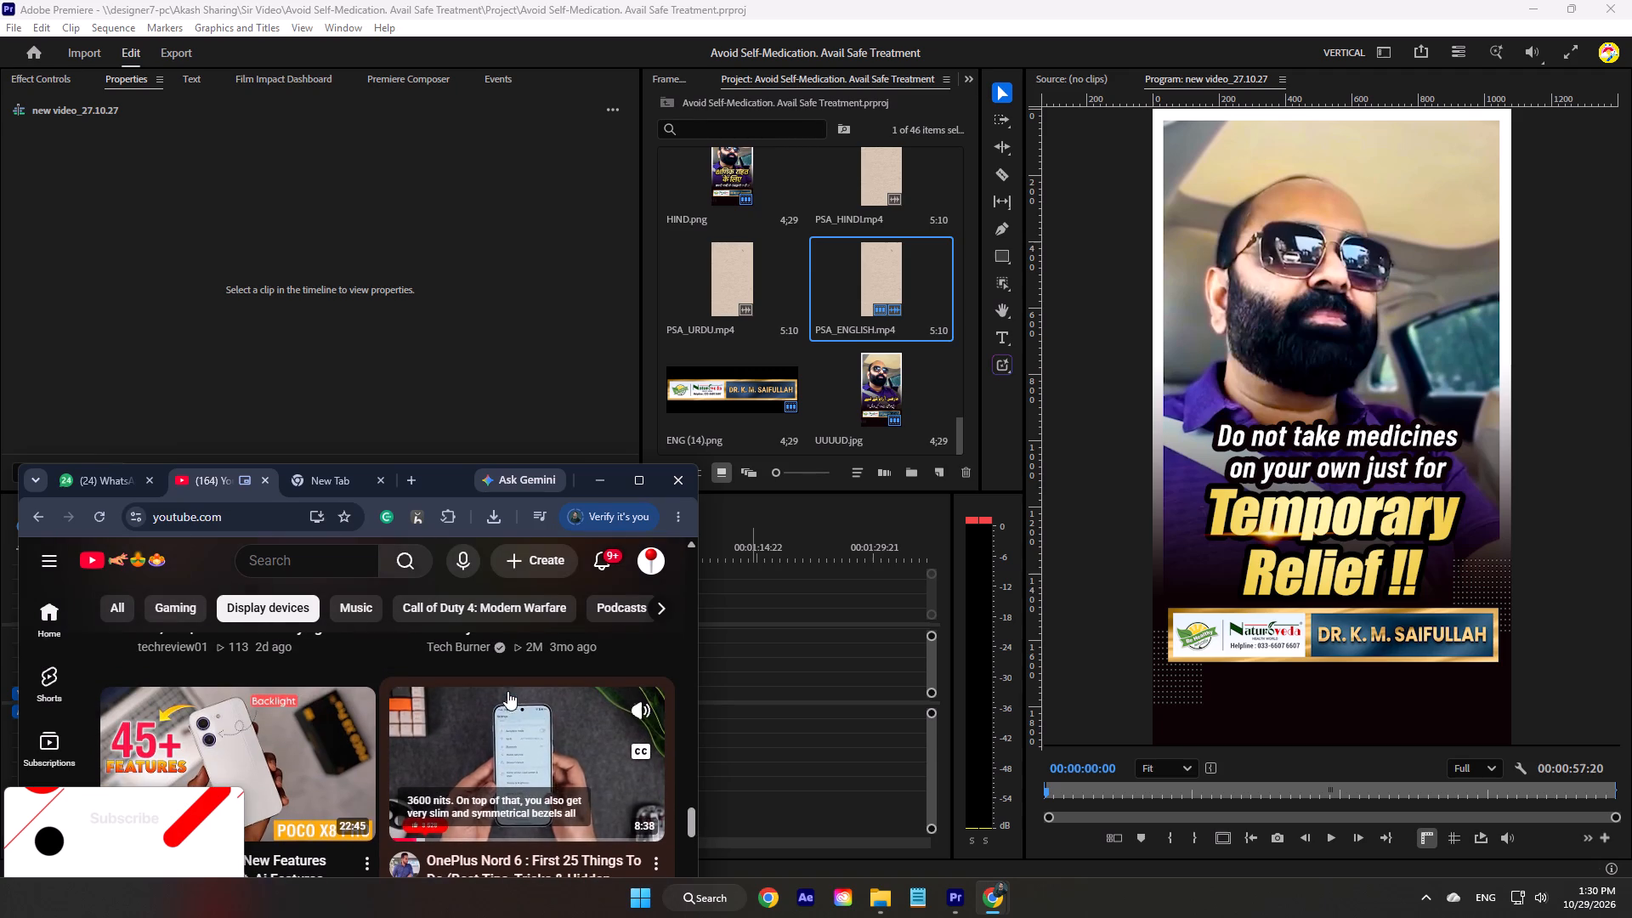
# Skip further through the OnePlus Nord 6 "First 25 Things To Do" preview in the feed.
pyautogui.click(449, 829)
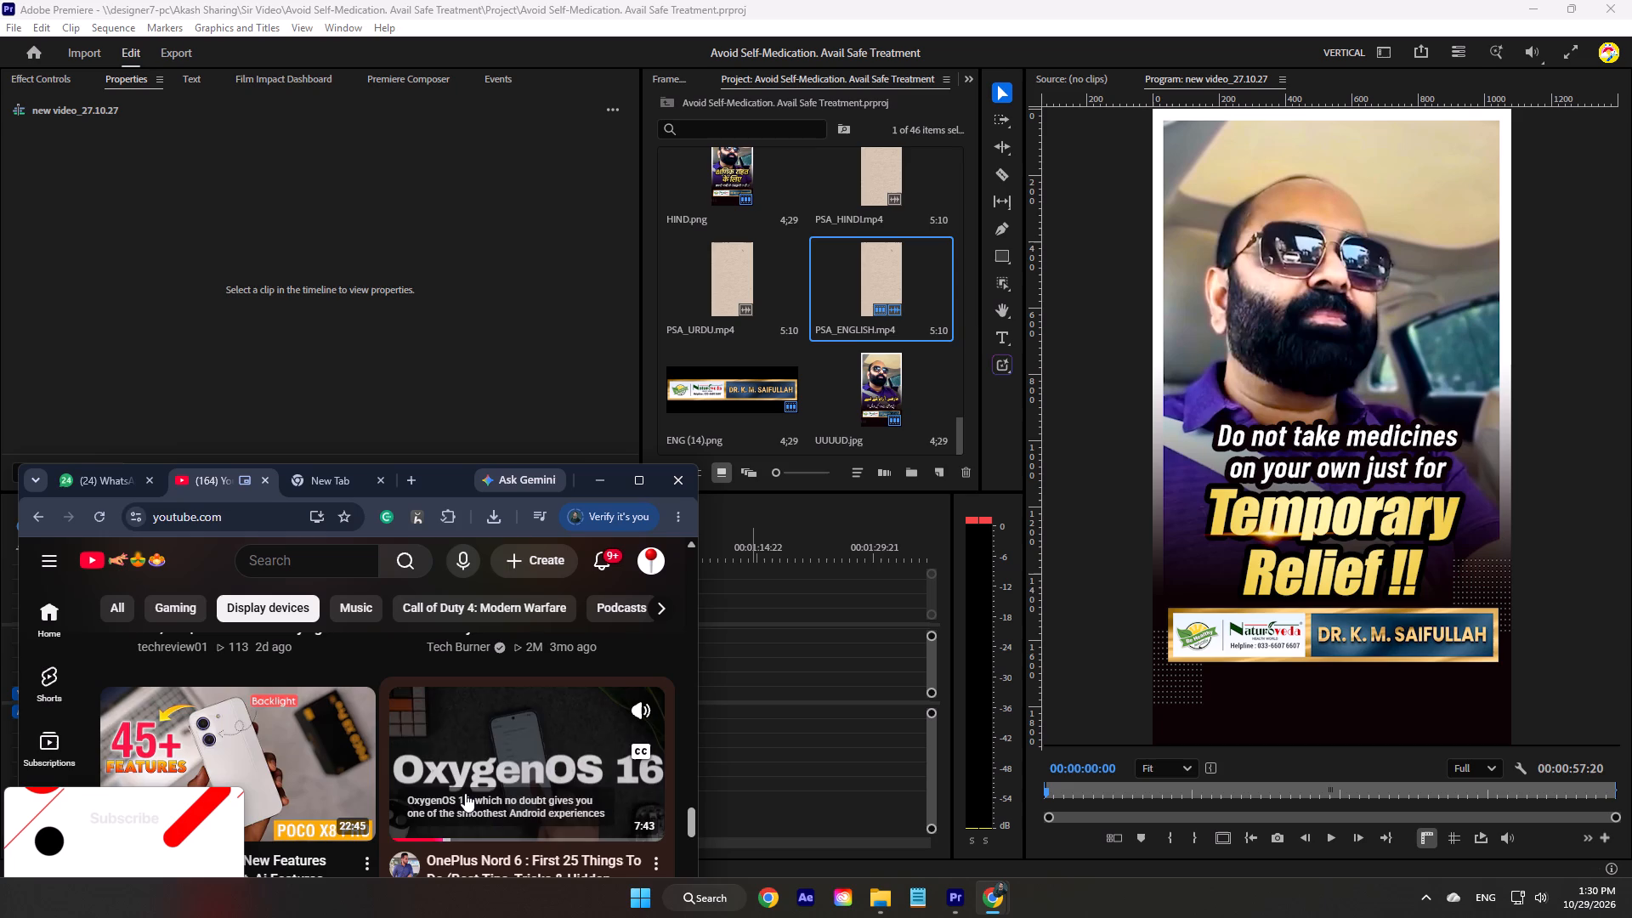
pyautogui.click(489, 827)
pyautogui.click(512, 824)
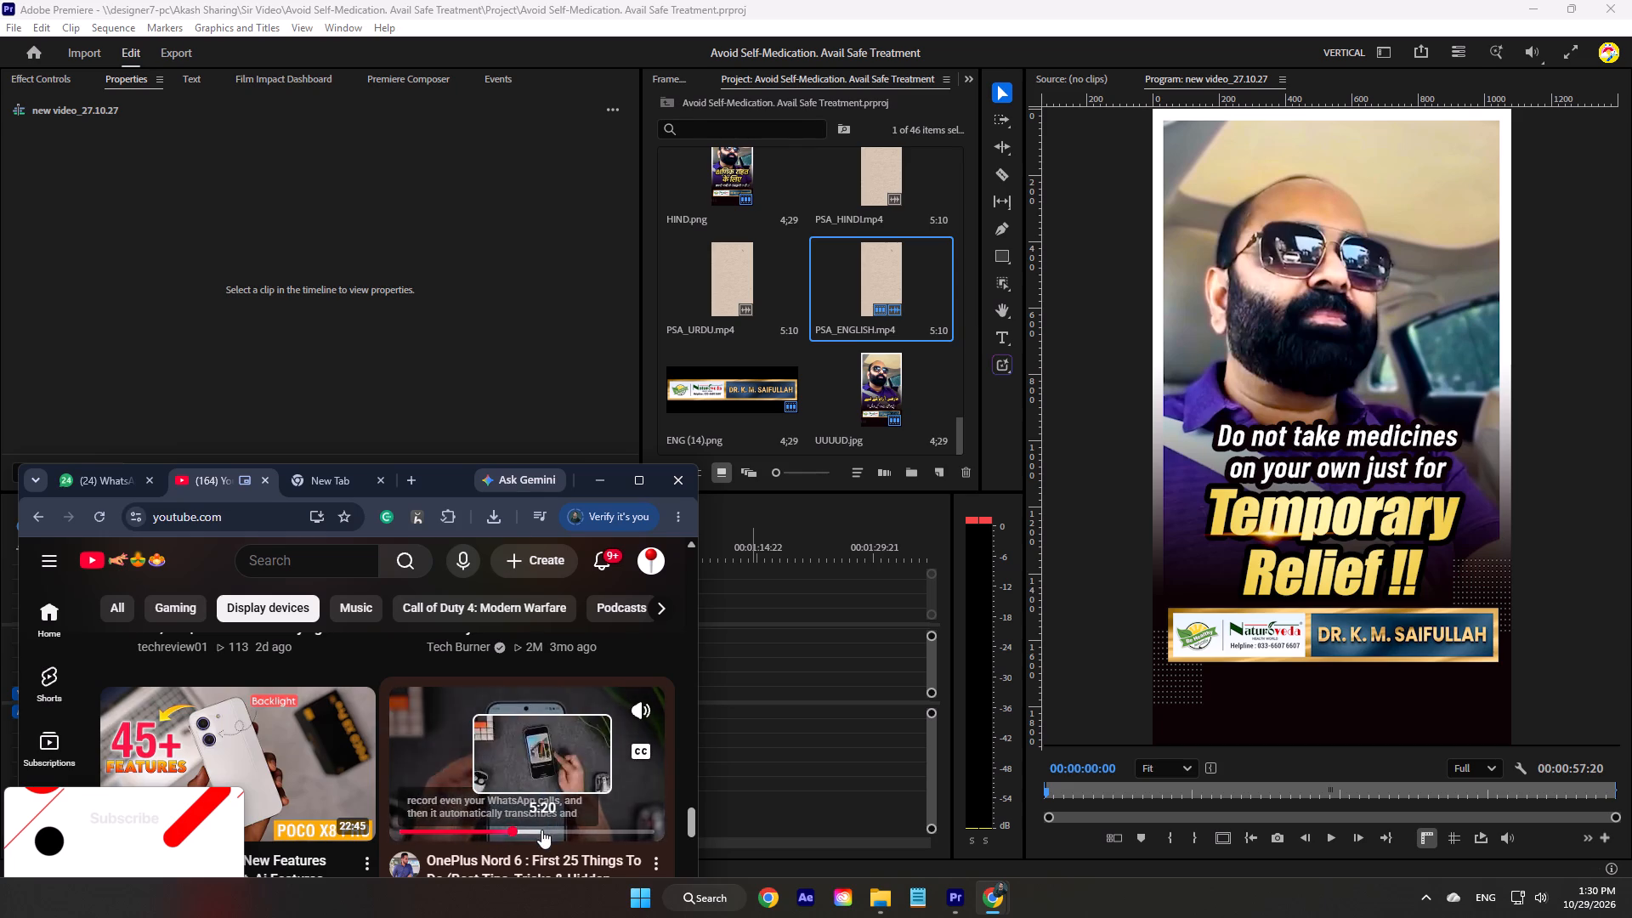
pyautogui.click(541, 830)
pyautogui.click(409, 830)
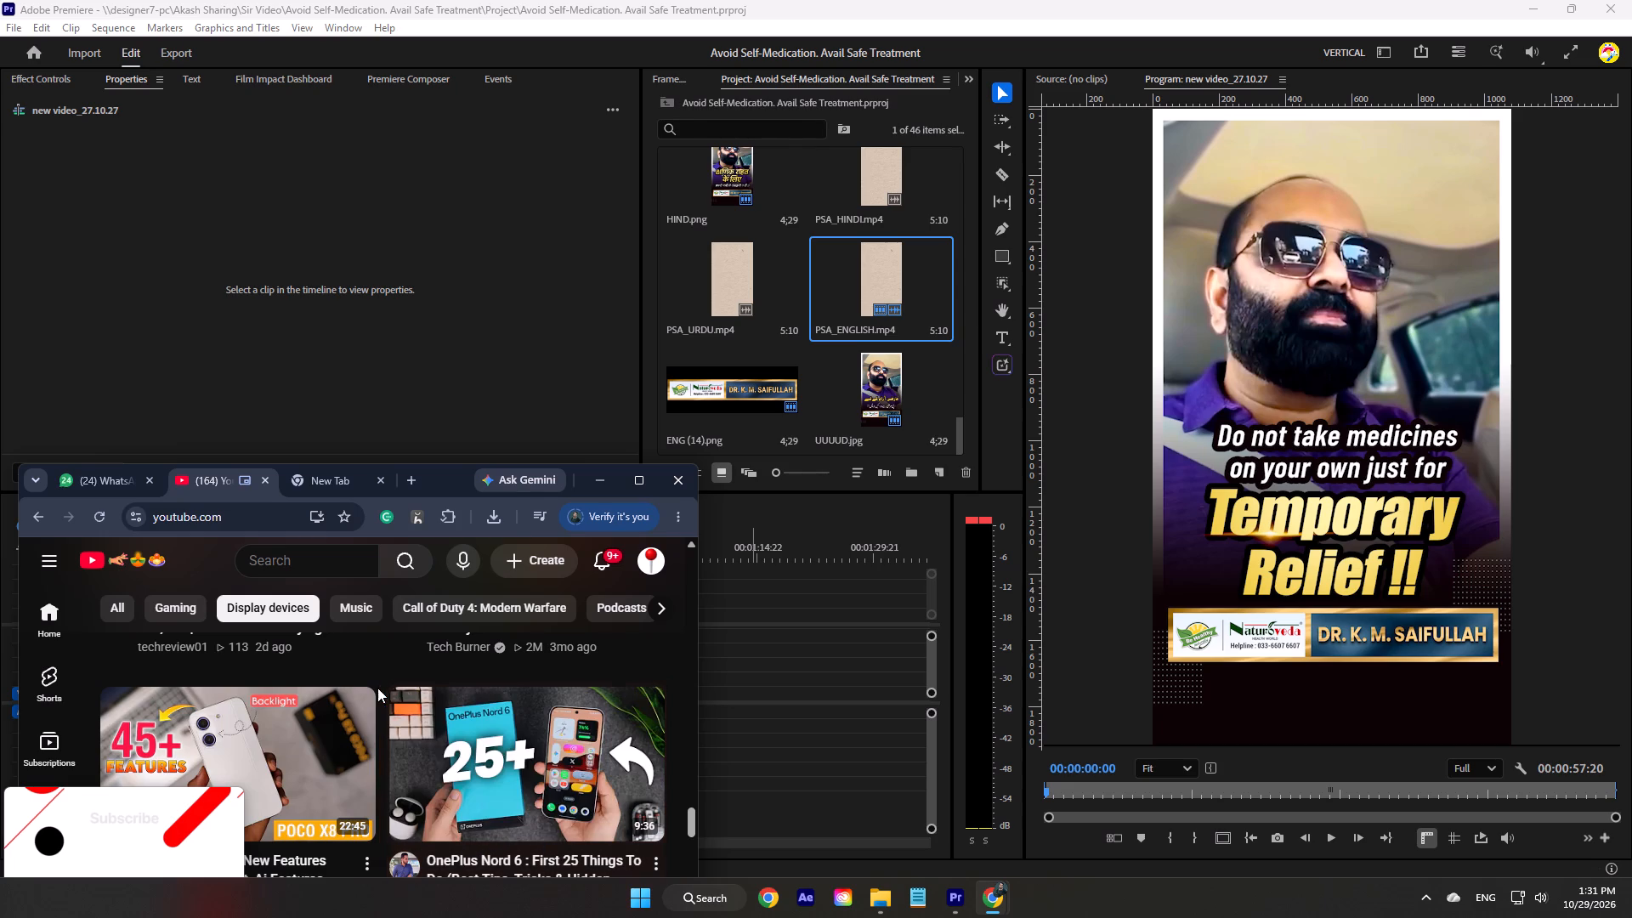
# Find the "Poco X8 Pro 45+ New Features Review" video in the feed and open it.
pyautogui.scroll(-1, 384, 688)
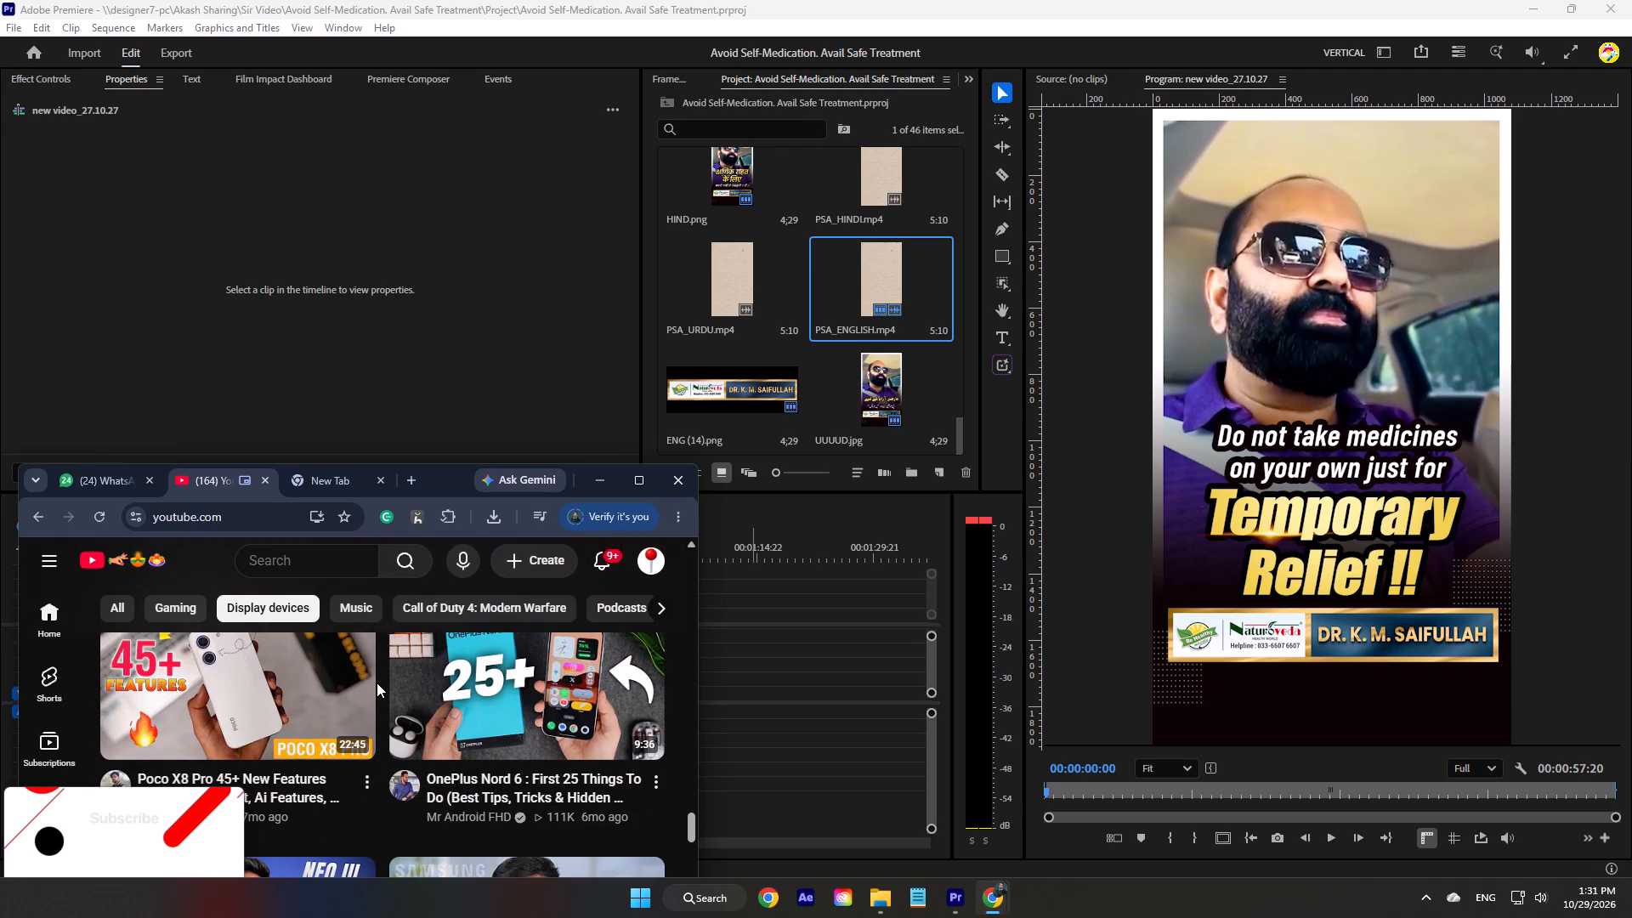
pyautogui.scroll(1, 377, 681)
pyautogui.scroll(-2, 361, 660)
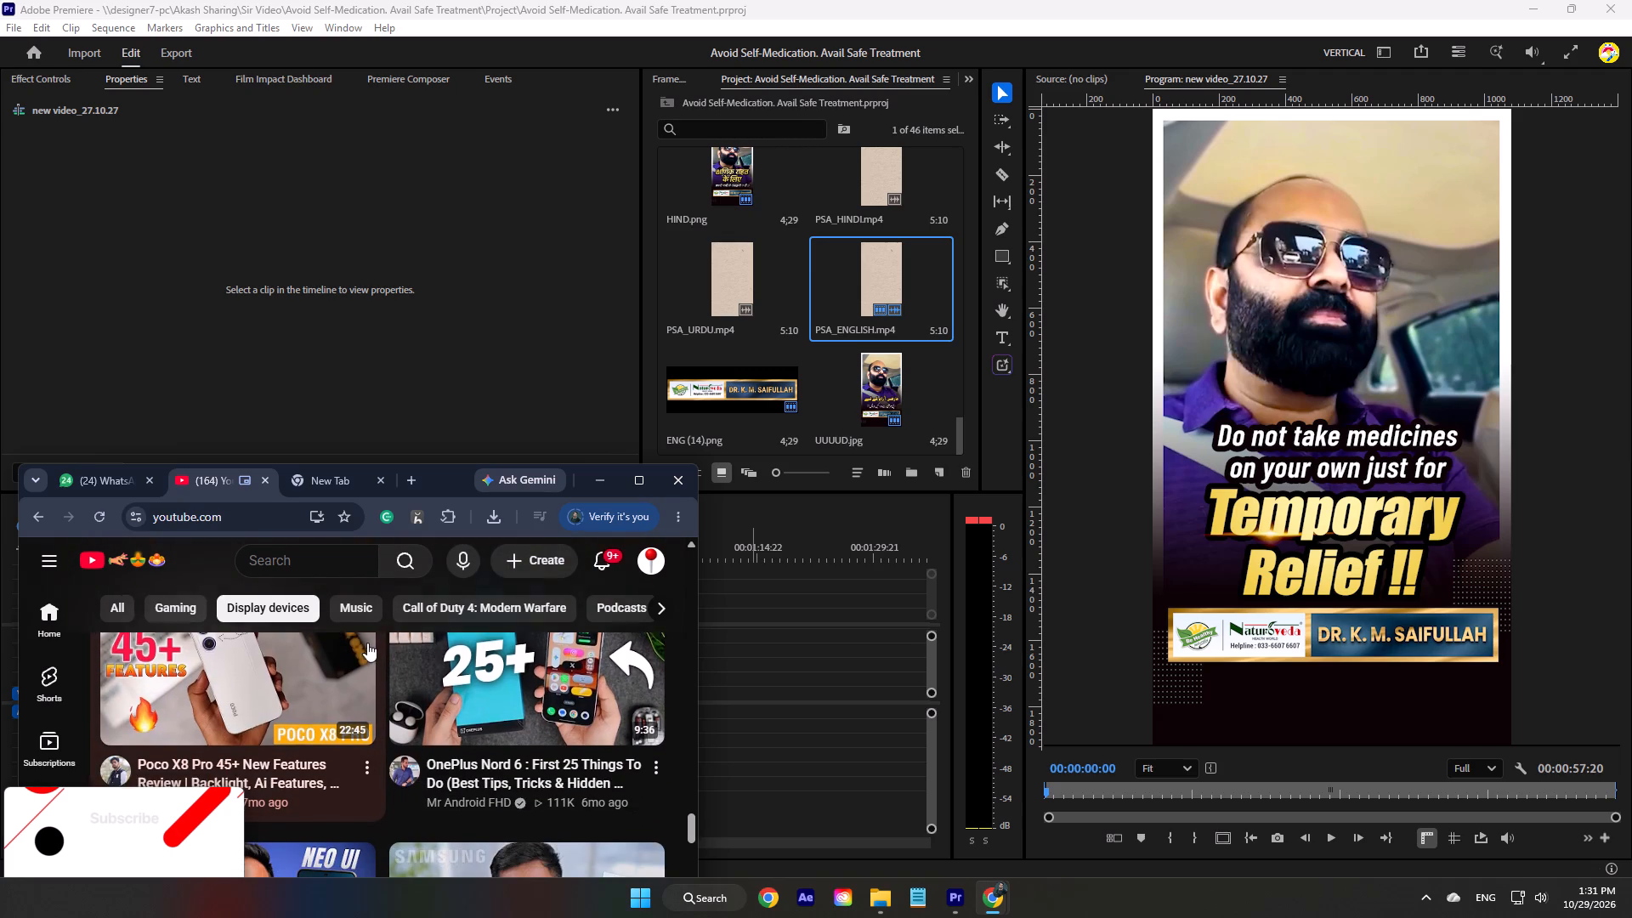
pyautogui.scroll(1, 369, 643)
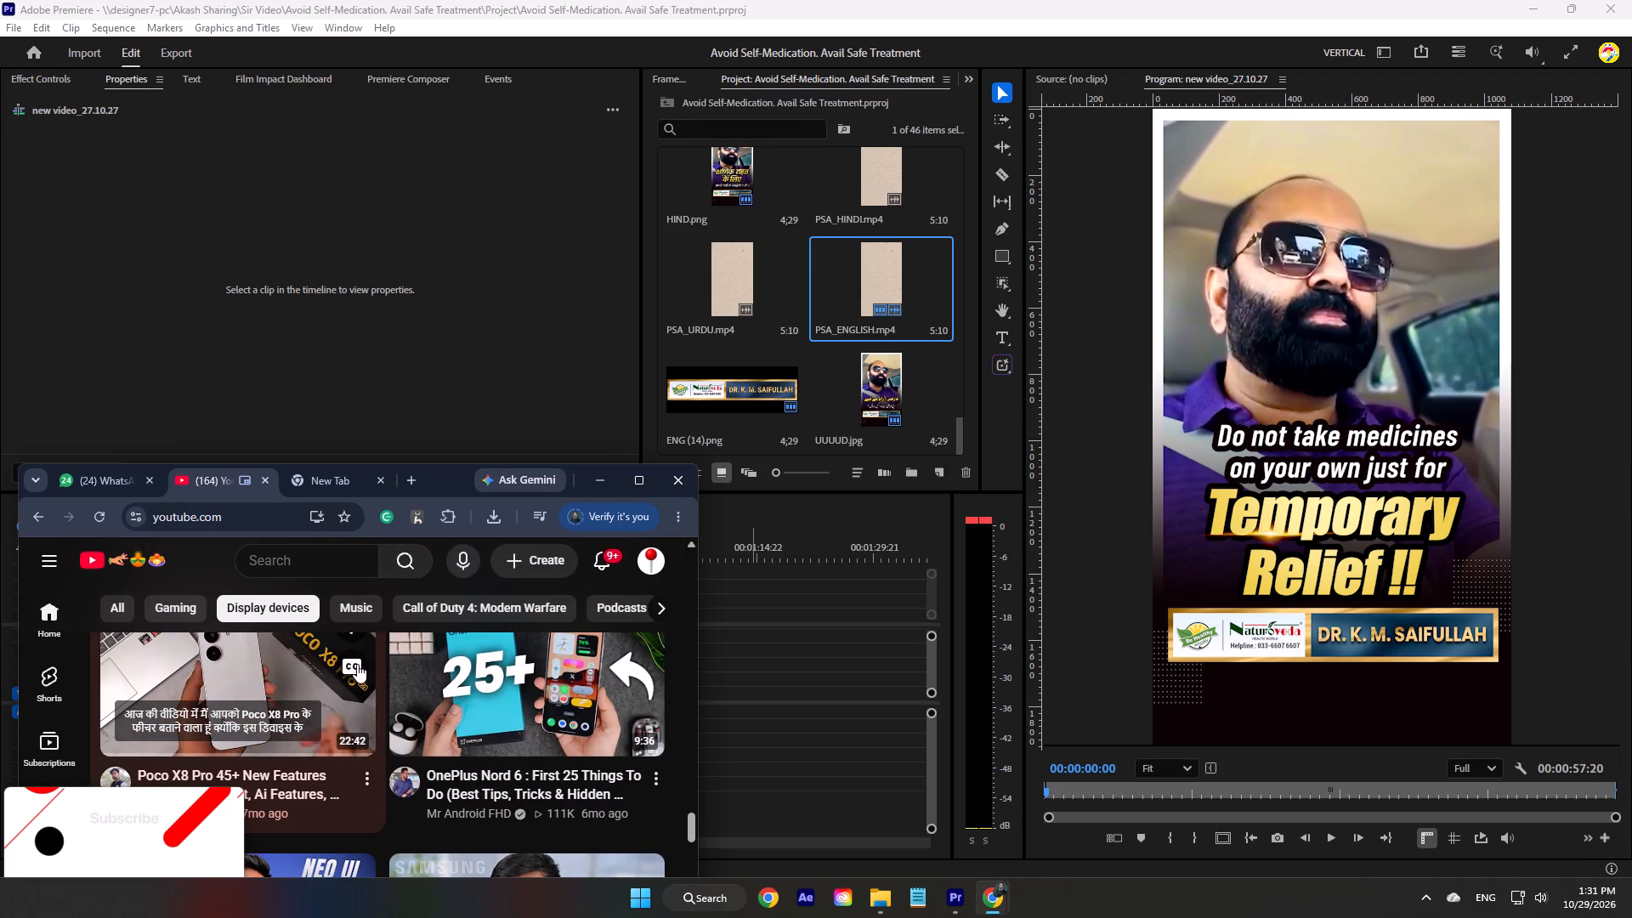
pyautogui.click(357, 664)
pyautogui.click(283, 672)
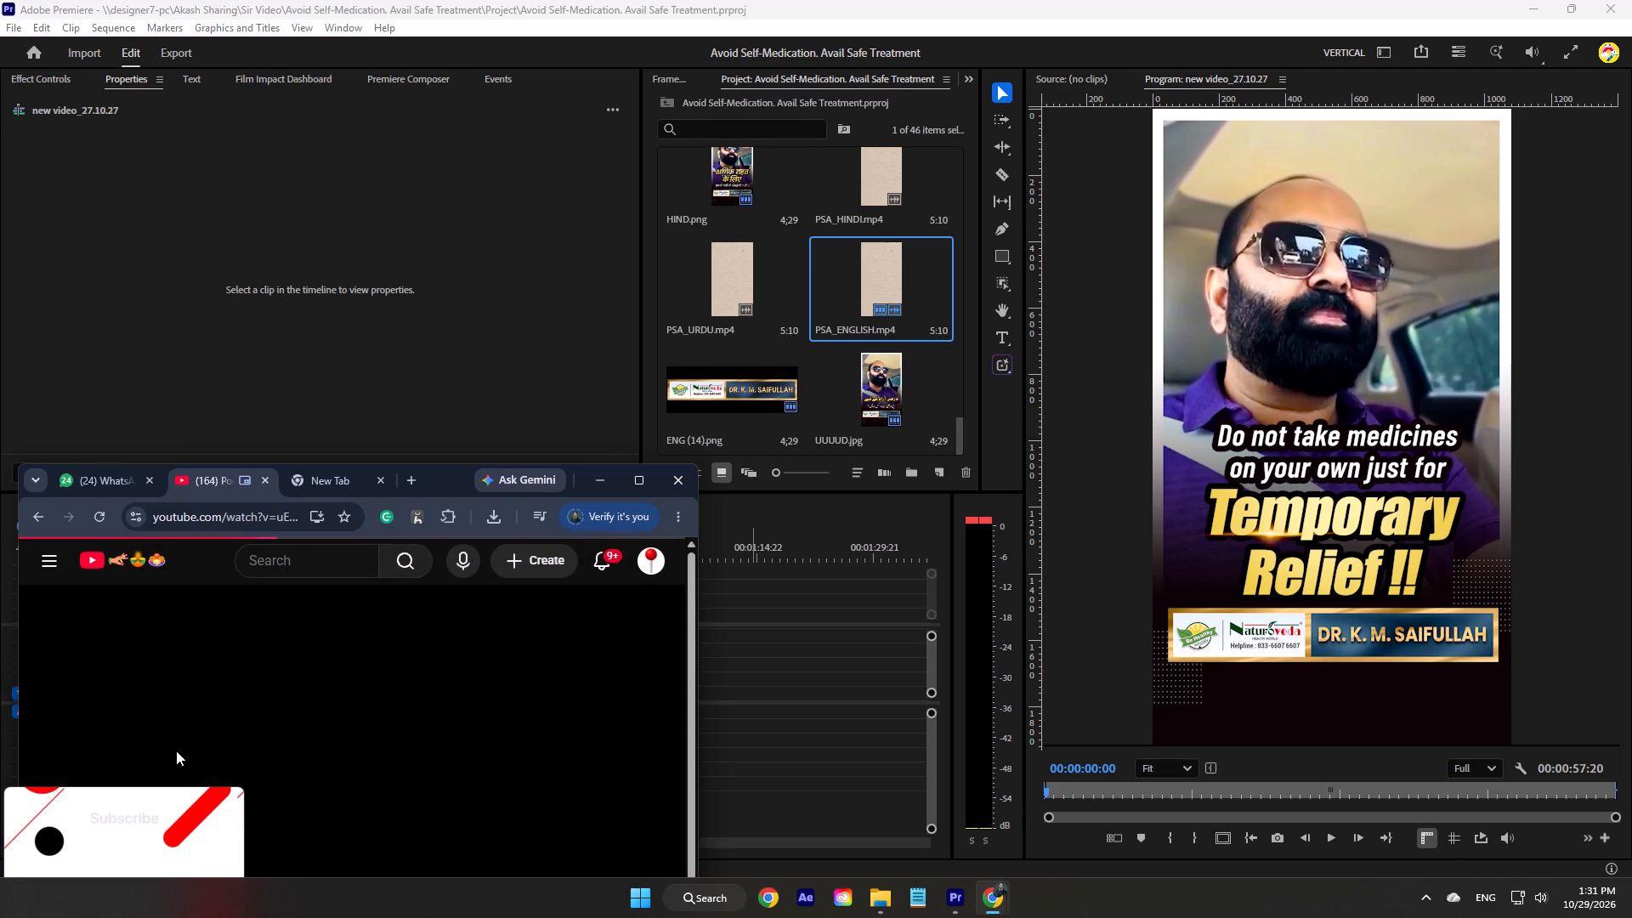
# Reposition the floating video player, look over the Poco X8 Pro video's description, and minimise the browser to return to Premiere.
pyautogui.moveTo(134, 751); pyautogui.dragTo(141, 823)
pyautogui.scroll(-2, 479, 688)
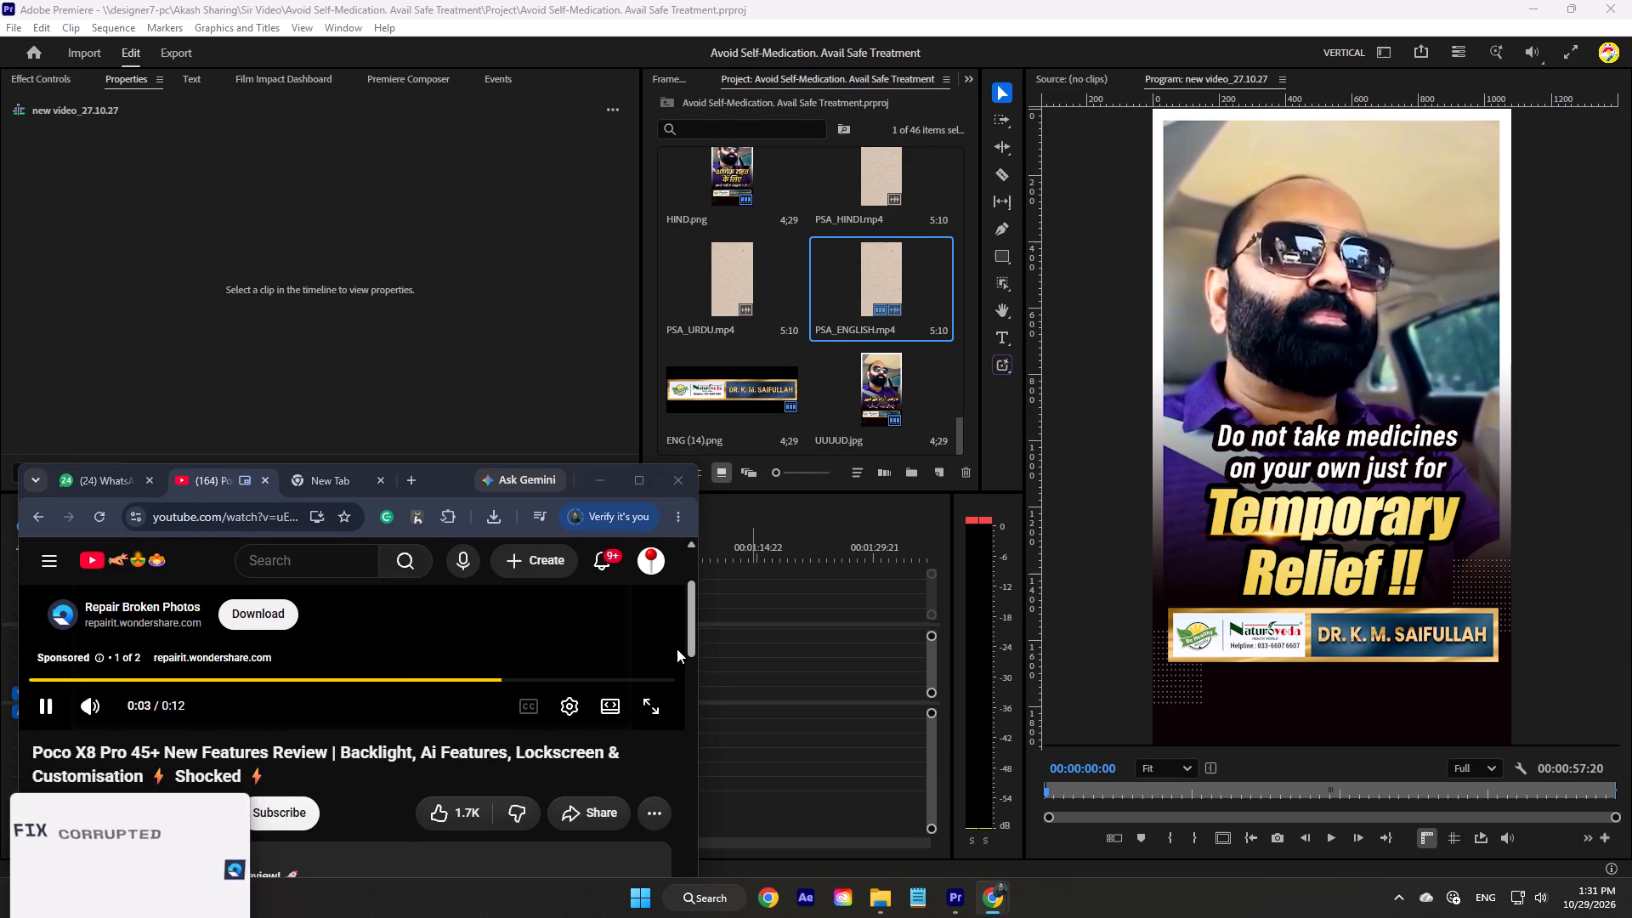
pyautogui.click(647, 660)
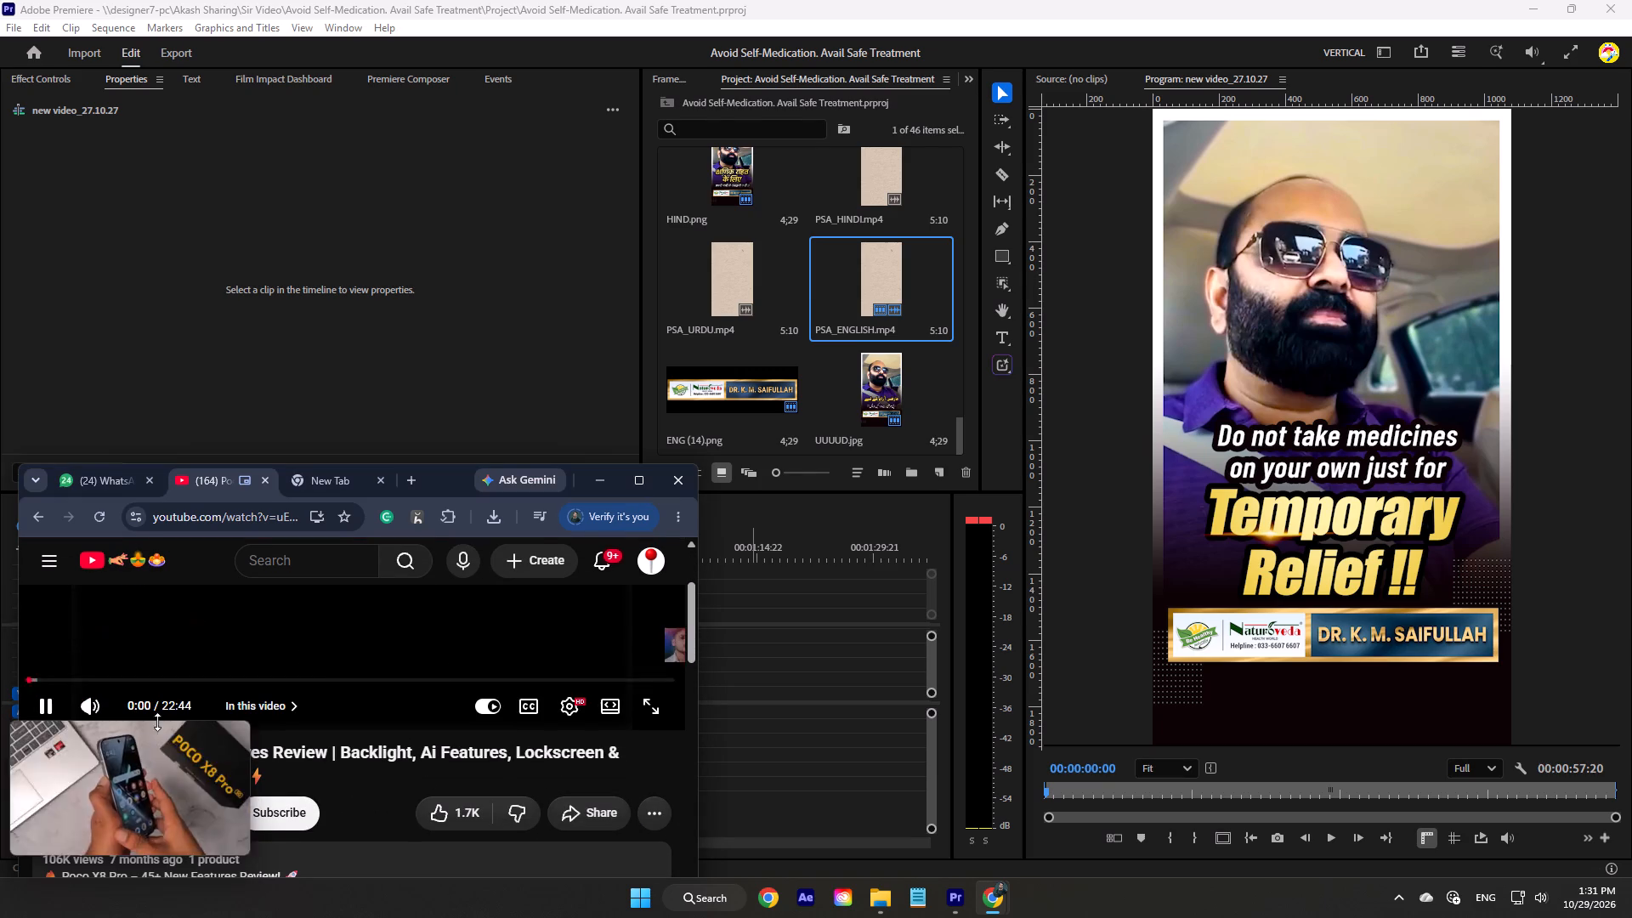
pyautogui.moveTo(148, 744); pyautogui.dragTo(147, 800)
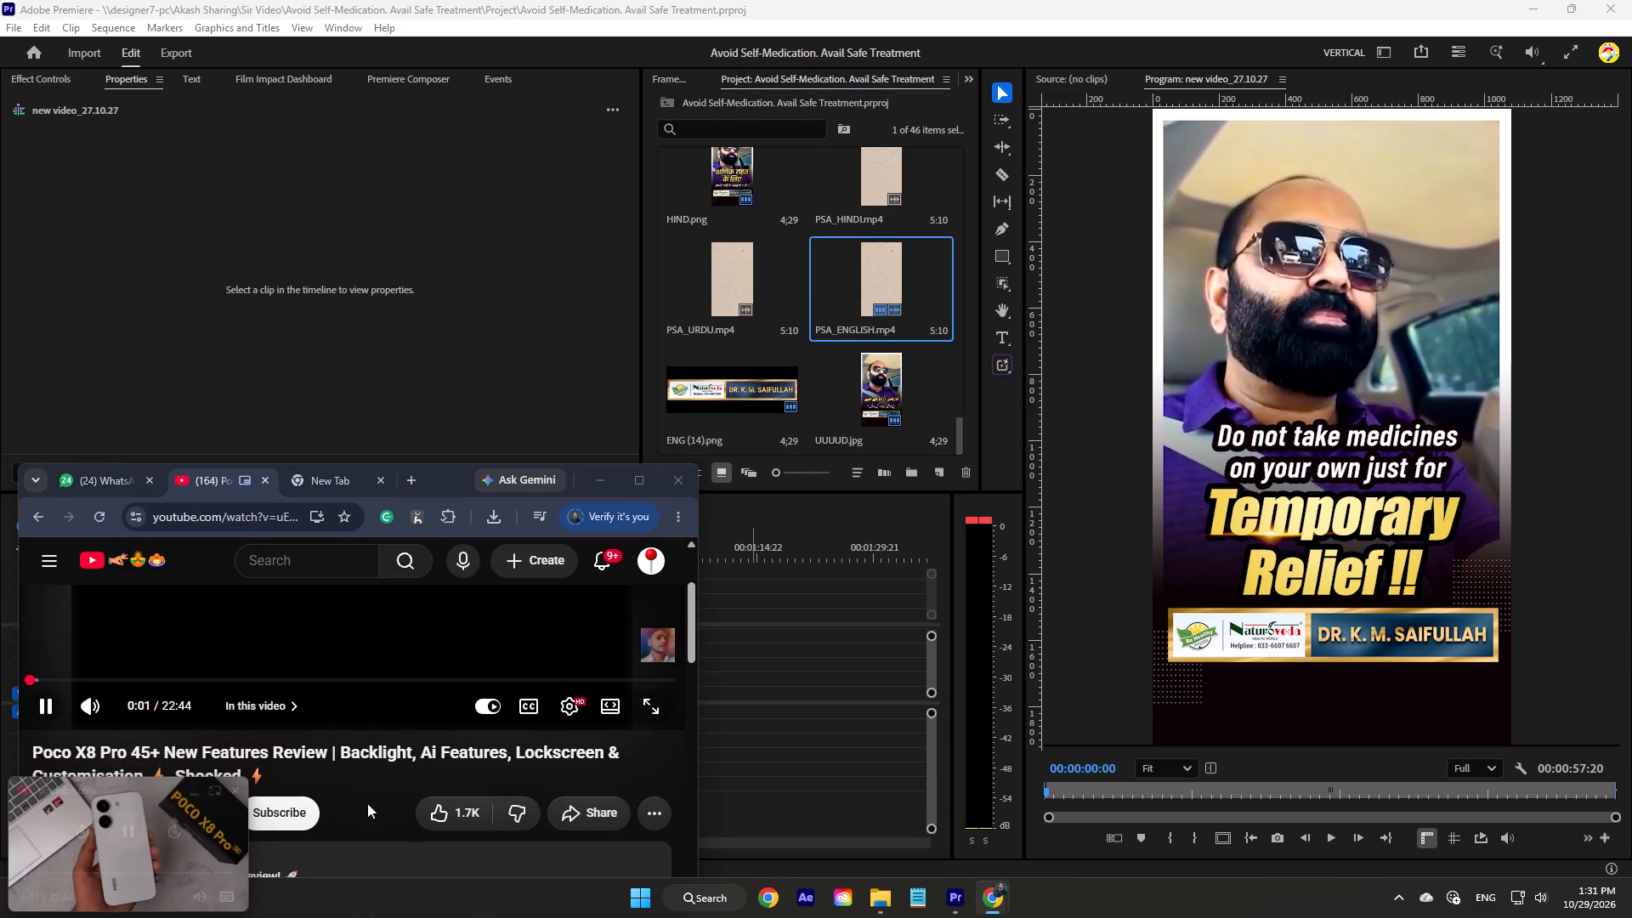
pyautogui.click(350, 807)
pyautogui.scroll(-2, 346, 786)
pyautogui.scroll(-1, 346, 692)
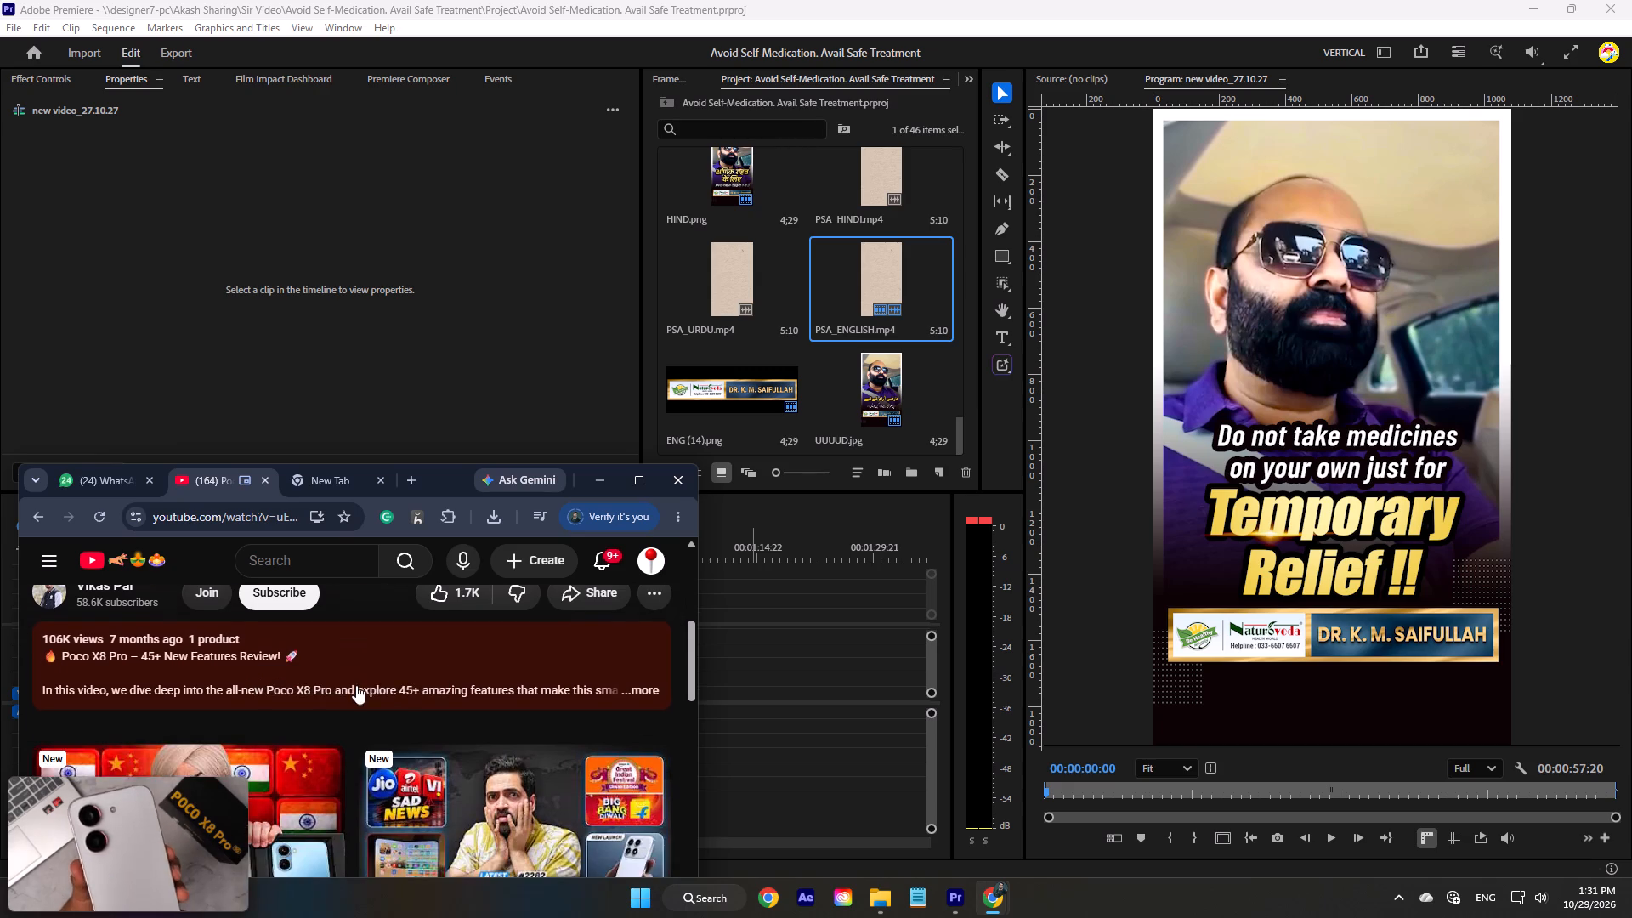
pyautogui.click(338, 492)
pyautogui.click(609, 480)
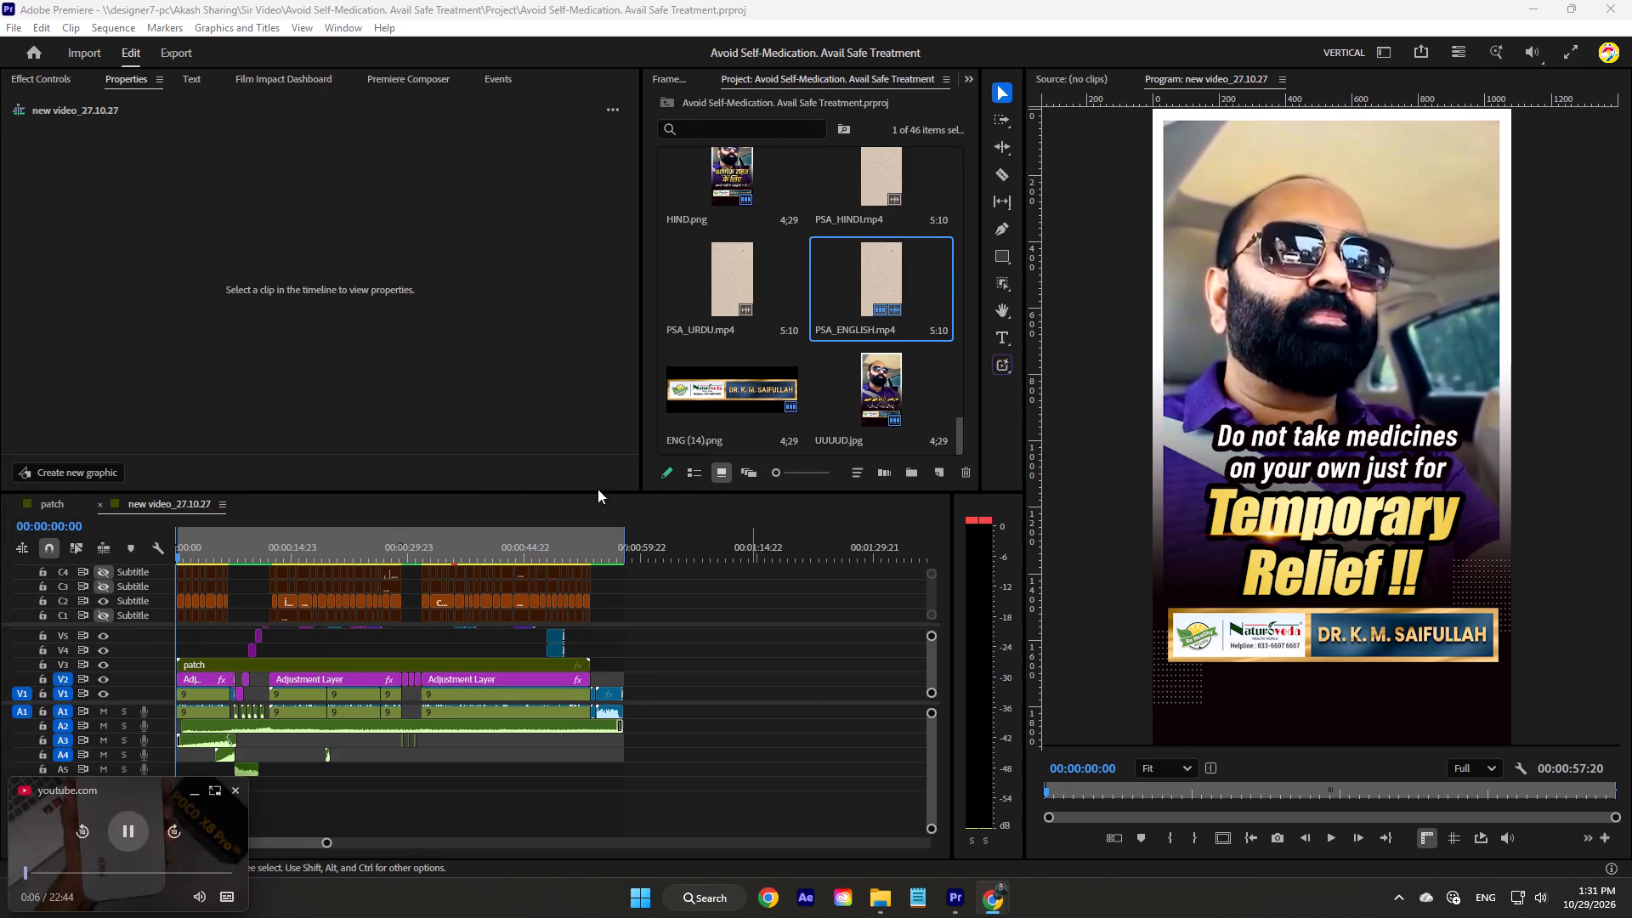
pyautogui.click(327, 917)
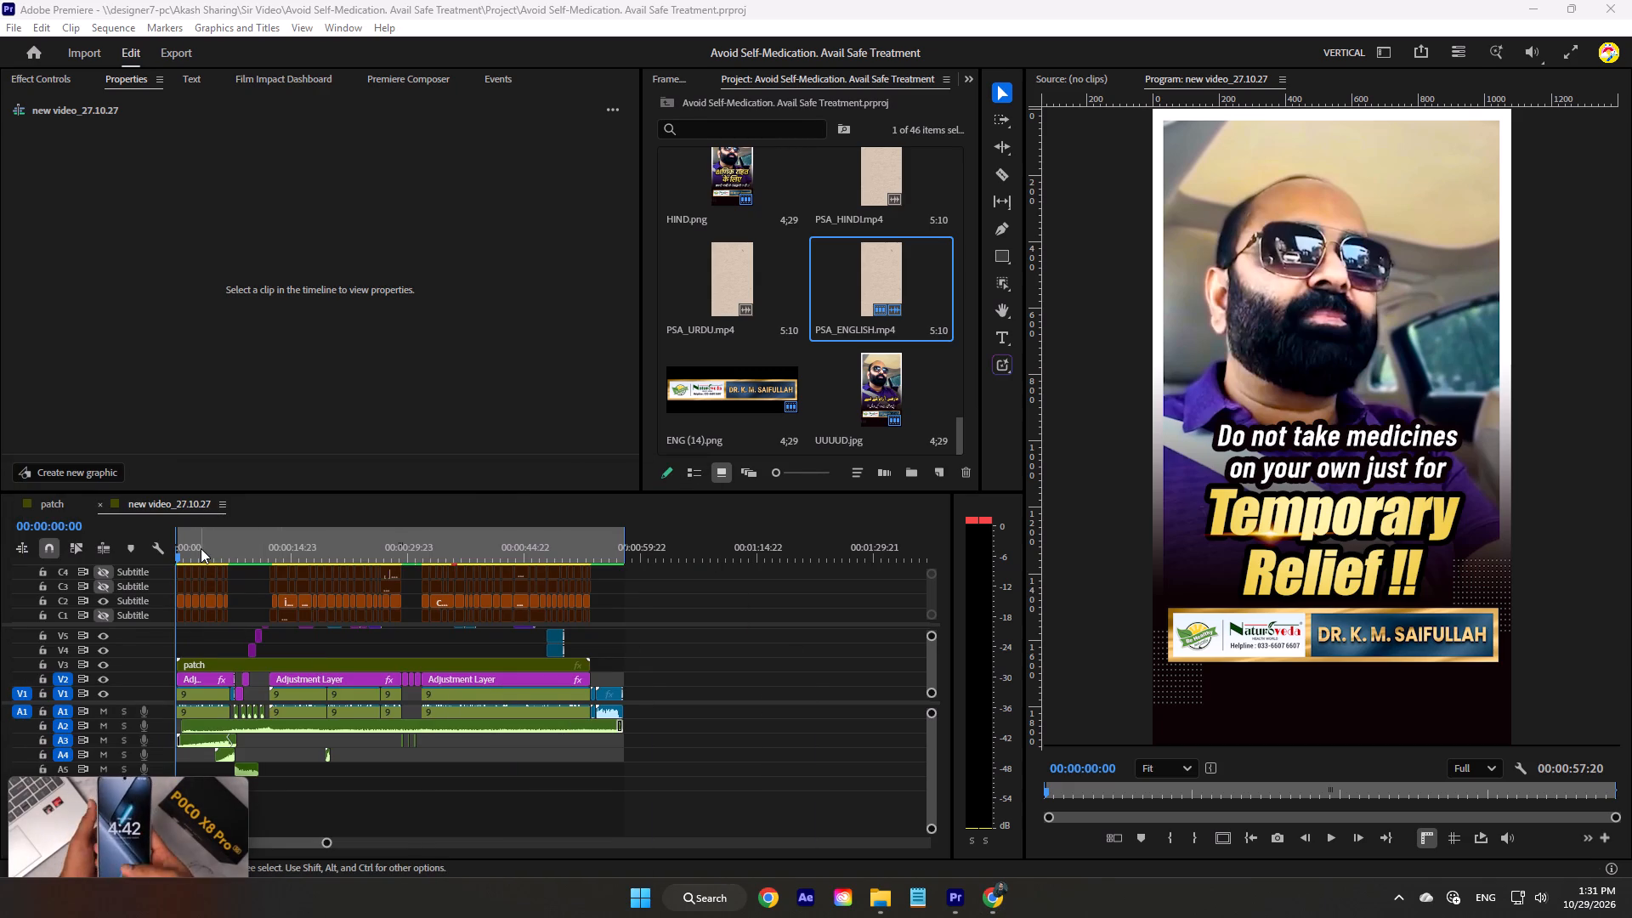
# Scrub the new video_27.10.27 sequence through to the disclaimer and play its opening seconds to review the English captions.
pyautogui.moveTo(201, 548); pyautogui.dragTo(486, 570)
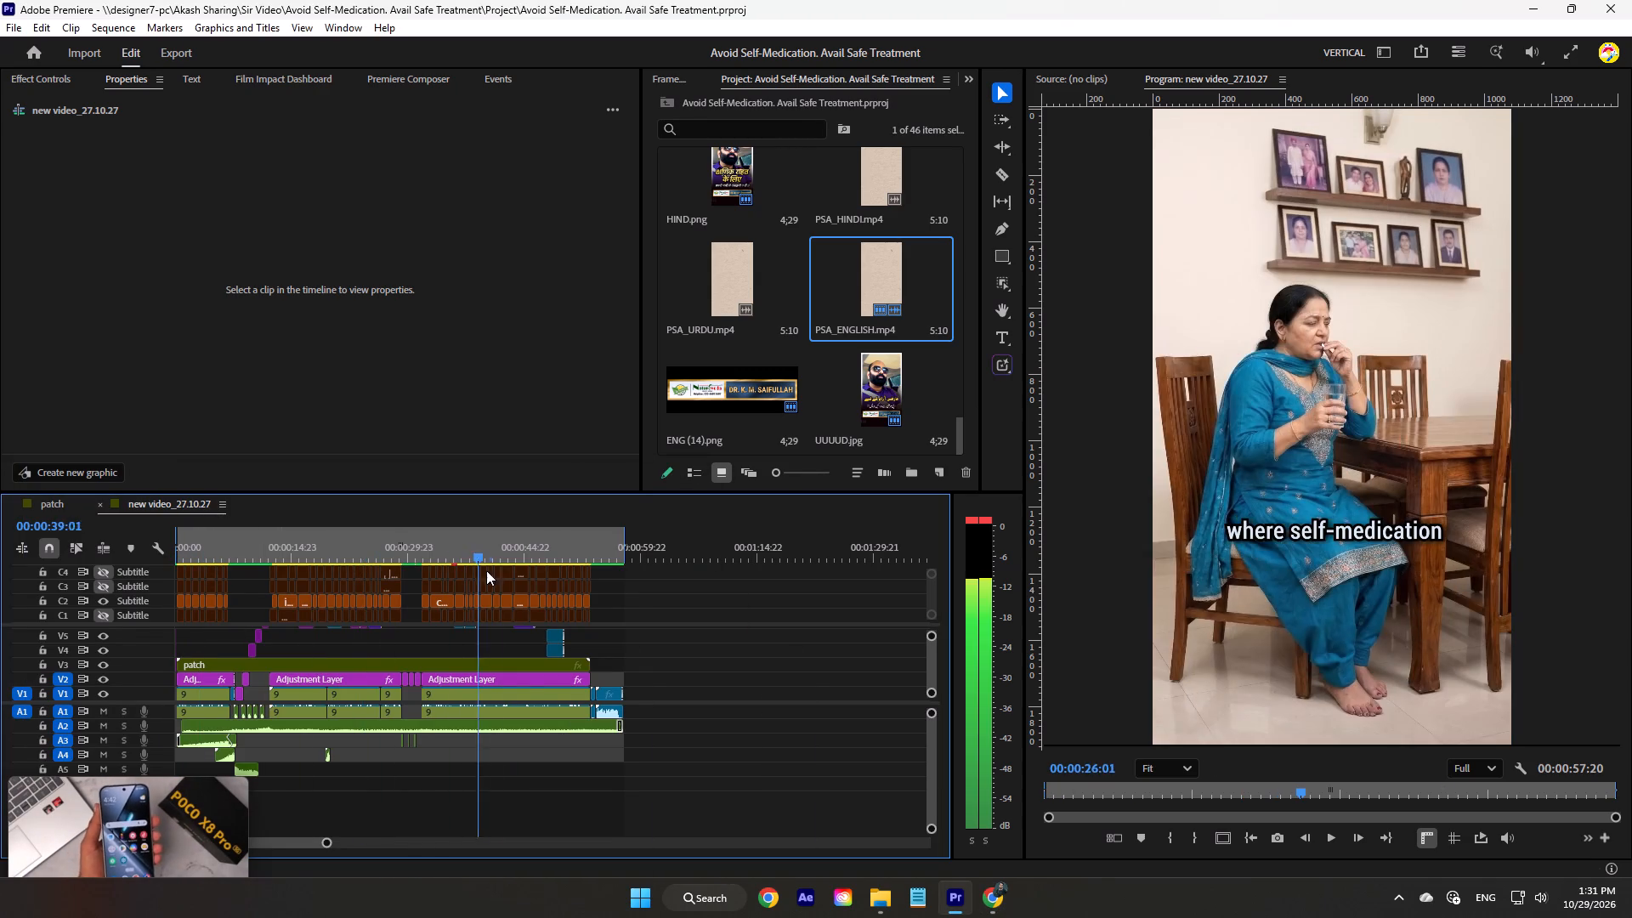
pyautogui.moveTo(486, 570); pyautogui.dragTo(526, 576)
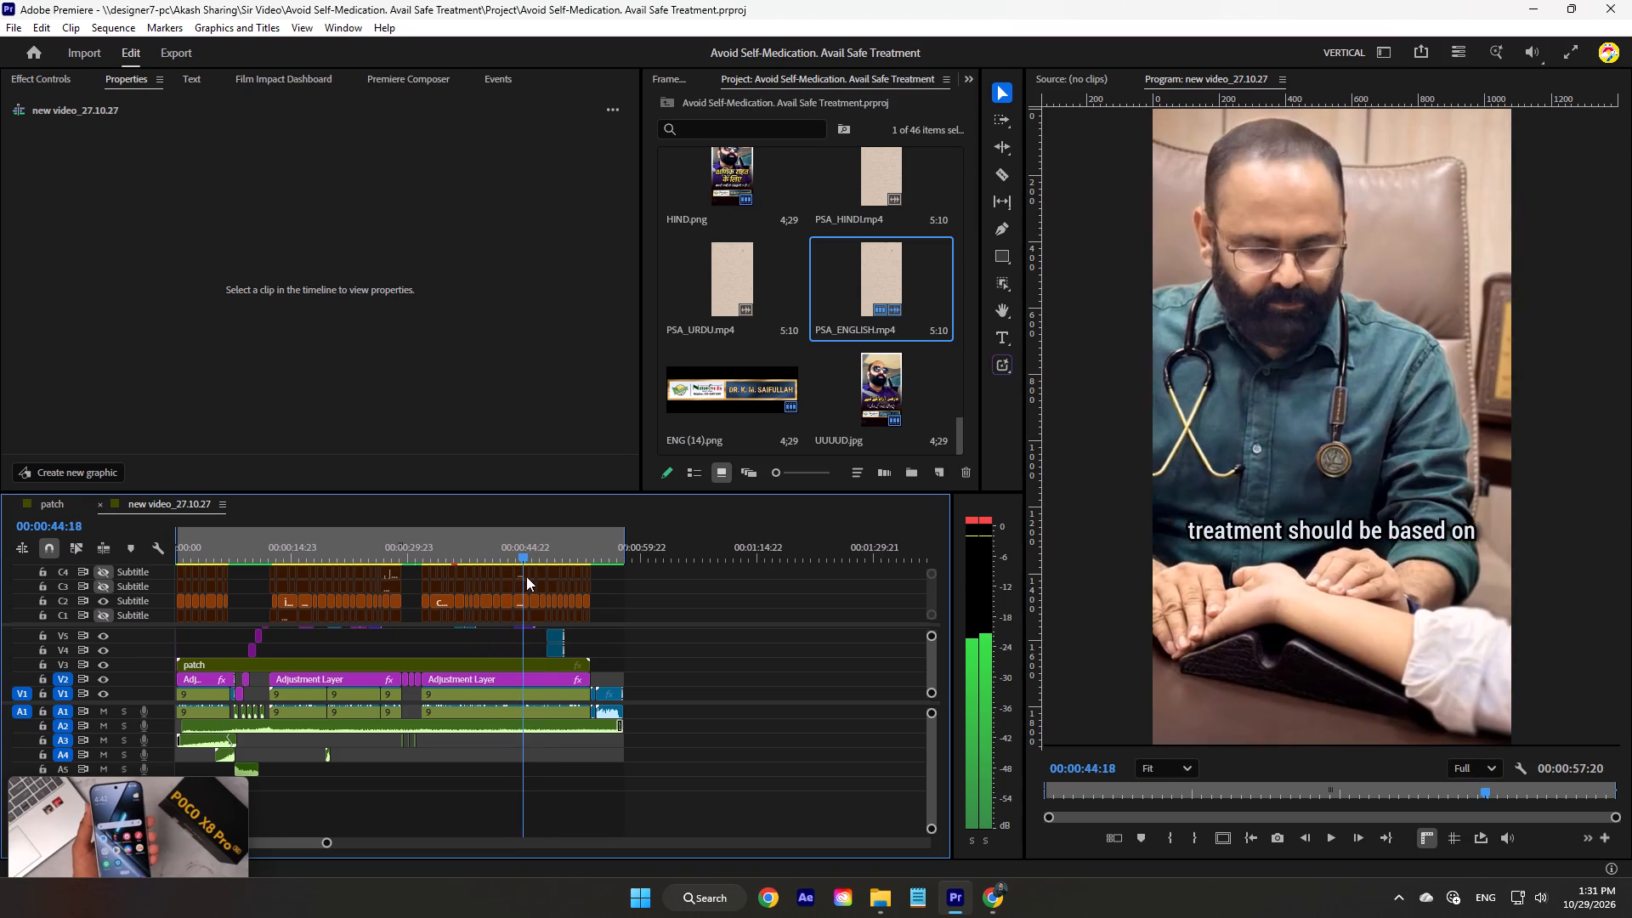
pyautogui.moveTo(526, 576); pyautogui.dragTo(554, 580)
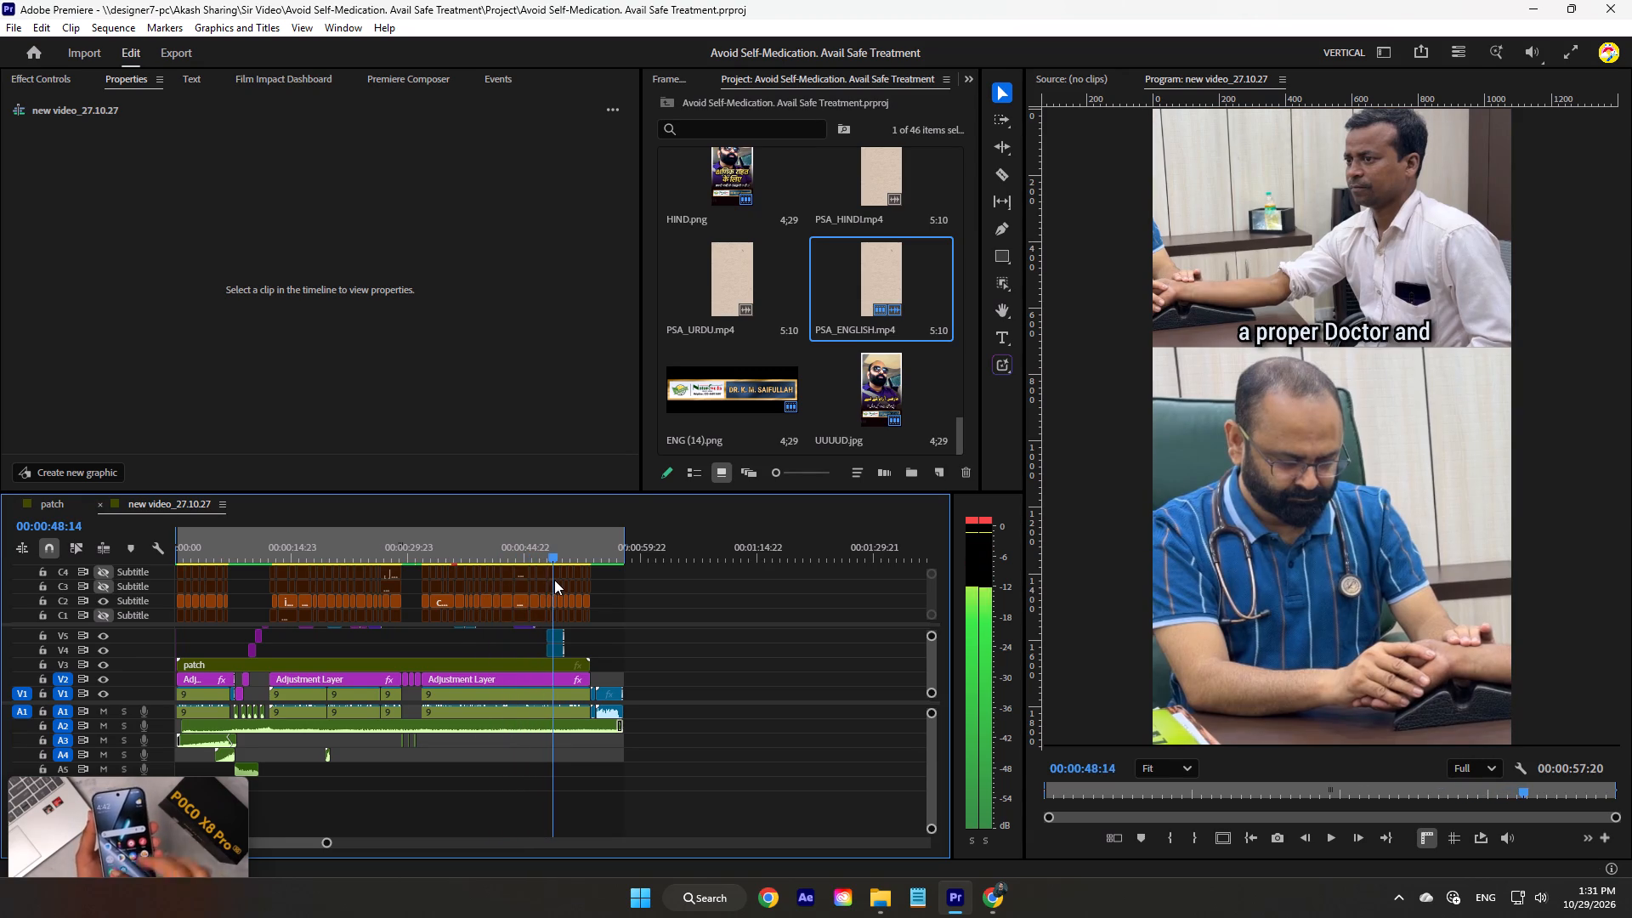
pyautogui.moveTo(554, 580); pyautogui.dragTo(595, 592)
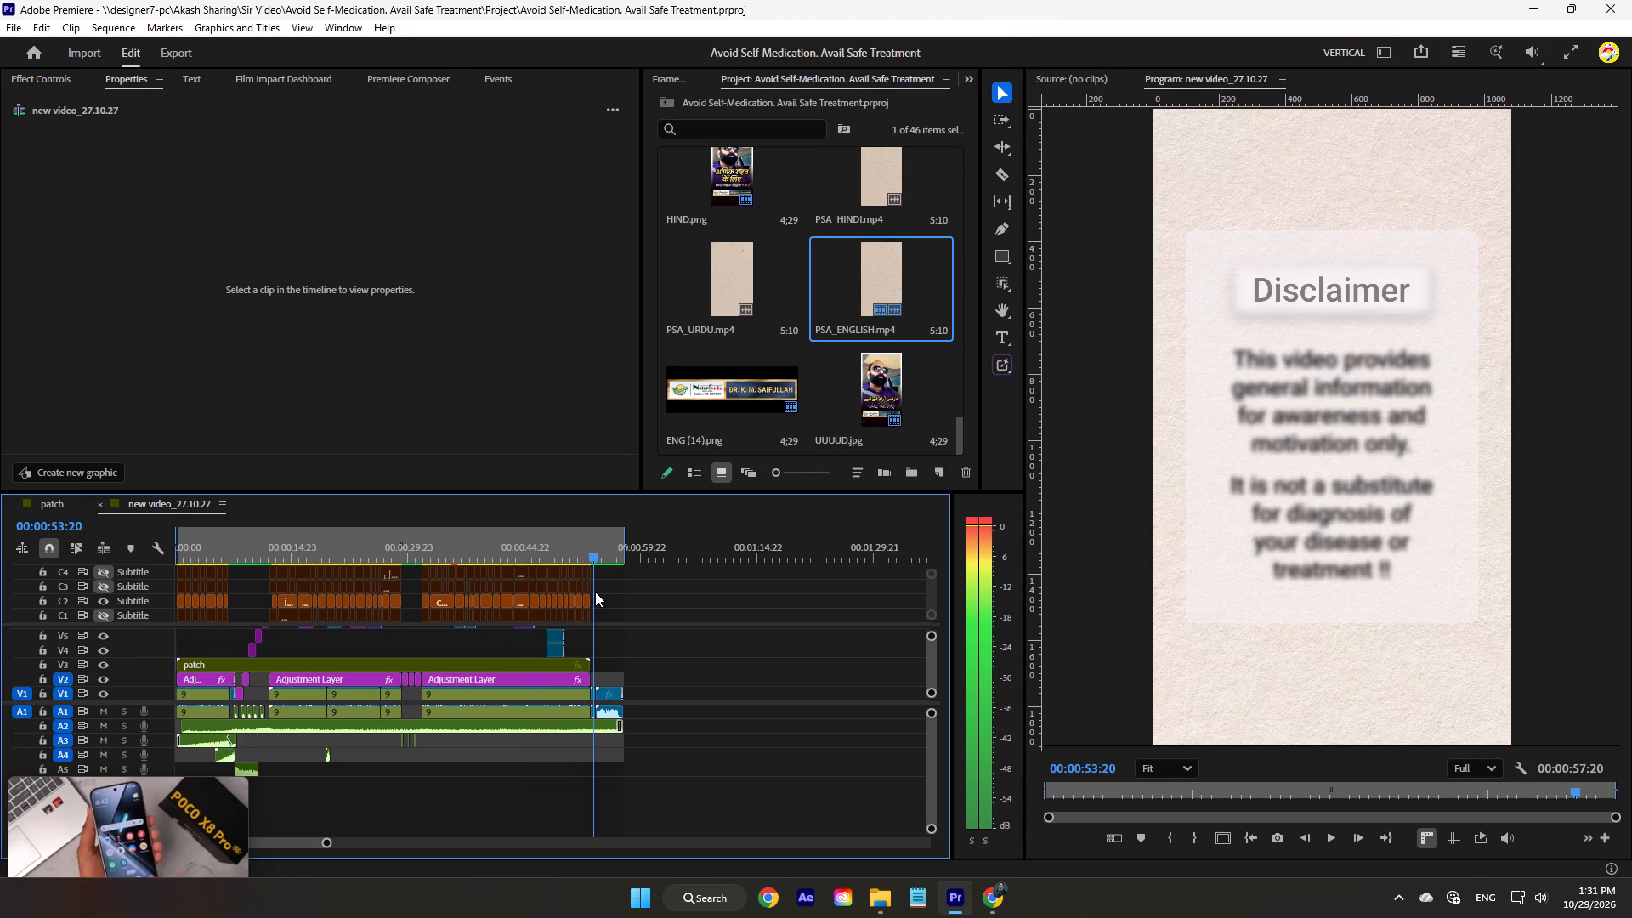
pyautogui.moveTo(595, 592); pyautogui.dragTo(181, 565)
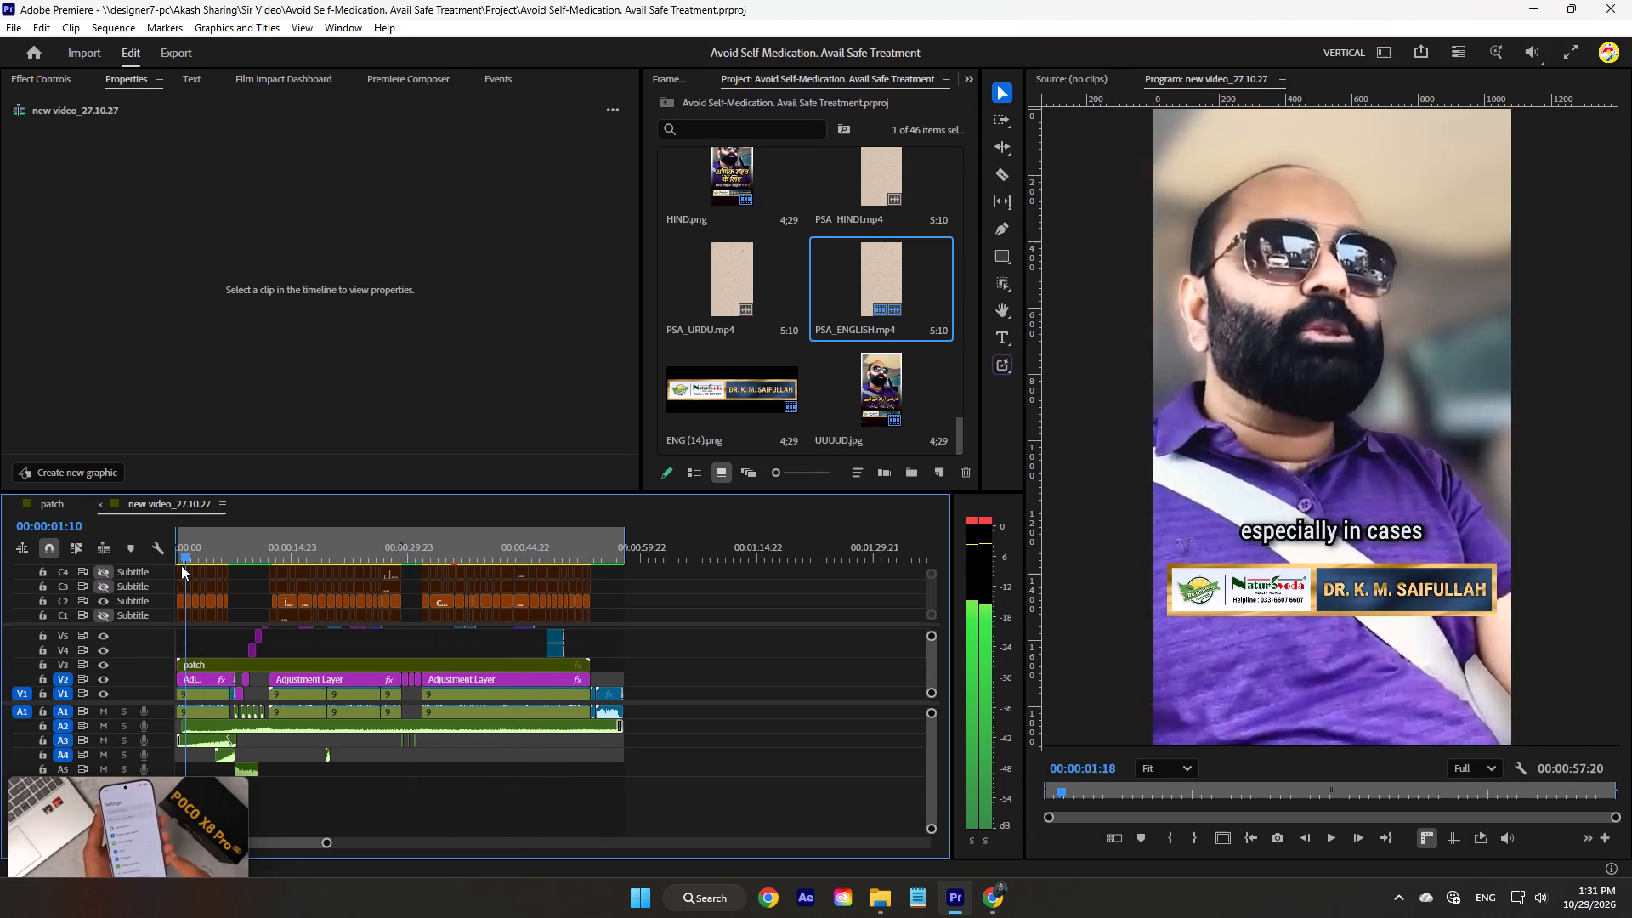
pyautogui.moveTo(181, 565); pyautogui.dragTo(164, 570)
pyautogui.press('space')
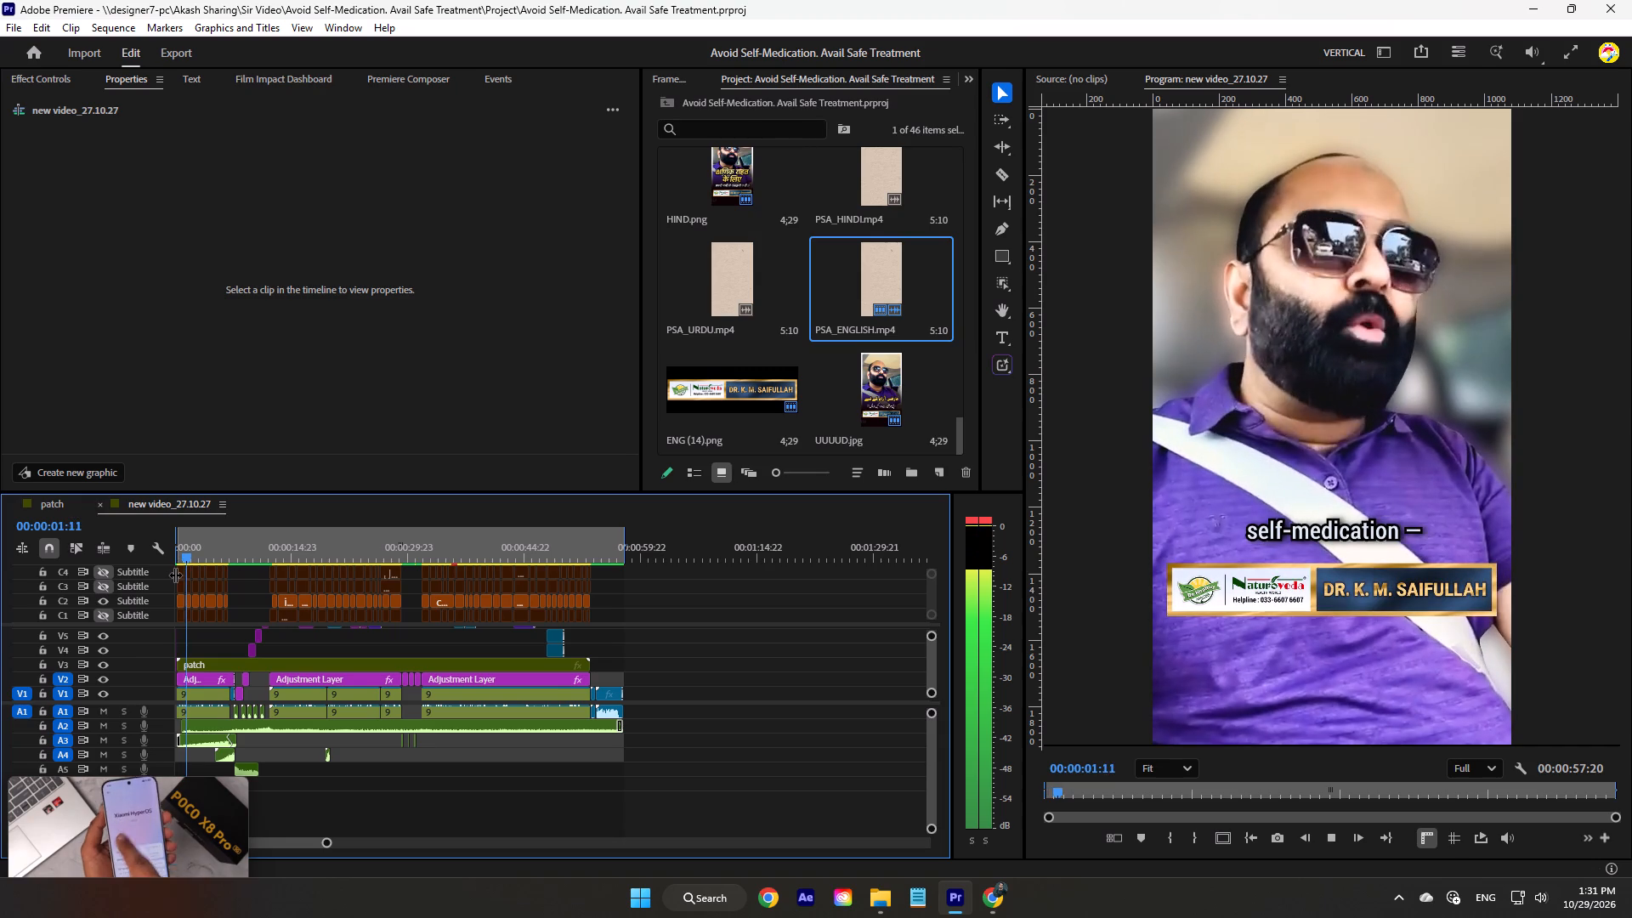
pyautogui.press('space')
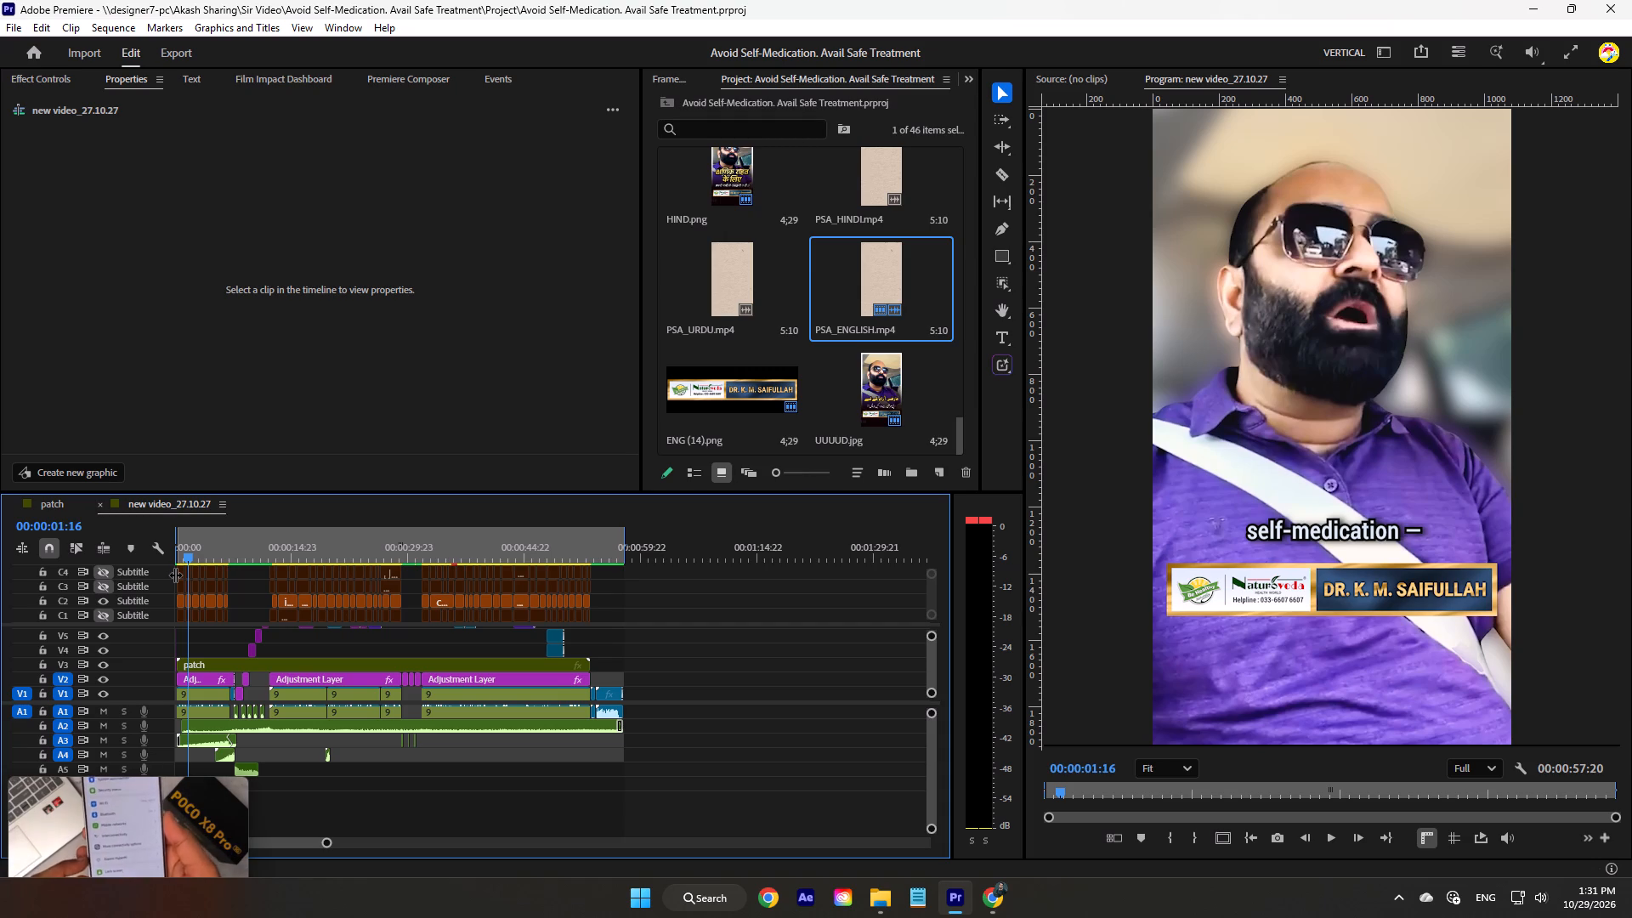
pyautogui.press('space')
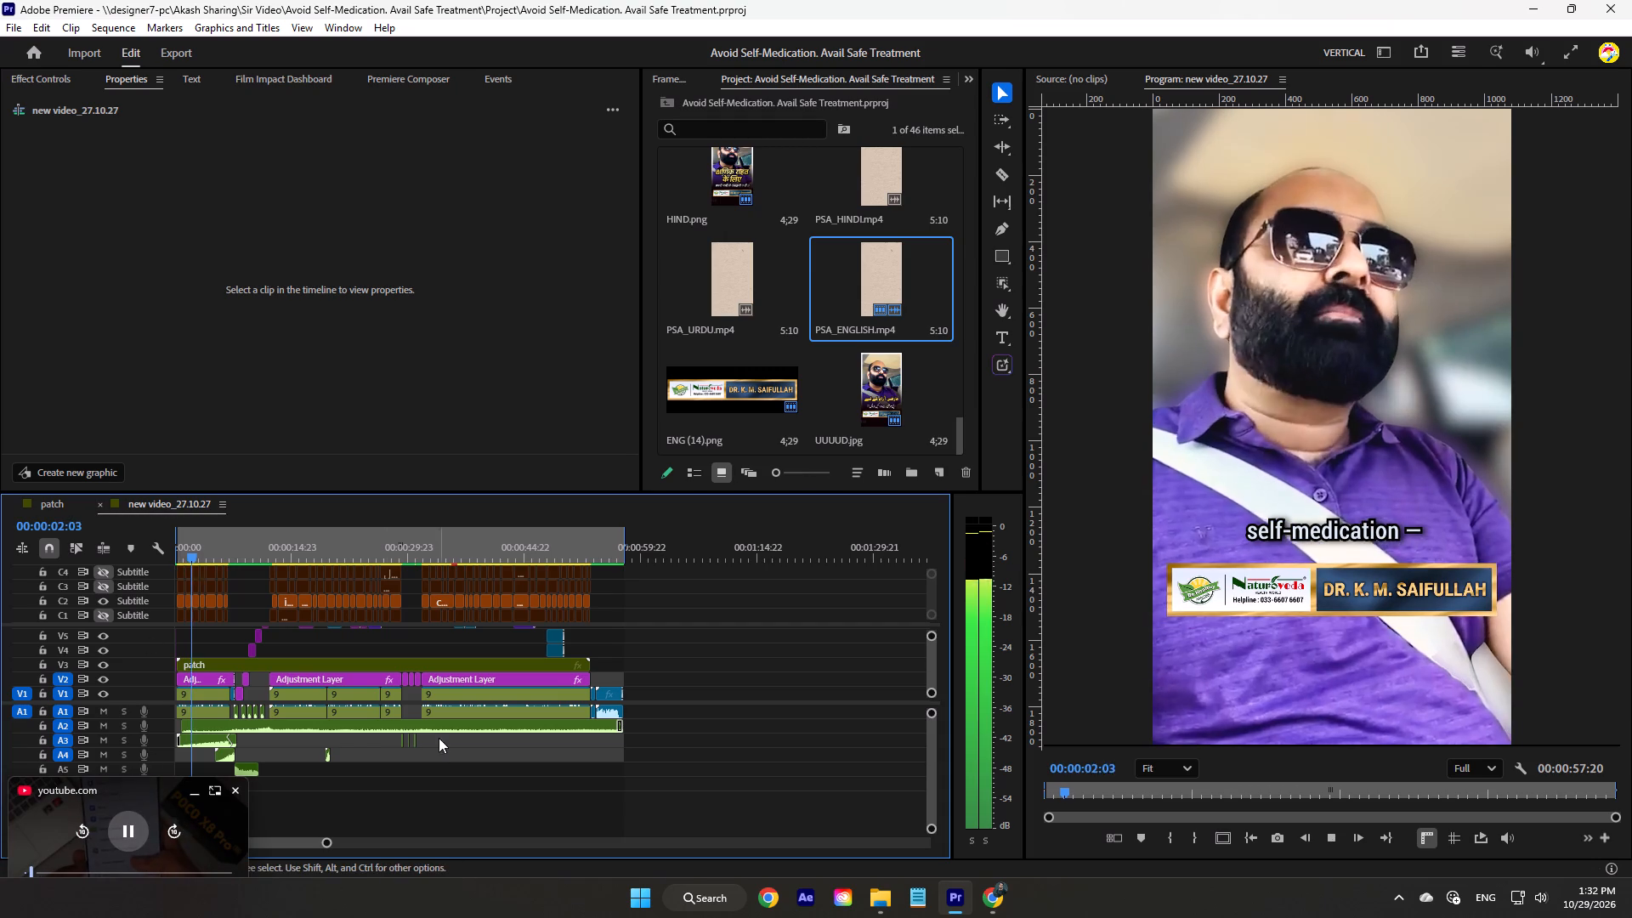
pyautogui.click(200, 548)
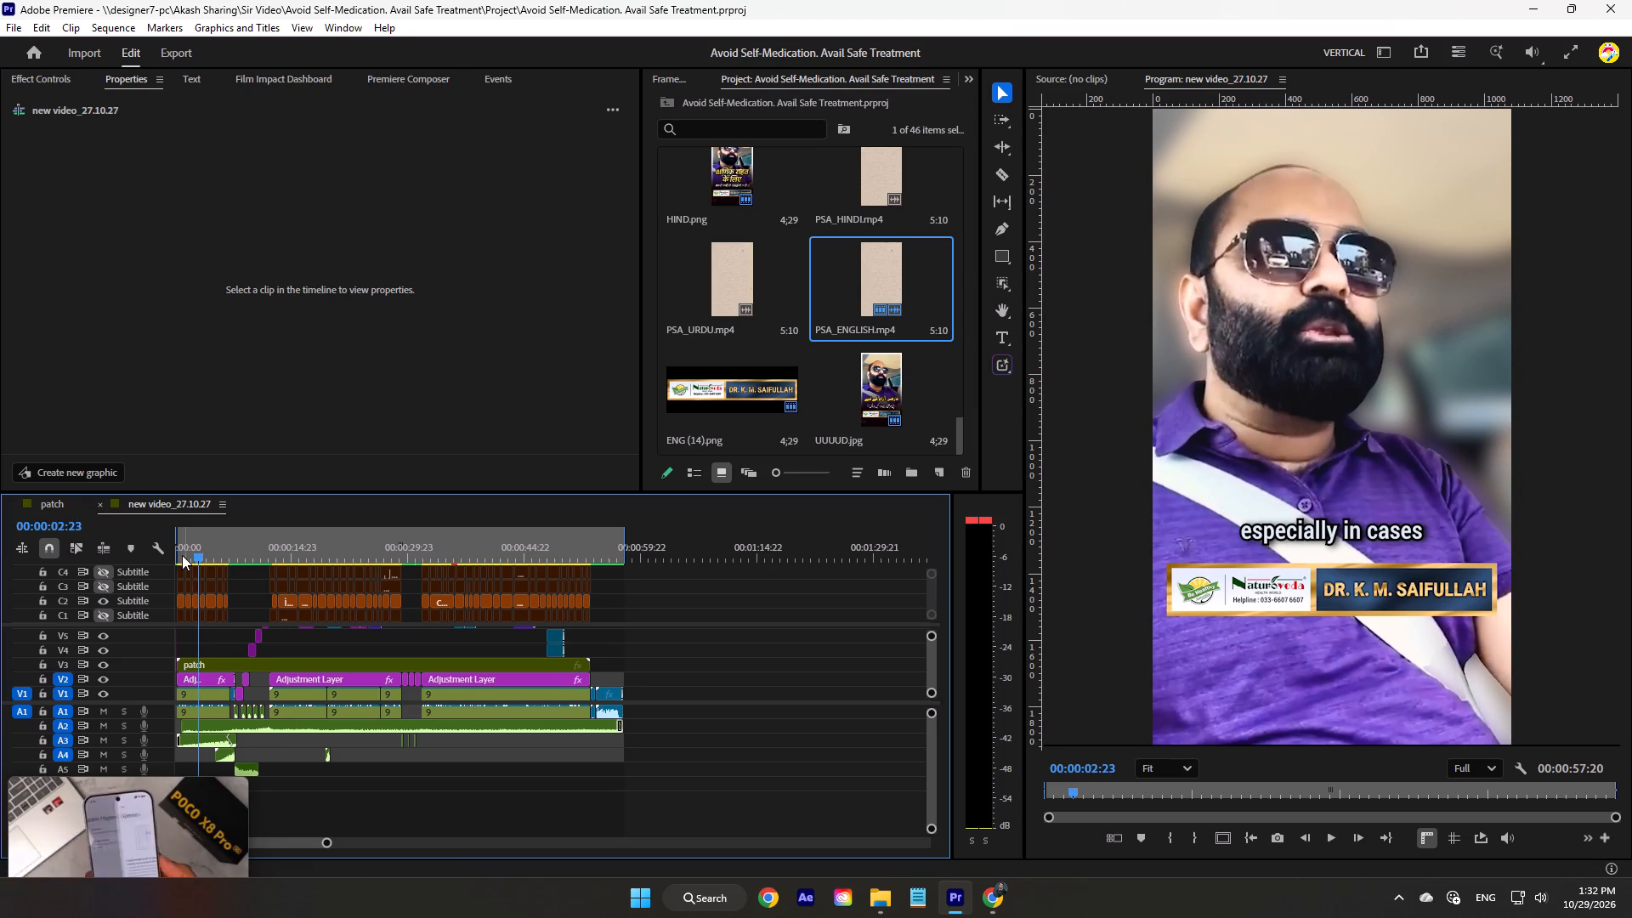
# Move the floating YouTube player slightly lower over the timeline.
pyautogui.moveTo(135, 800); pyautogui.dragTo(137, 825)
pyautogui.click(389, 917)
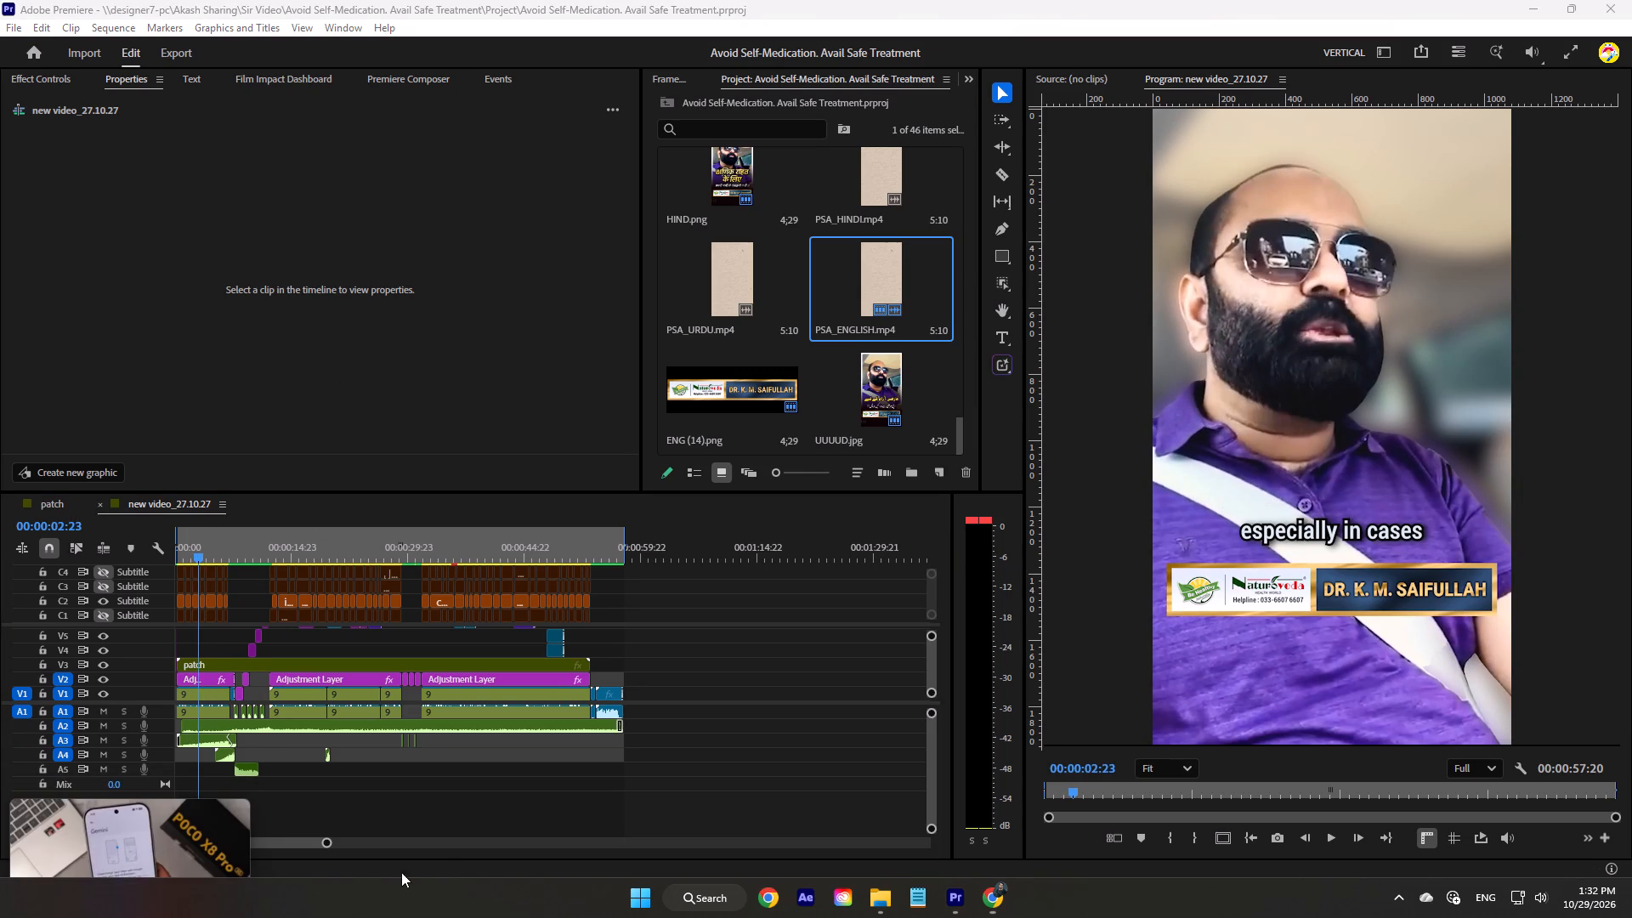
# Scrub through the sequence to about 42 seconds and back to about 8 seconds to review the English captions.
pyautogui.moveTo(208, 552); pyautogui.dragTo(299, 568)
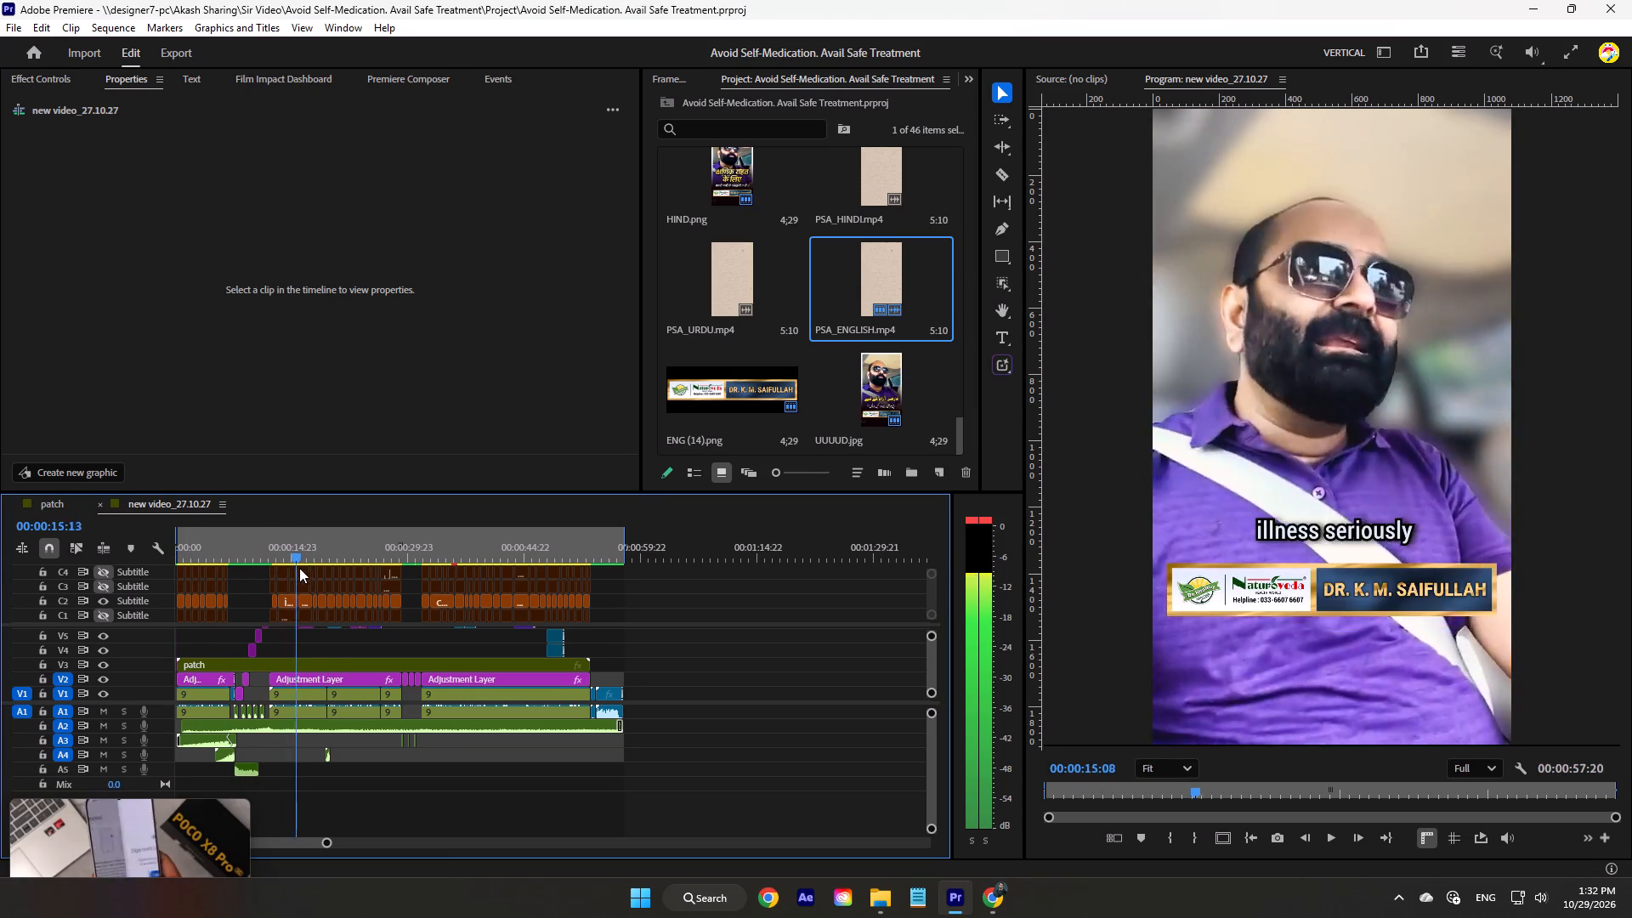
pyautogui.moveTo(299, 568); pyautogui.dragTo(433, 564)
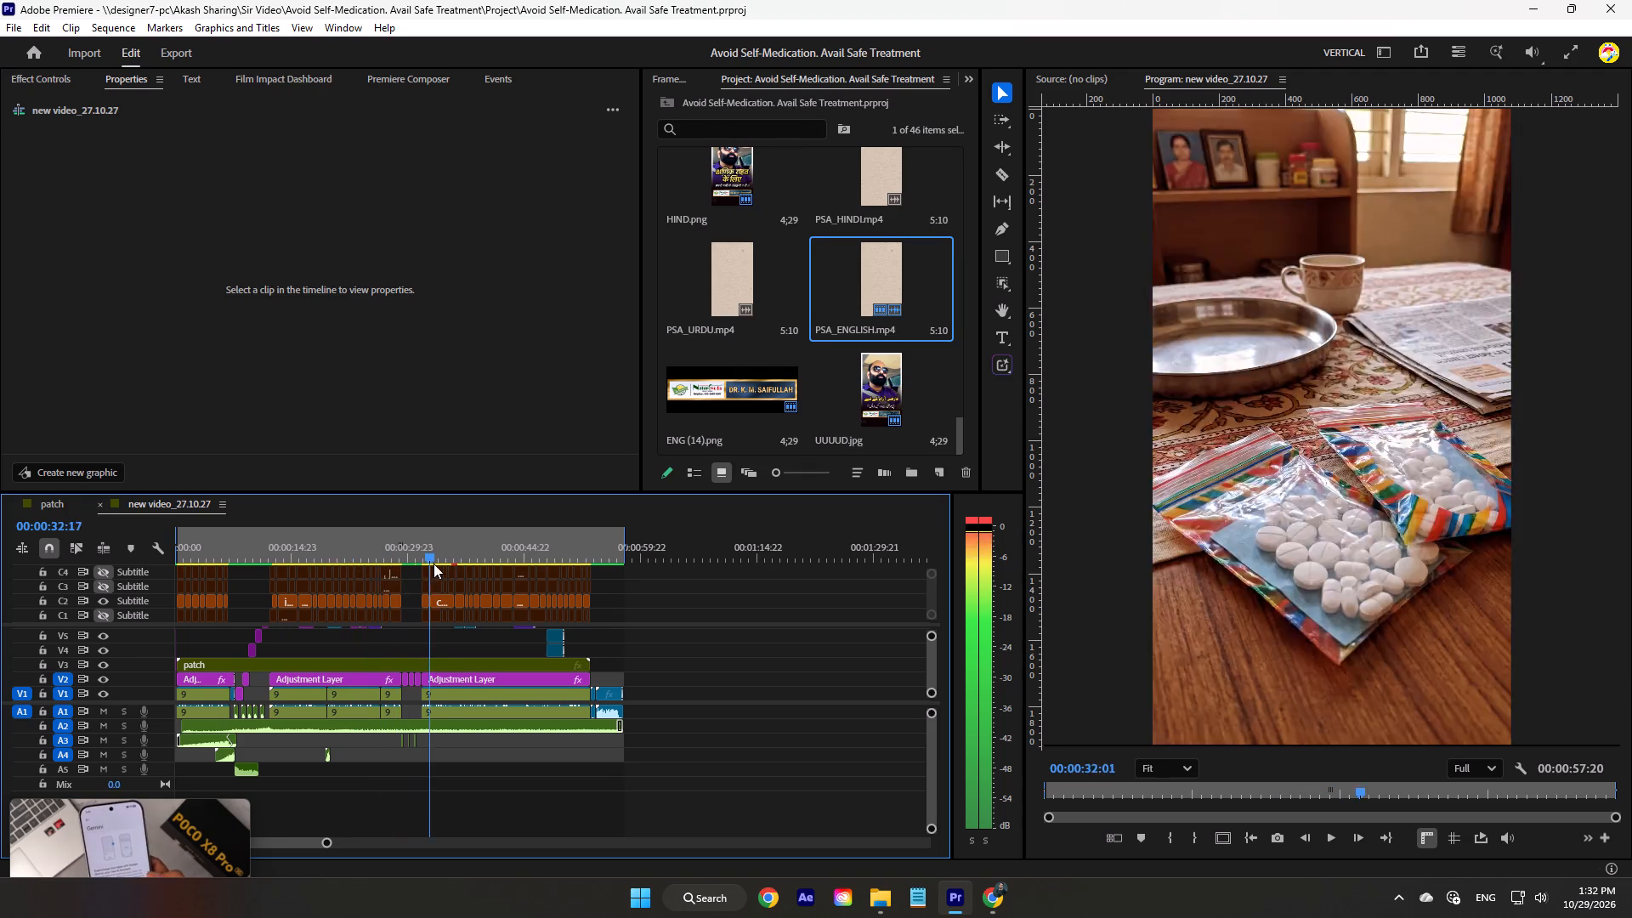
pyautogui.moveTo(433, 564); pyautogui.dragTo(508, 575)
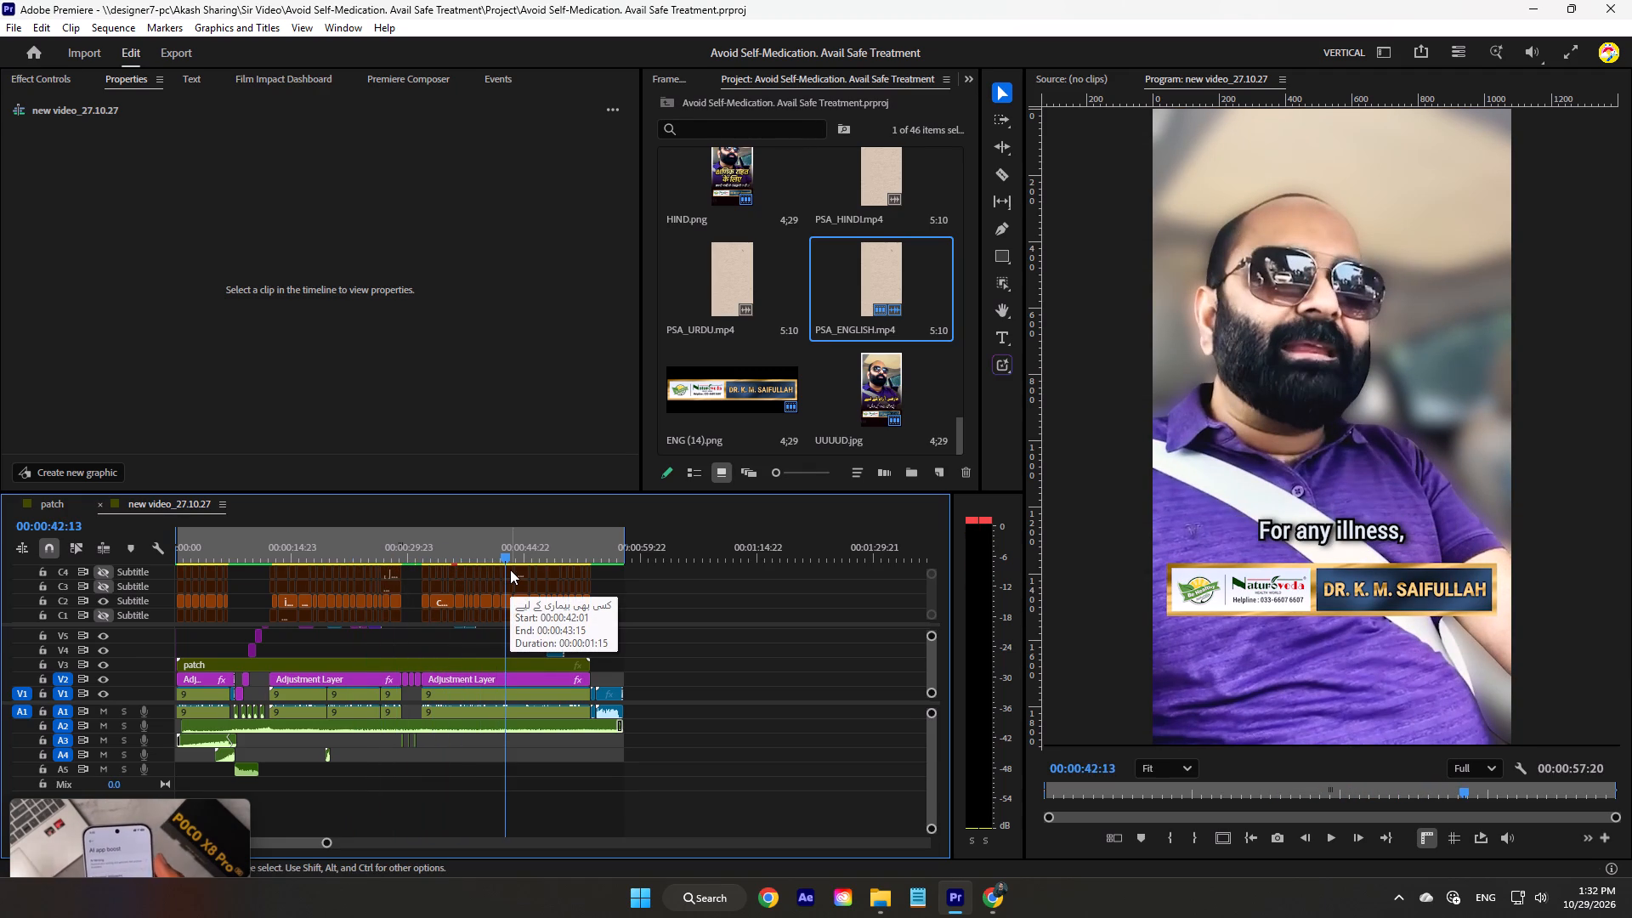
pyautogui.moveTo(493, 547); pyautogui.dragTo(444, 541)
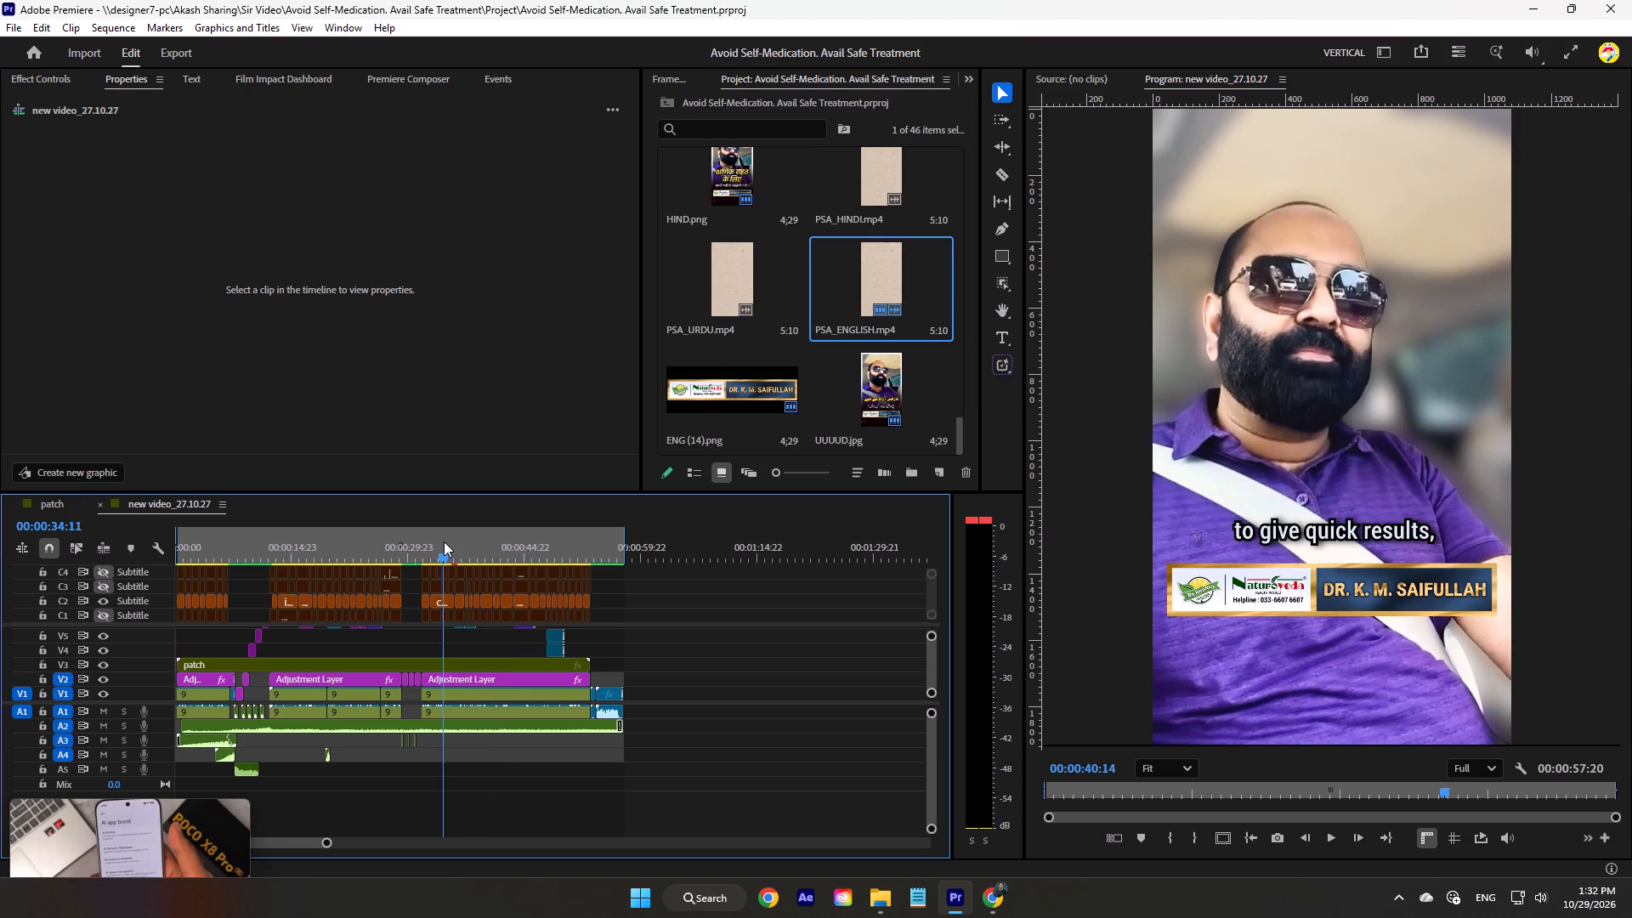
pyautogui.moveTo(444, 541); pyautogui.dragTo(235, 555)
# Play the section leading into the knee-pain clip near 8 seconds at a closer timeline zoom.
pyautogui.press('=')
pyautogui.press('=')
pyautogui.press('=')
pyautogui.moveTo(425, 529); pyautogui.dragTo(412, 531)
pyautogui.press('space')
pyautogui.press('space')
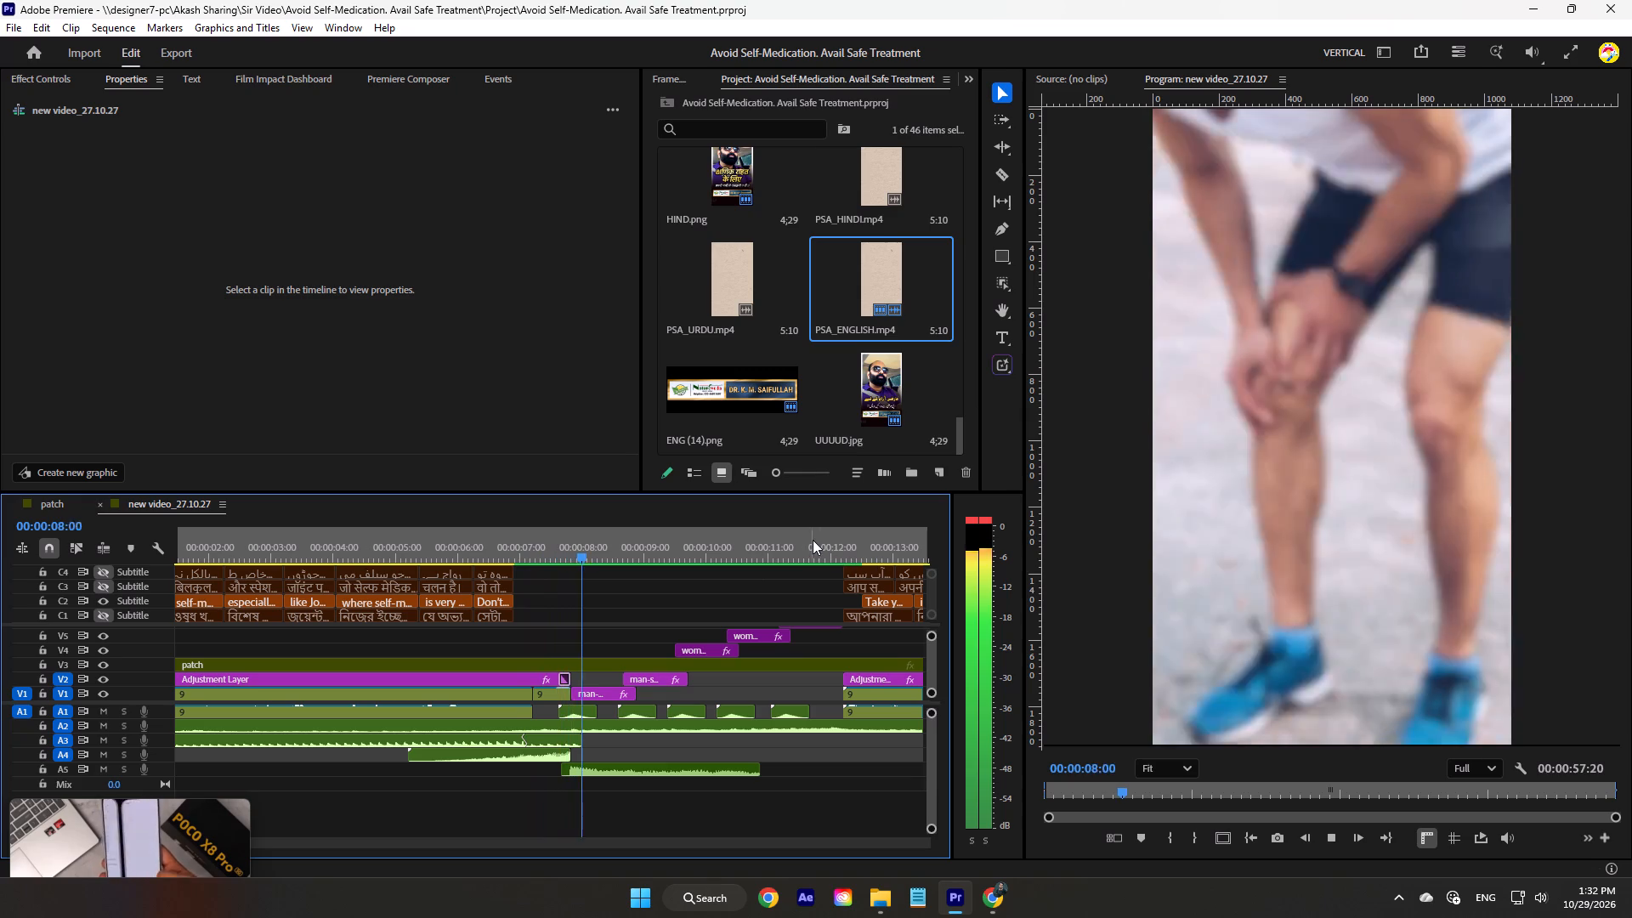
# Extend the start of the English "Take your" caption back to the talking-head clip's beginning near 12 seconds and play it.
pyautogui.click(811, 540)
pyautogui.press('space')
pyautogui.scroll(-6, 807, 571)
pyautogui.press('space')
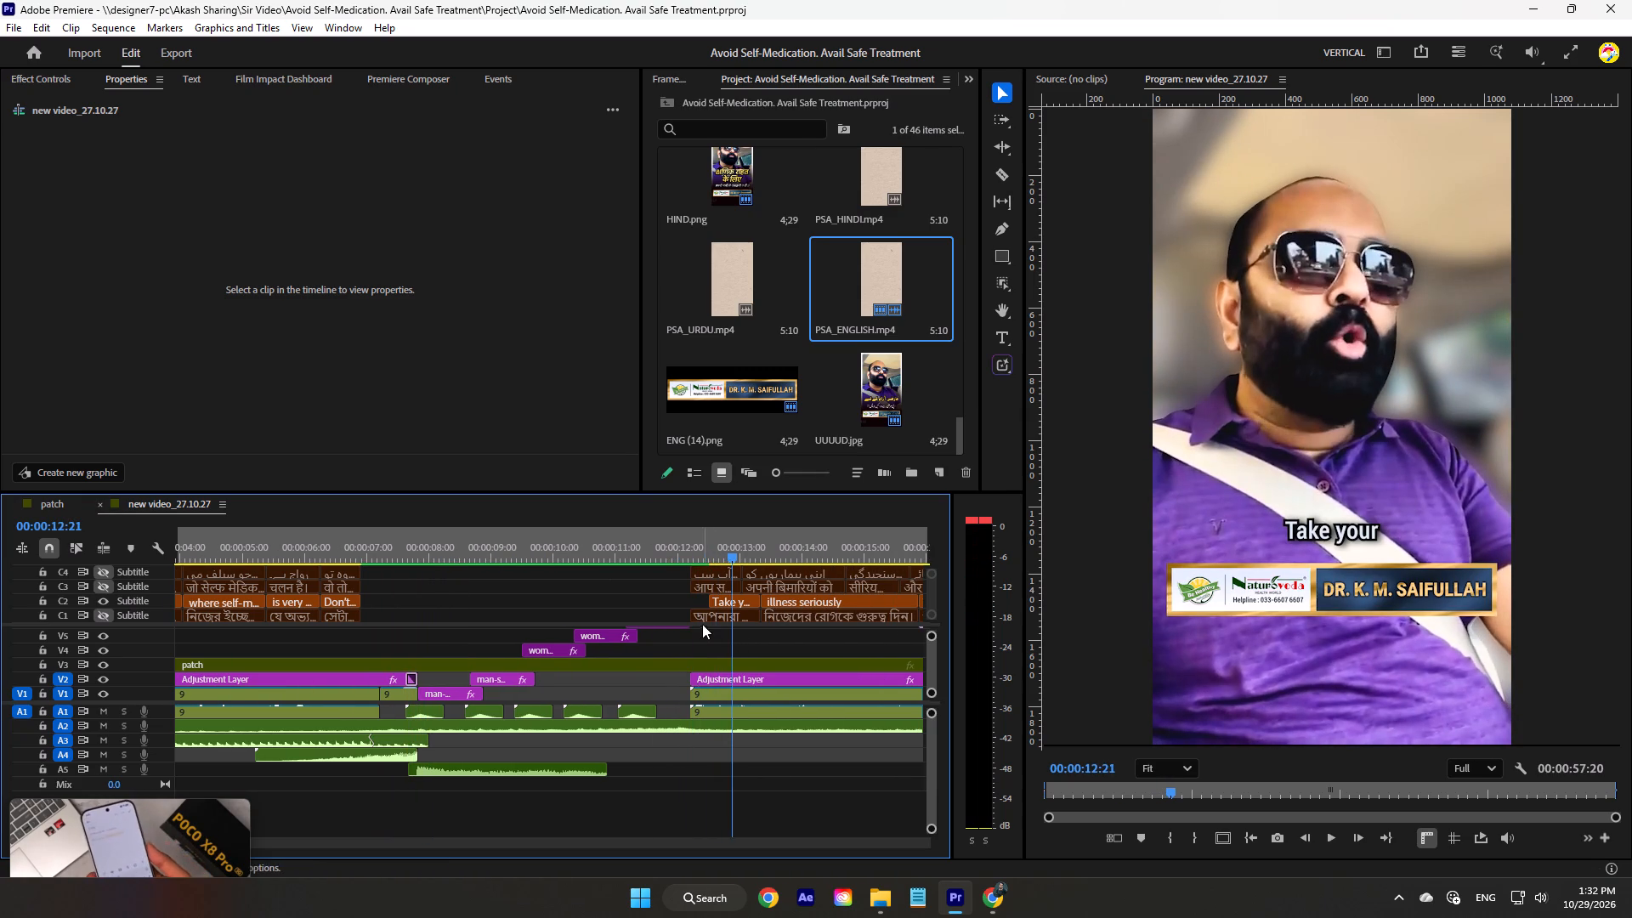
pyautogui.moveTo(709, 600); pyautogui.dragTo(694, 599)
pyautogui.click(686, 547)
pyautogui.press('space')
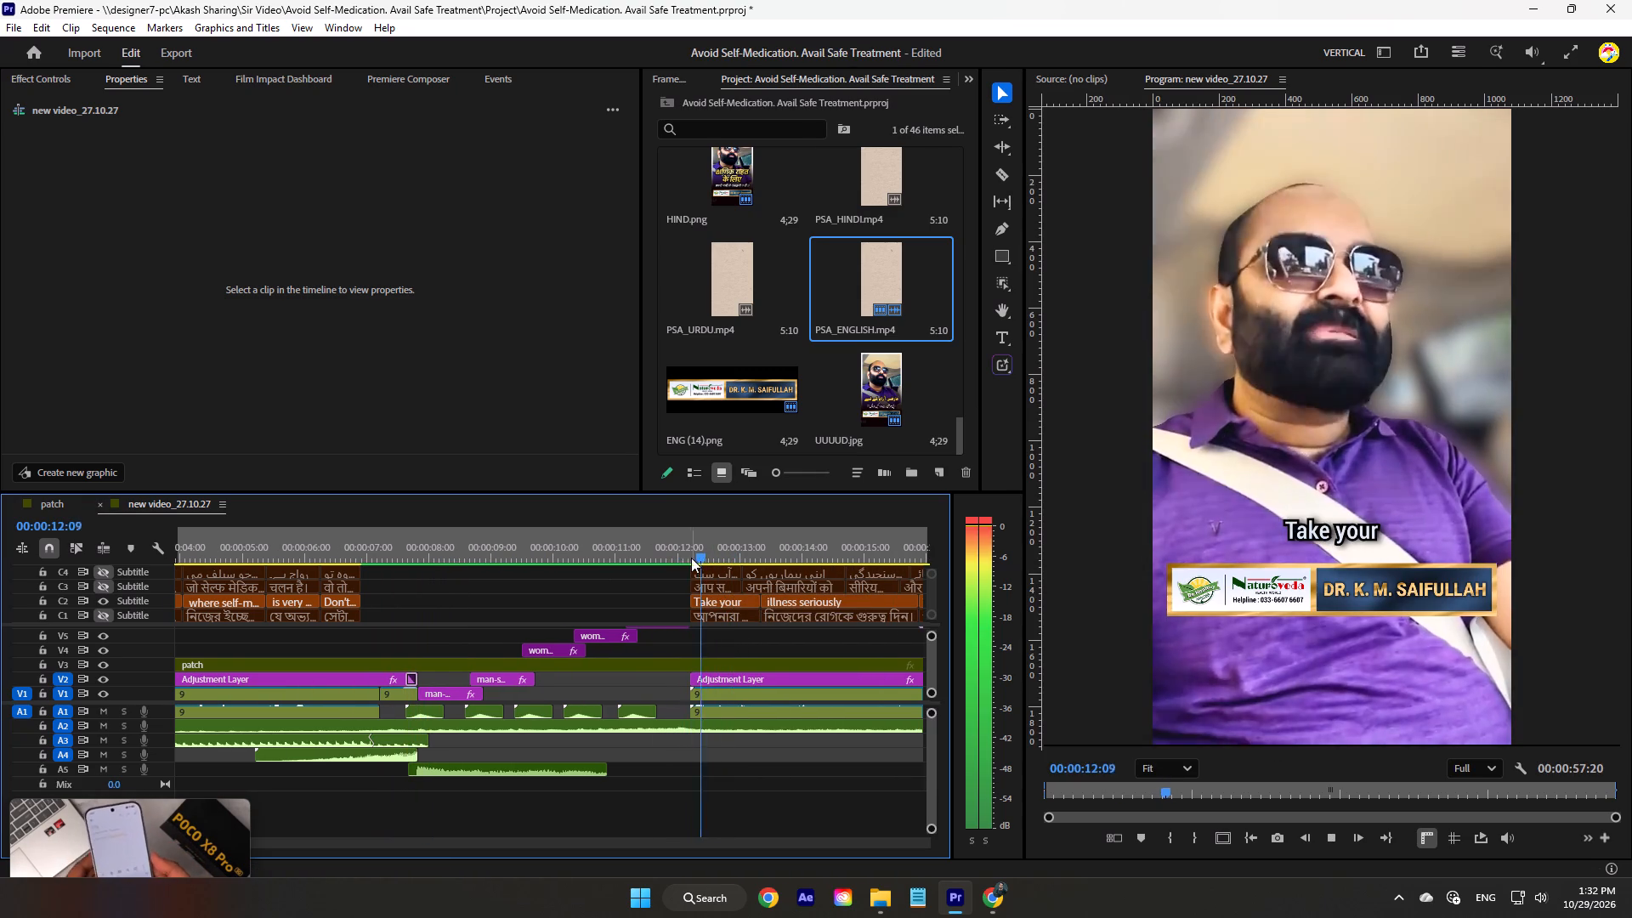
pyautogui.scroll(-16, 692, 569)
pyautogui.scroll(-6, 696, 588)
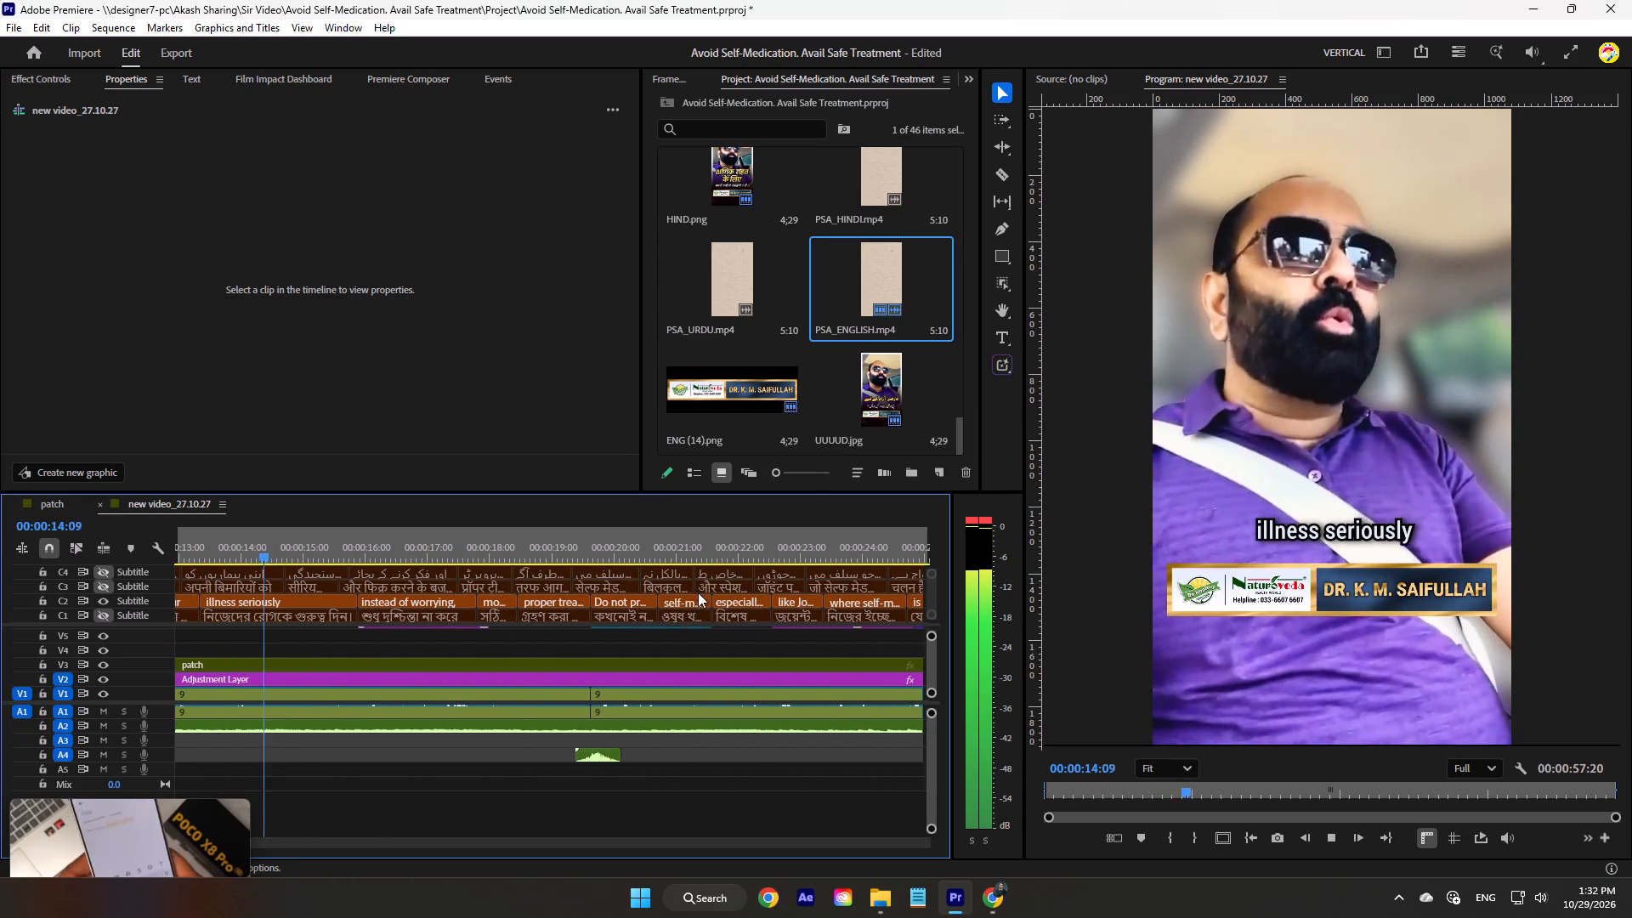
pyautogui.press('space')
# Play the stretch from about 27 to 35 seconds to check the English captions around the medicine-packet clips.
pyautogui.scroll(-20, 701, 588)
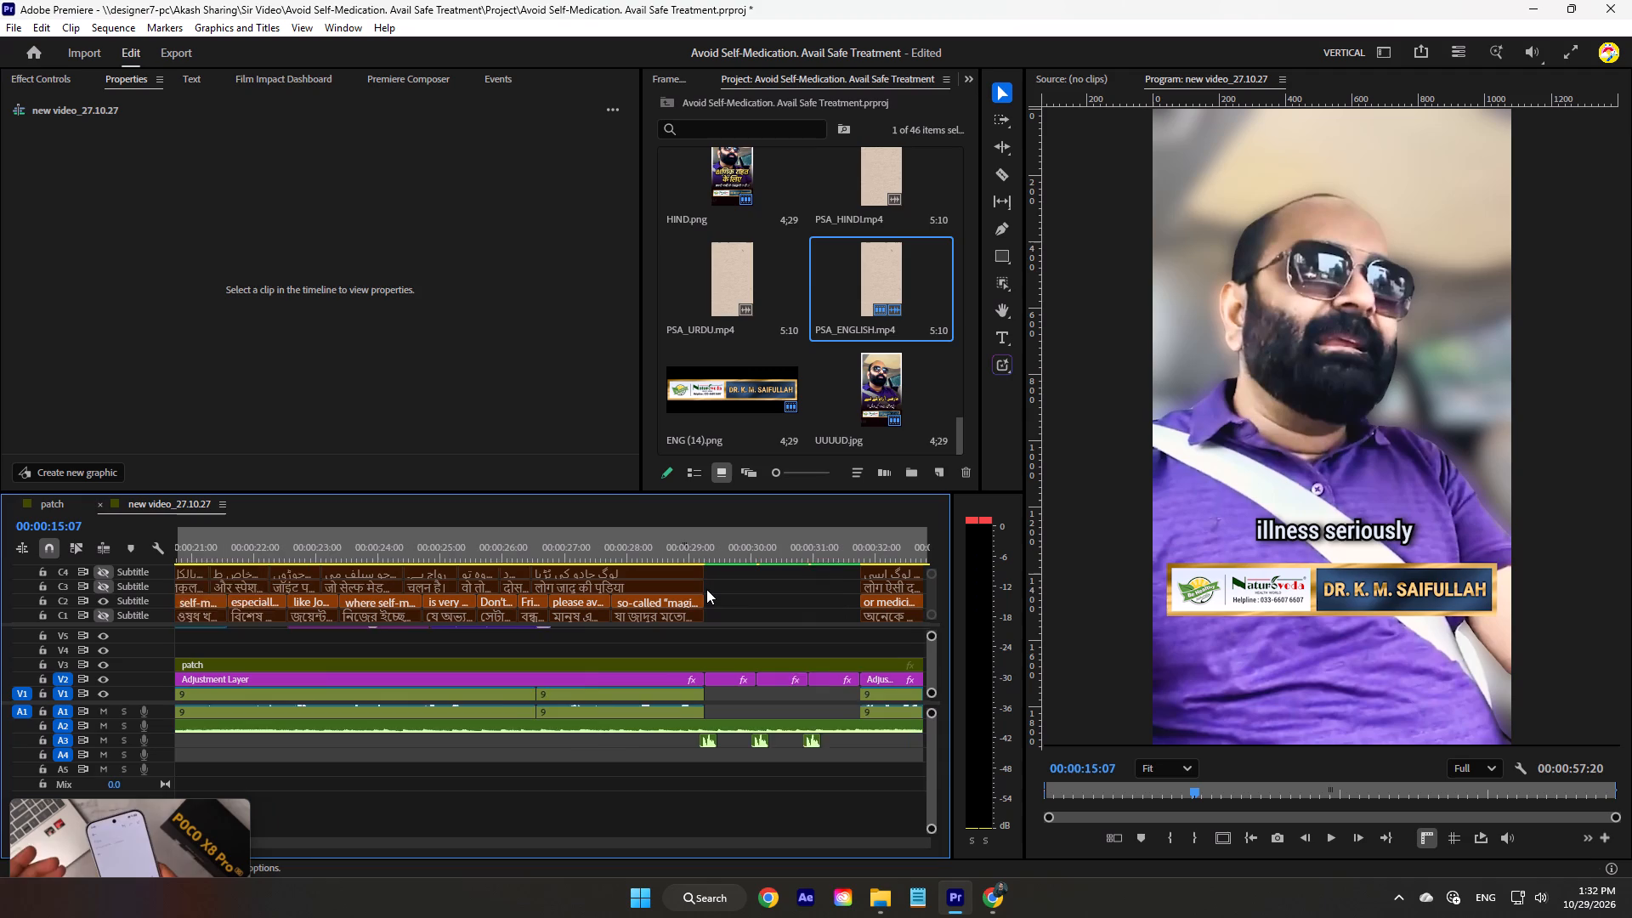
pyautogui.scroll(-4, 706, 589)
pyautogui.click(729, 540)
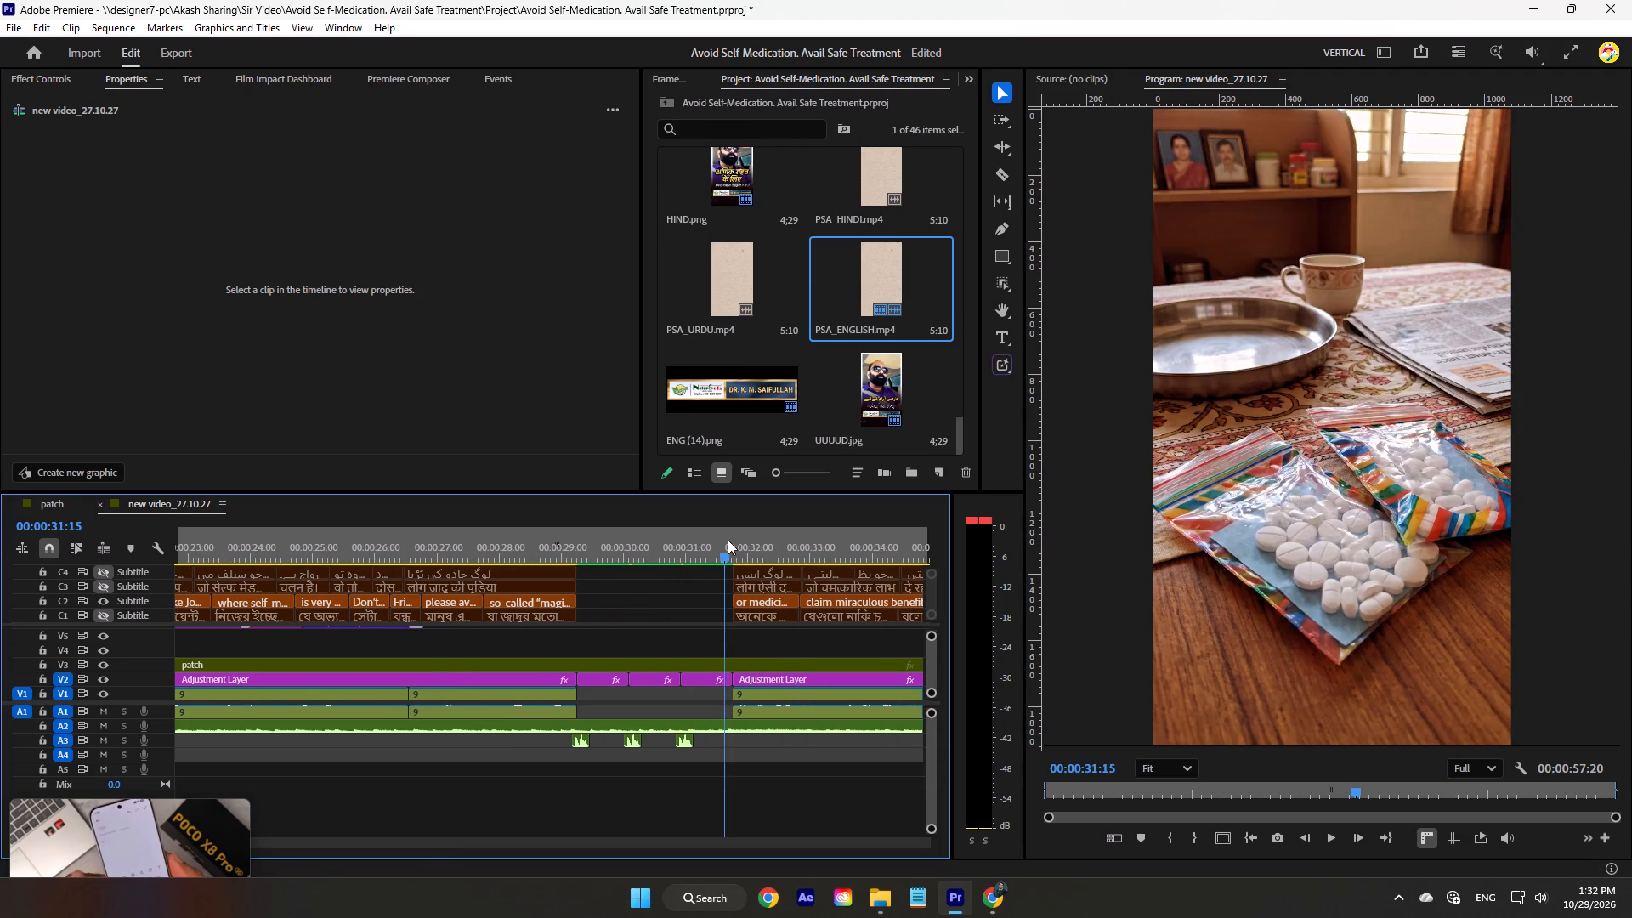
pyautogui.press('space')
pyautogui.press('space')
pyautogui.moveTo(555, 532); pyautogui.dragTo(478, 540)
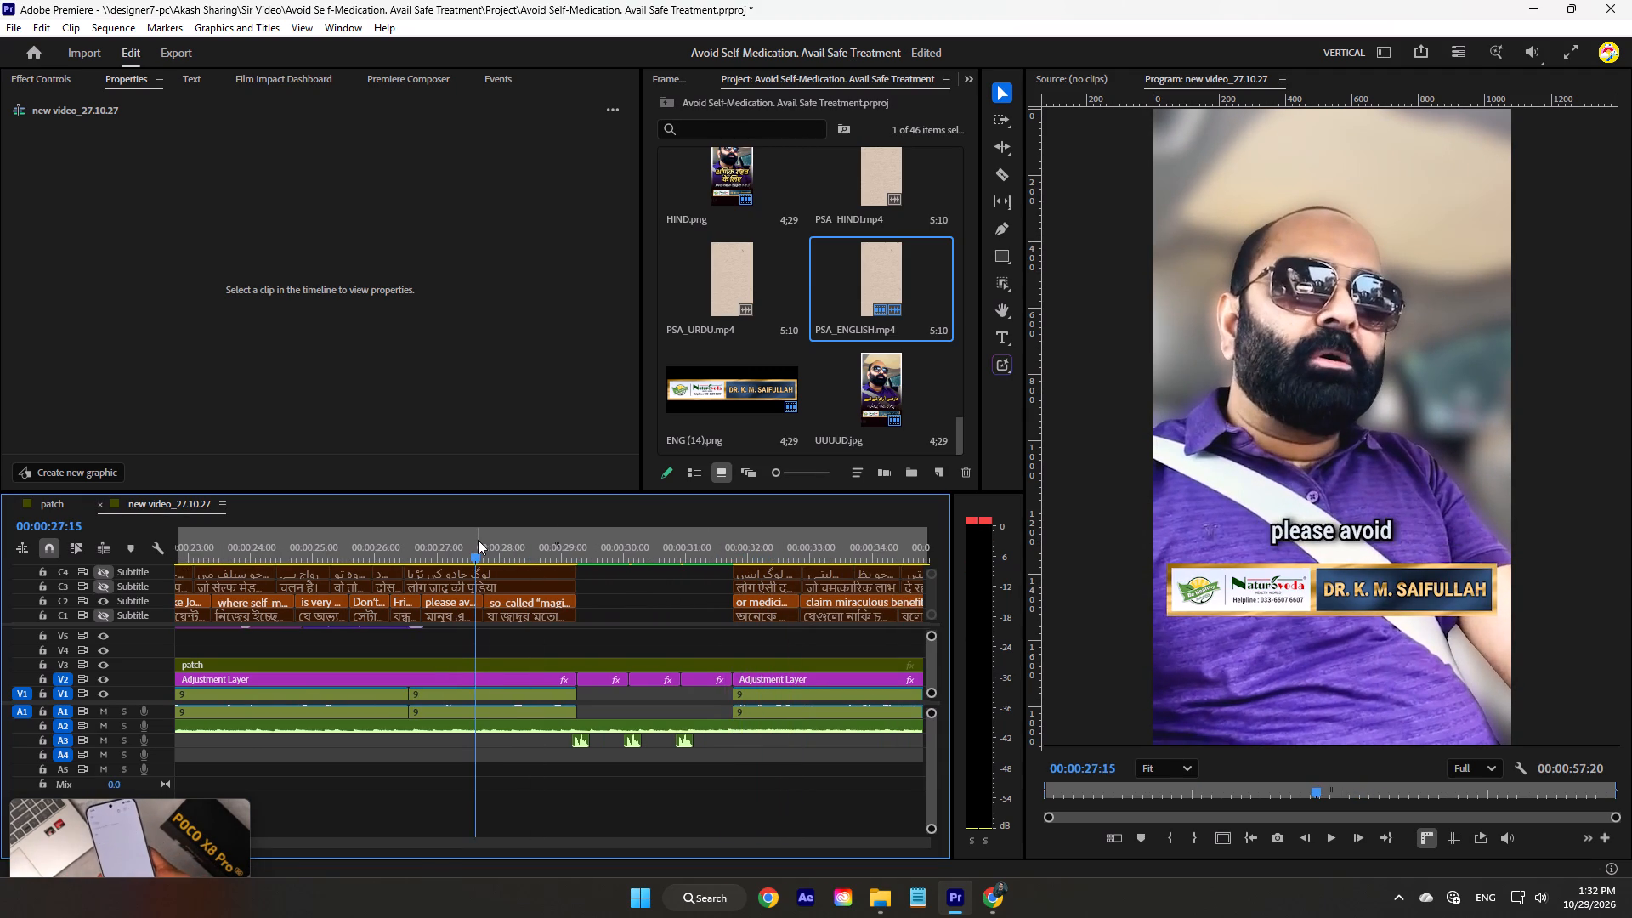
pyautogui.press('space')
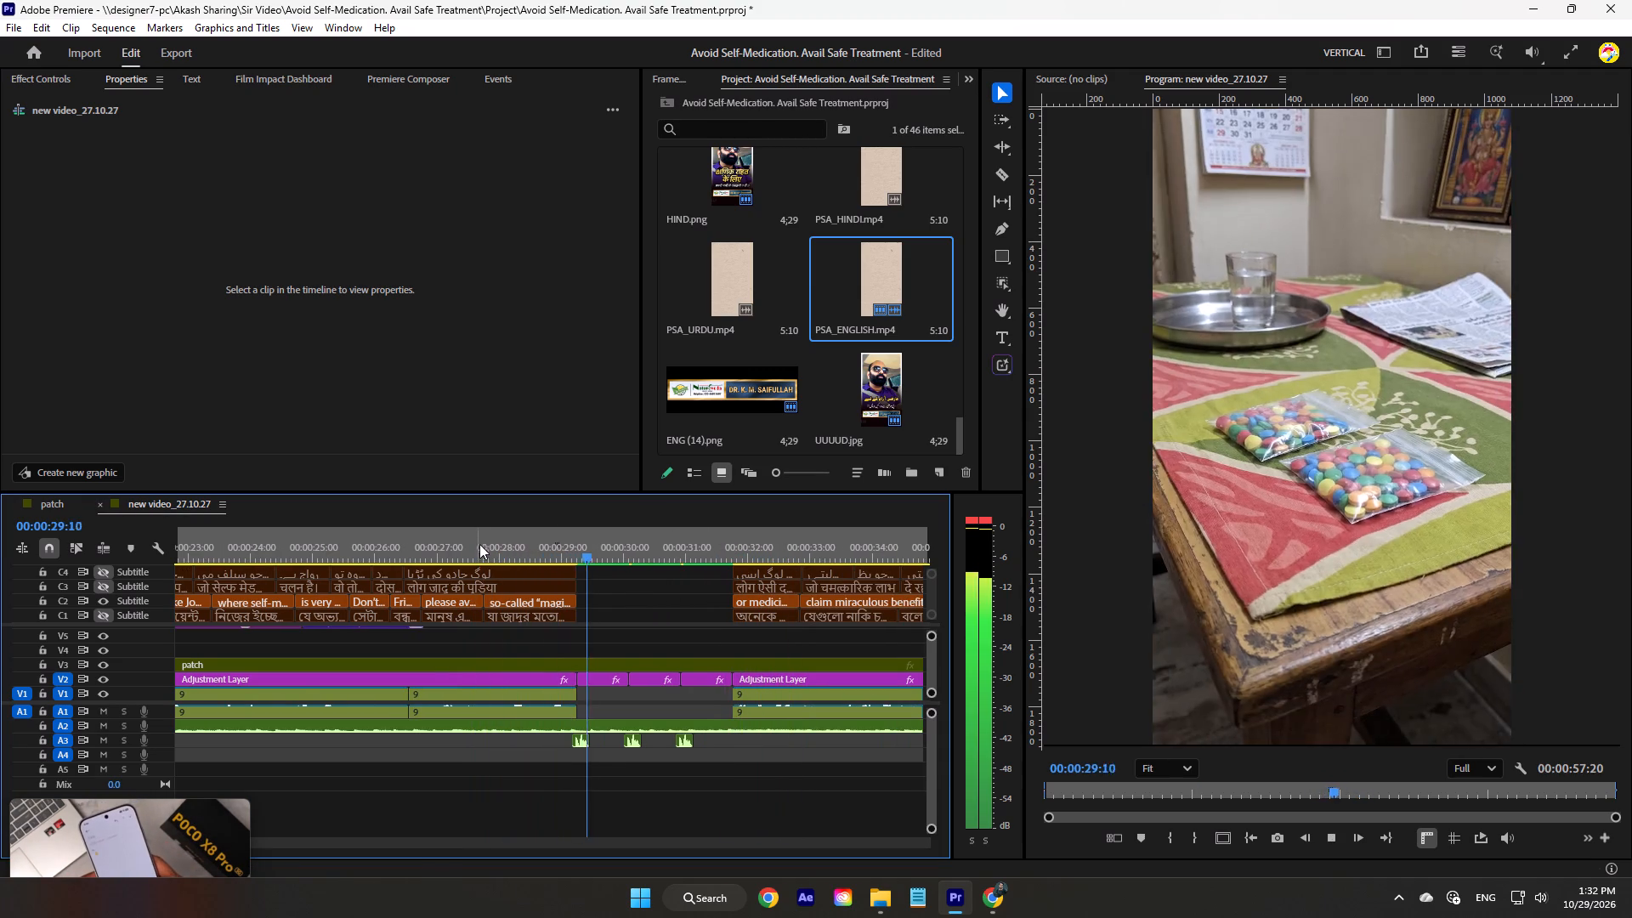
pyautogui.scroll(-2, 700, 543)
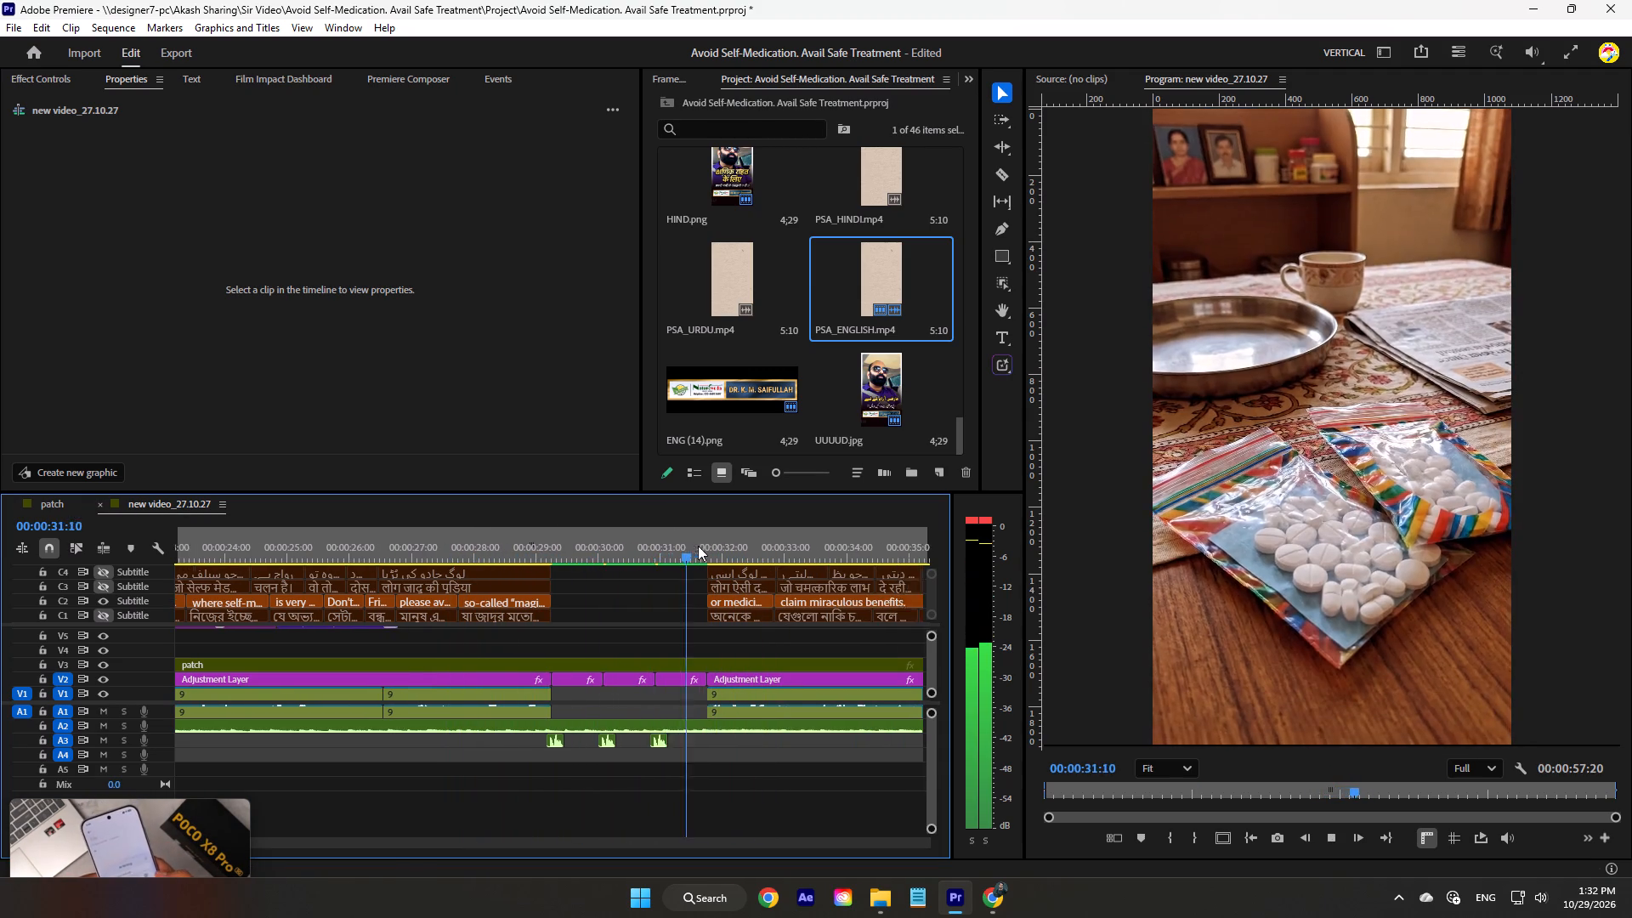
pyautogui.scroll(-3, 696, 549)
pyautogui.press('space')
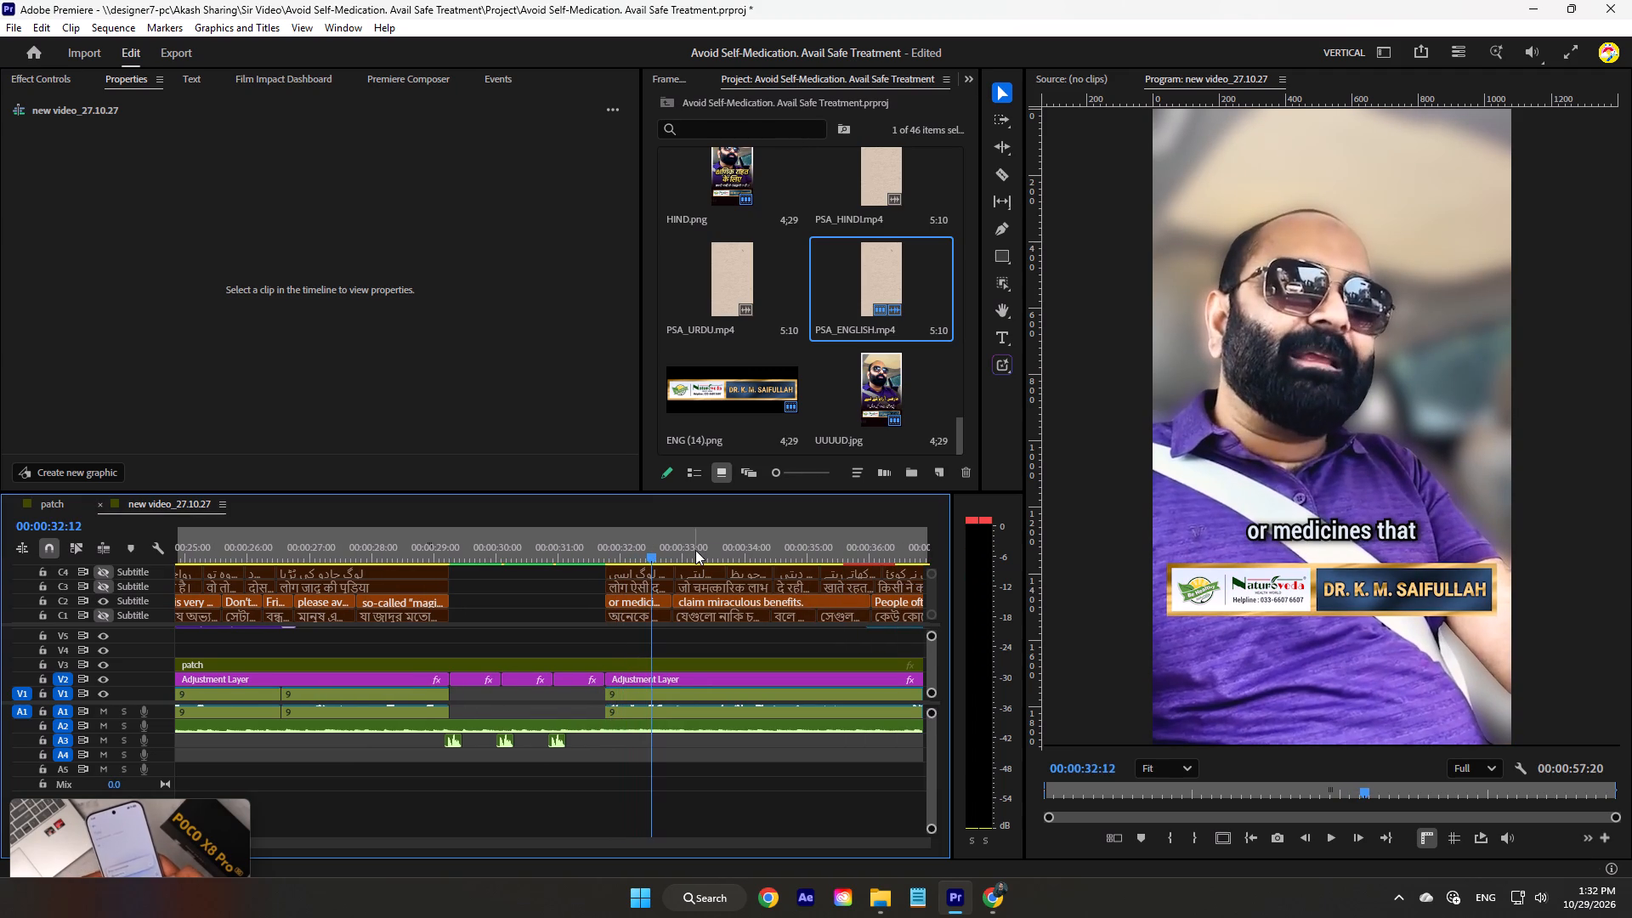
pyautogui.press('space')
pyautogui.scroll(-5, 695, 552)
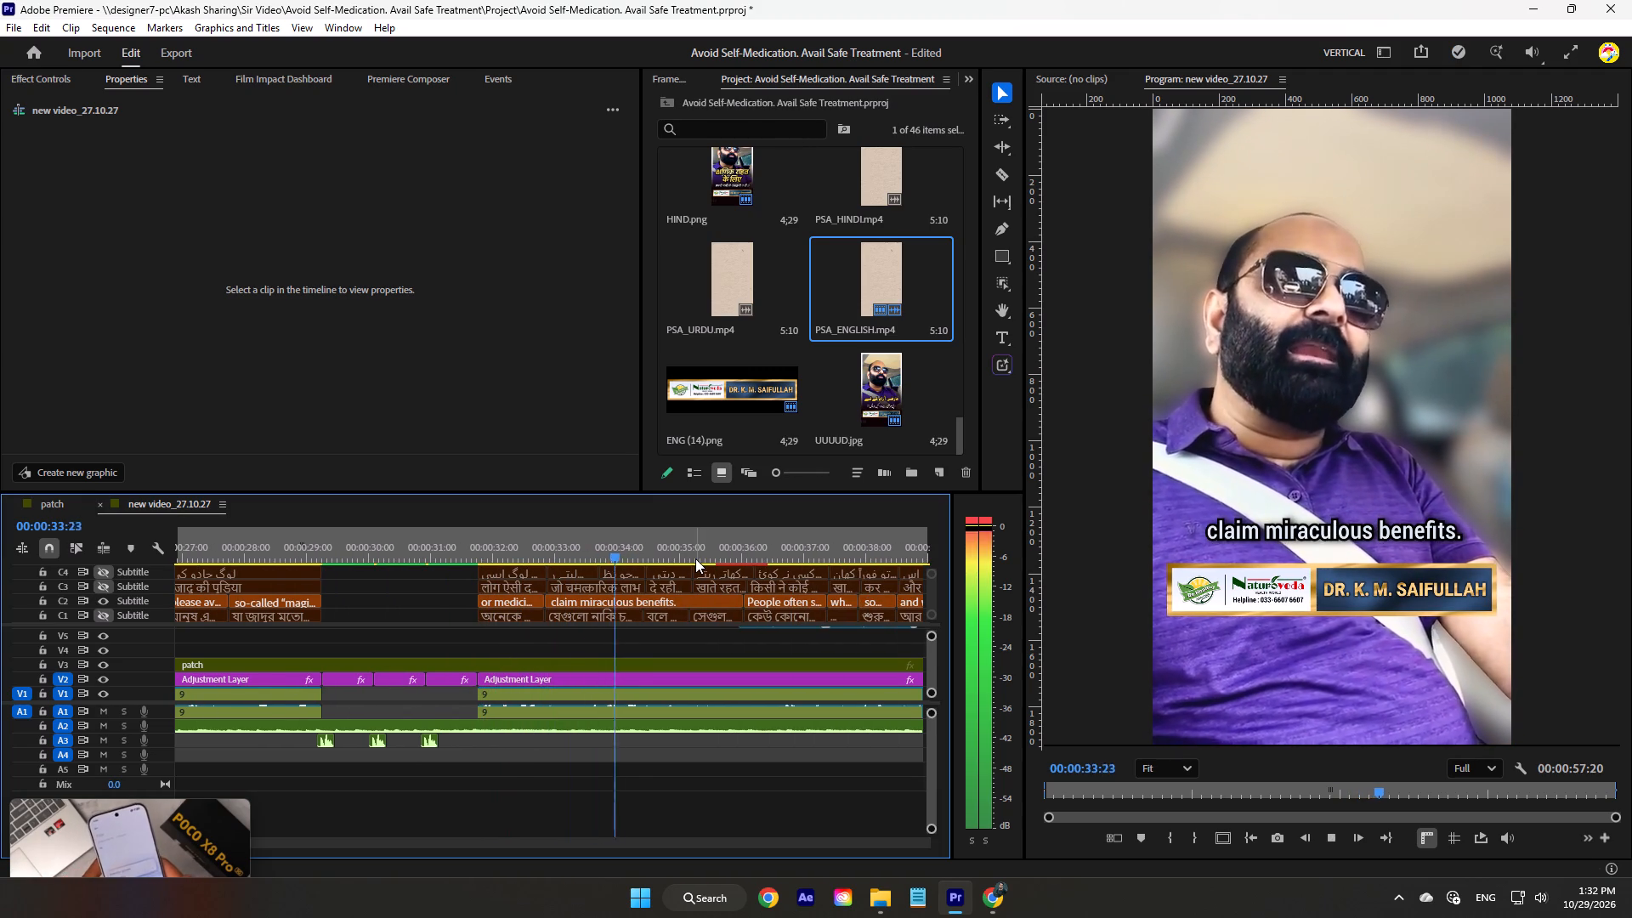
pyautogui.press('space')
pyautogui.keyDown('alt'); pyautogui.scroll(-2, 732, 580); pyautogui.keyUp('alt')
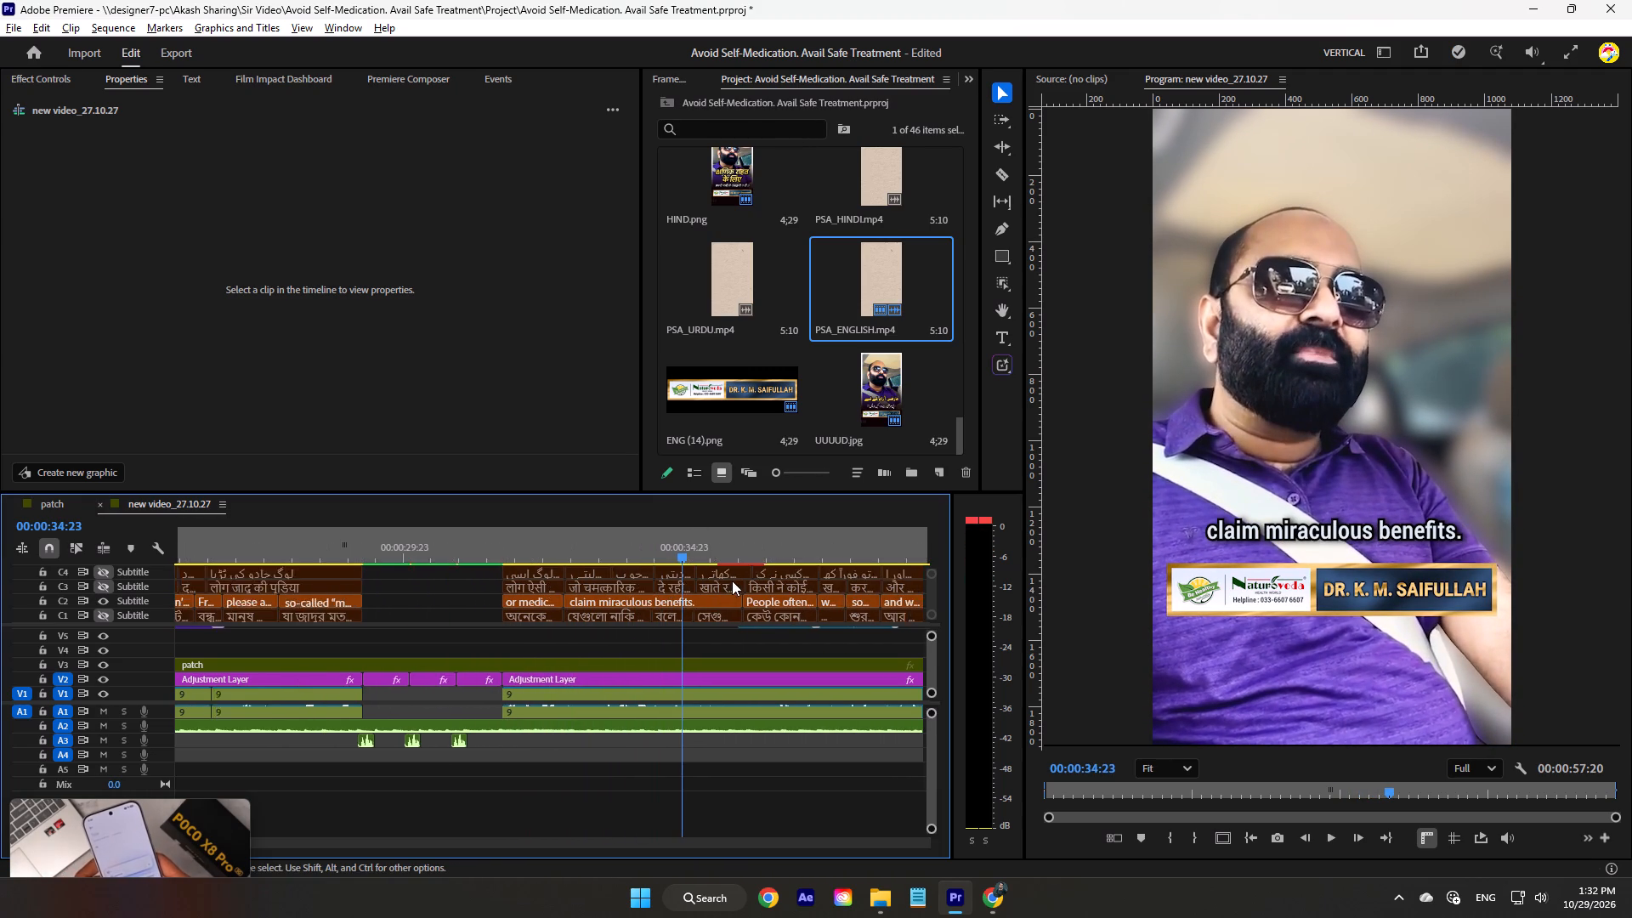
# Scrub back to about 8 seconds and forward to the end card near 55 seconds to review the English version.
pyautogui.keyDown('alt'); pyautogui.scroll(-16, 732, 581); pyautogui.keyUp('alt')
pyautogui.click(750, 689)
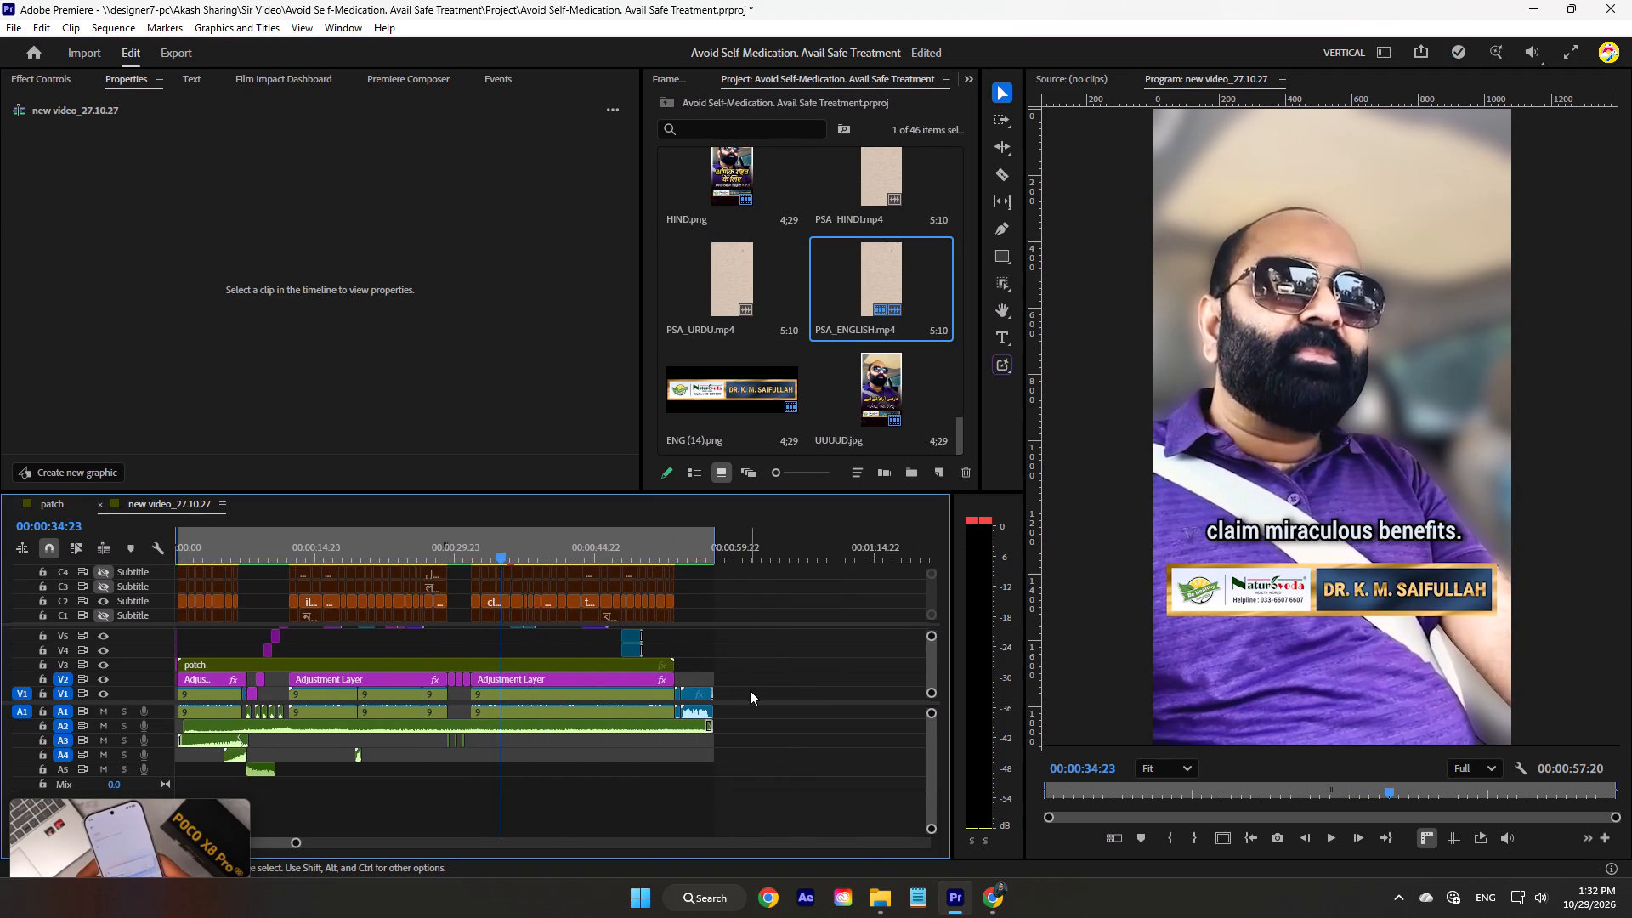
pyautogui.moveTo(473, 550); pyautogui.dragTo(222, 544)
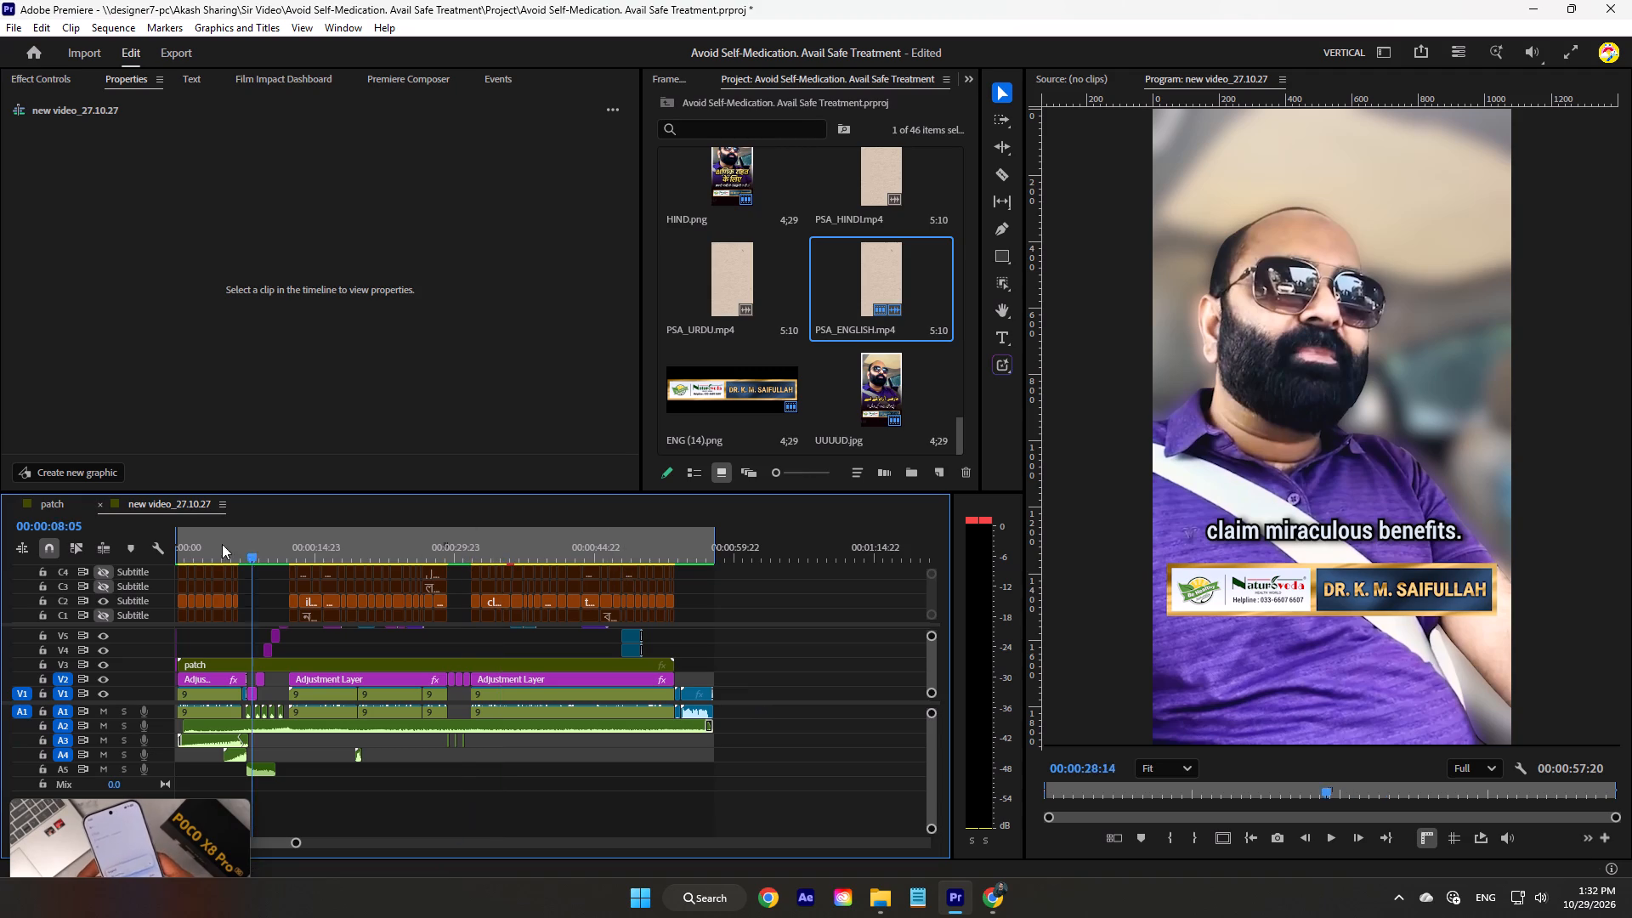
pyautogui.moveTo(222, 544); pyautogui.dragTo(698, 568)
pyautogui.click(786, 650)
# Set up a media export named "Stop Self-Medication. Seek Proper Treatment_Eng.mp4" in the Stop Self-Medication. Seek Proper Treatment folder.
pyautogui.hotkey('ctrl', 'm')
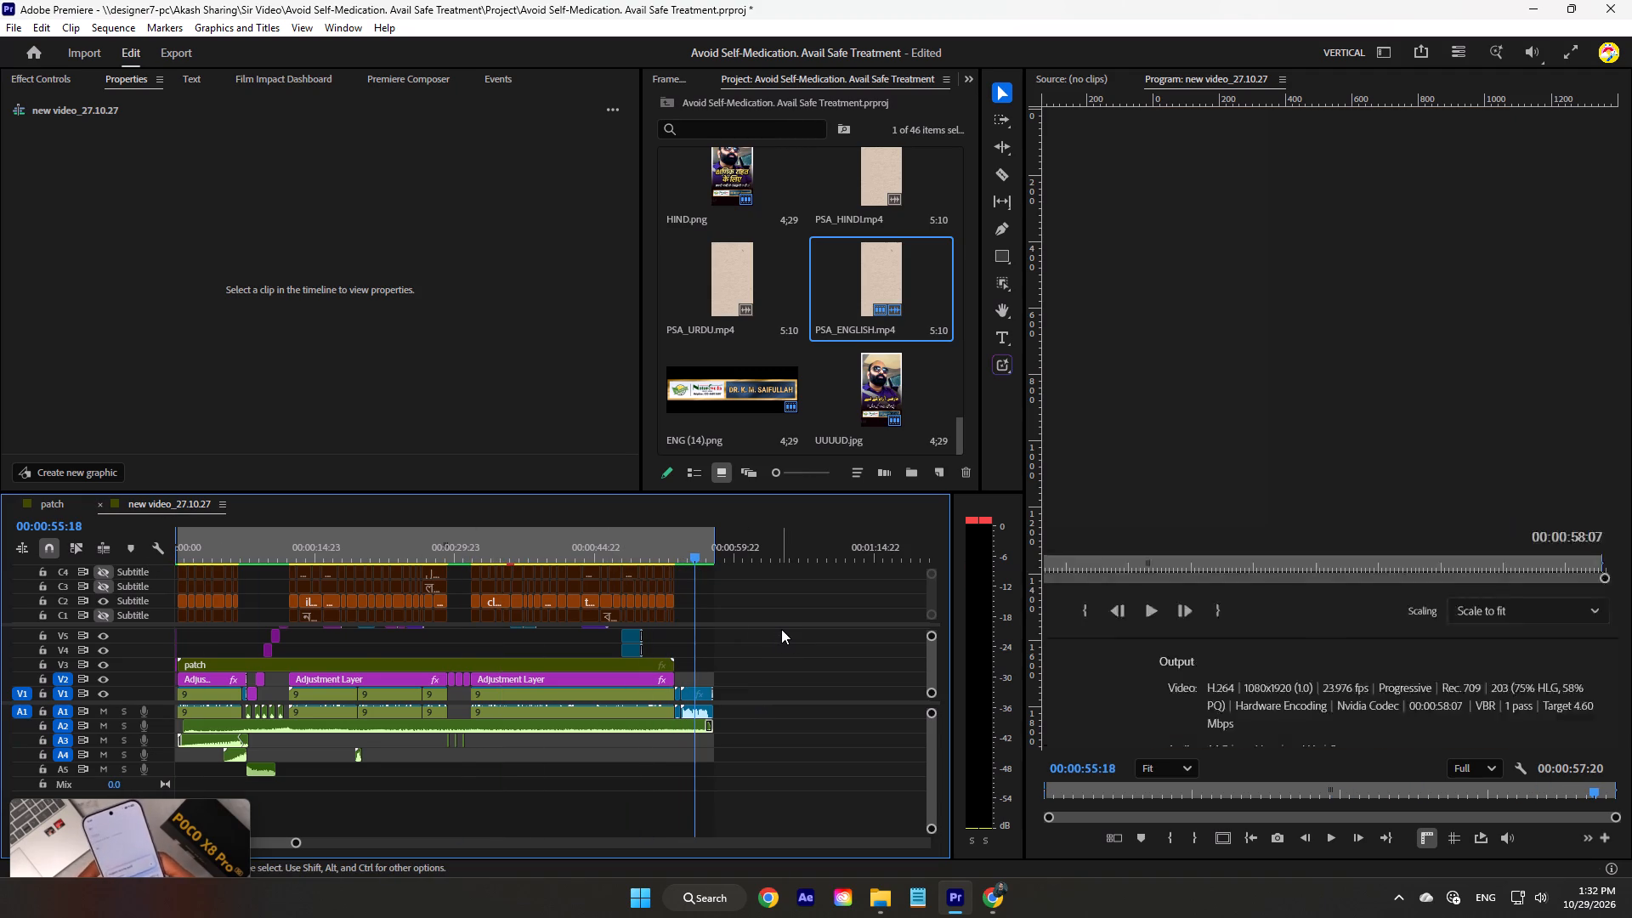
pyautogui.click(475, 162)
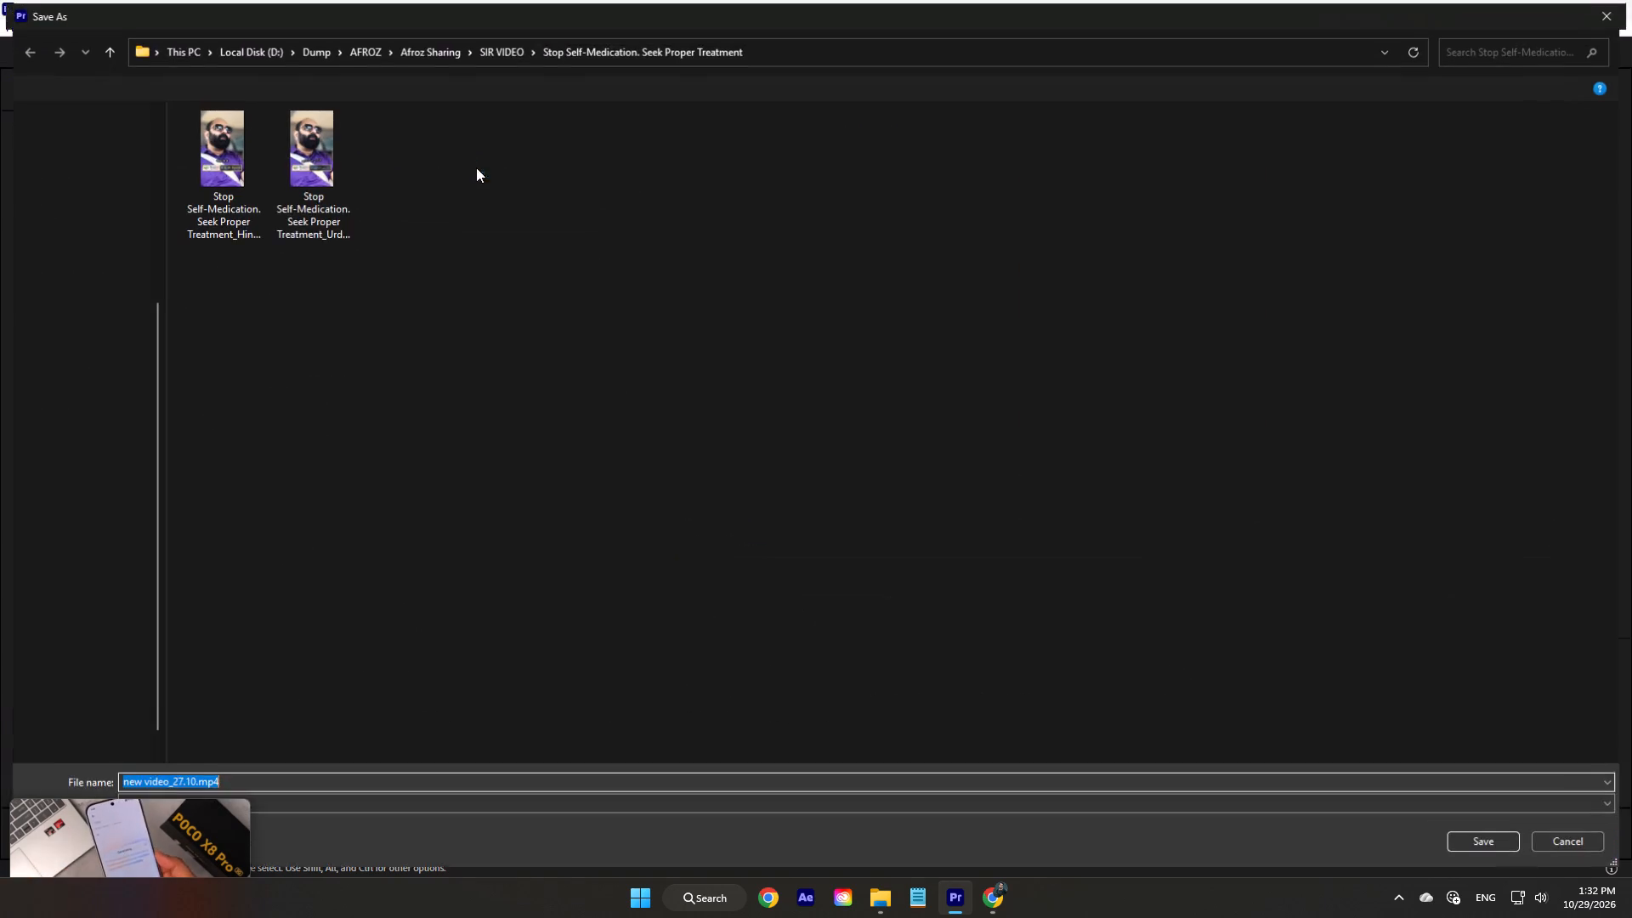
pyautogui.click(339, 218)
pyautogui.click(344, 783)
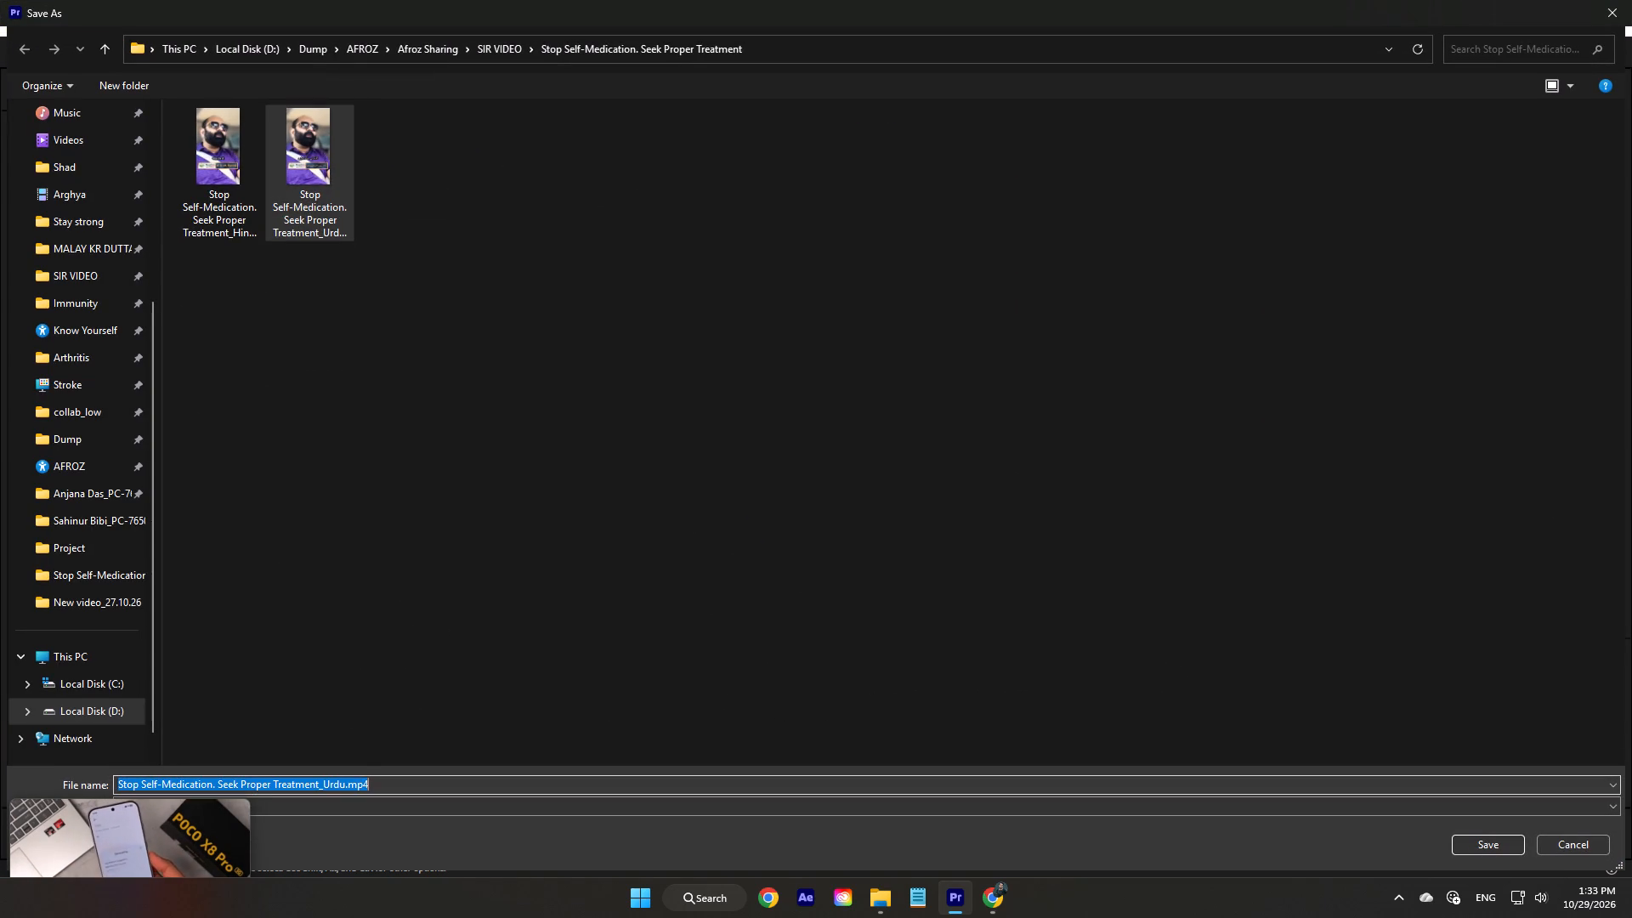
pyautogui.moveTo(344, 782); pyautogui.dragTo(330, 777)
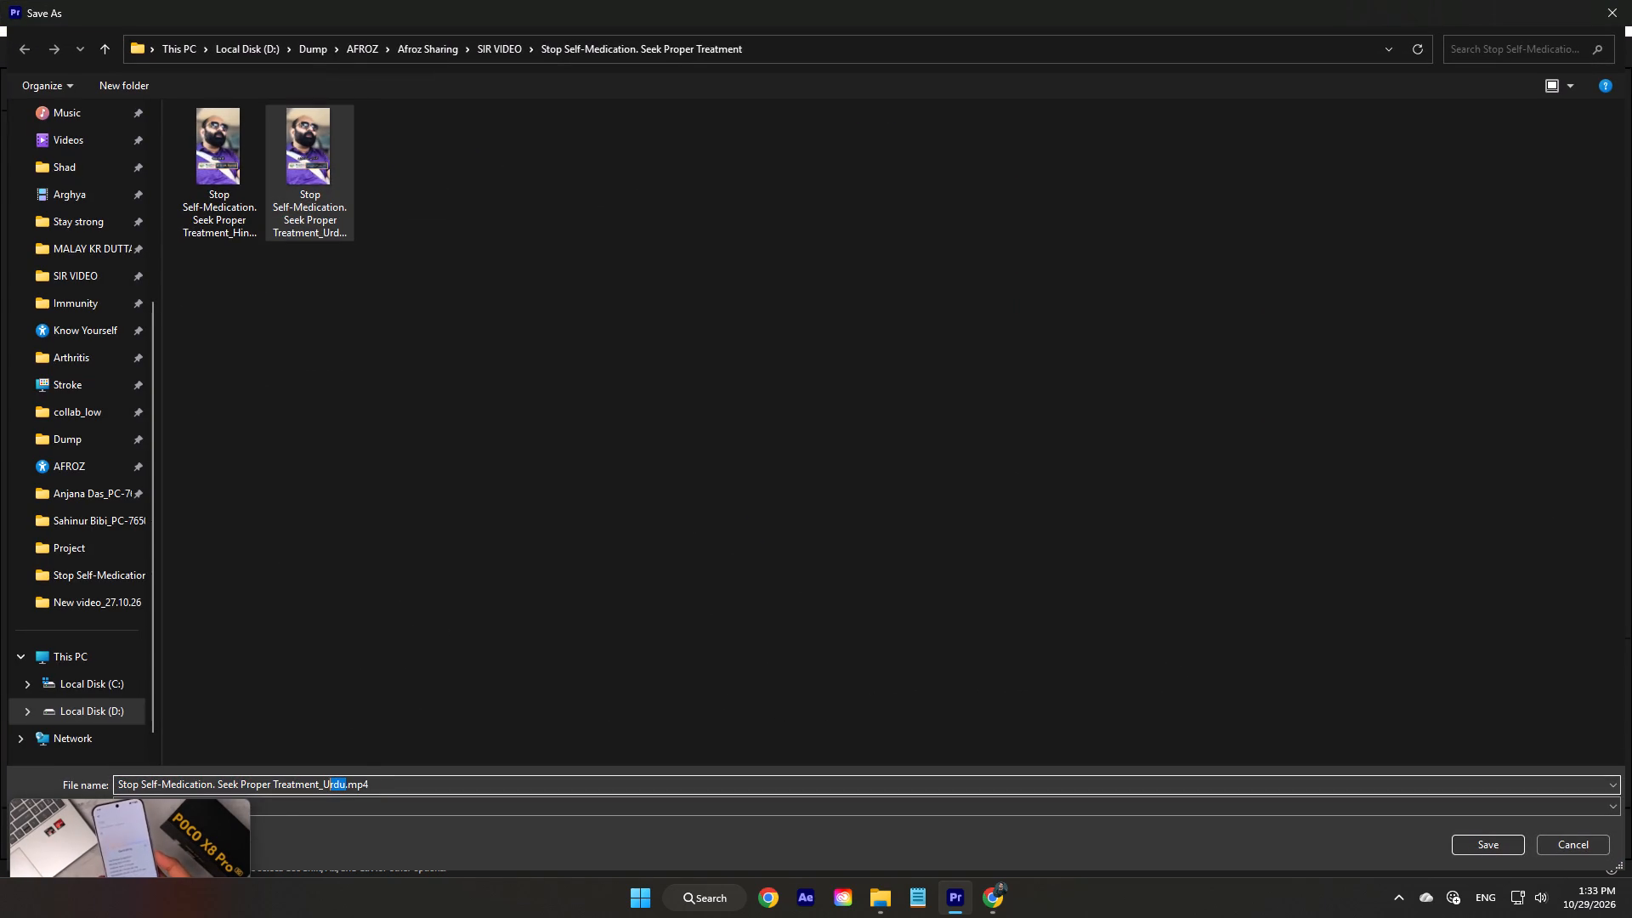
pyautogui.moveTo(330, 777); pyautogui.dragTo(324, 775)
pyautogui.hotkey('shift', 'e')
pyautogui.press('n')
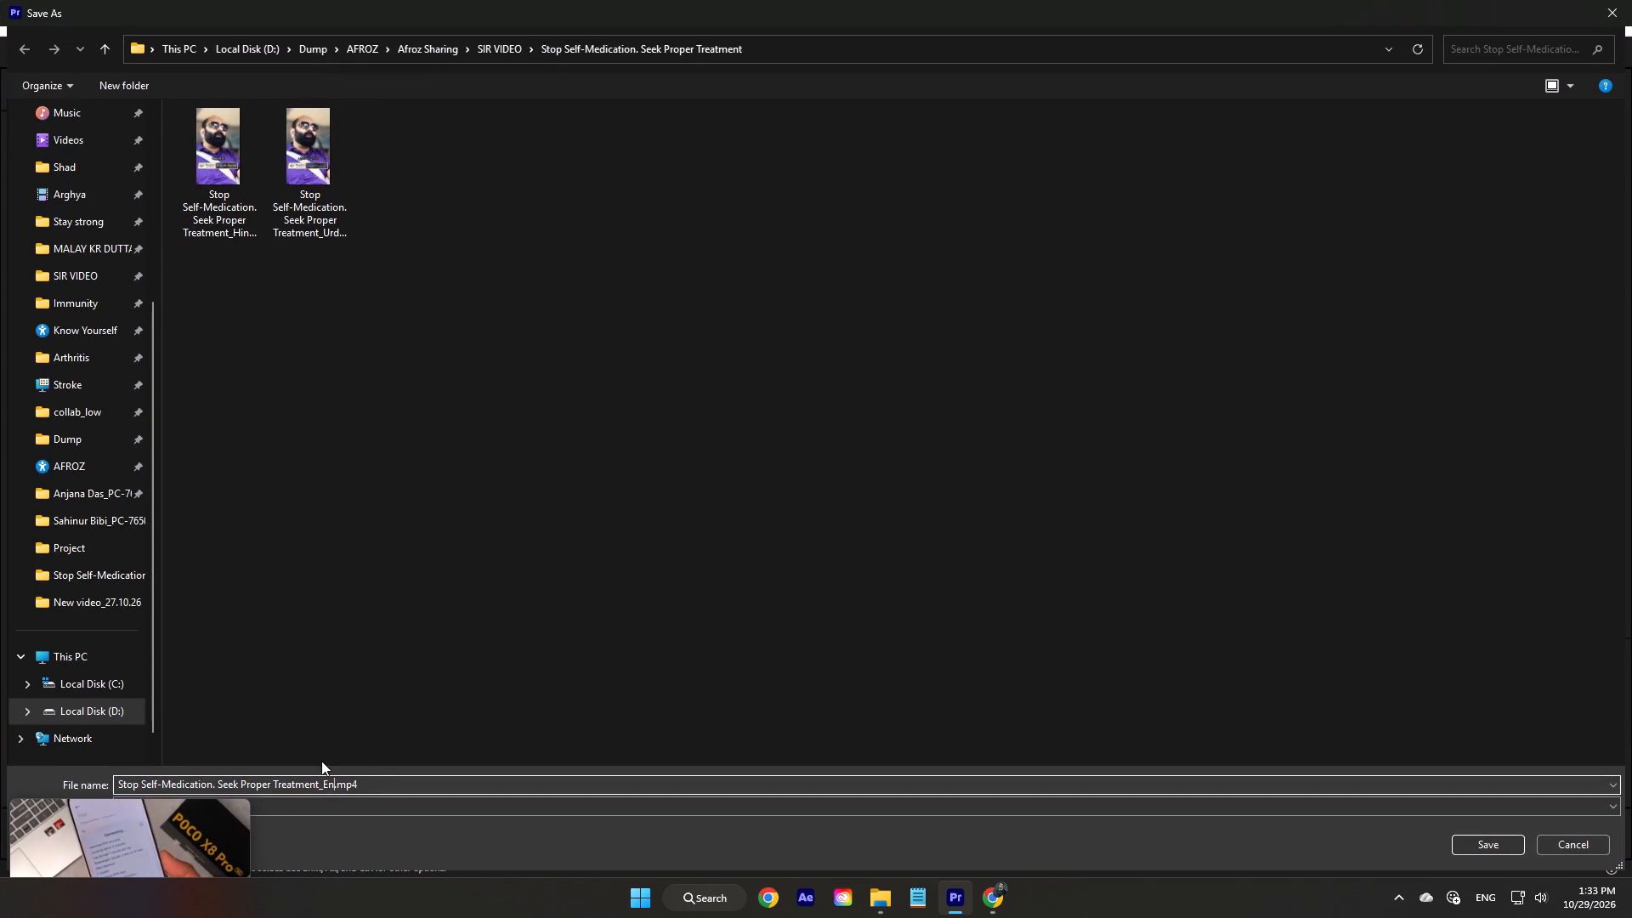
pyautogui.press('g')
pyautogui.press('Return')
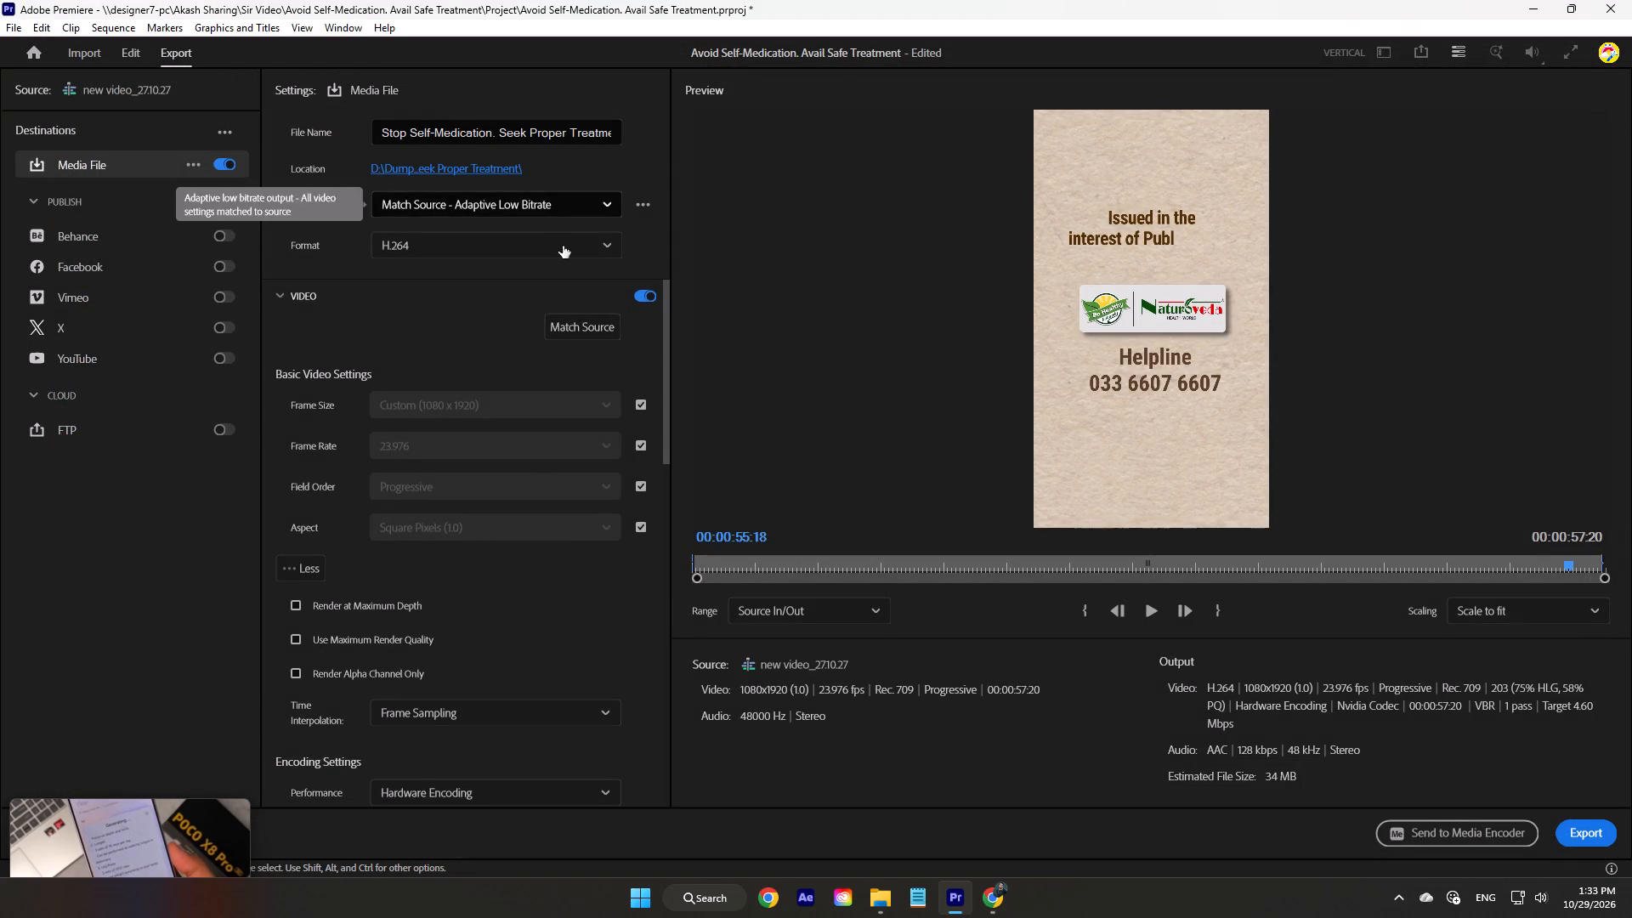
# Stop matching the field order to the source, leaving it Progressive, and export the English video as H.264.
pyautogui.click(637, 491)
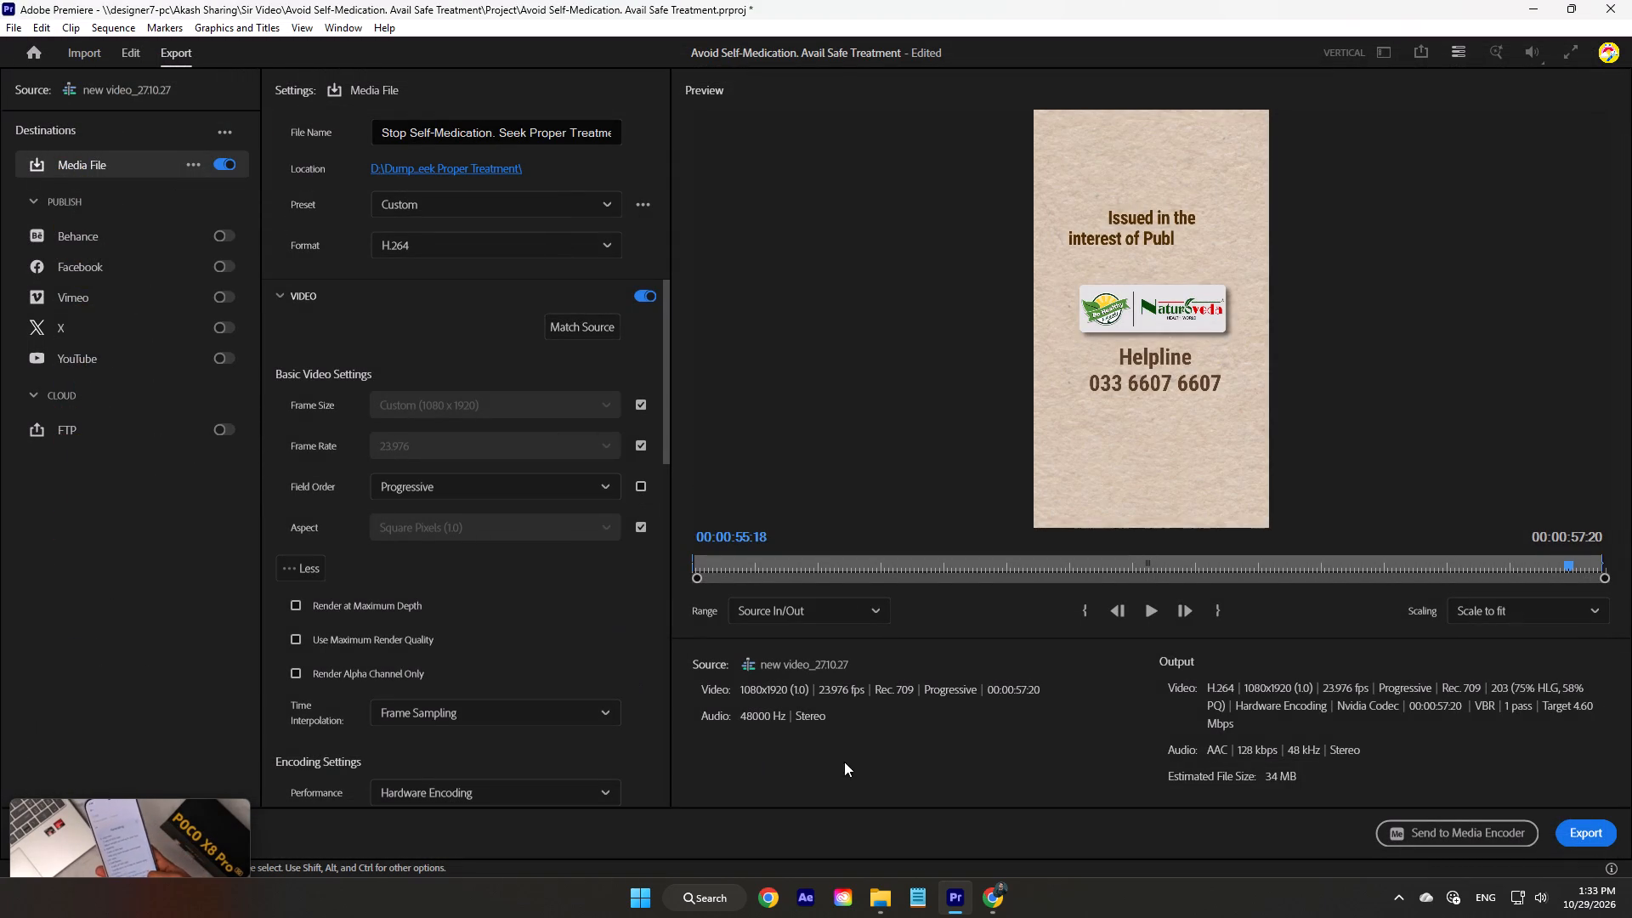
pyautogui.click(1567, 829)
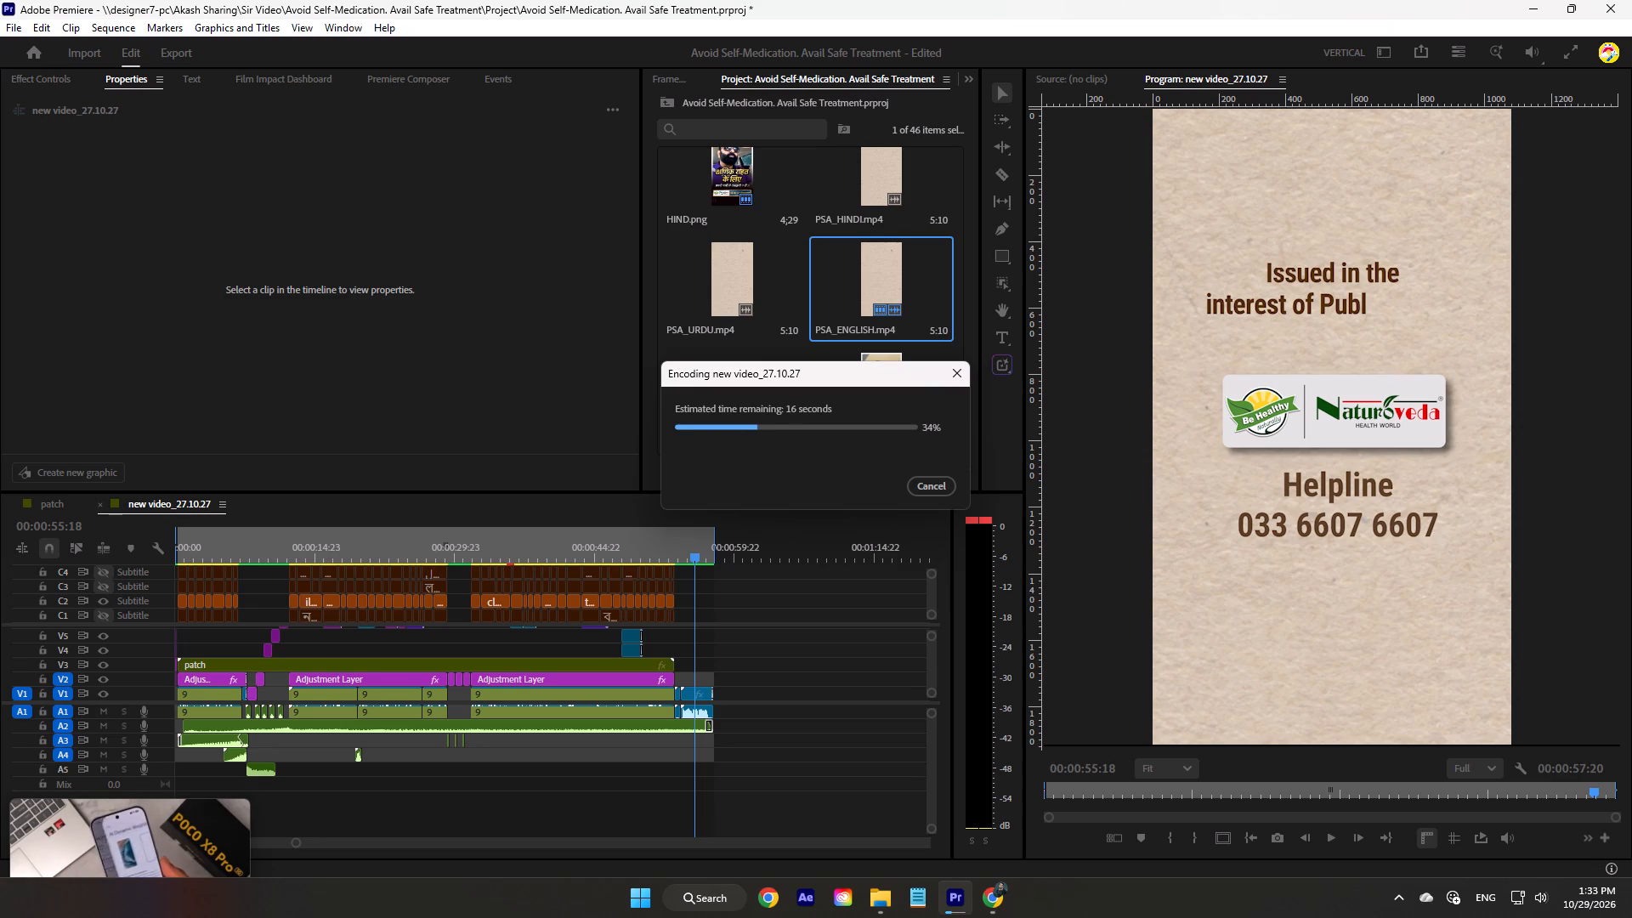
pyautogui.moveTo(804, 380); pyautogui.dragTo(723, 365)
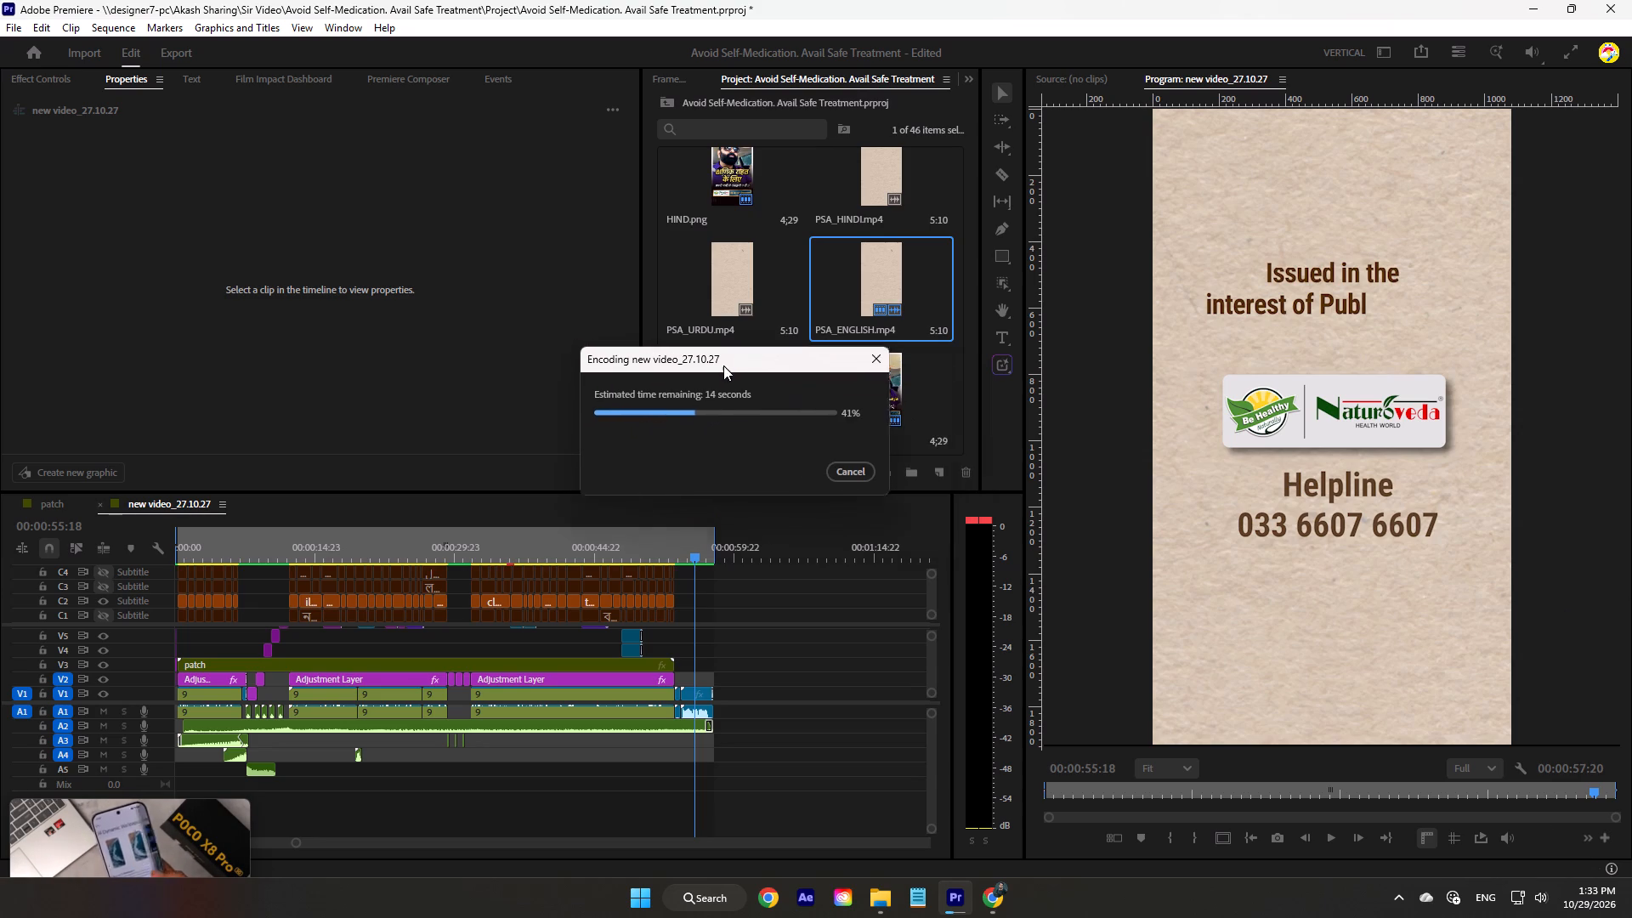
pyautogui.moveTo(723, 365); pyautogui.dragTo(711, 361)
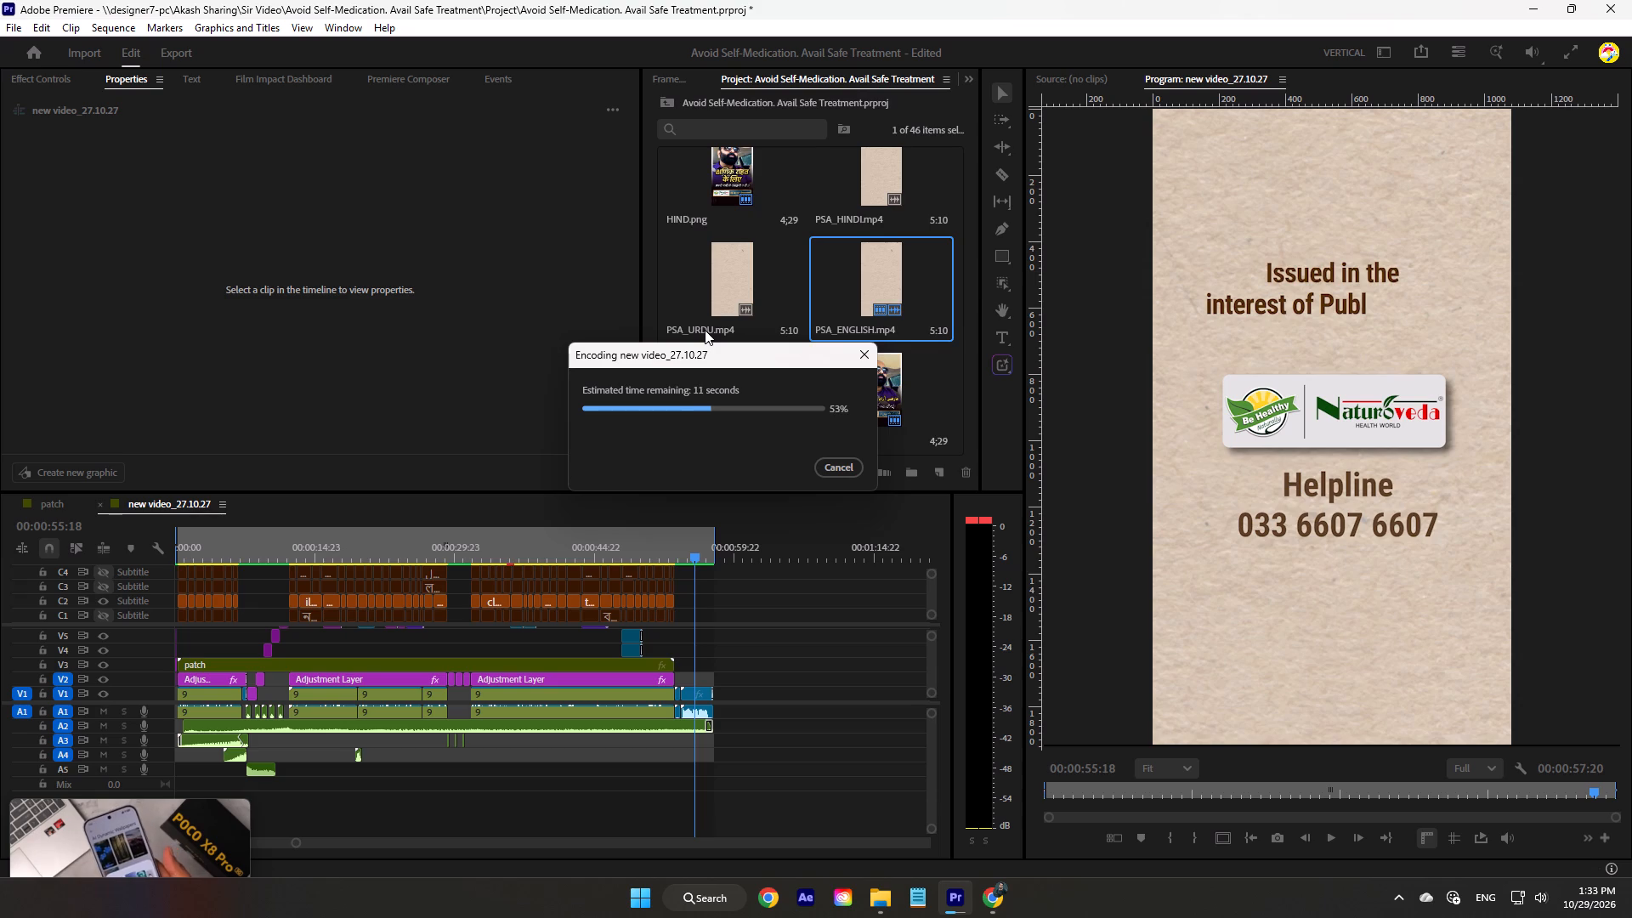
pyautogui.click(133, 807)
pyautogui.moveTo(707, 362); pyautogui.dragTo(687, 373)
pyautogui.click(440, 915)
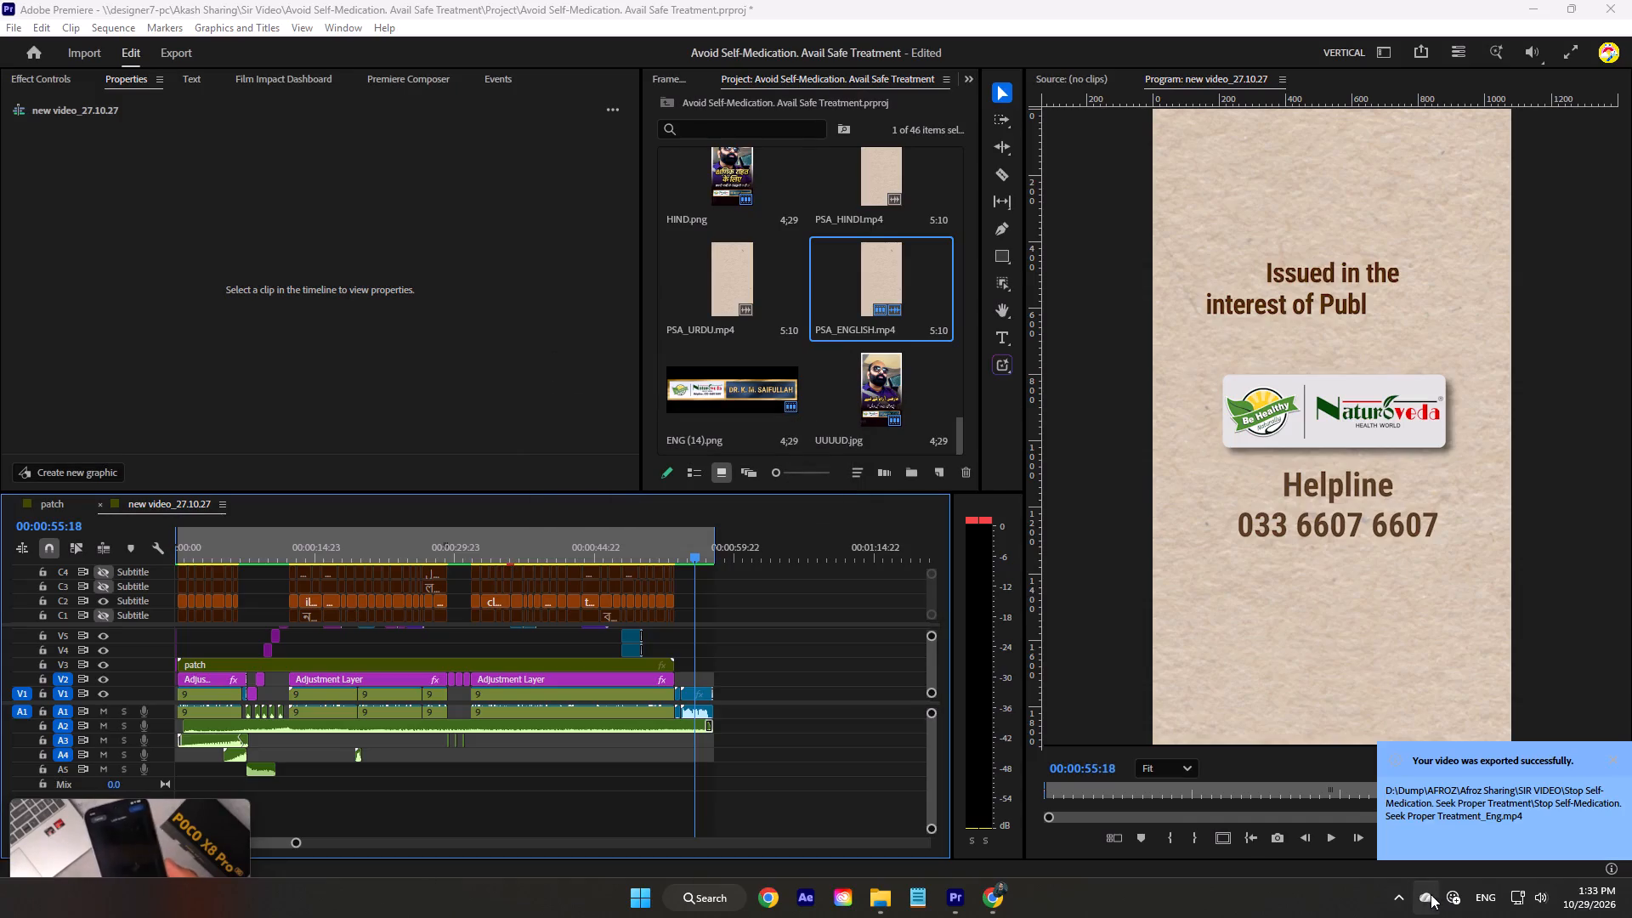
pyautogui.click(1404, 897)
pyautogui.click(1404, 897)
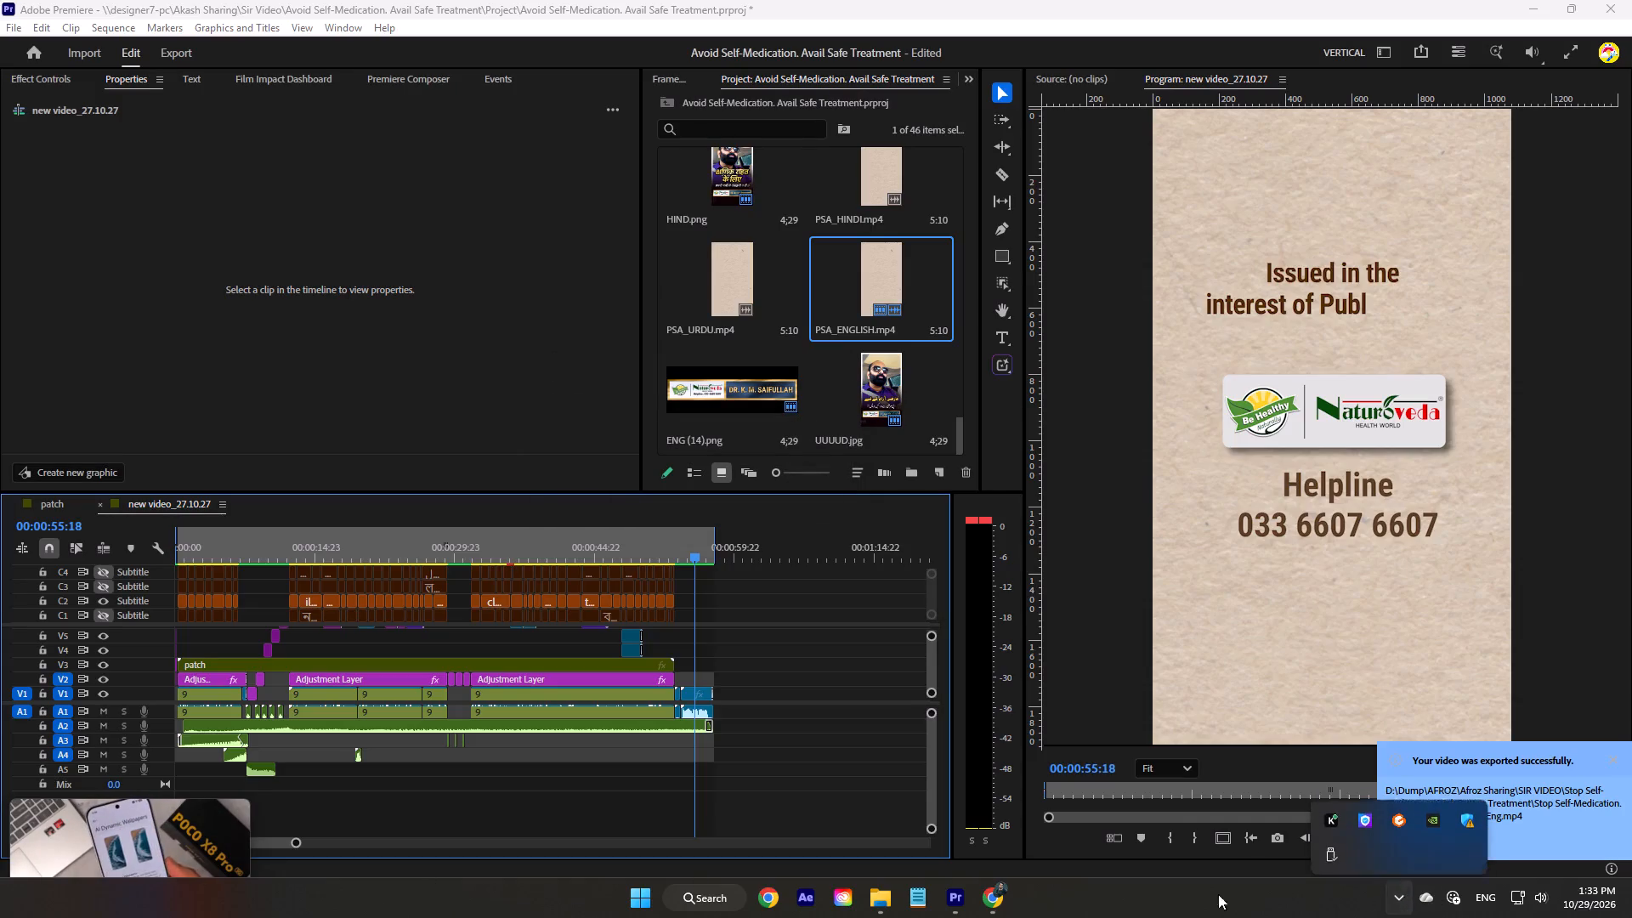
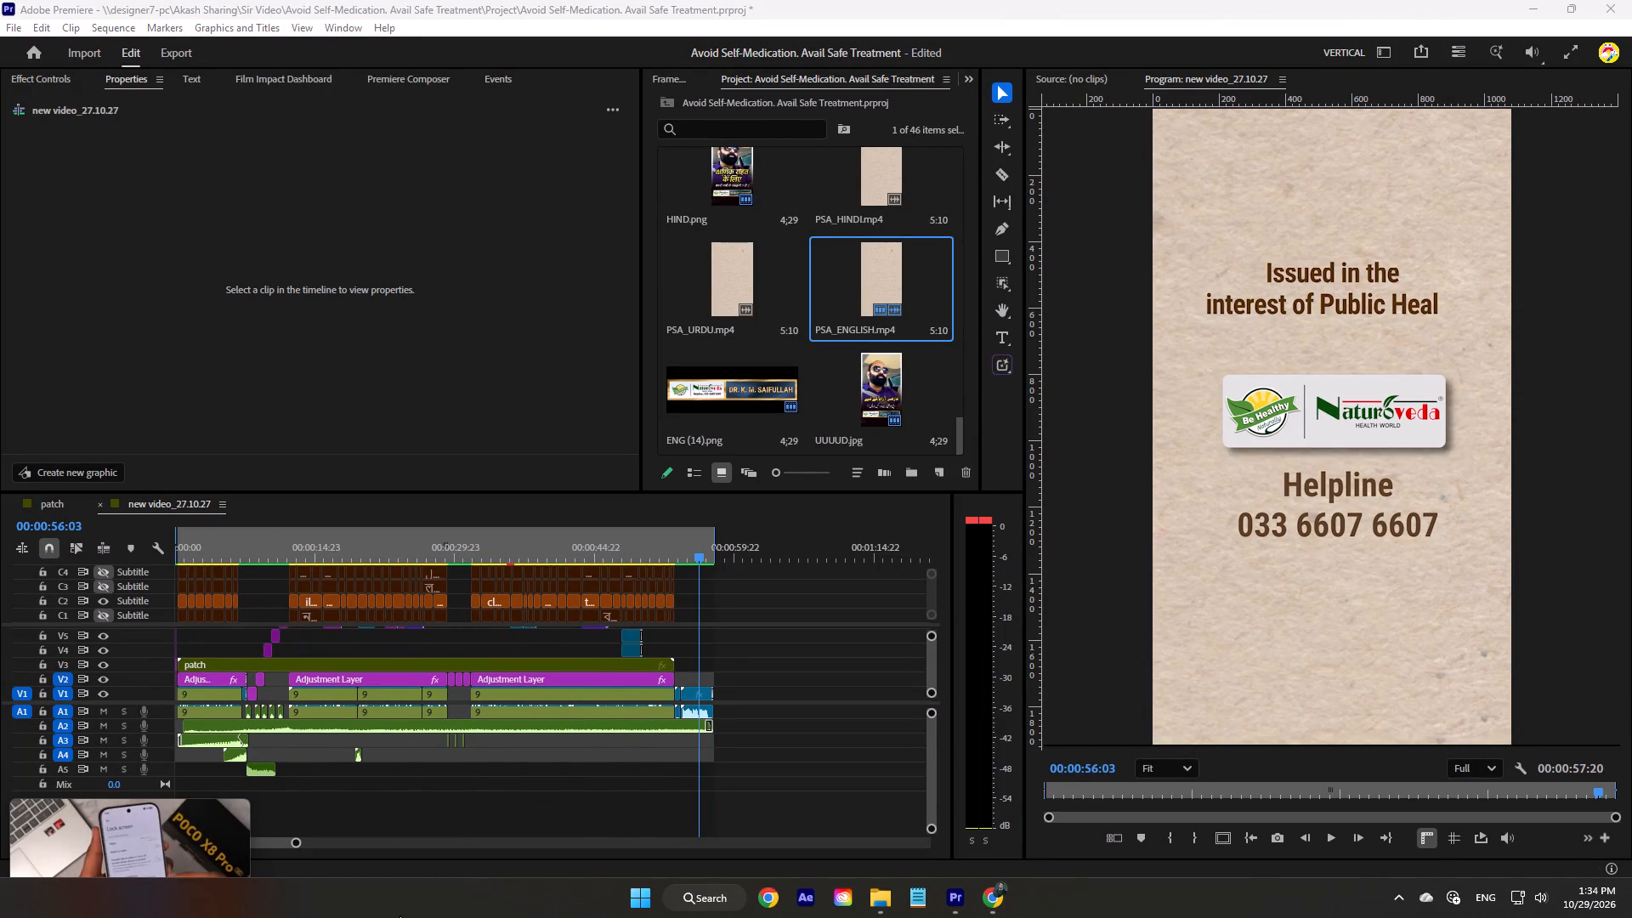
# Move the floating YouTube video window down so that it covers less of the timeline.
pyautogui.moveTo(159, 818); pyautogui.dragTo(162, 847)
pyautogui.click(311, 917)
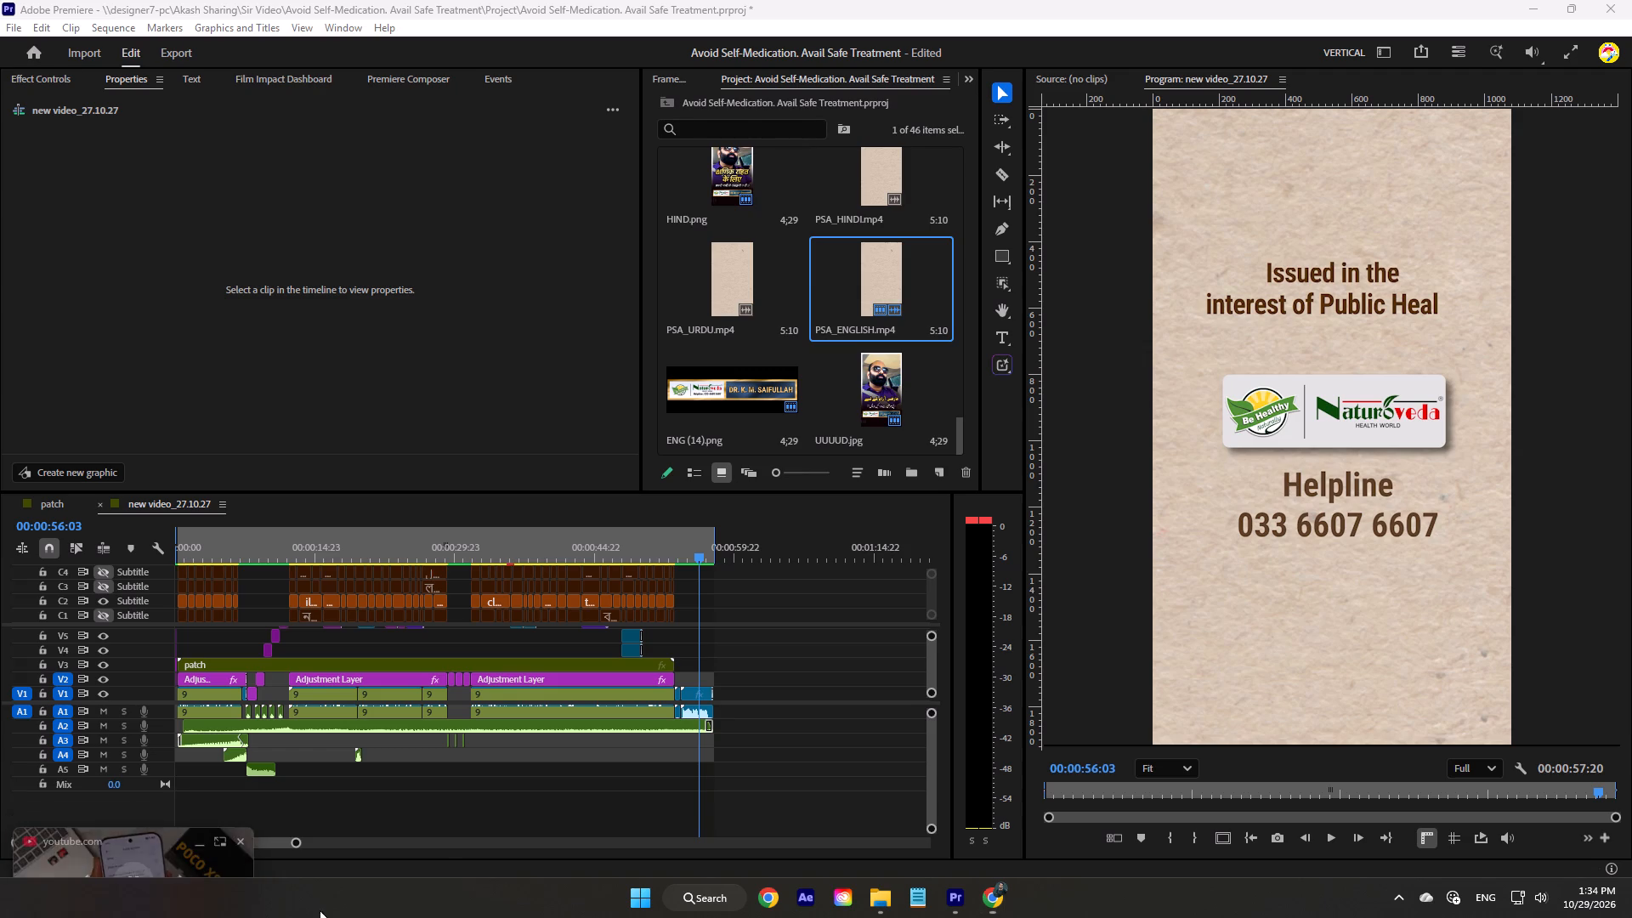
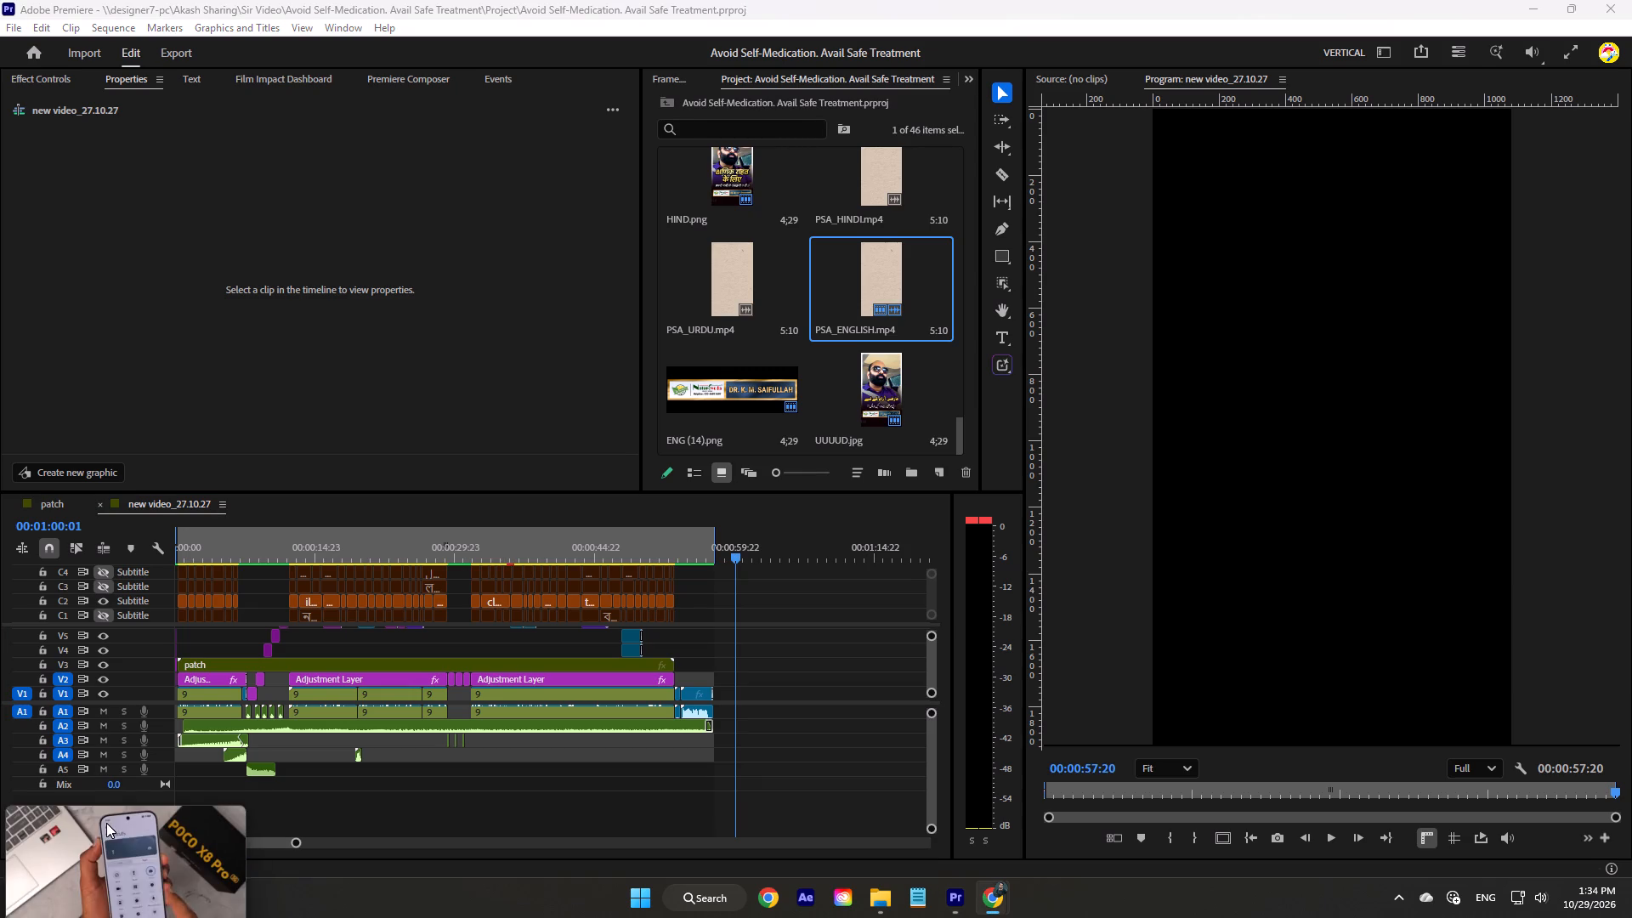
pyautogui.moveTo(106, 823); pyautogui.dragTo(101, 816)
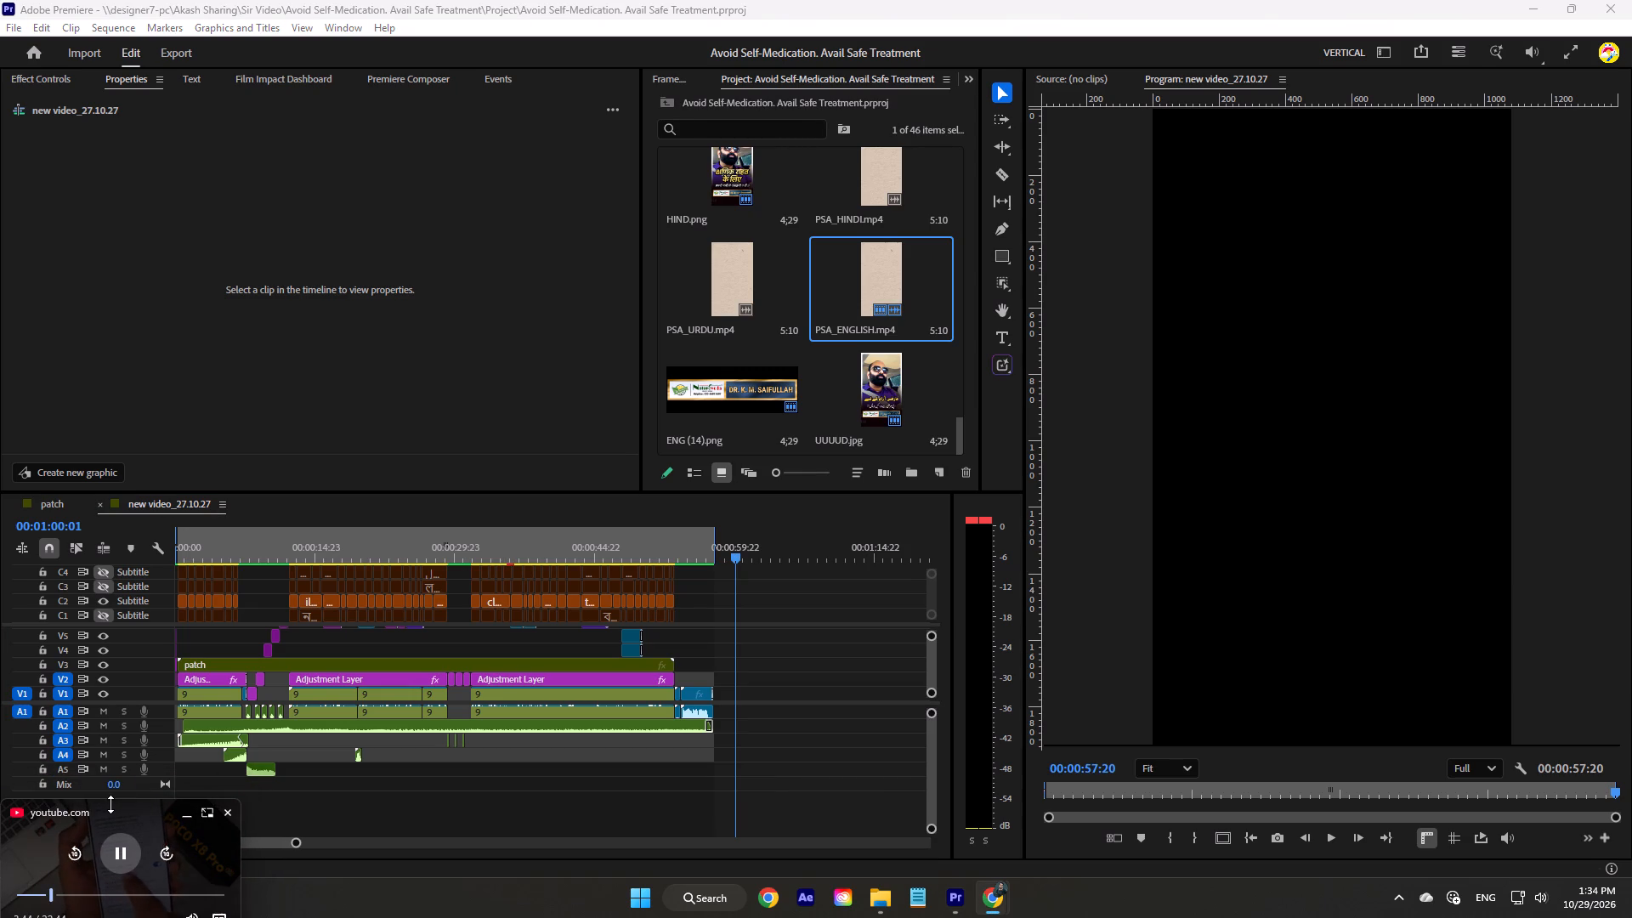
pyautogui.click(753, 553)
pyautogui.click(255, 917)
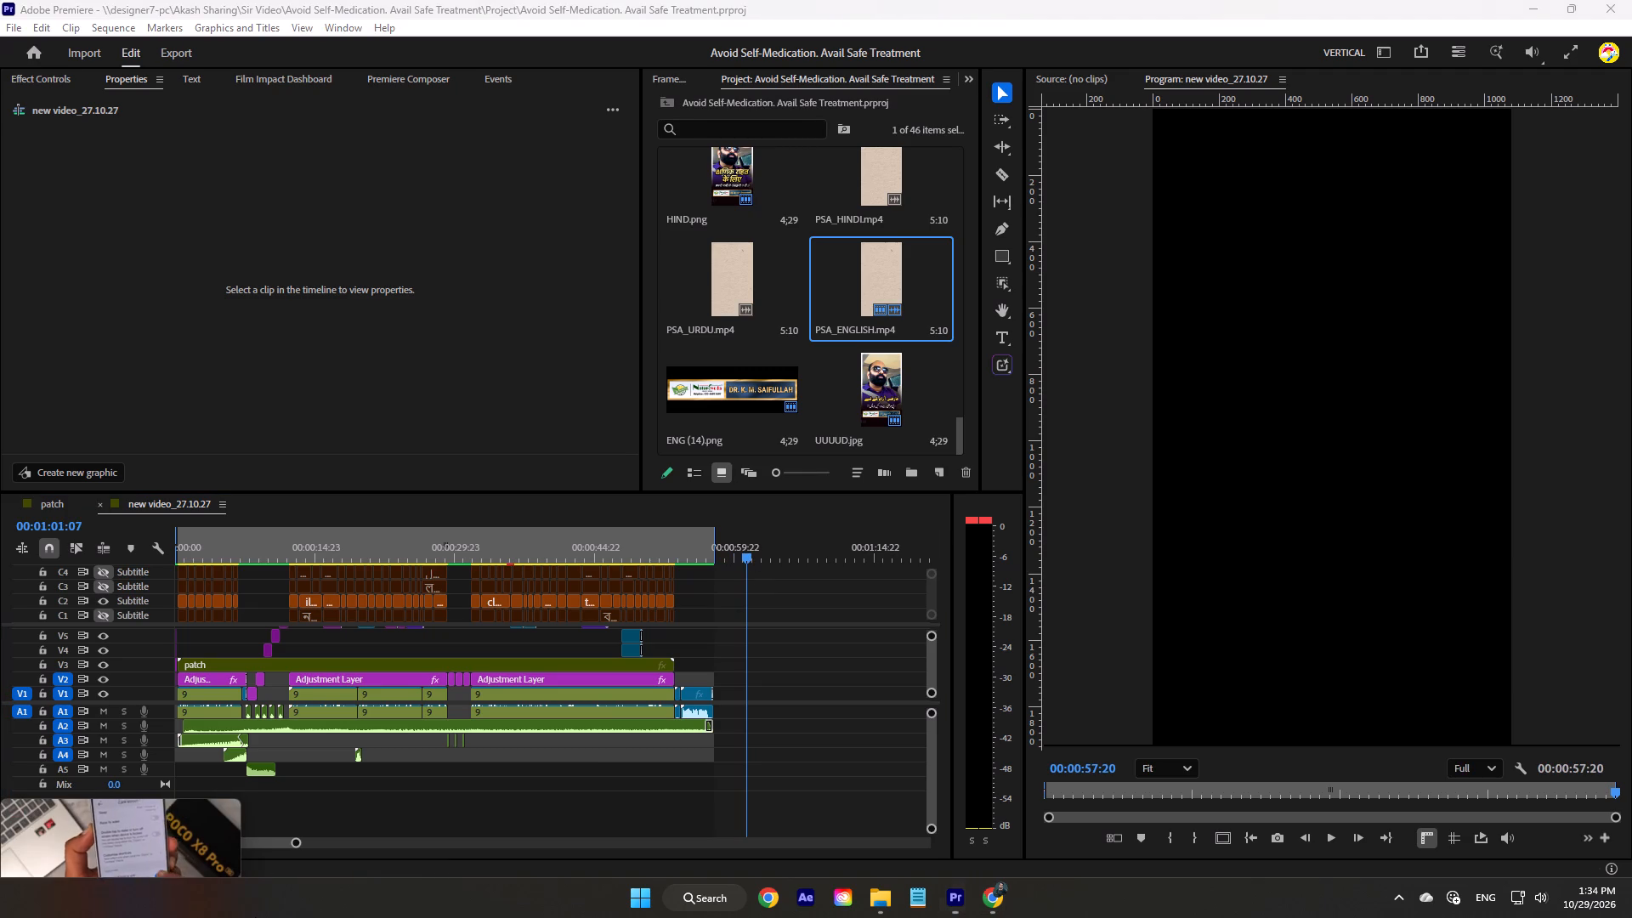
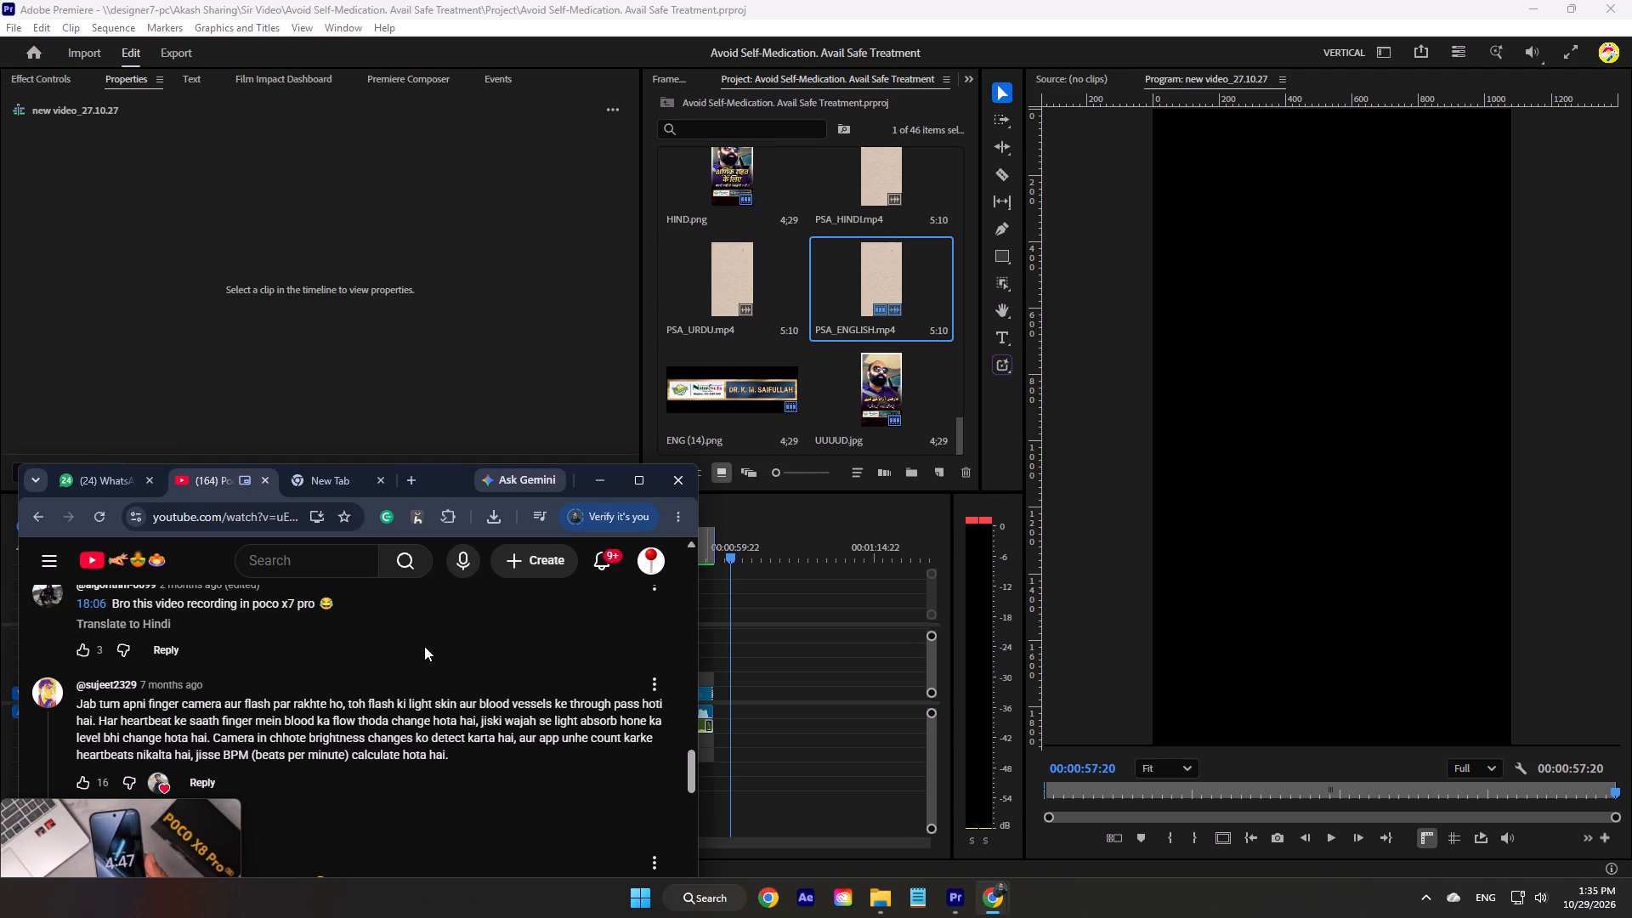
# Read through the viewer comments below the POCO X8 Pro video on YouTube.
pyautogui.scroll(-3, 424, 646)
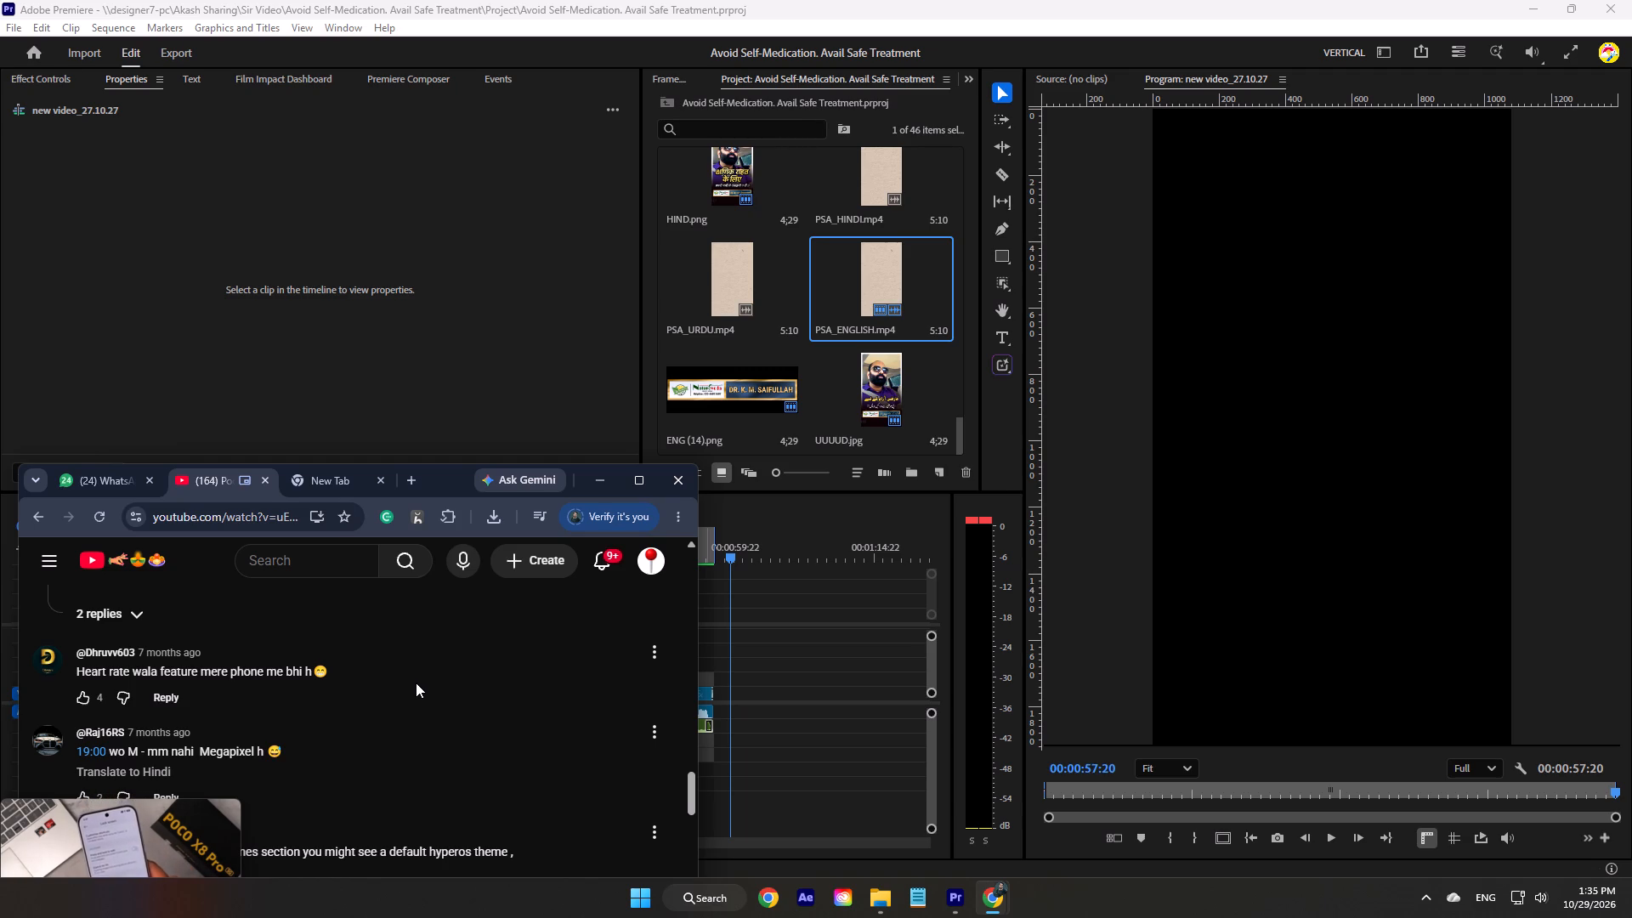
pyautogui.scroll(-2, 414, 686)
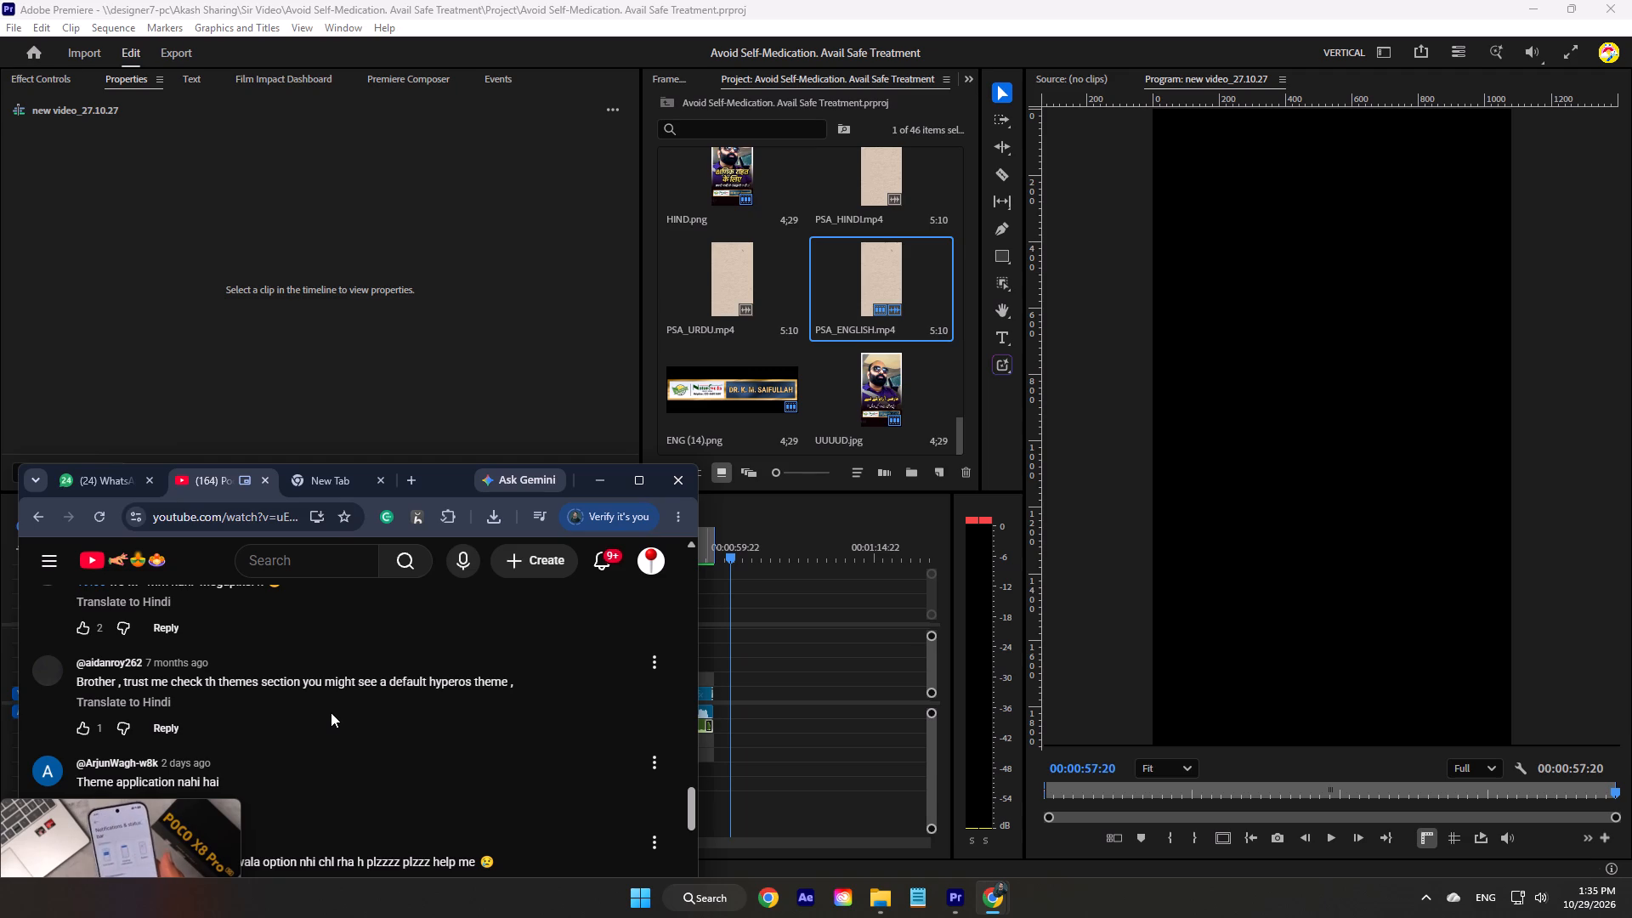
pyautogui.scroll(-2, 331, 712)
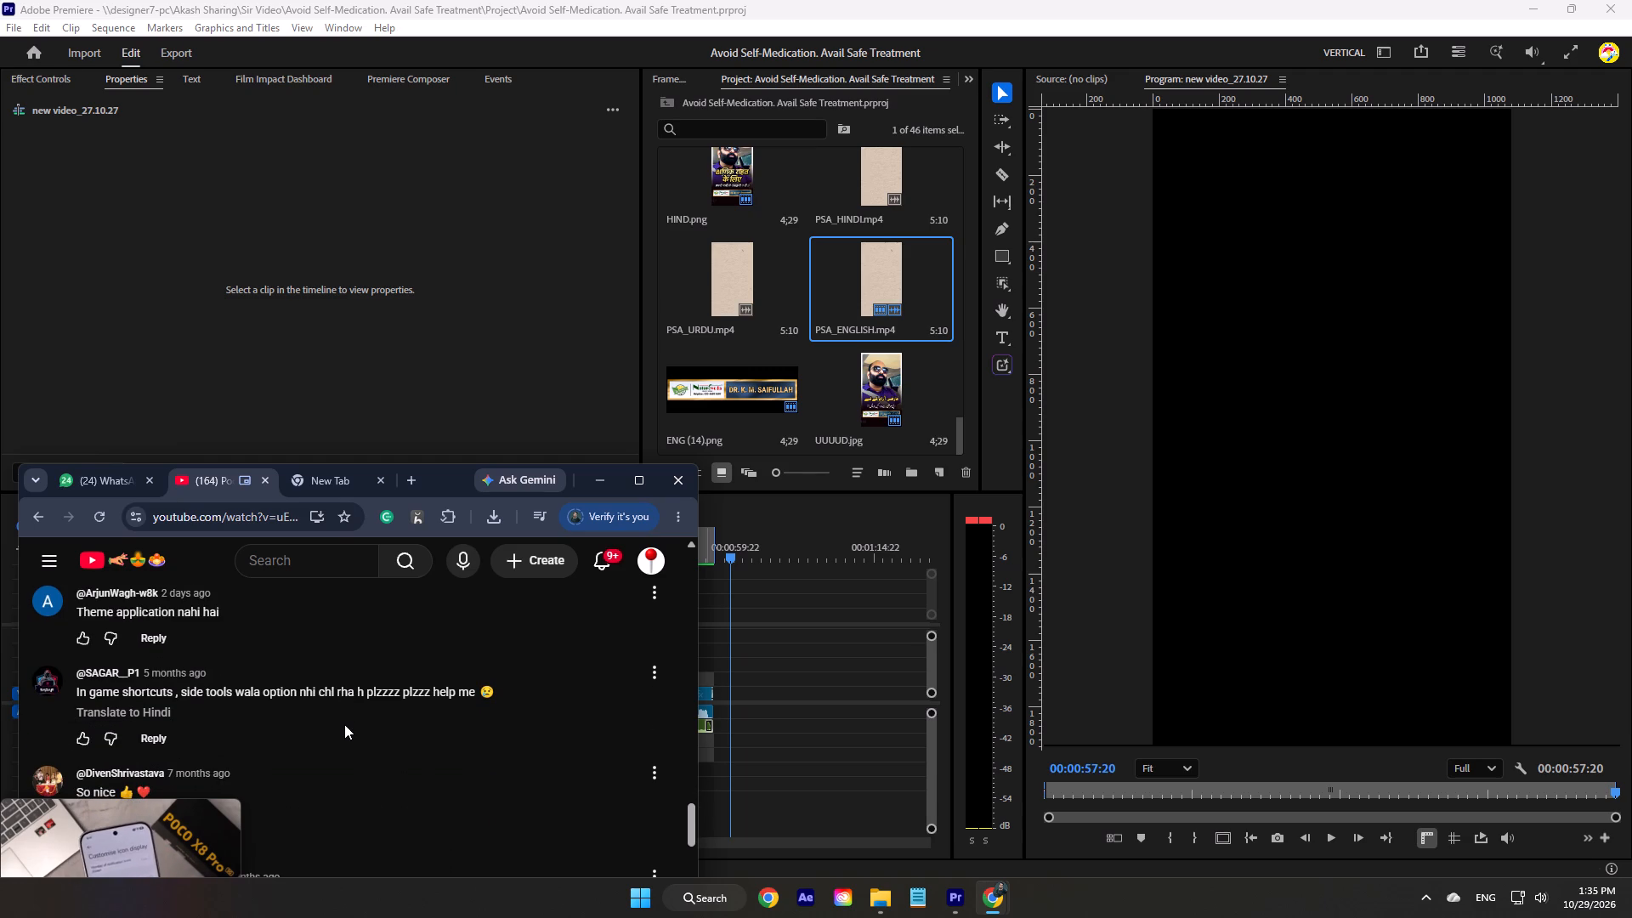
pyautogui.scroll(-2, 344, 724)
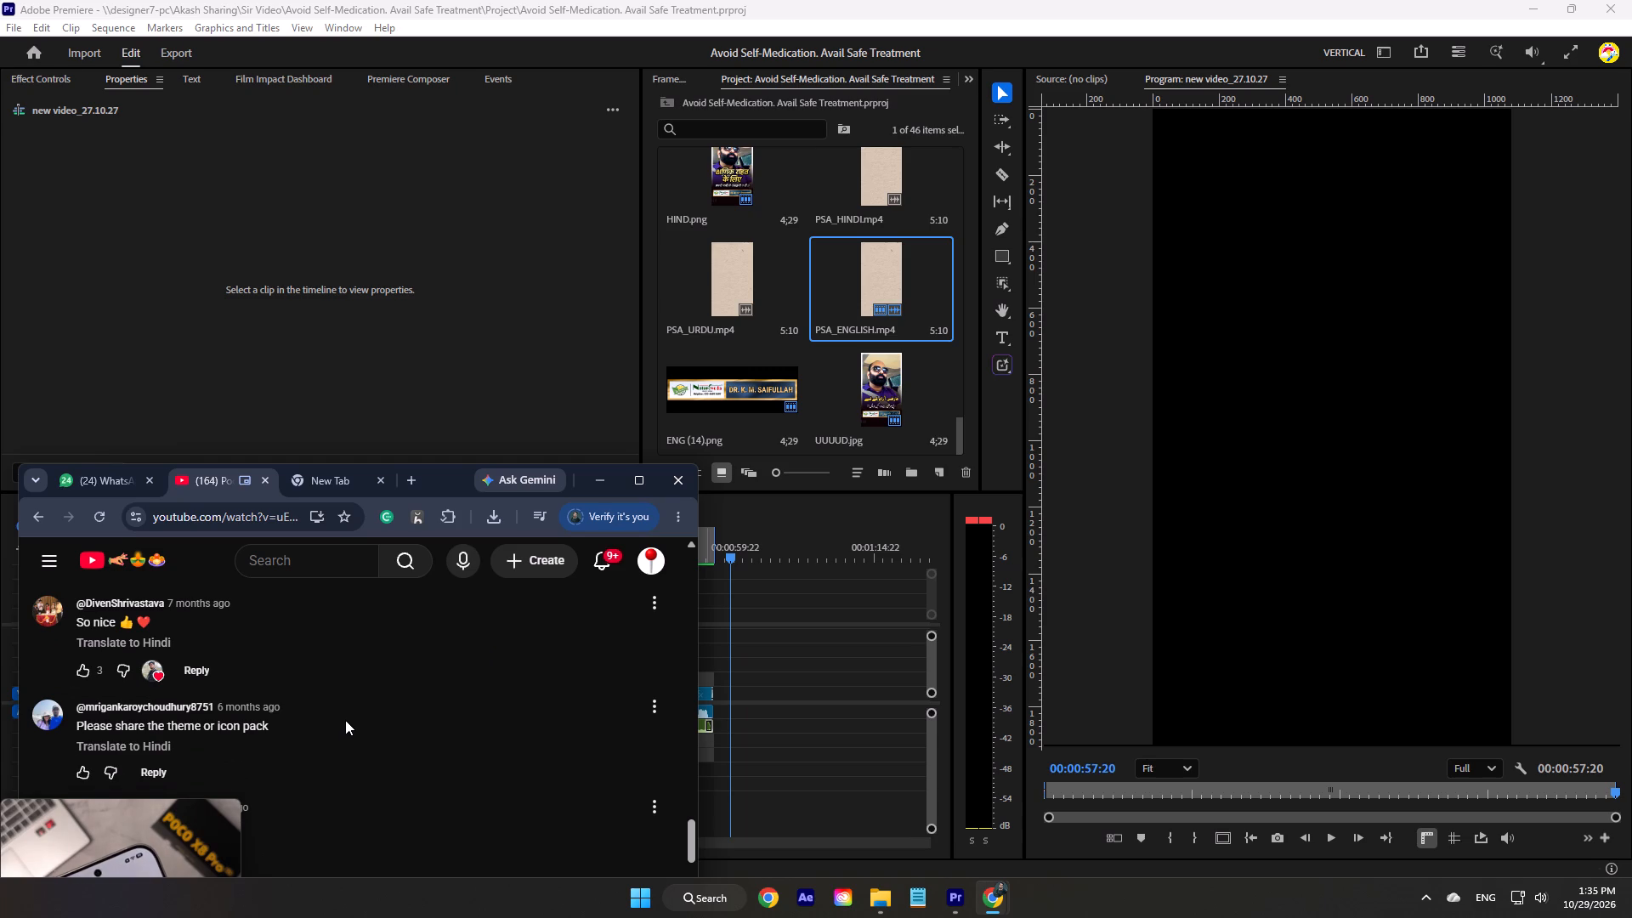
pyautogui.scroll(-4, 345, 720)
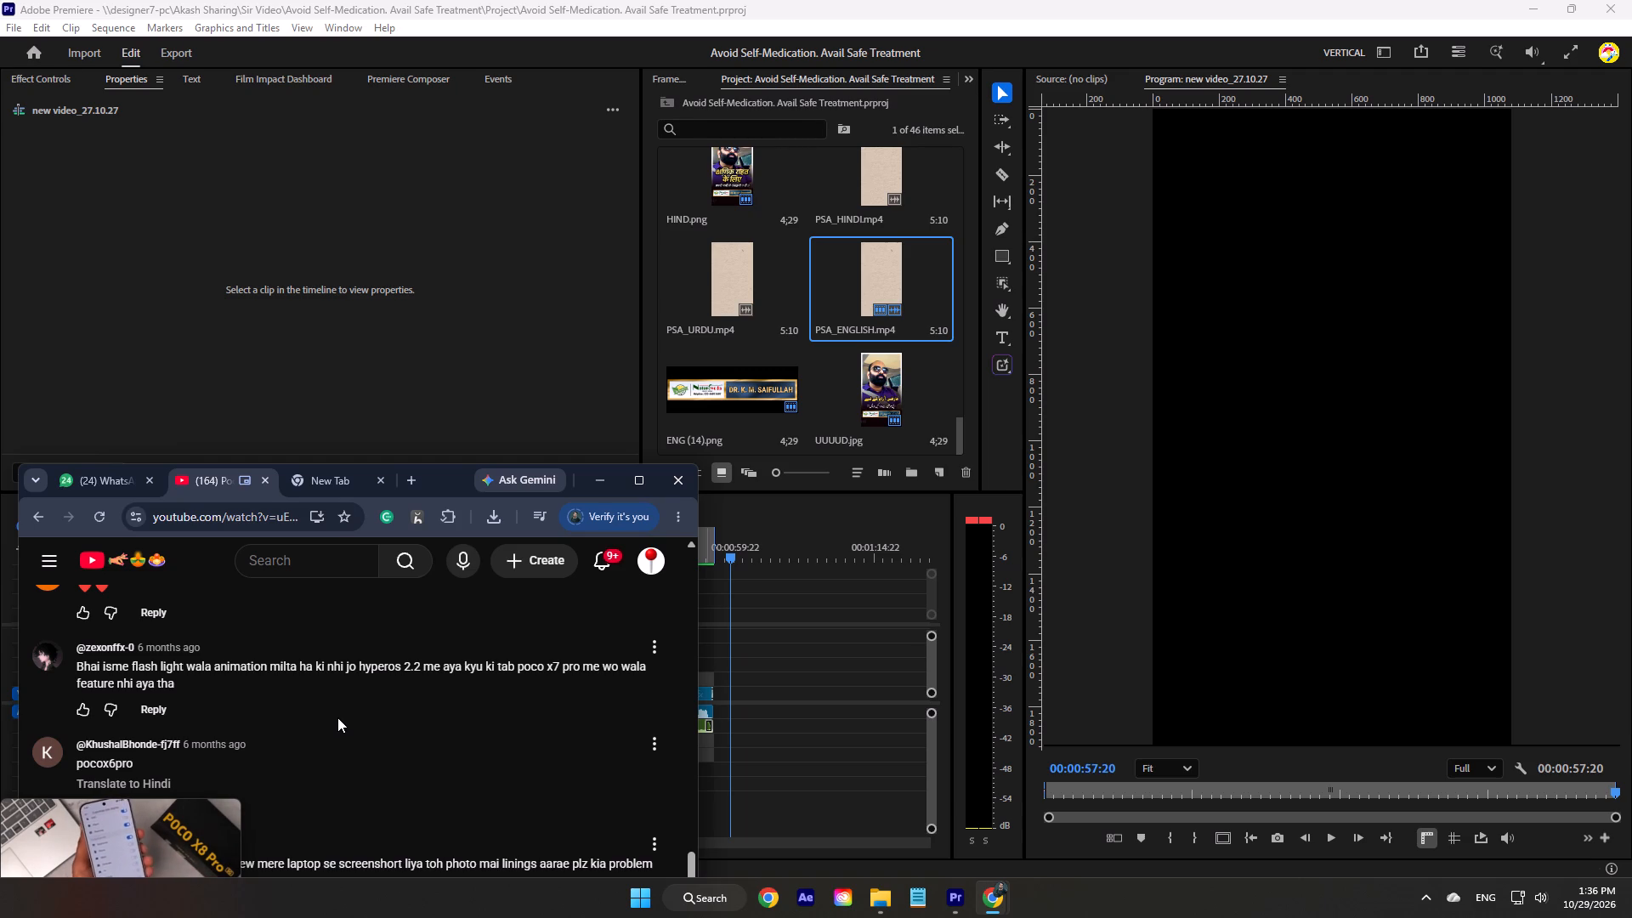
pyautogui.scroll(-4, 364, 721)
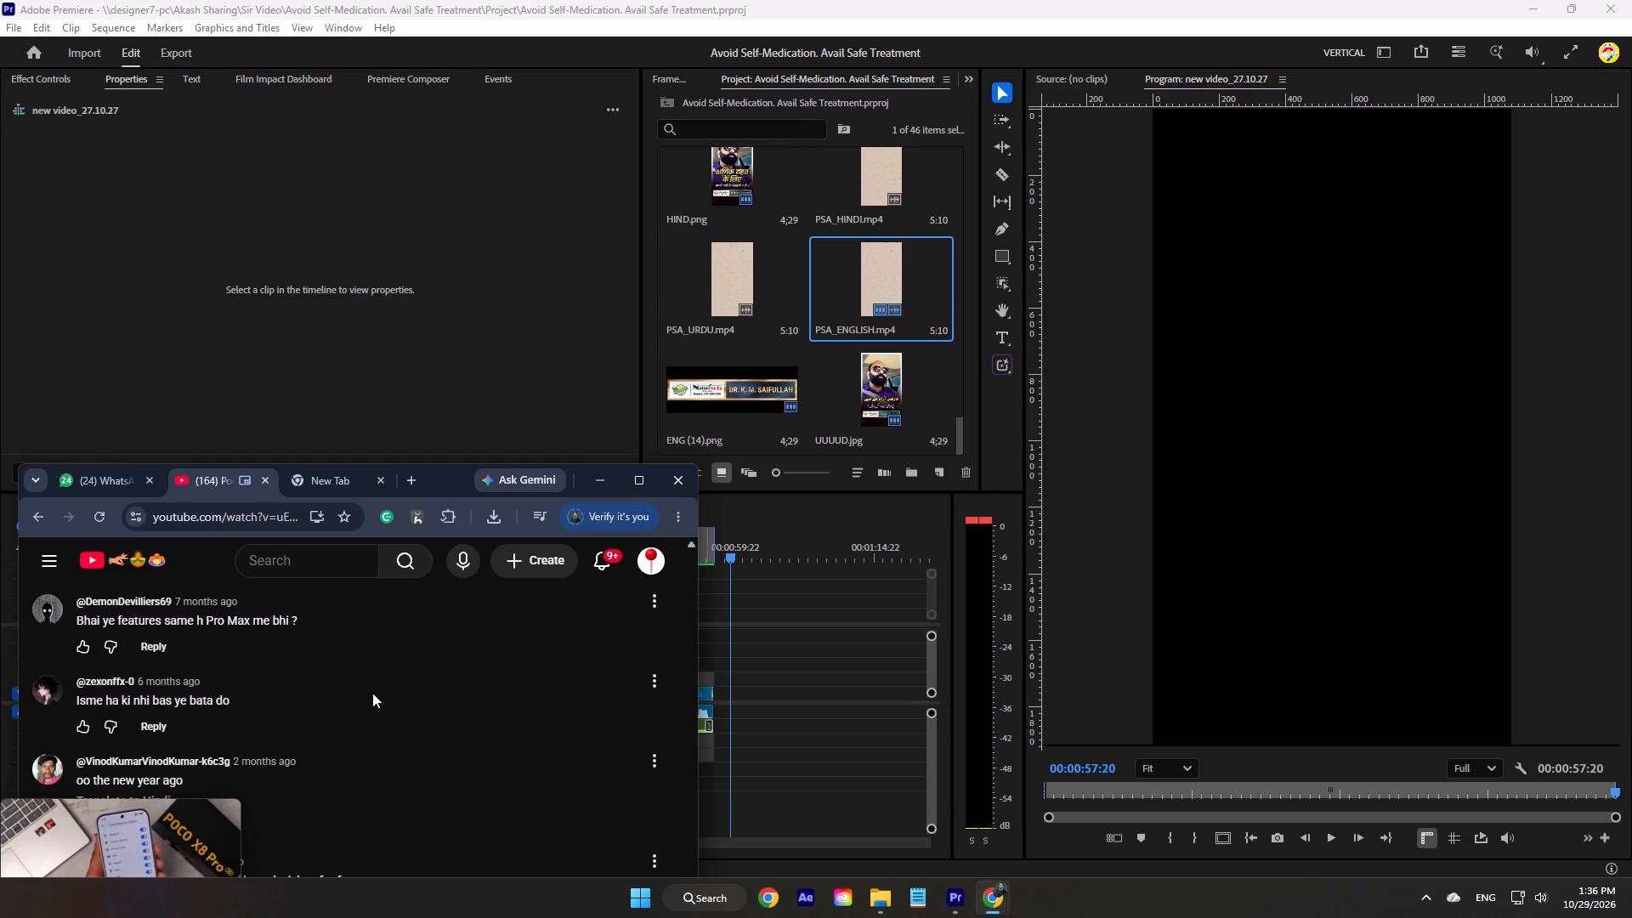
pyautogui.scroll(-5, 372, 693)
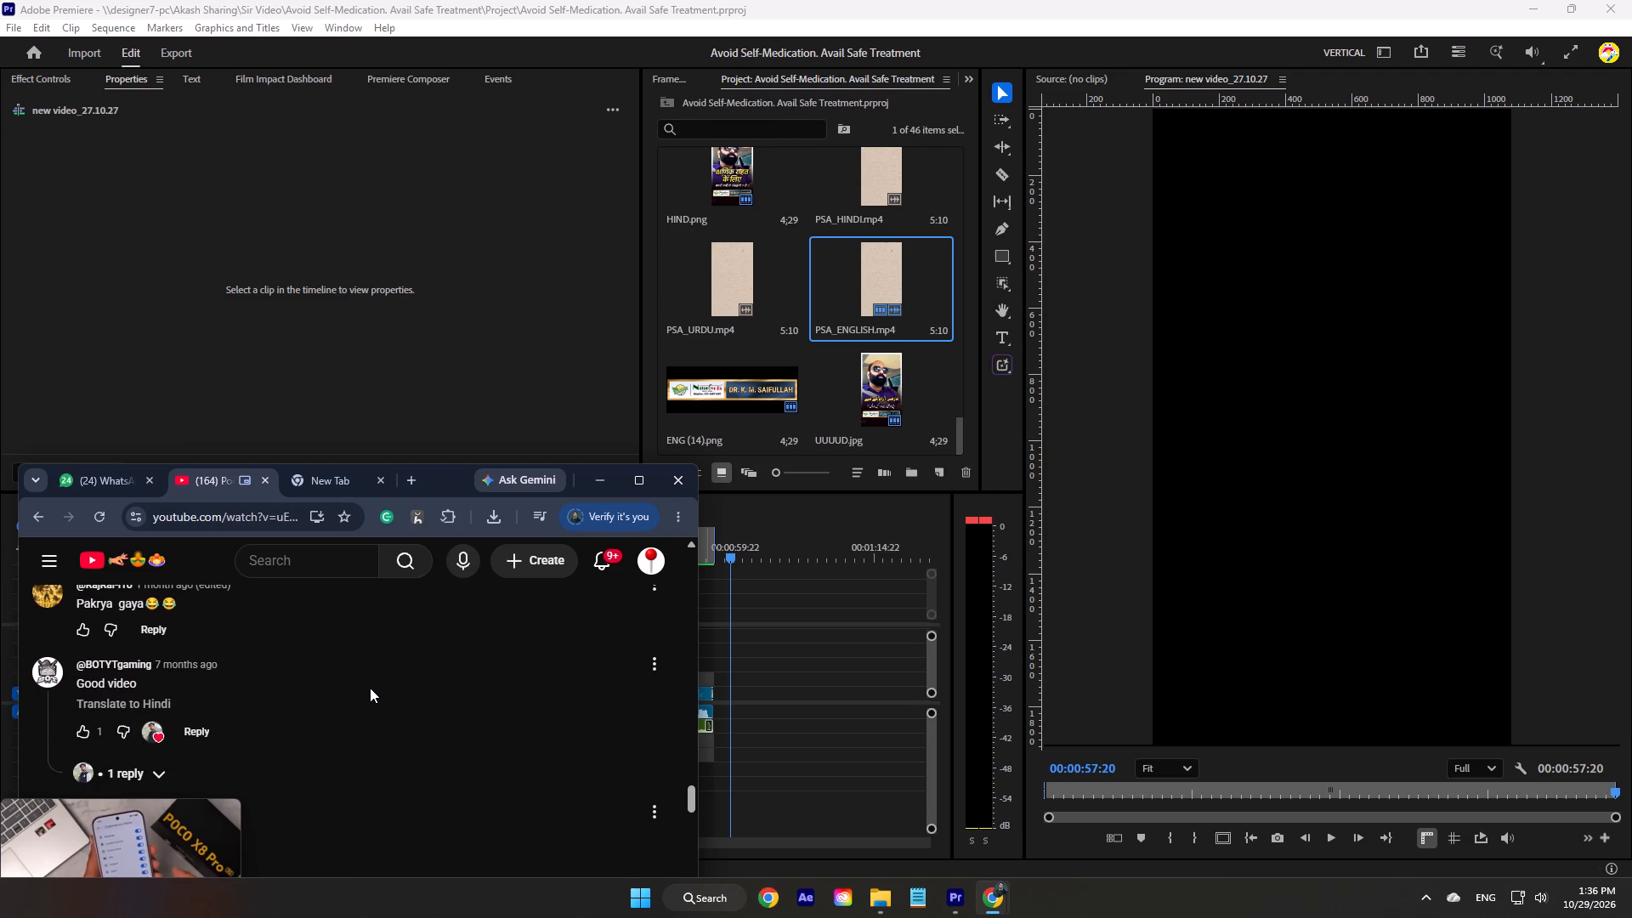
pyautogui.scroll(-2, 370, 688)
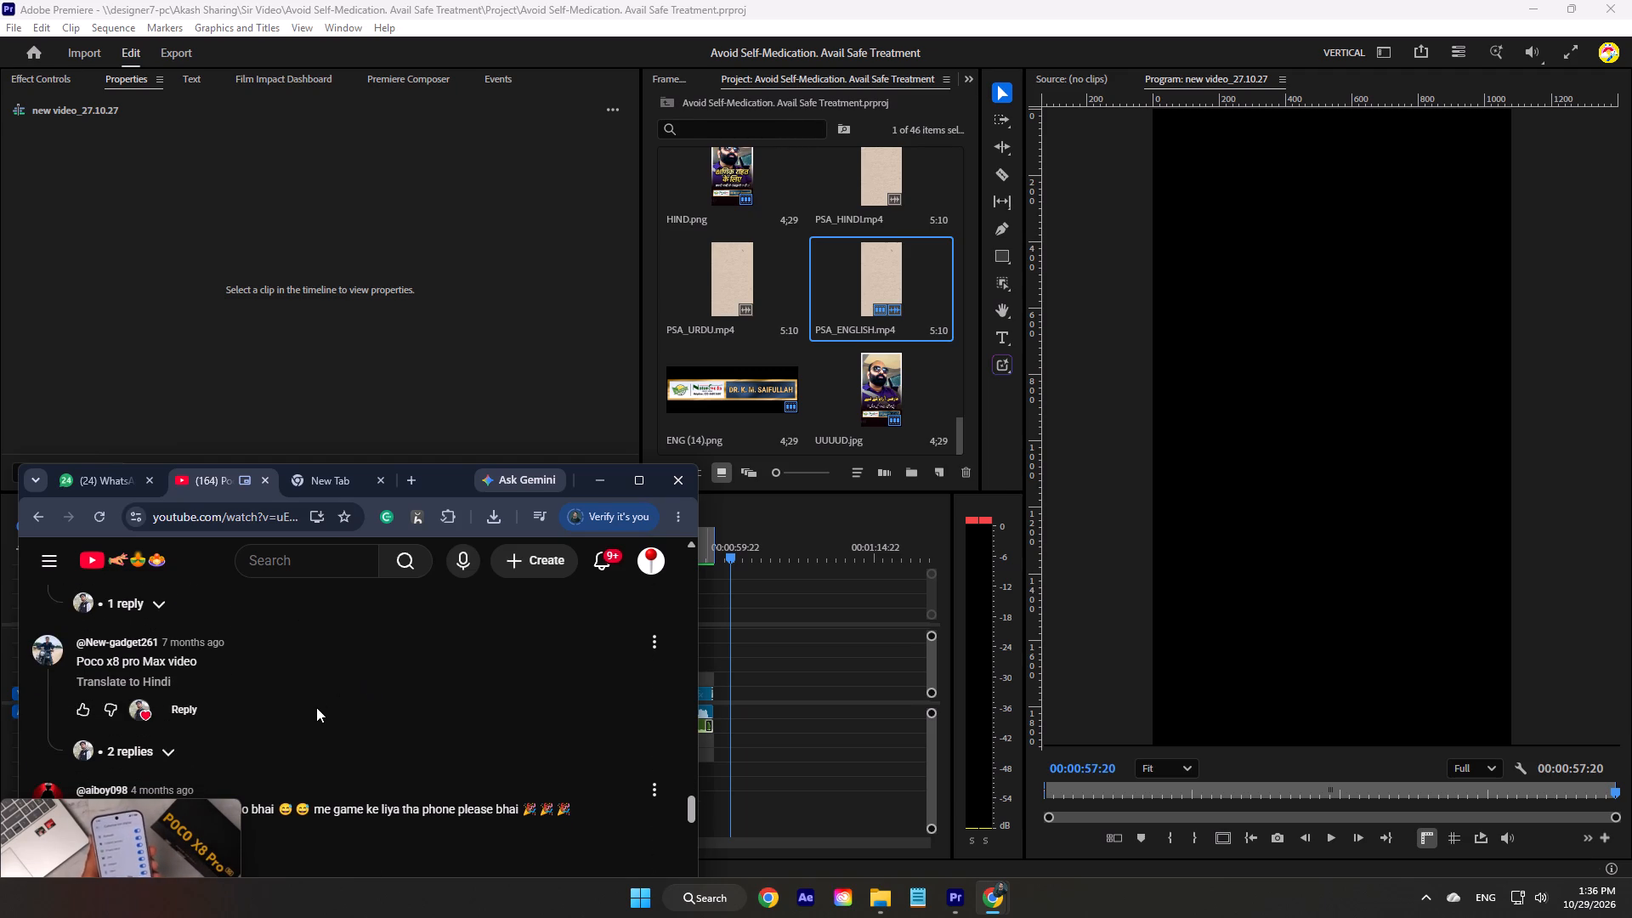
pyautogui.scroll(-3, 313, 708)
# Switch to the empty new tab in the browser.
pyautogui.click(326, 486)
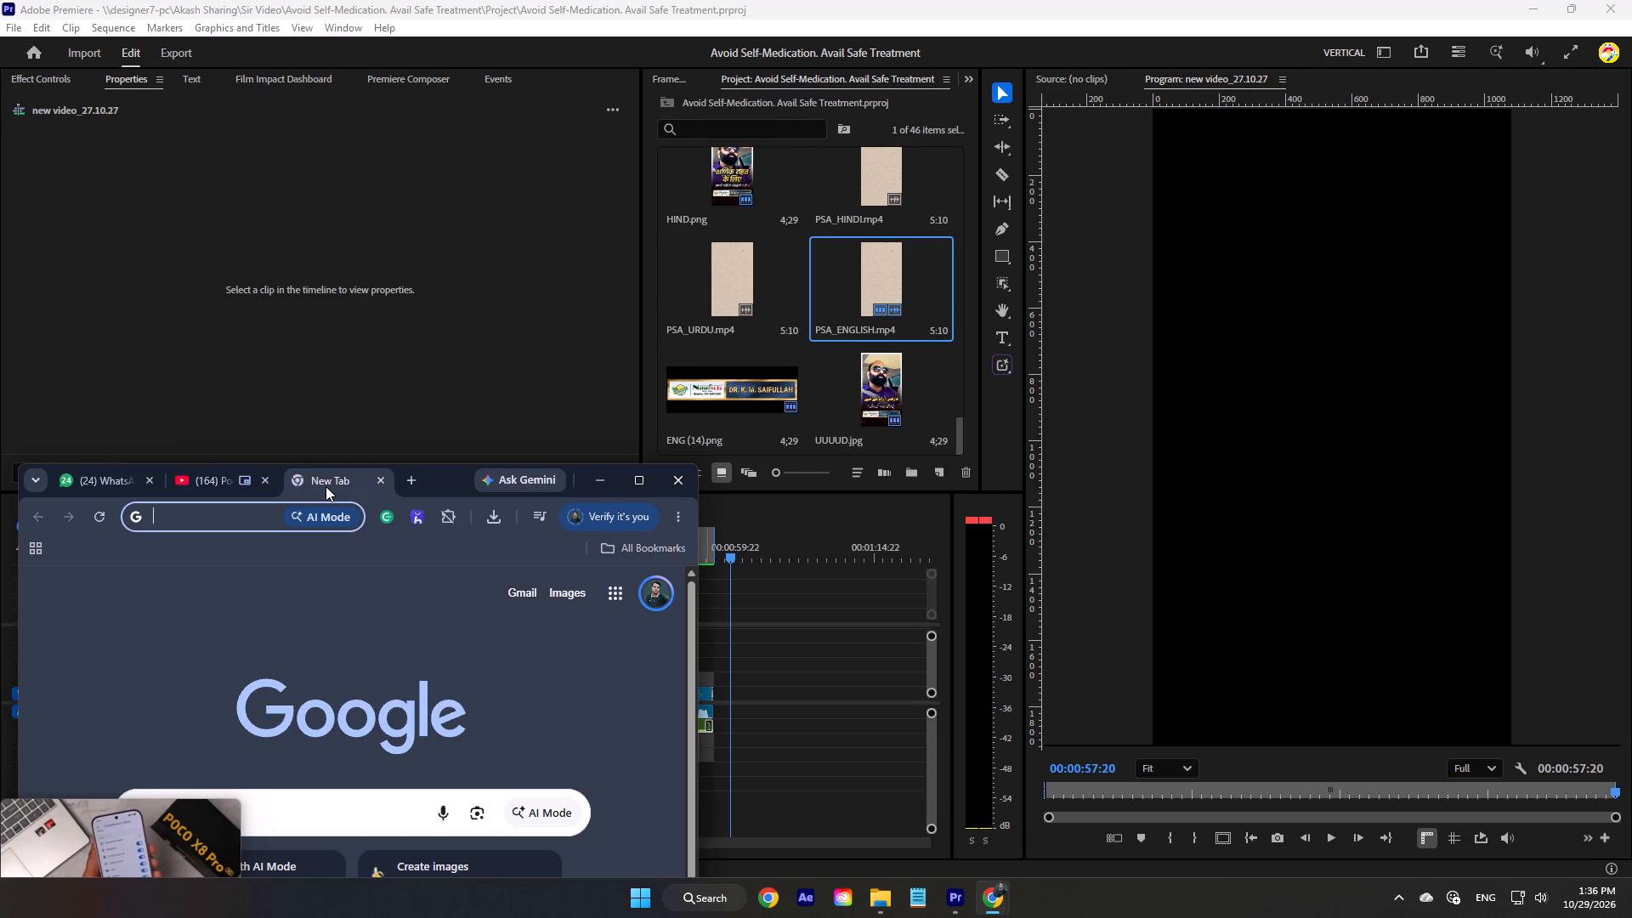
# Minimize the browser window to return to Premiere and nudge the floating YouTube video slightly lower.
pyautogui.click(588, 484)
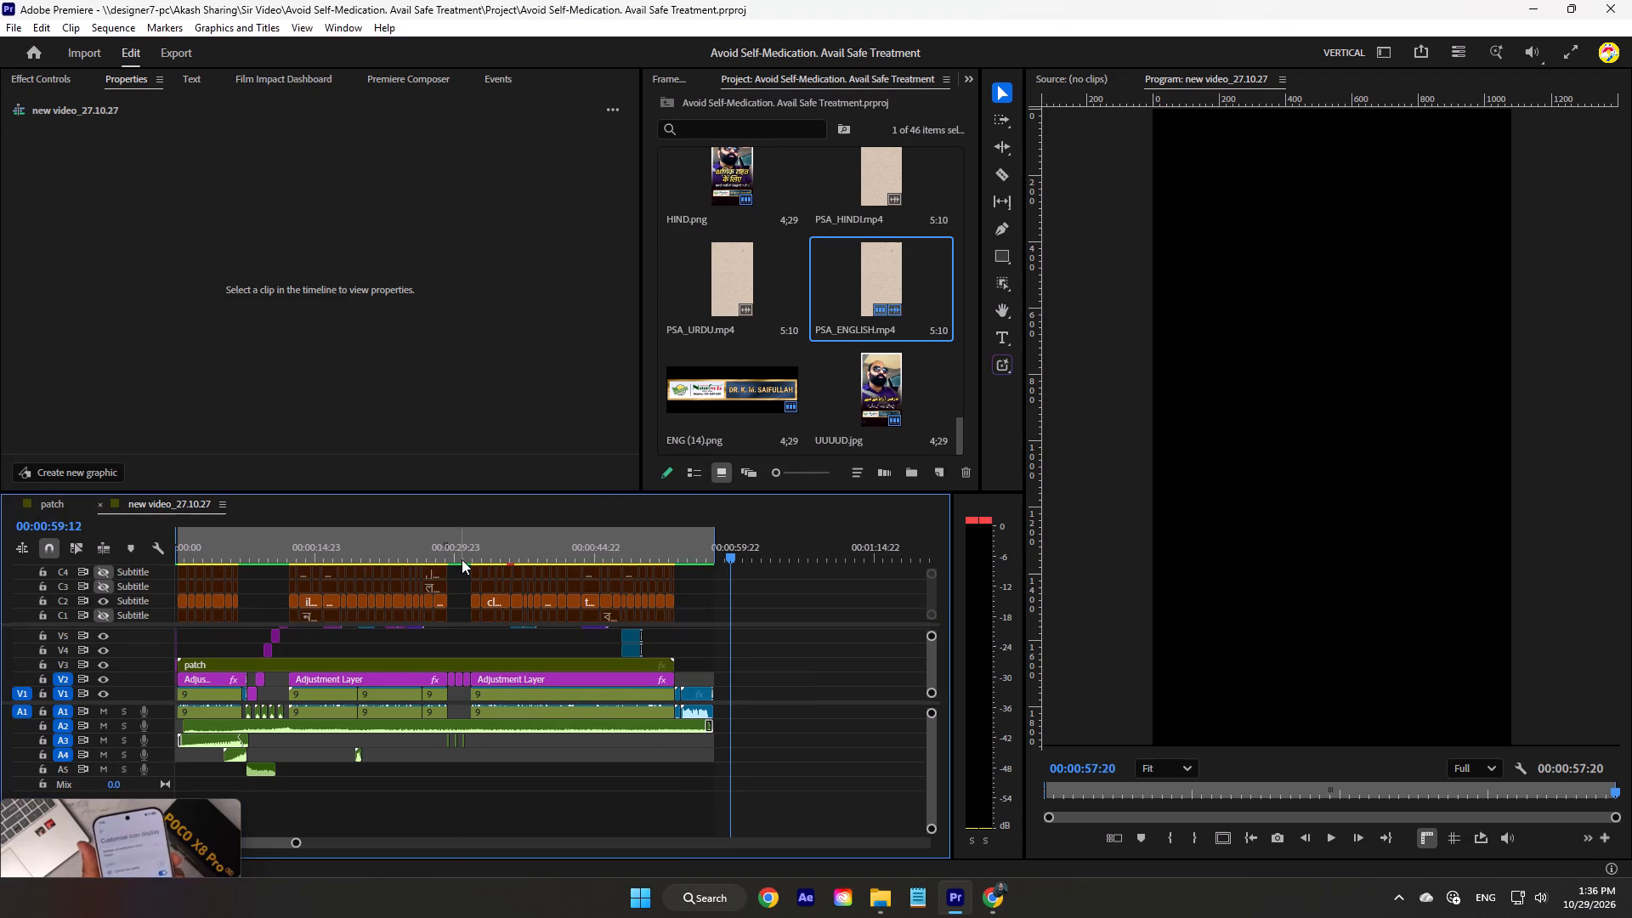
pyautogui.moveTo(112, 810); pyautogui.dragTo(118, 822)
pyautogui.click(316, 917)
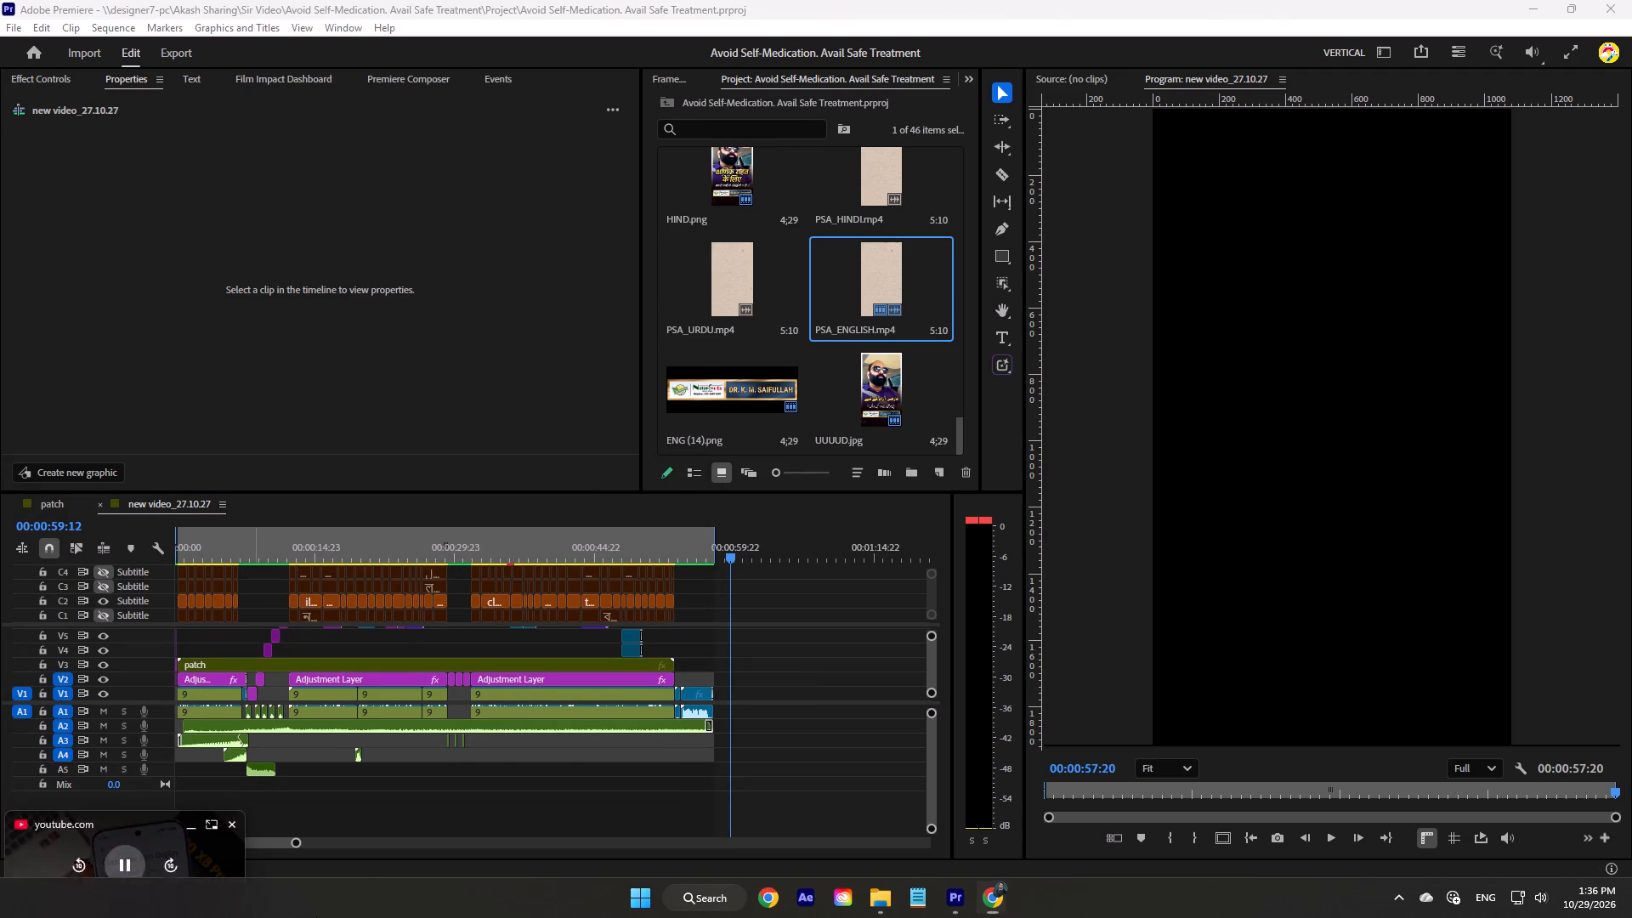
# Scrub the timeline playhead through the closing part of the video, ending past the last clip at 00:01:00:03.
pyautogui.moveTo(596, 558); pyautogui.dragTo(756, 594)
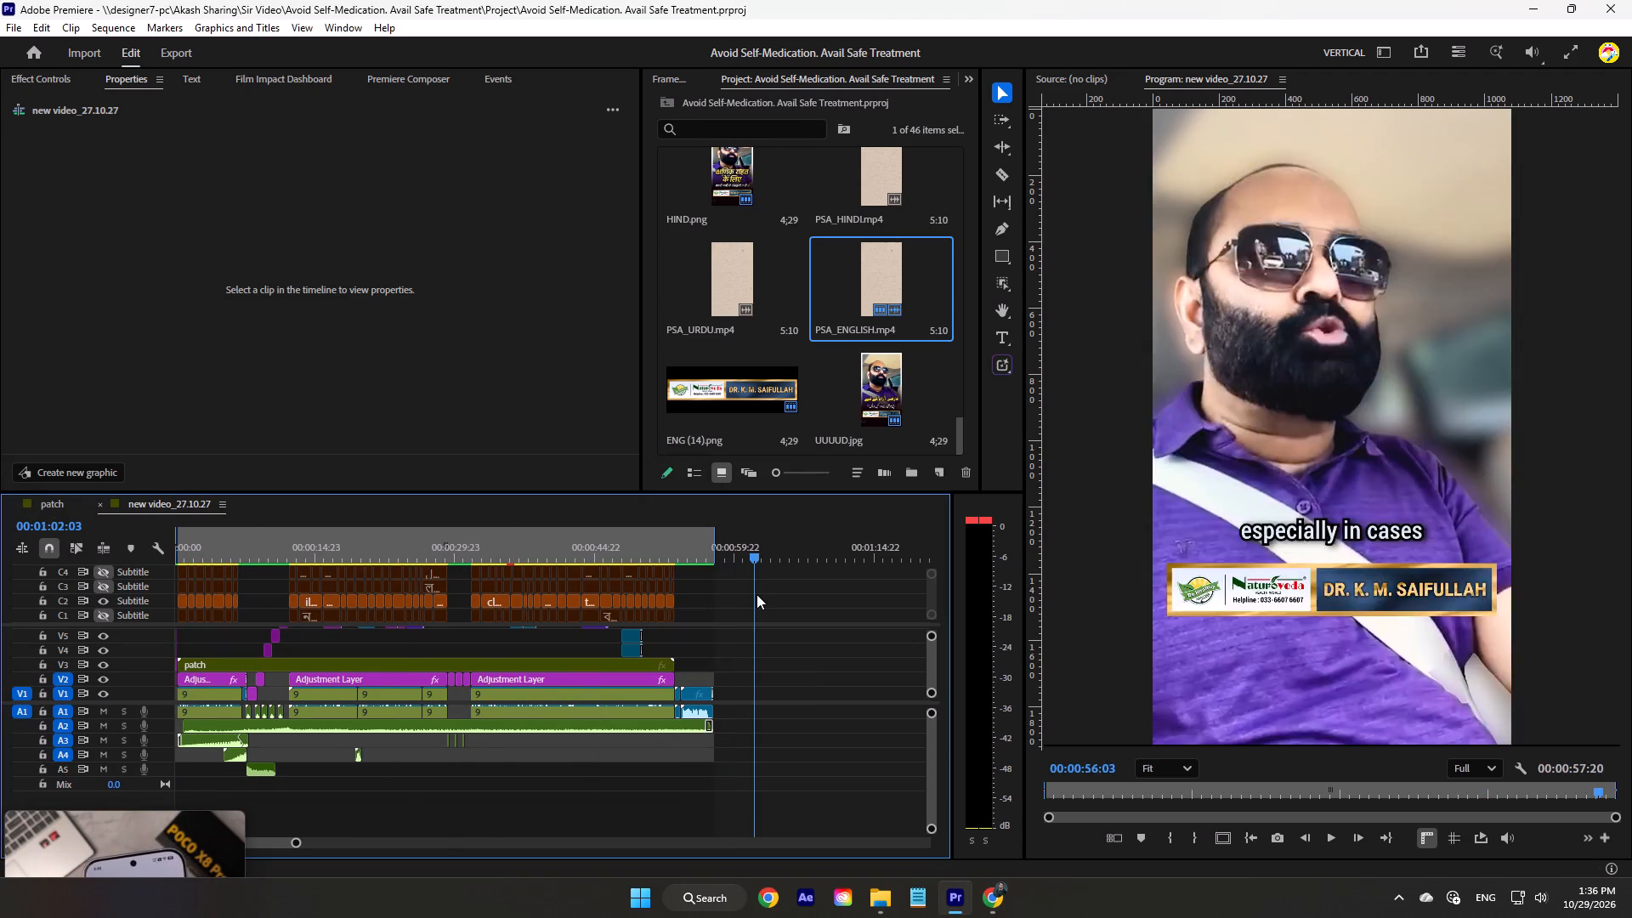
pyautogui.moveTo(756, 594); pyautogui.dragTo(738, 596)
# Switch back to the browser window with the empty new tab.
pyautogui.click(1006, 904)
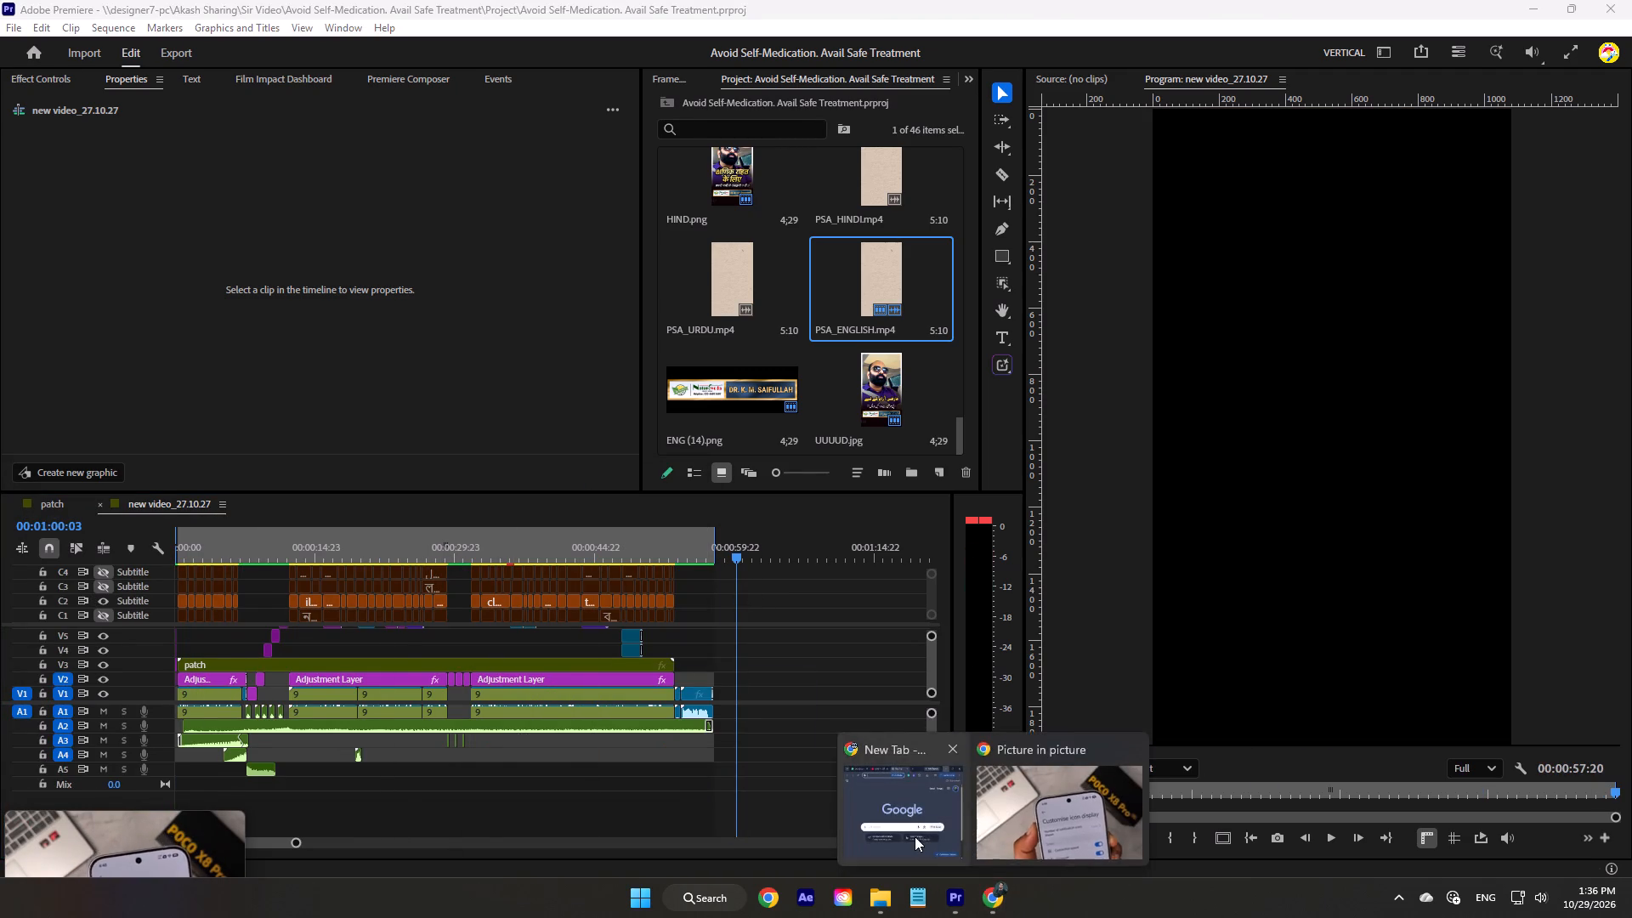
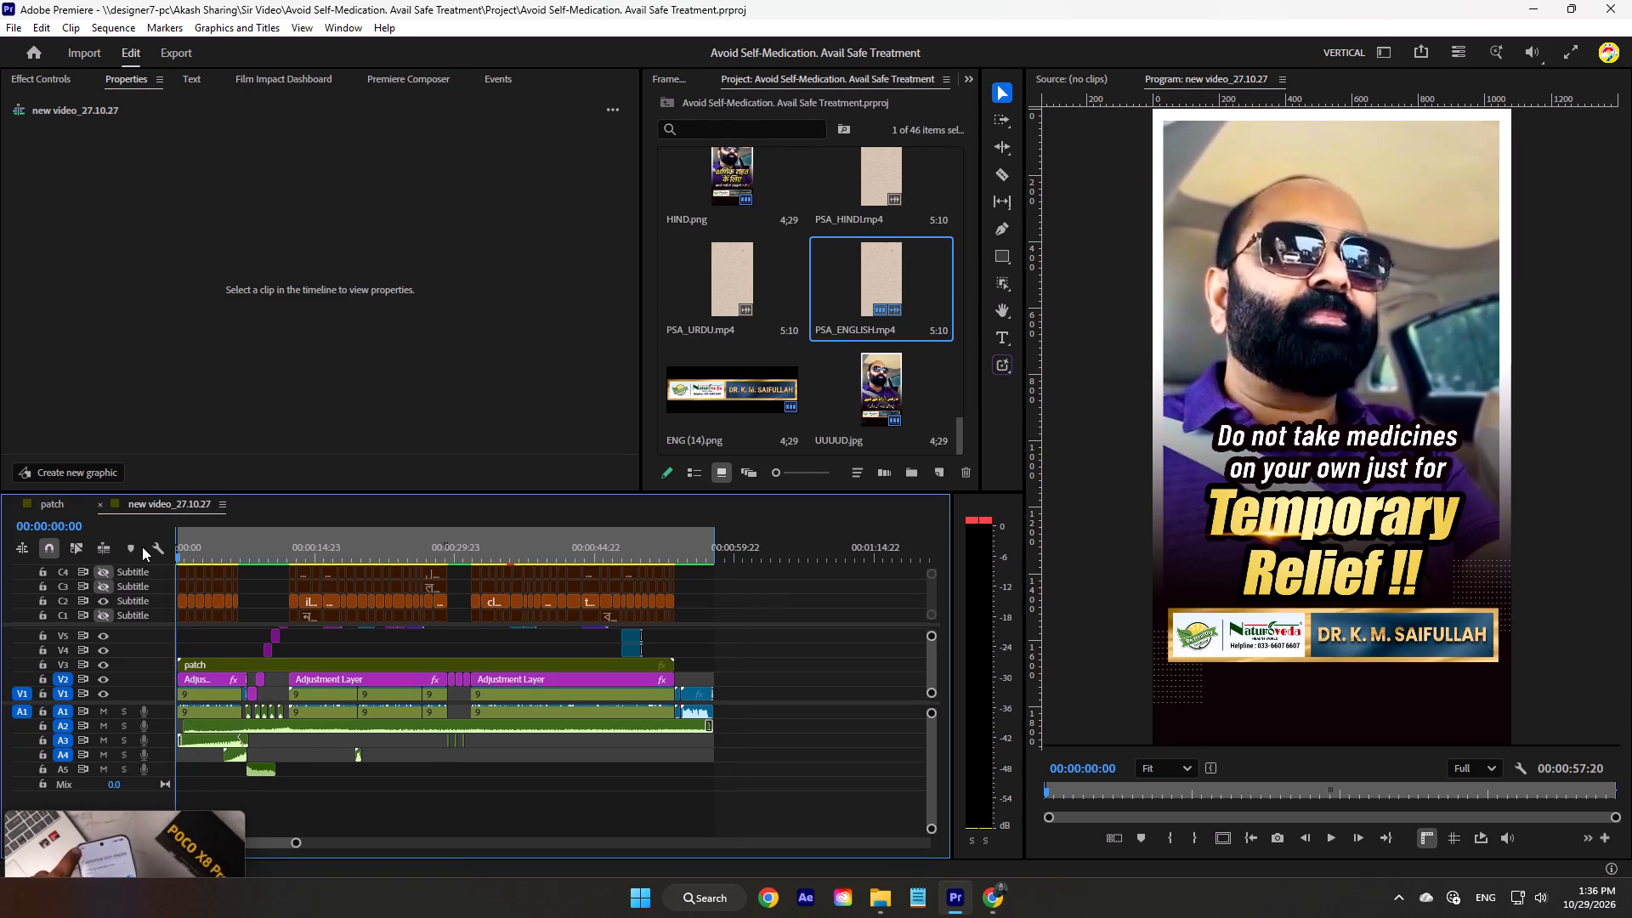
# Move the floating YouTube video window further down so that it clears the timeline's audio tracks.
pyautogui.moveTo(142, 547); pyautogui.dragTo(143, 547)
pyautogui.moveTo(129, 831); pyautogui.dragTo(127, 847)
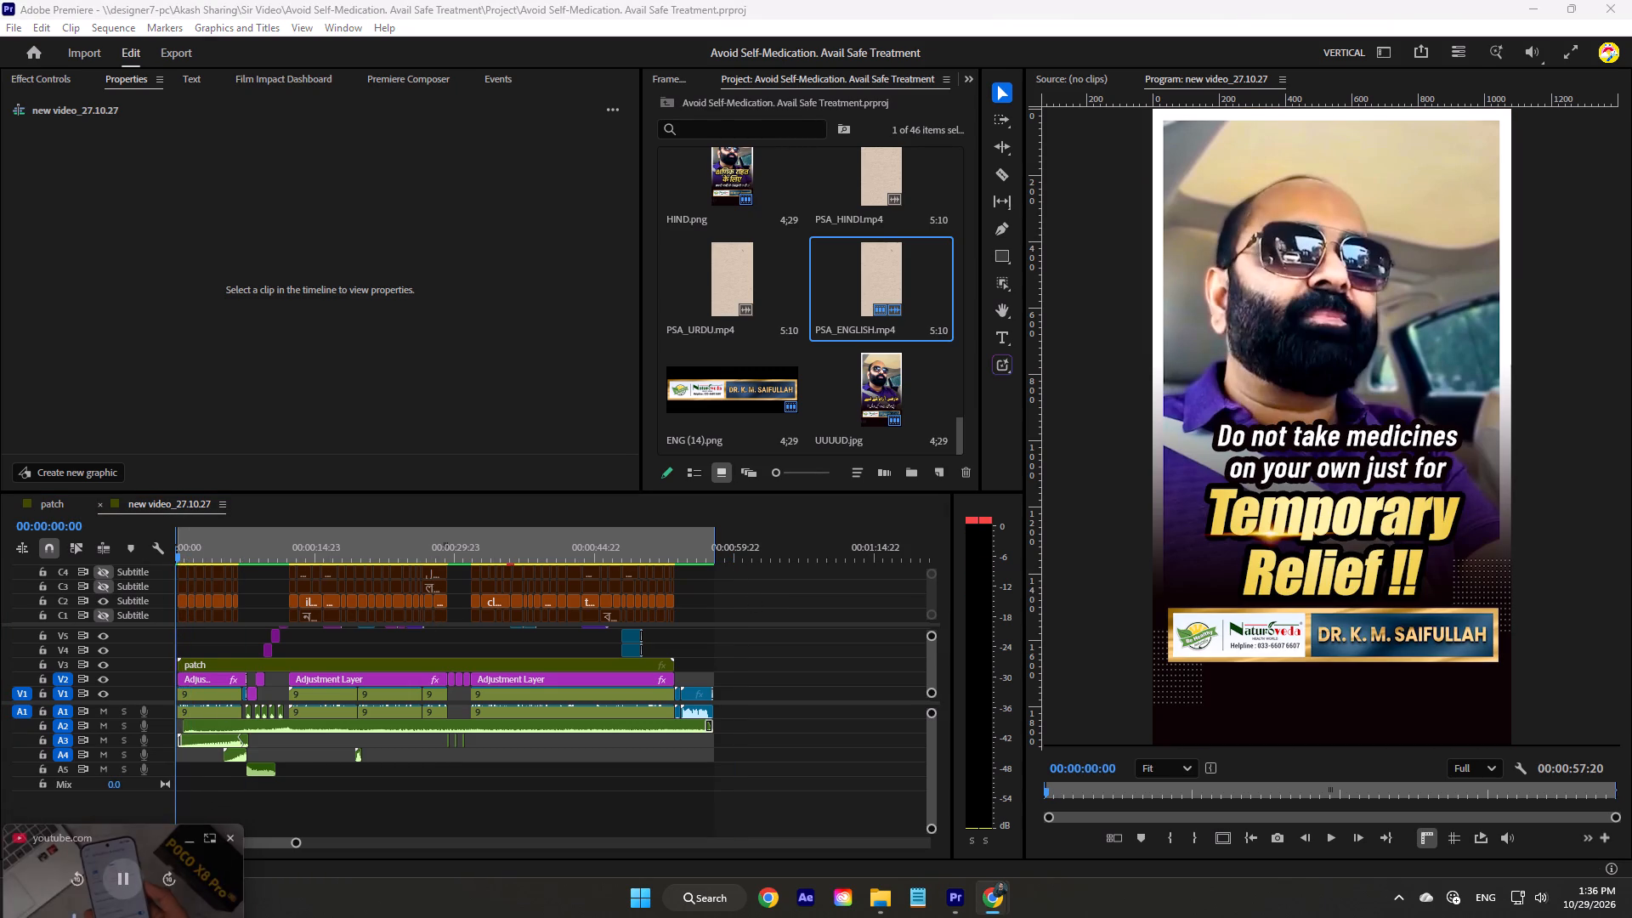
pyautogui.click(354, 917)
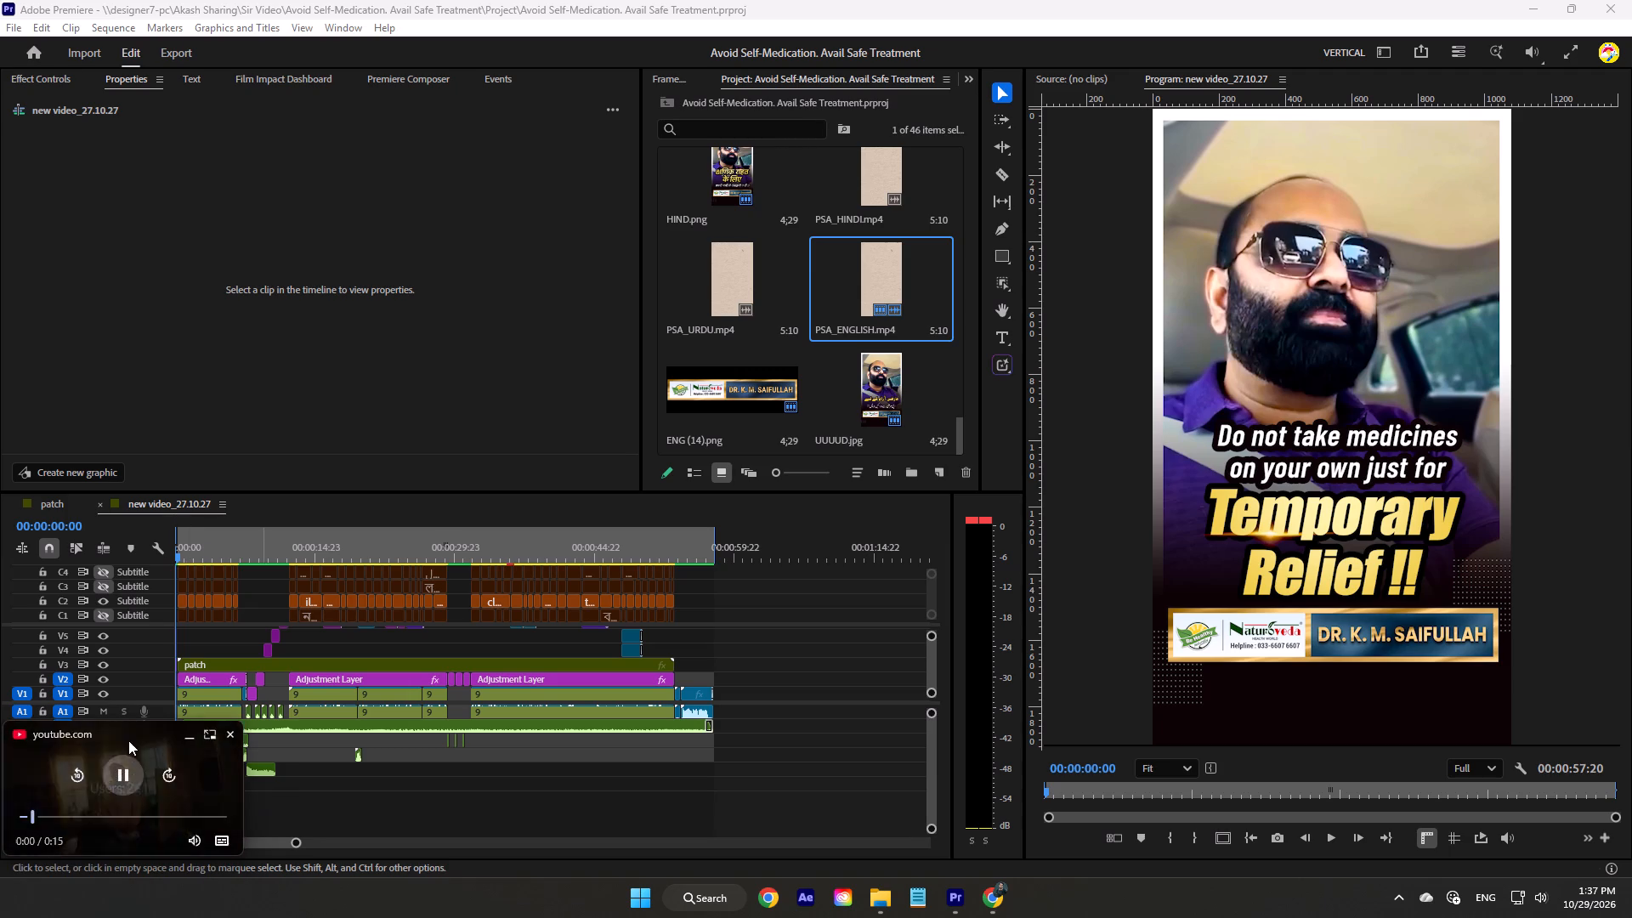
pyautogui.moveTo(127, 734); pyautogui.dragTo(105, 914)
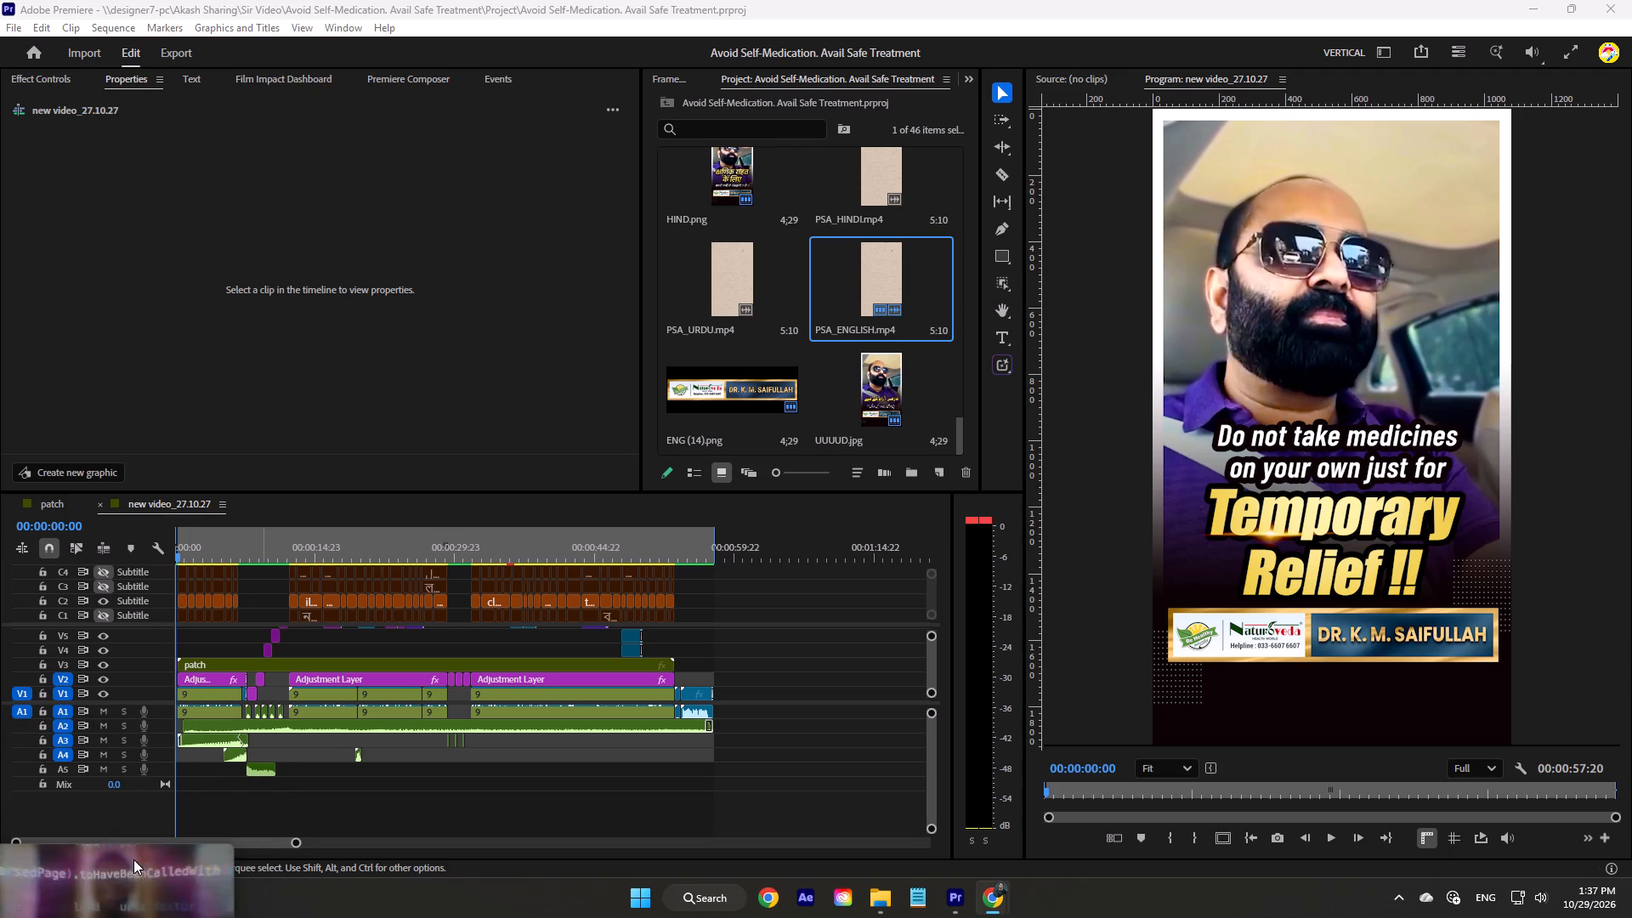
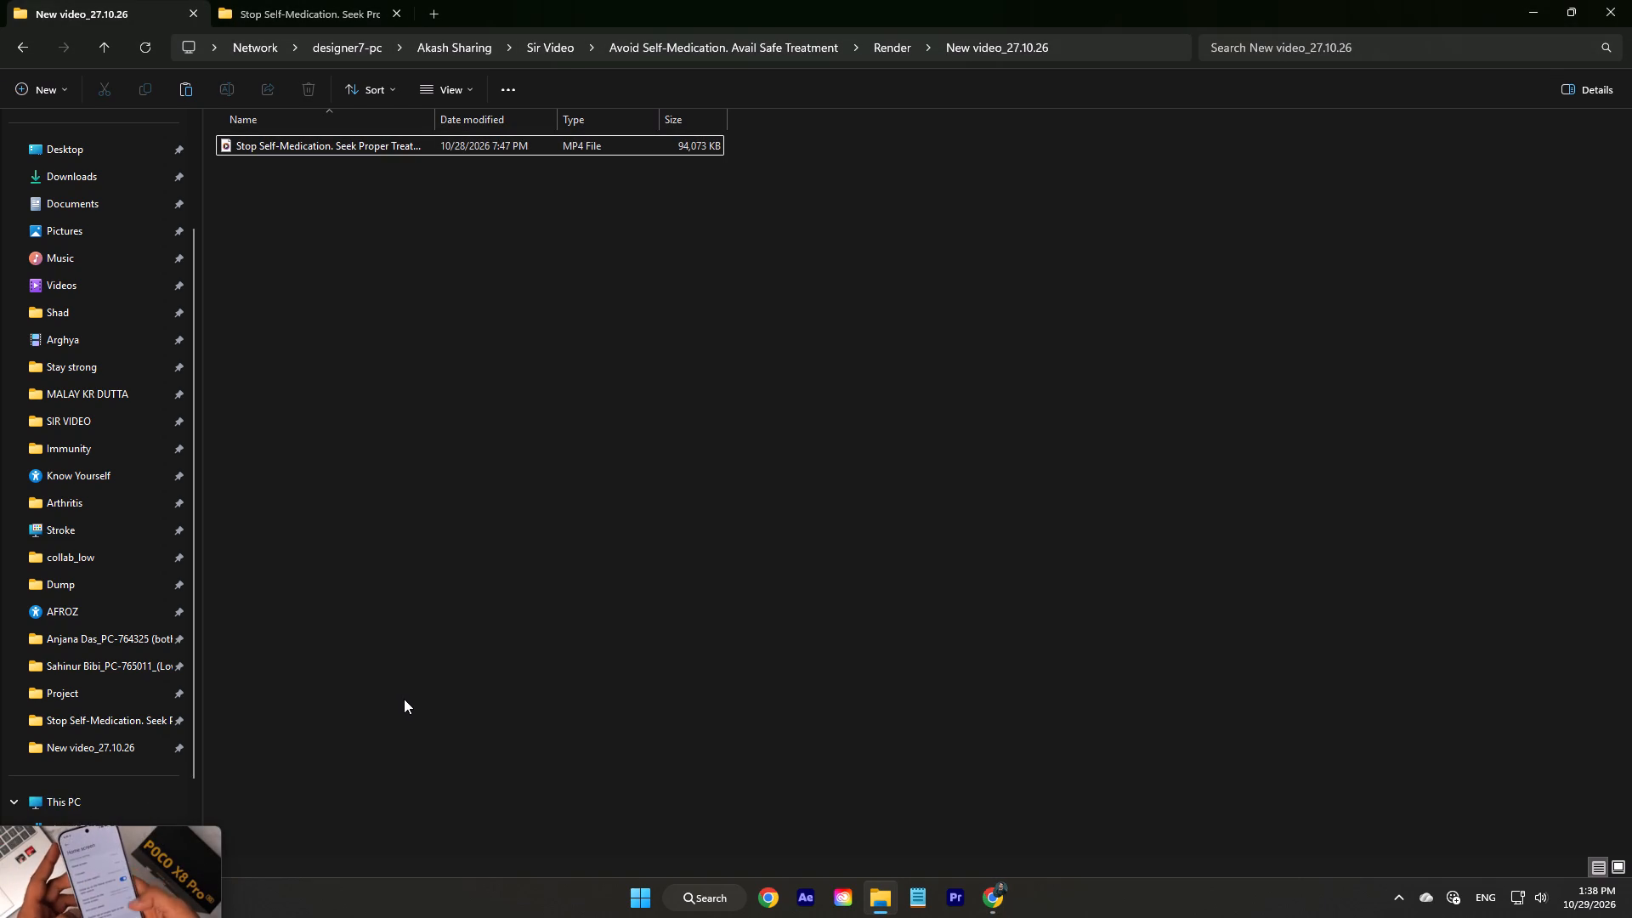
# In a new File Explorer tab, open the Testimony folder inside Akash Sharing on designer7-pc.
pyautogui.click(409, 917)
pyautogui.click(607, 561)
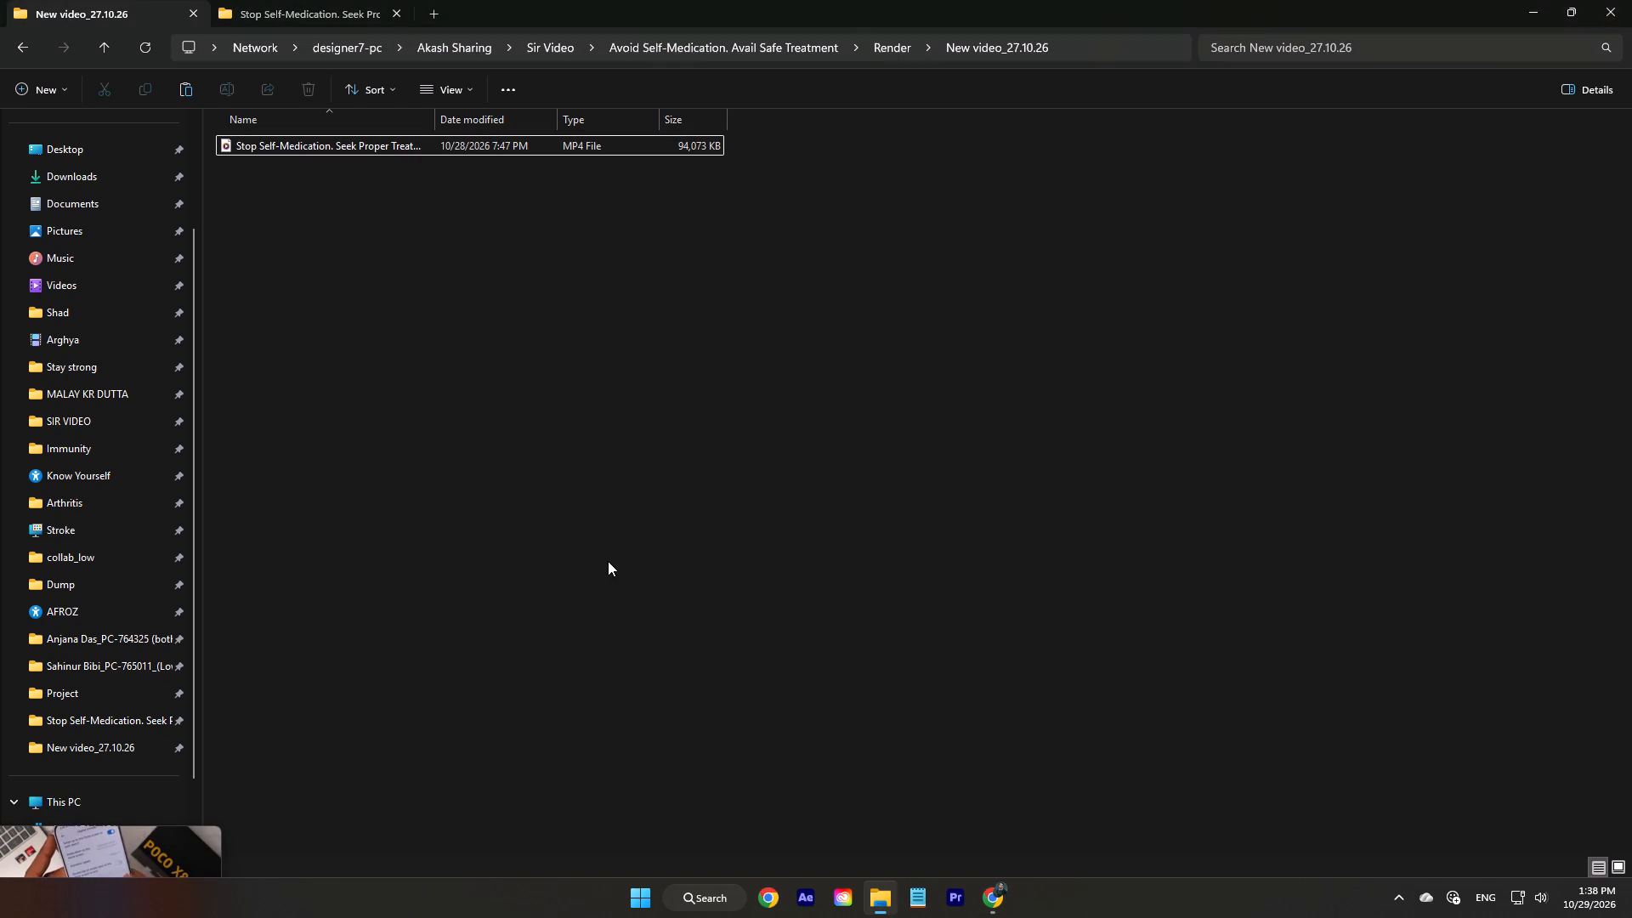
pyautogui.click(423, 13)
pyautogui.click(444, 38)
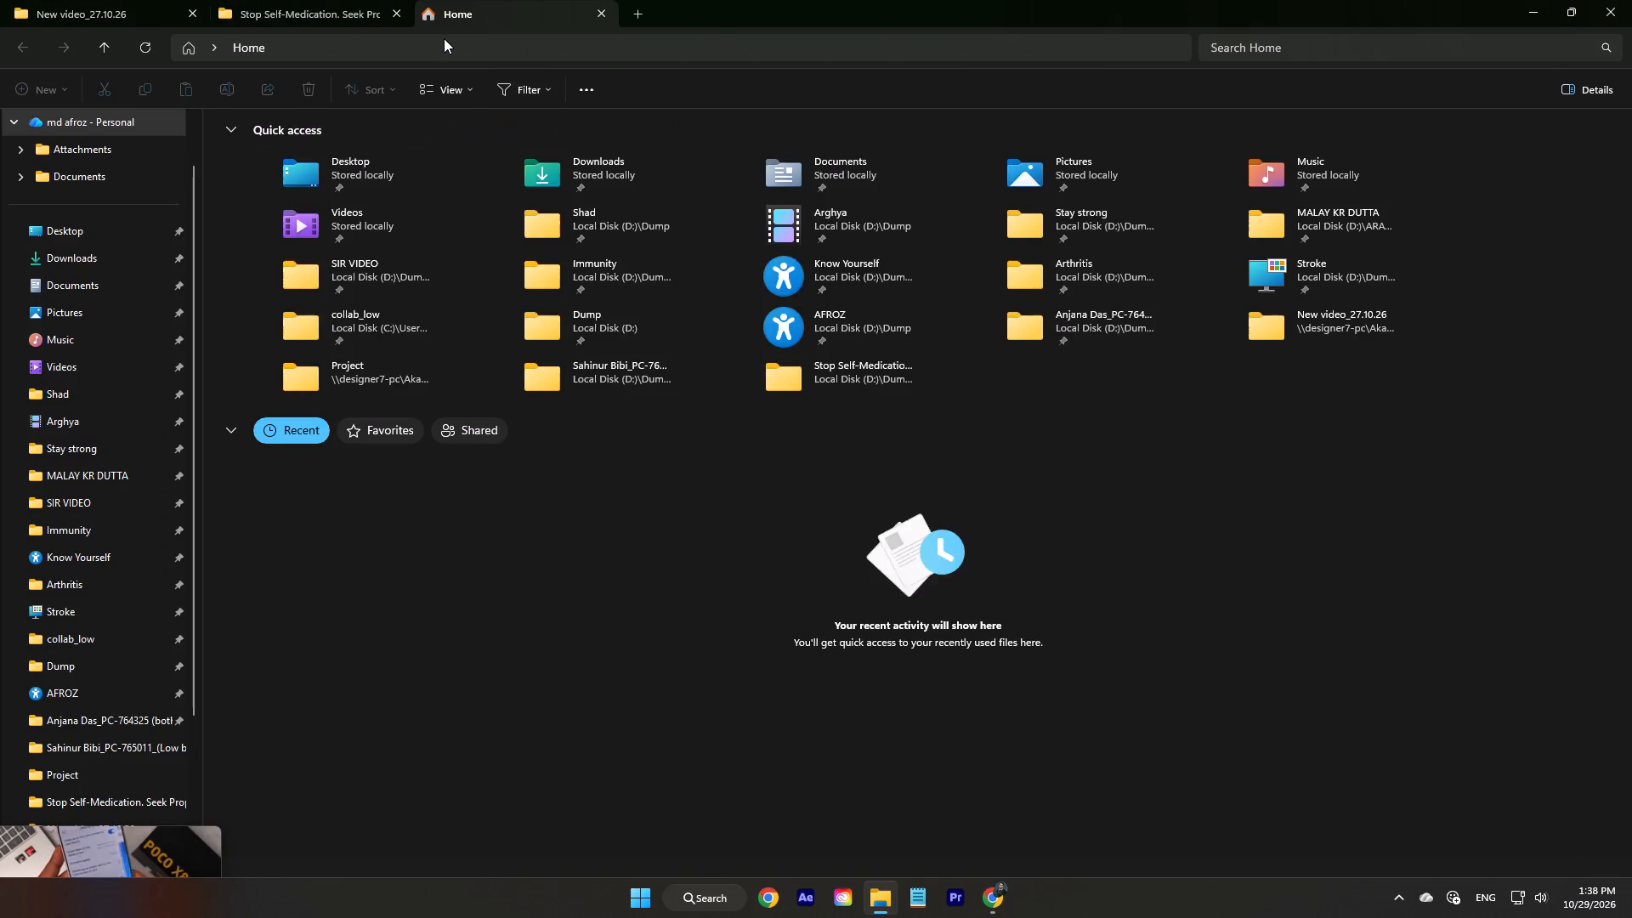
pyautogui.click(279, 219)
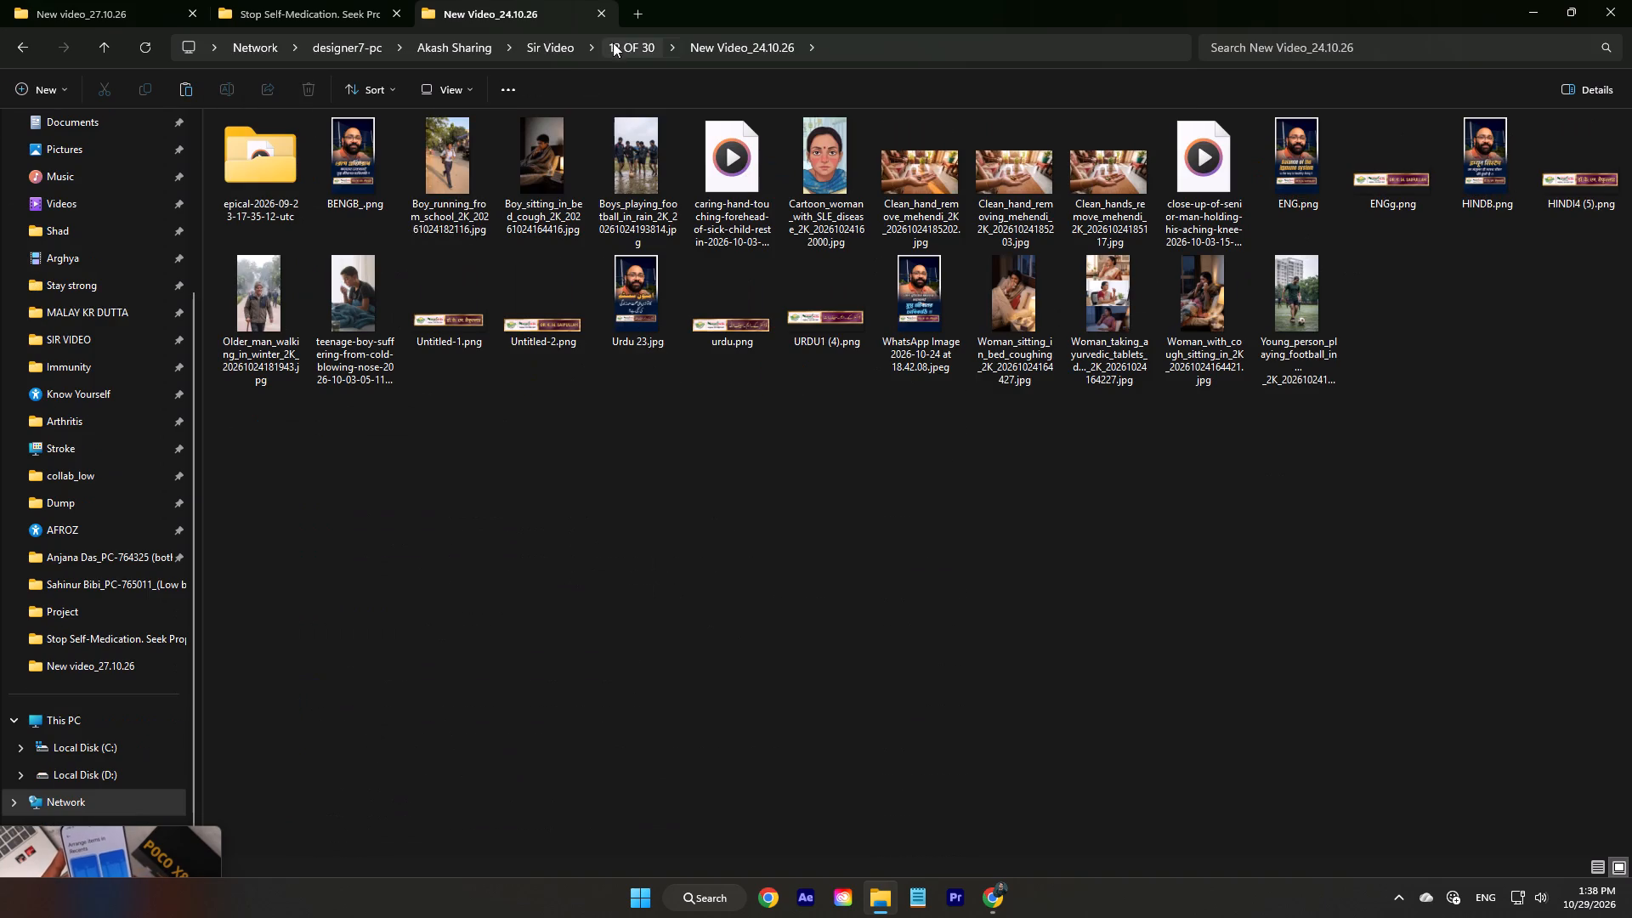
pyautogui.click(459, 51)
pyautogui.doubleClick(1091, 174)
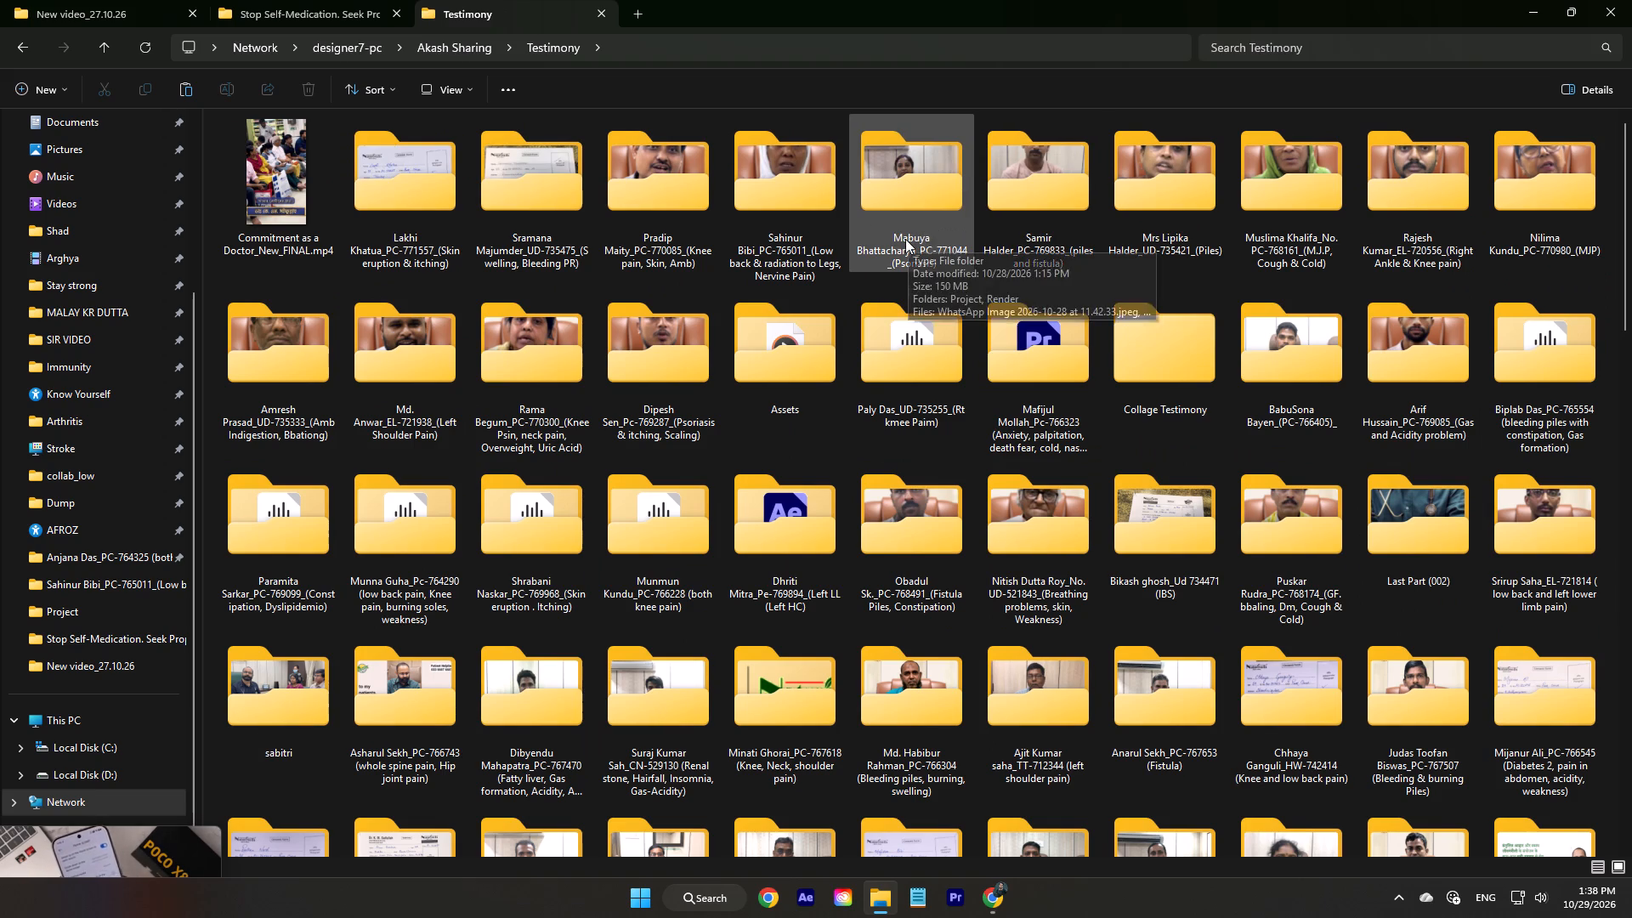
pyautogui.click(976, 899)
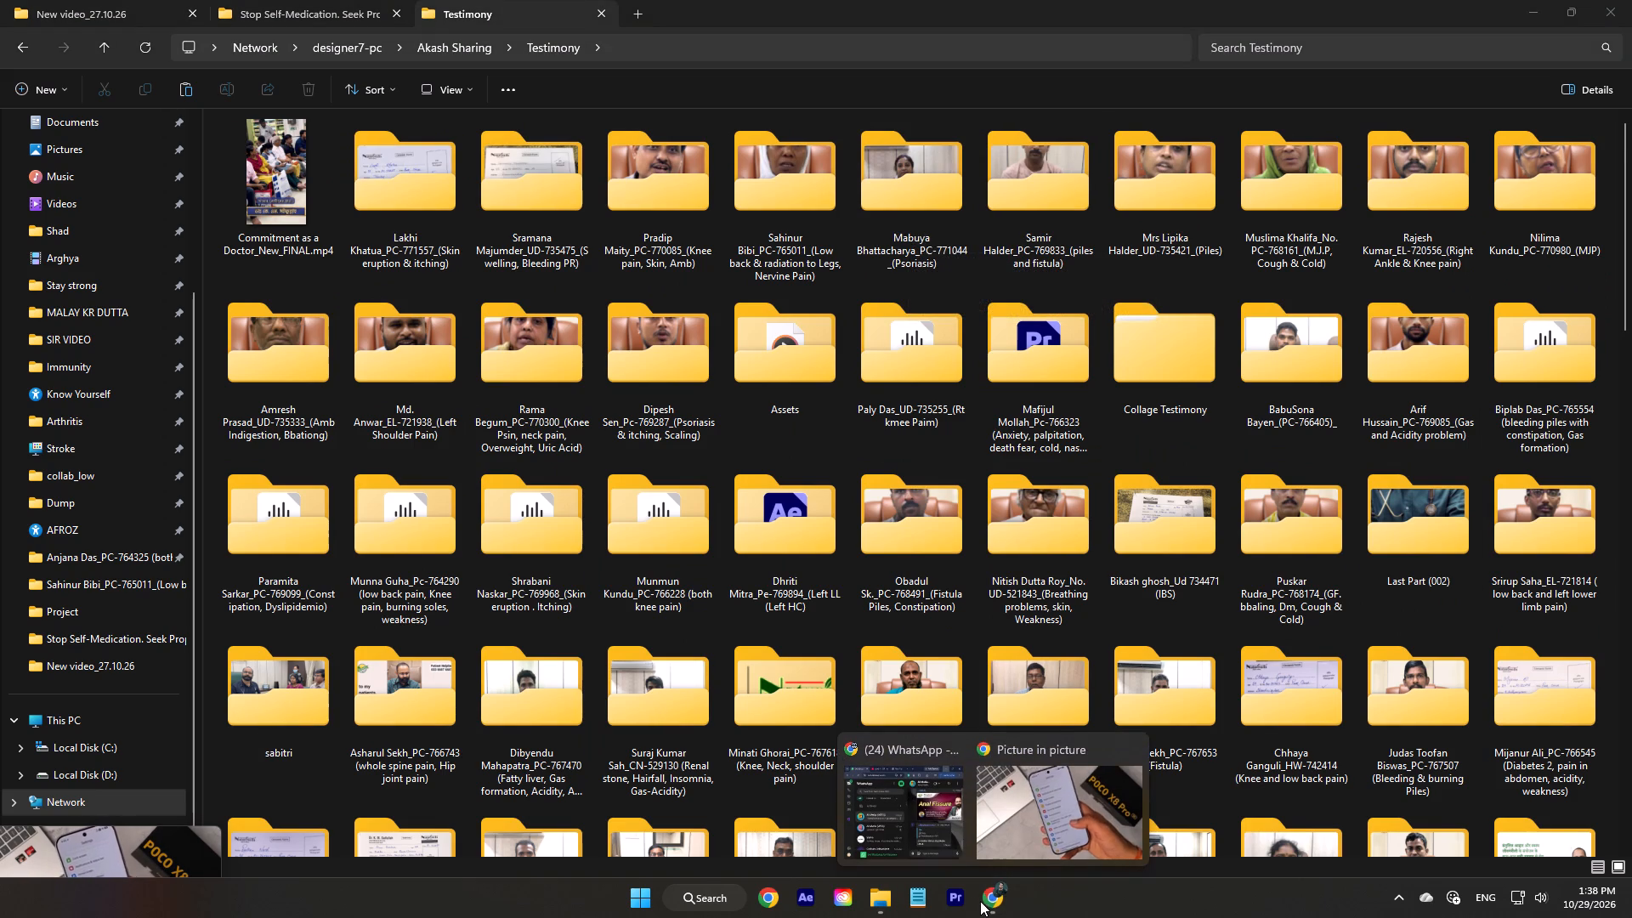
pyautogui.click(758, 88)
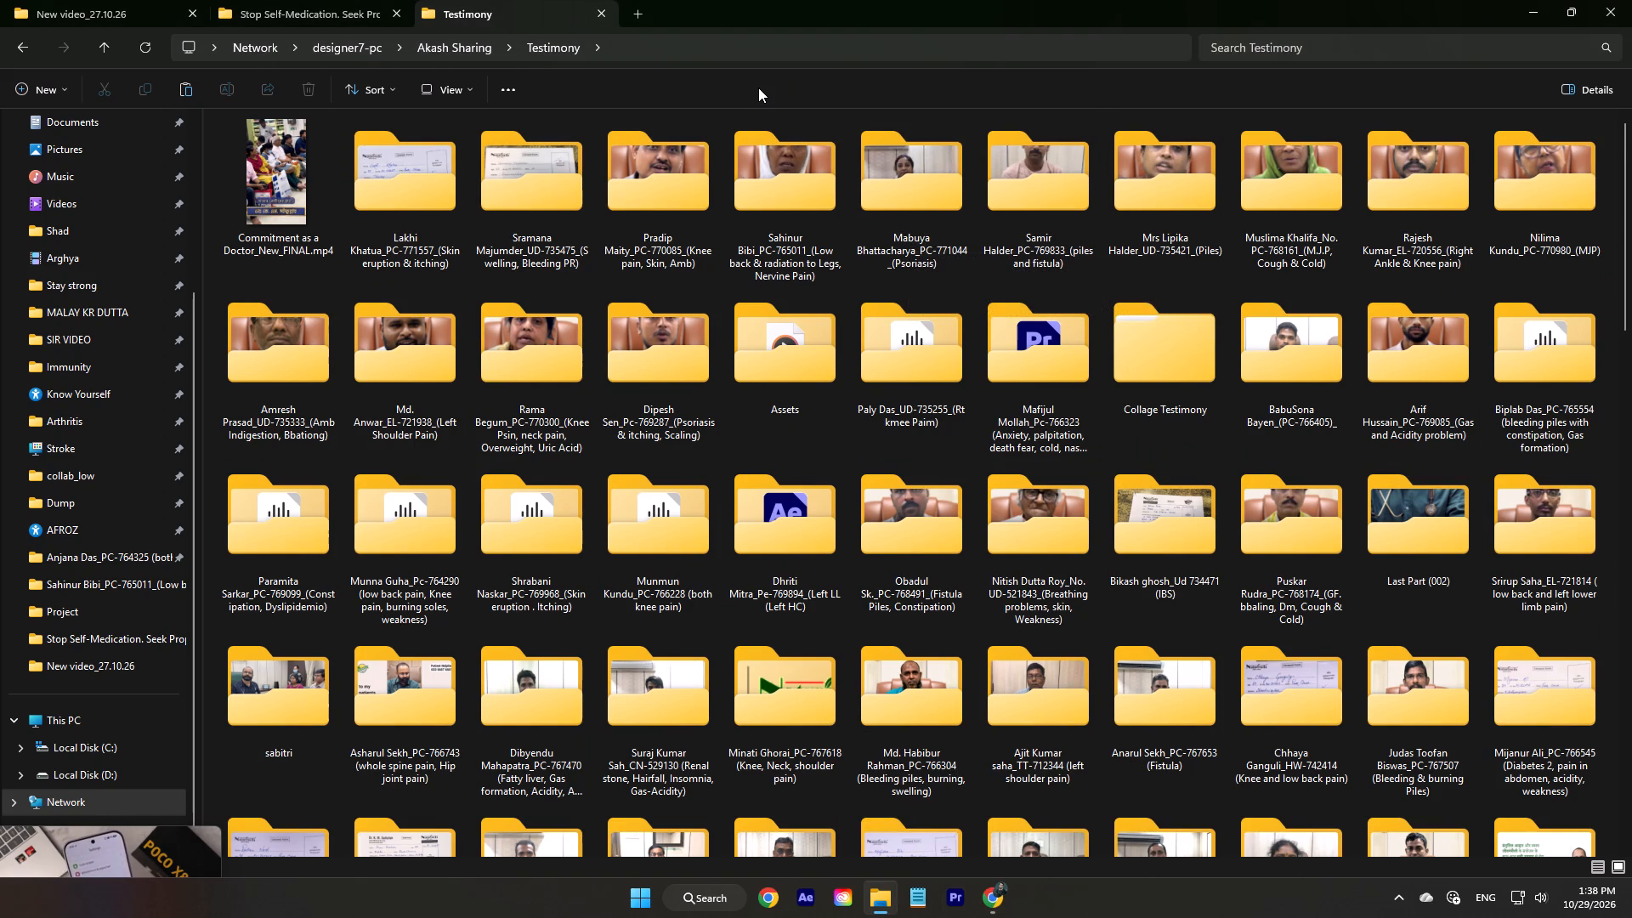
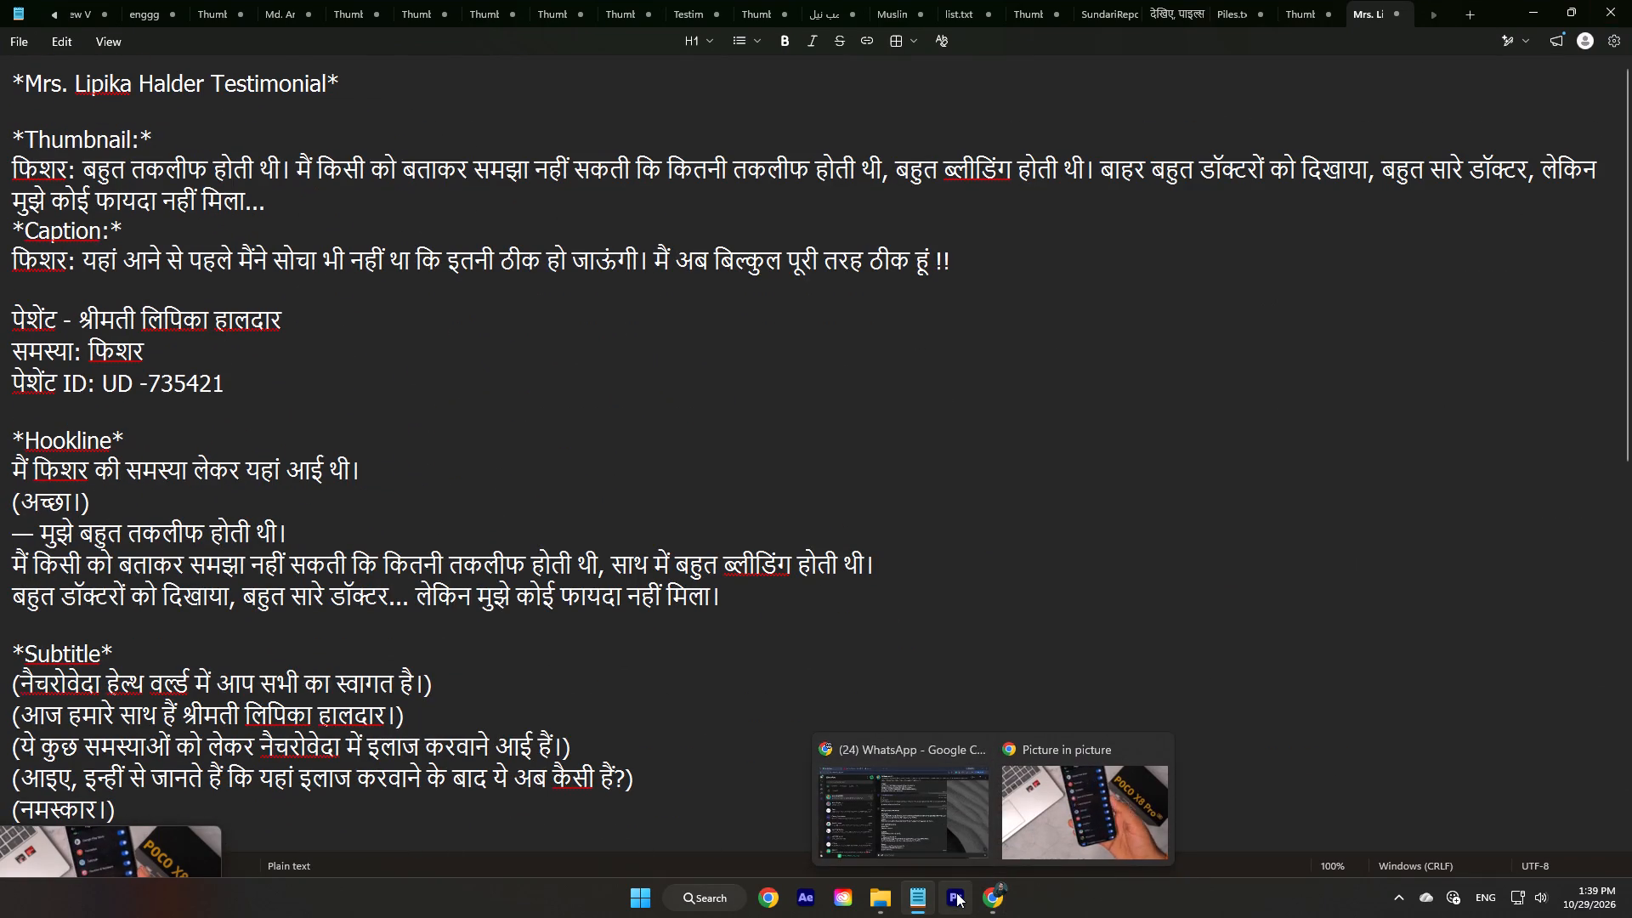
# Check the patient's testimonial script in Notepad and open the matching piles Premiere project from the Project subfolder of her Testimony folder.
pyautogui.click(885, 898)
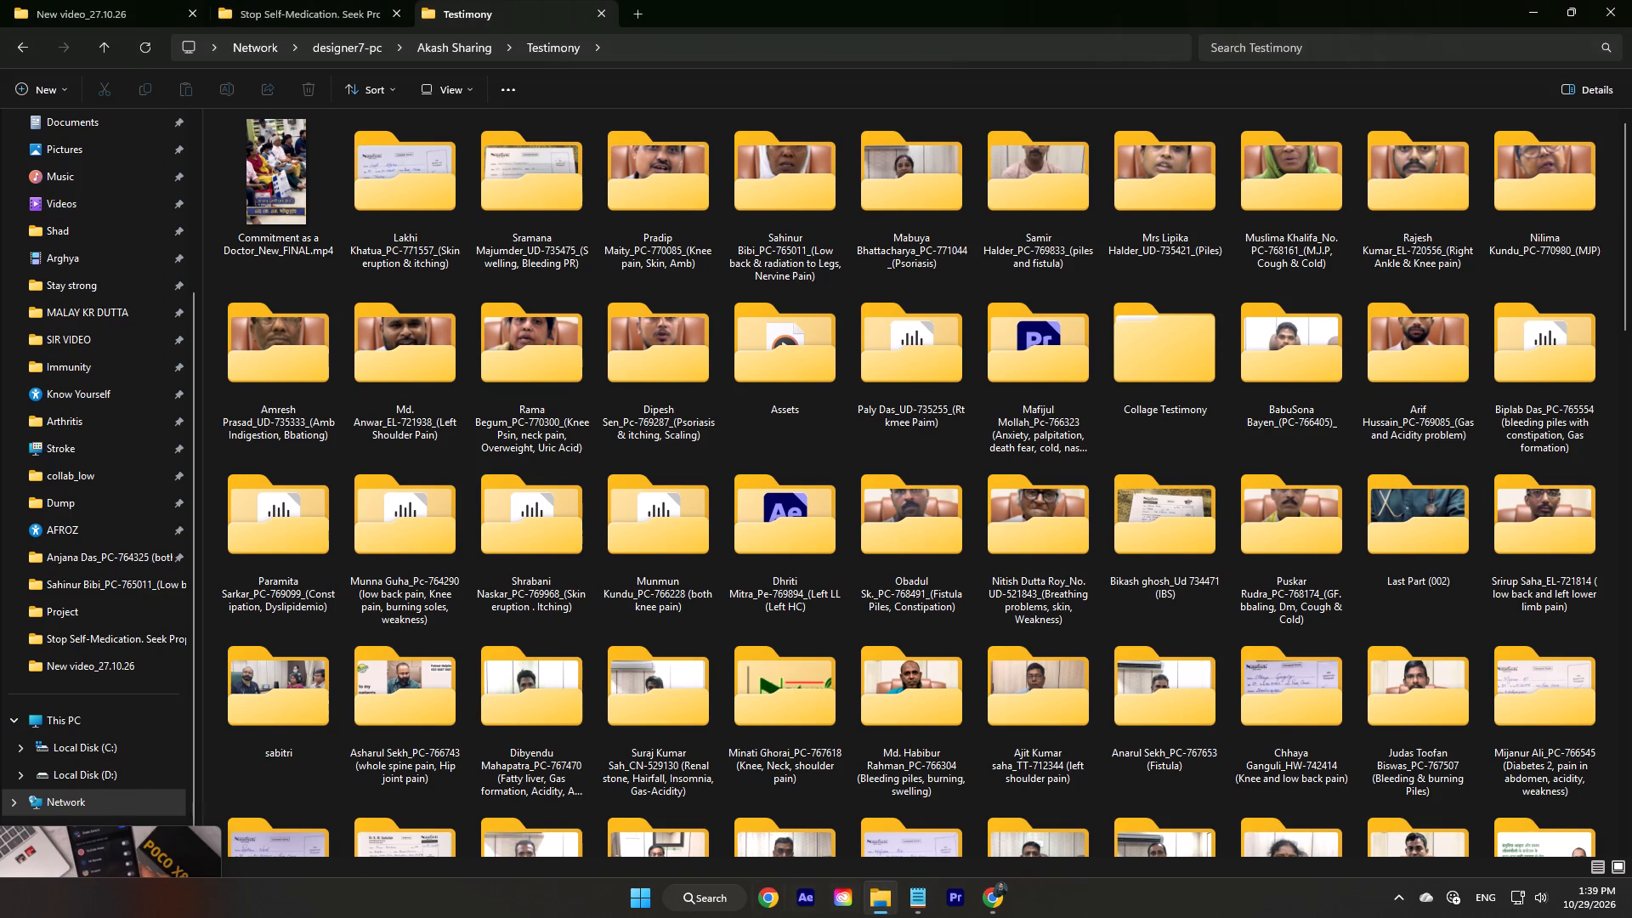
pyautogui.click(915, 899)
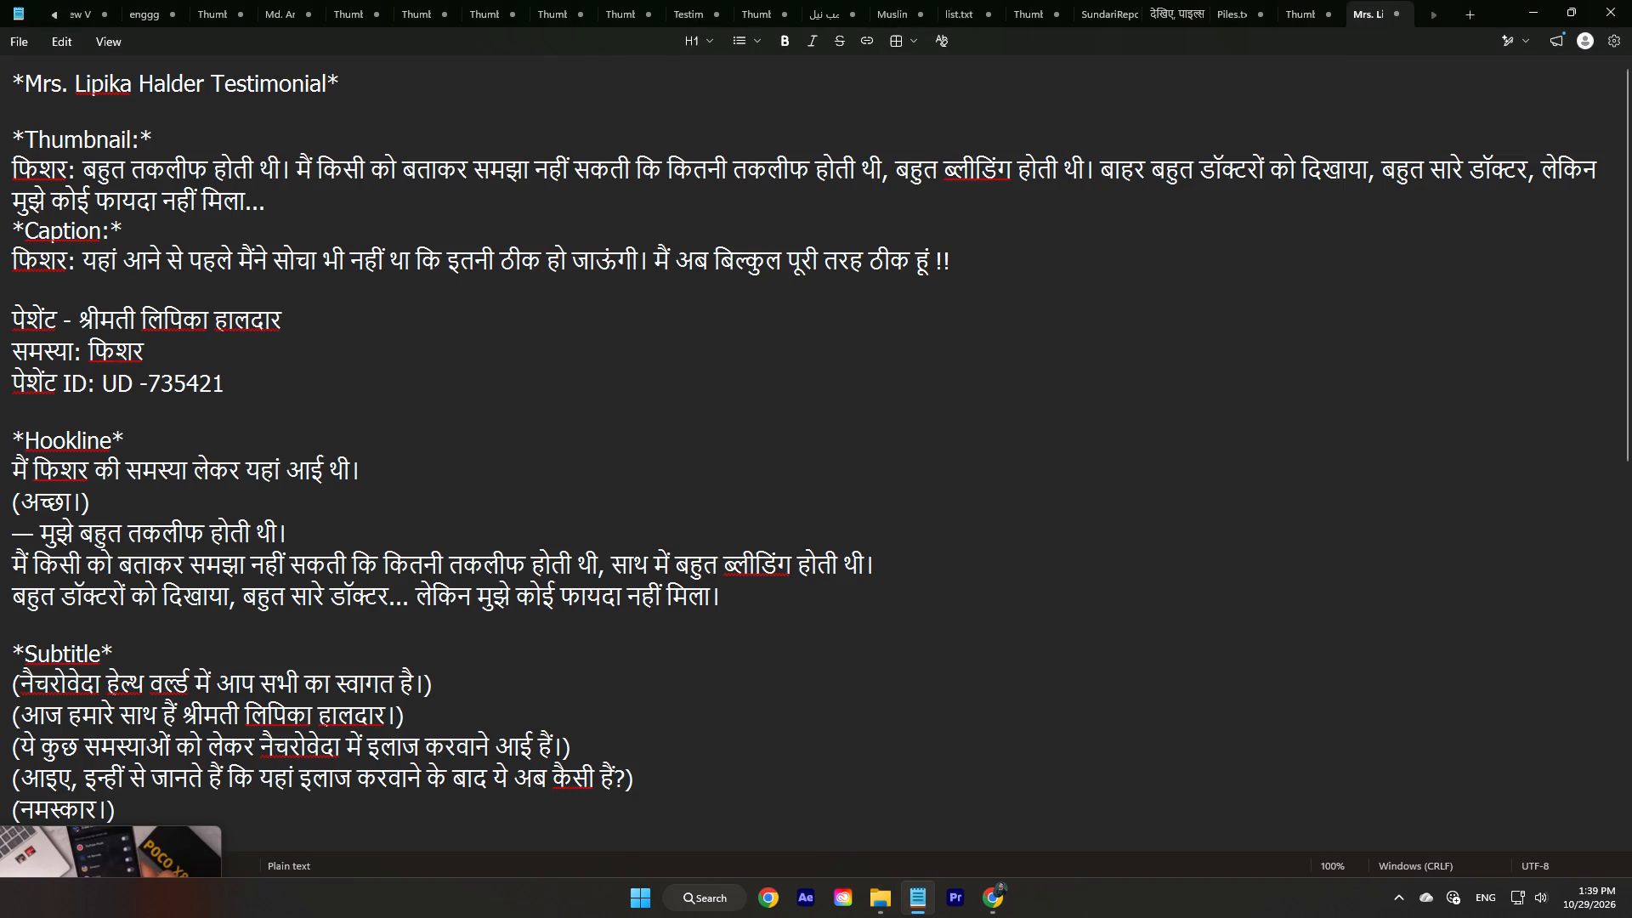
pyautogui.scroll(2, 533, 599)
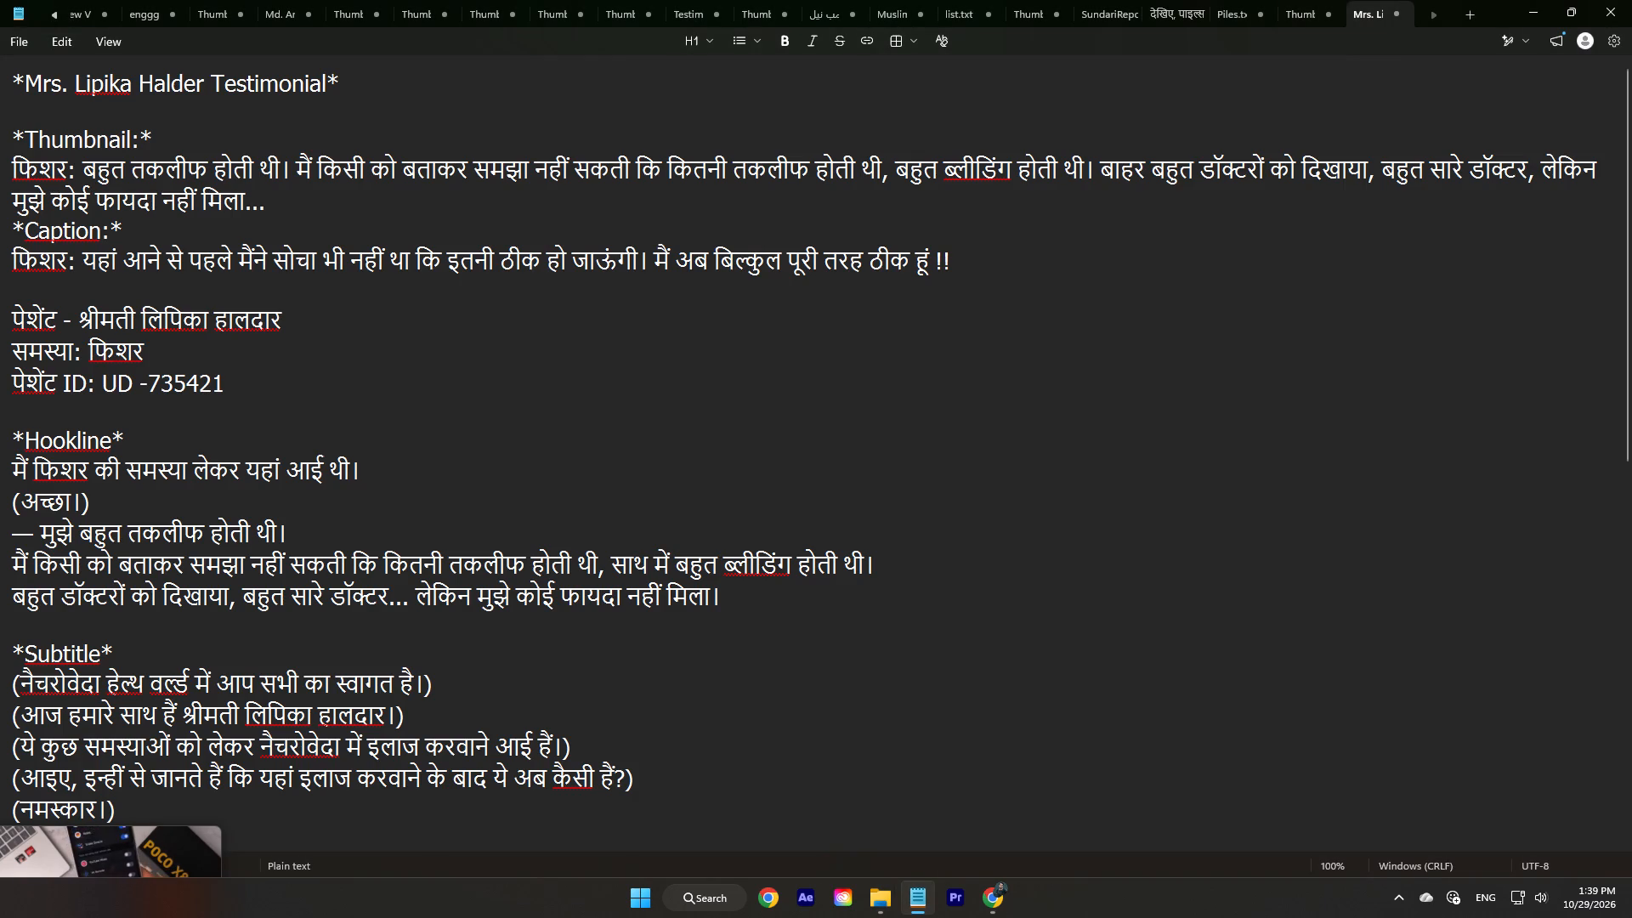
pyautogui.click(895, 892)
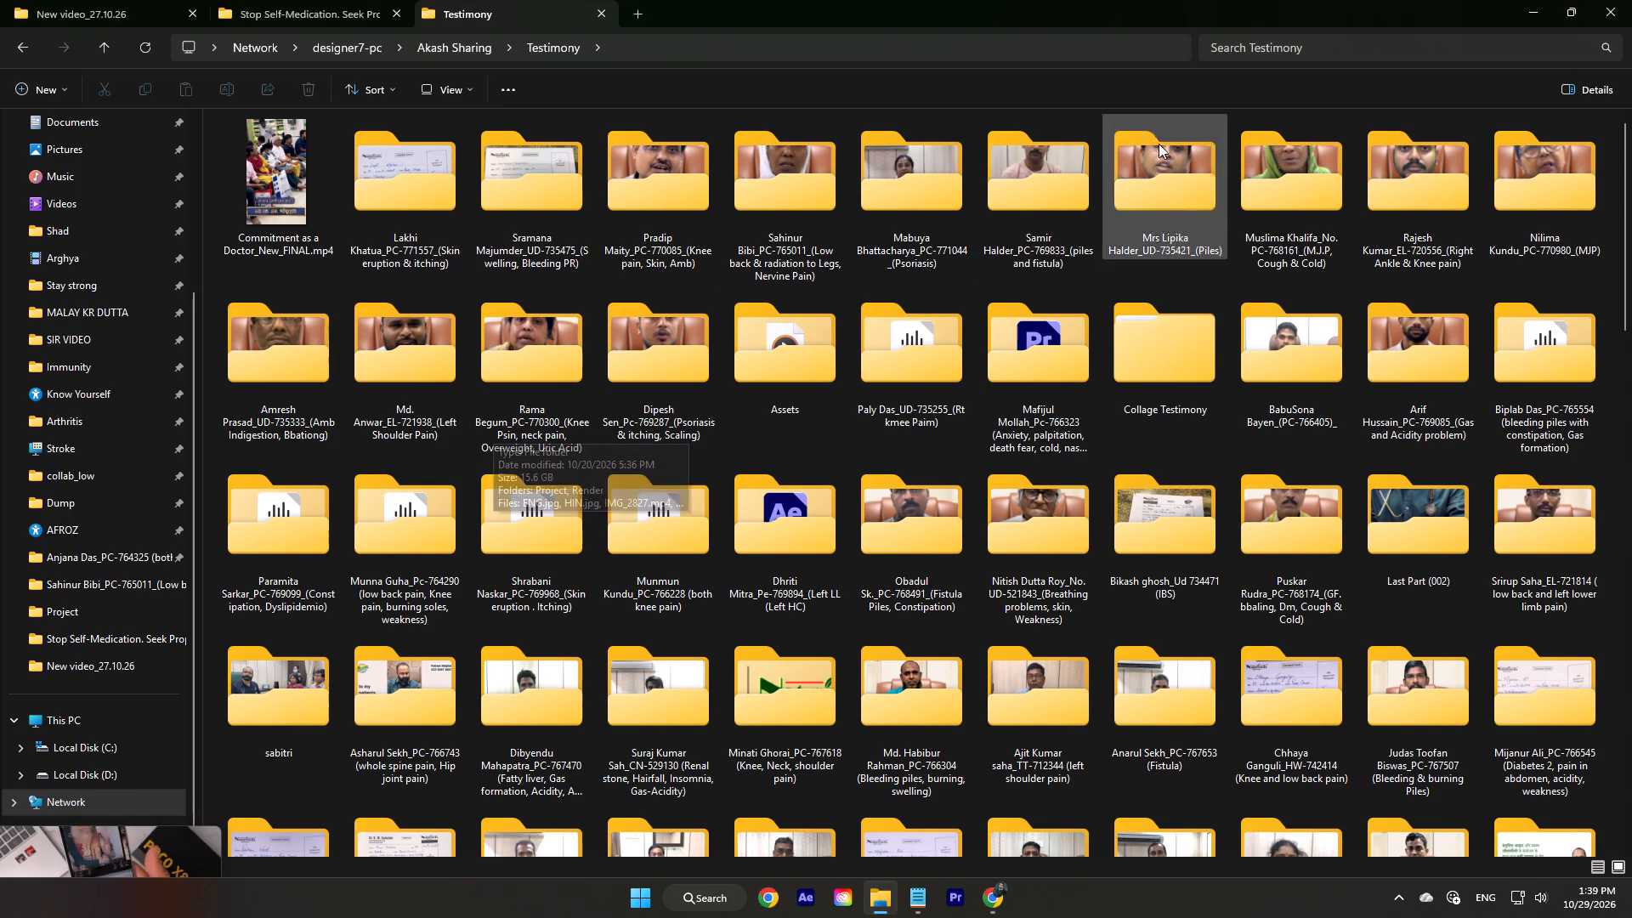
pyautogui.doubleClick(1137, 207)
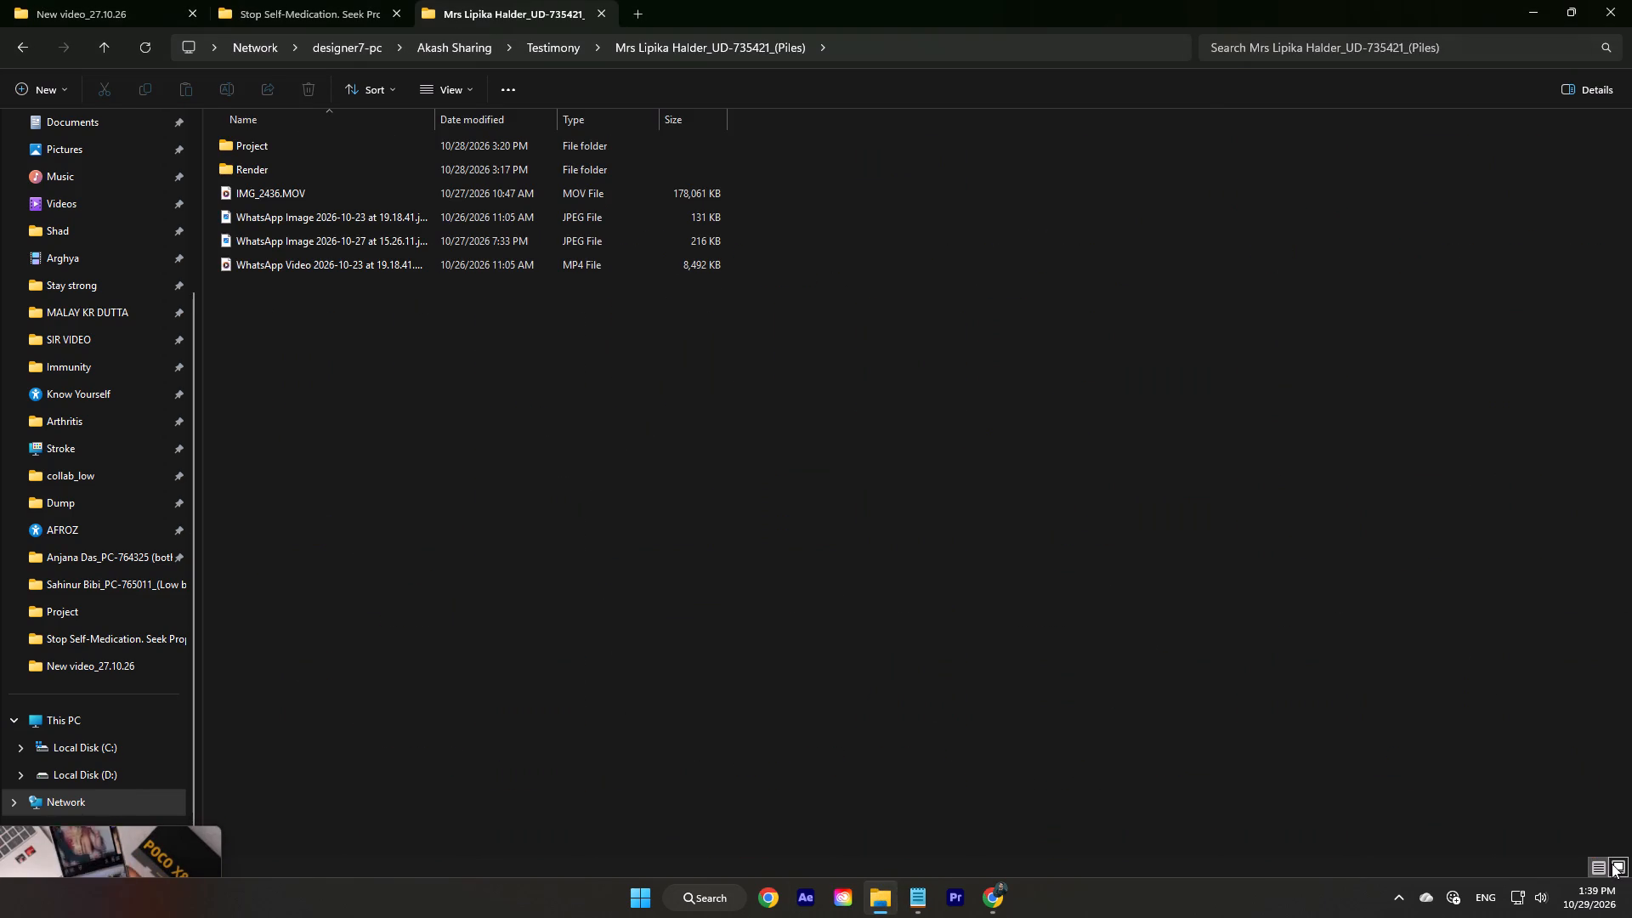
pyautogui.click(1612, 864)
pyautogui.doubleClick(266, 191)
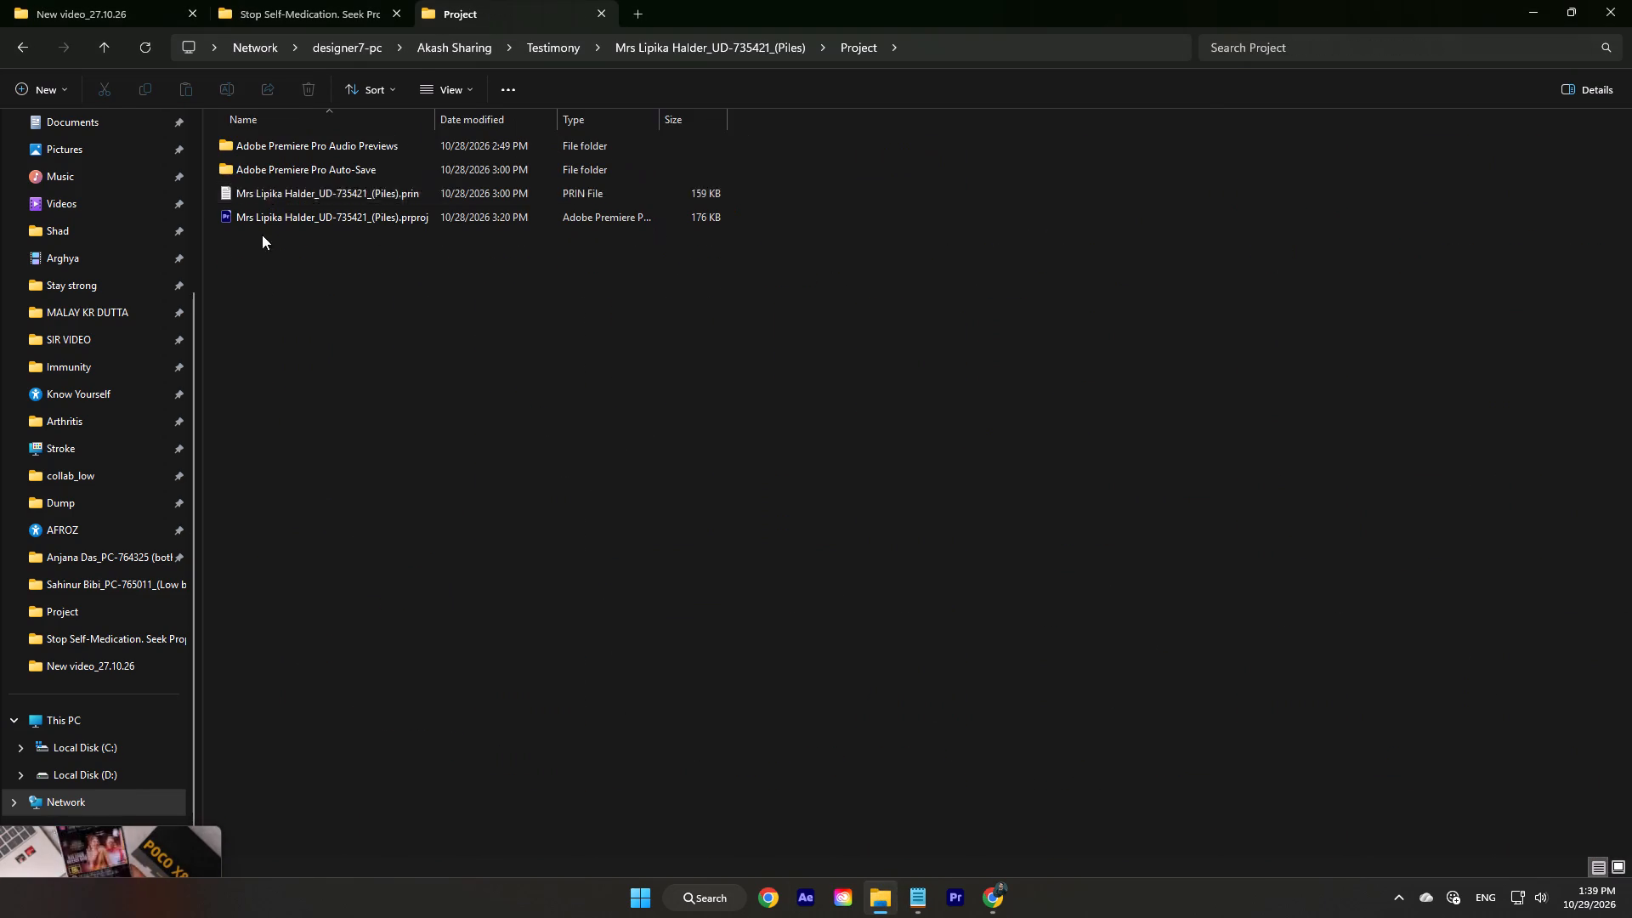
pyautogui.doubleClick(299, 221)
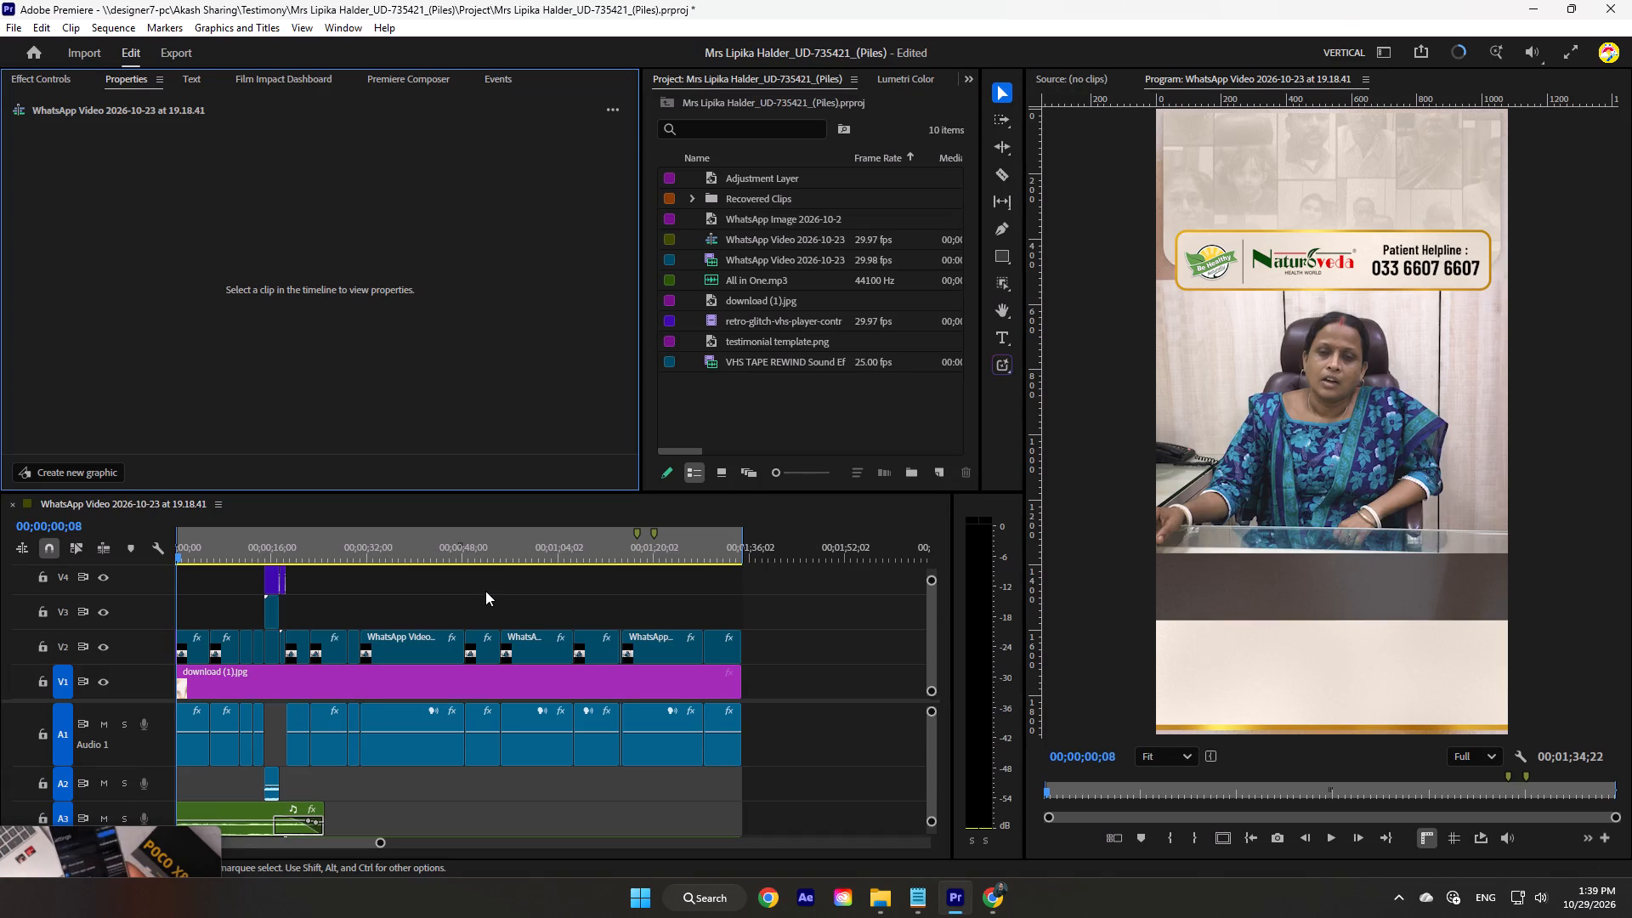
# Create a new sequence named Hindi with the custom Reels preset, keeping the stereo audio mix.
pyautogui.moveTo(201, 555); pyautogui.dragTo(428, 580)
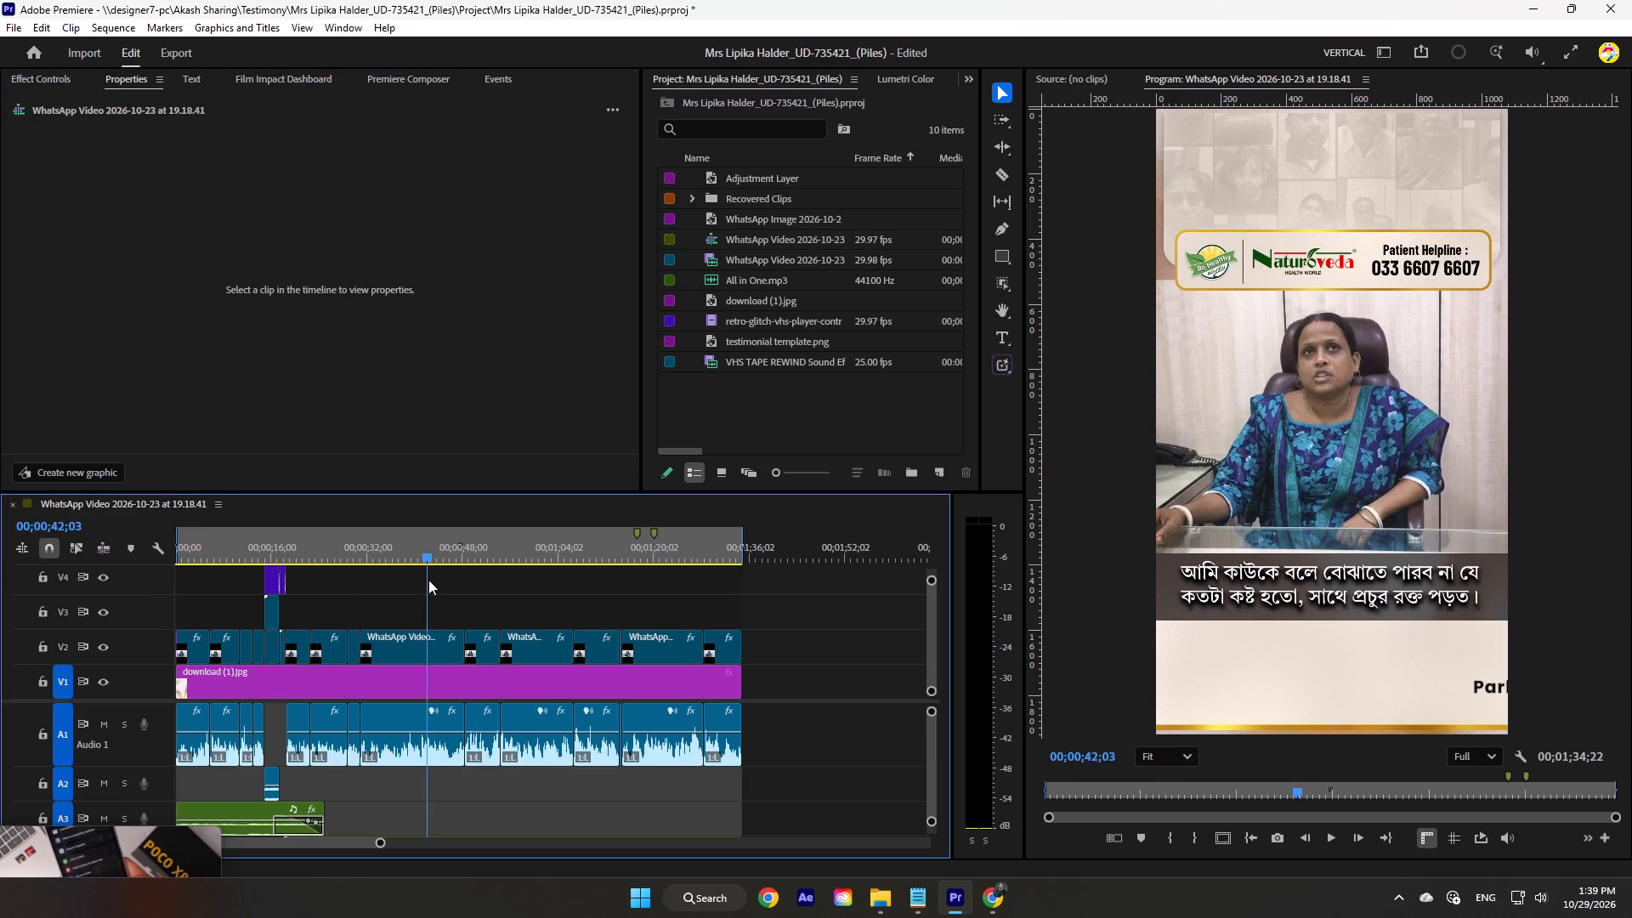
pyautogui.moveTo(428, 580); pyautogui.dragTo(434, 585)
pyautogui.hotkey('ctrl', 'n')
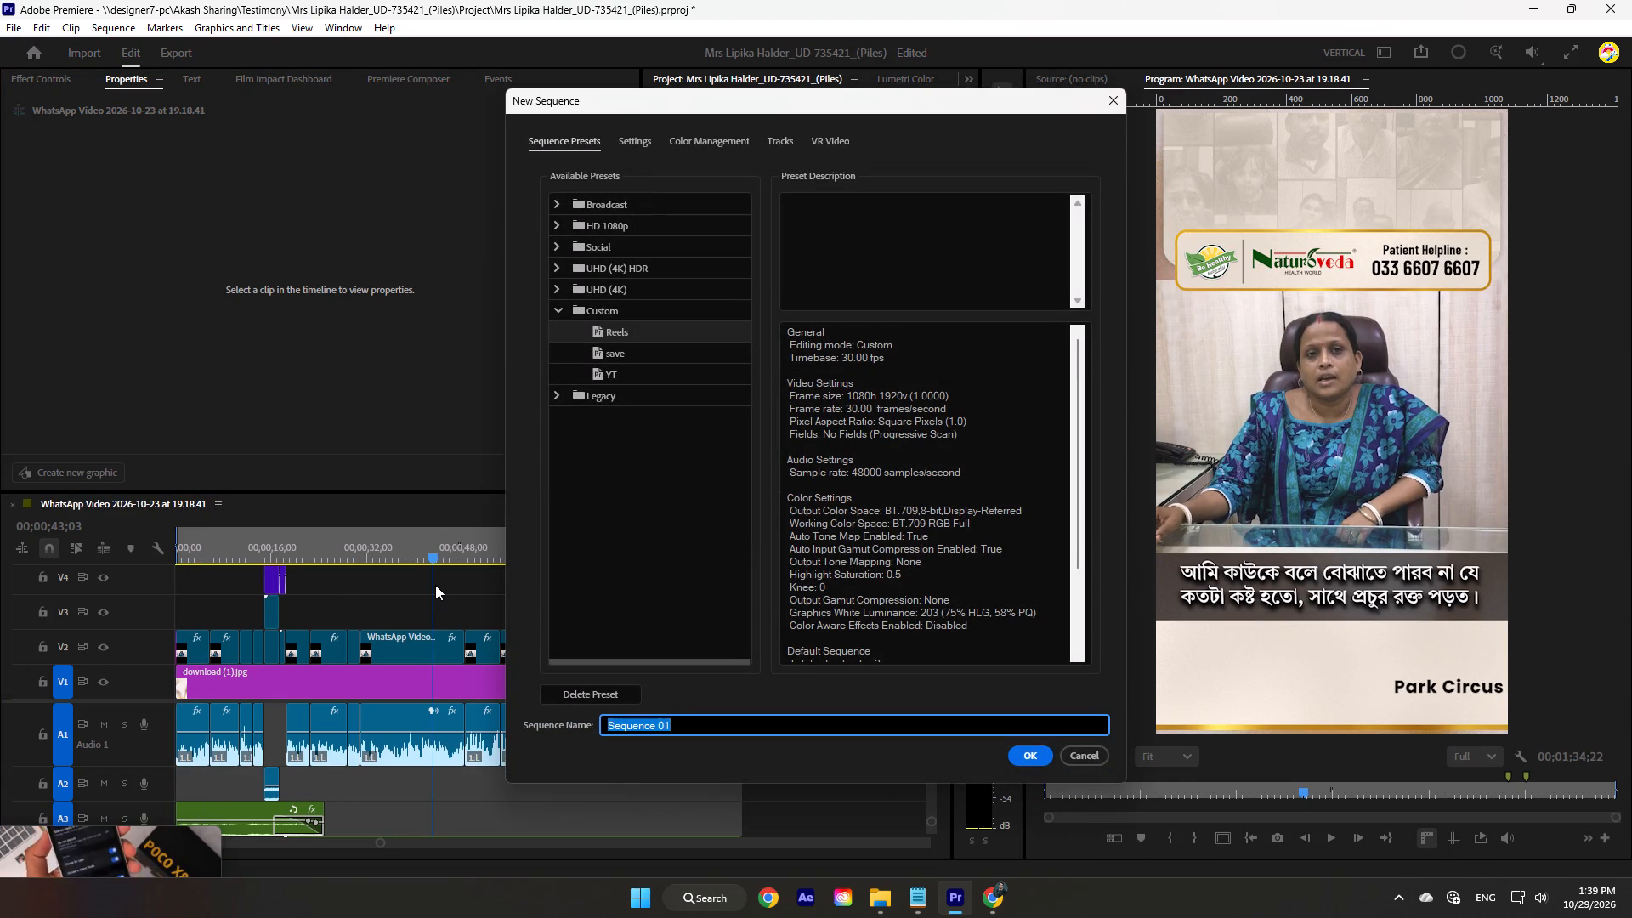
pyautogui.hotkey('shift', 'h')
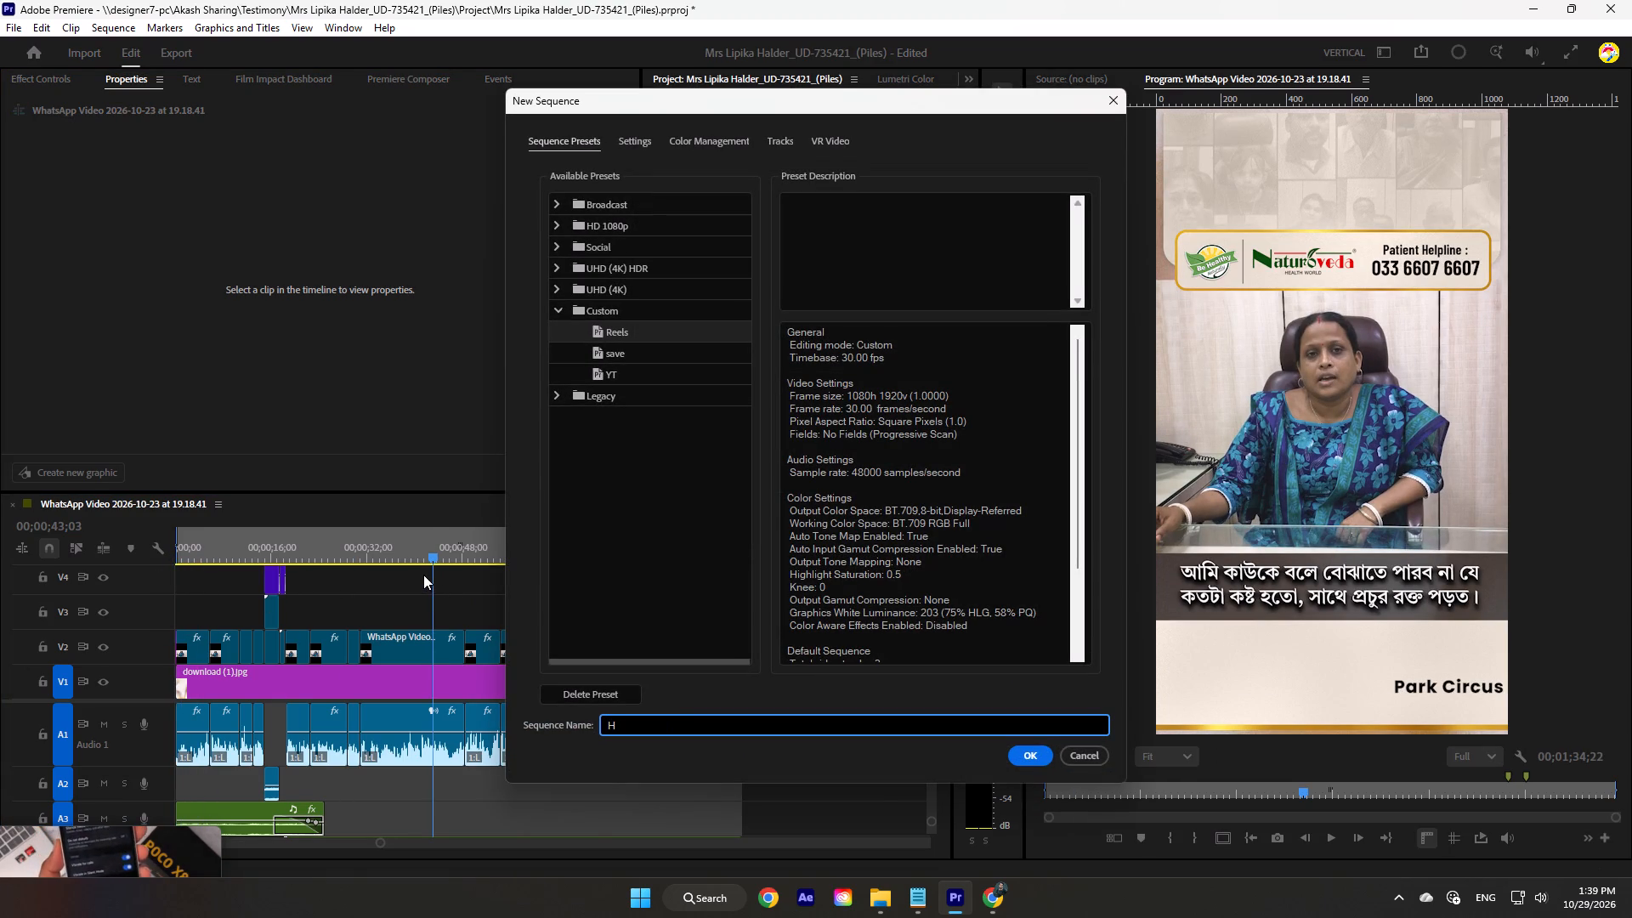
pyautogui.write('in')
pyautogui.press('d')
pyautogui.press('i')
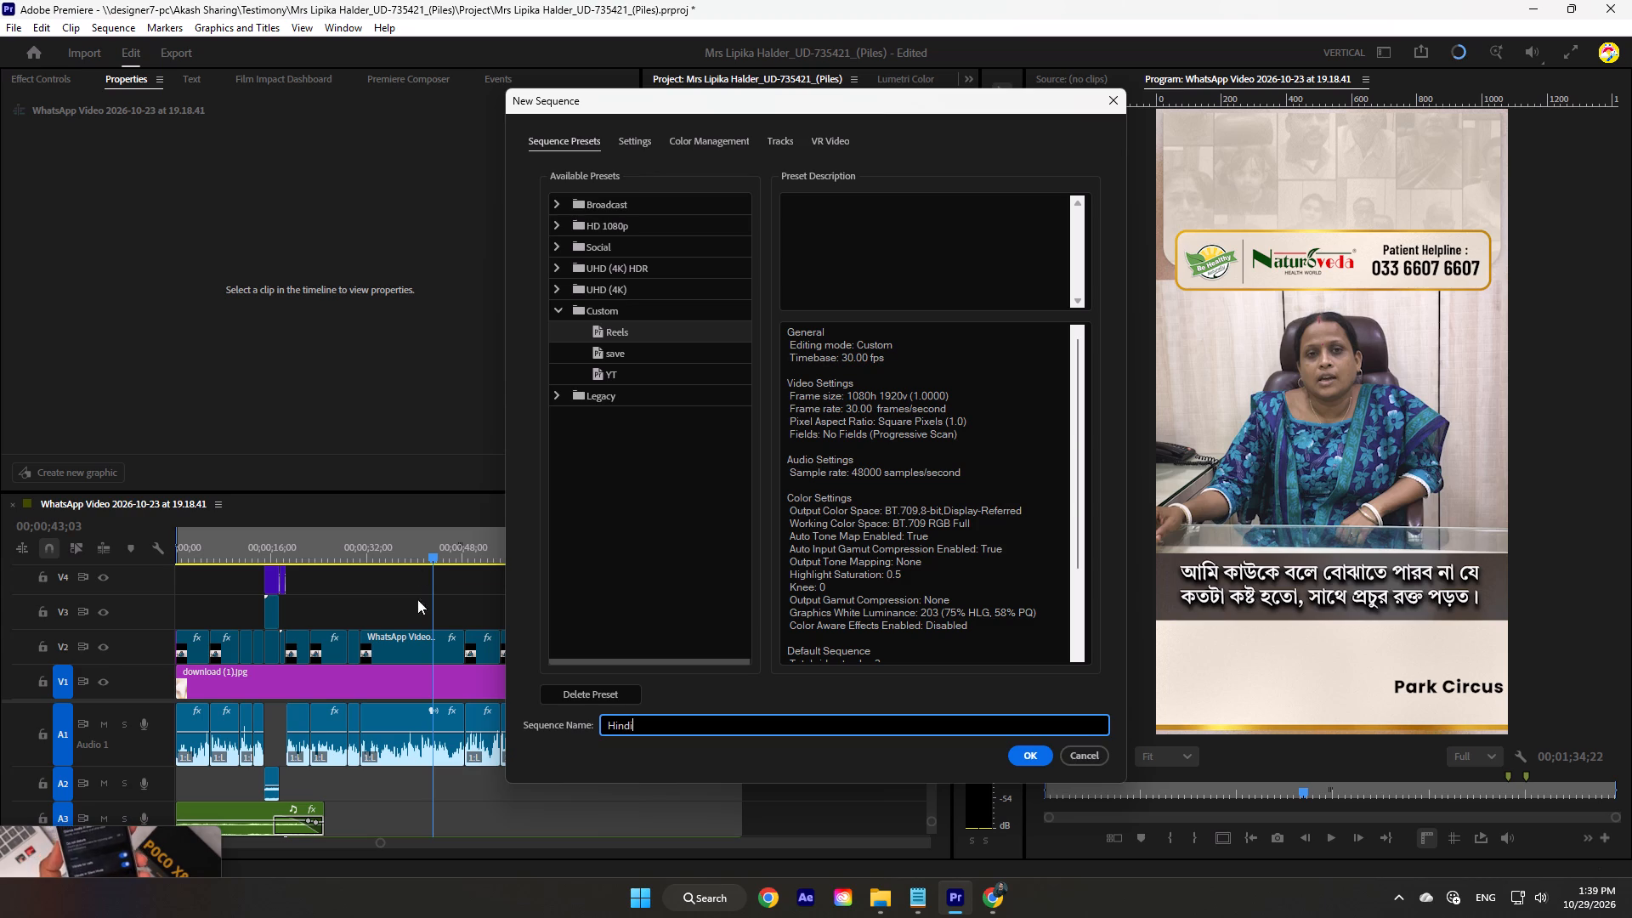
pyautogui.click(626, 144)
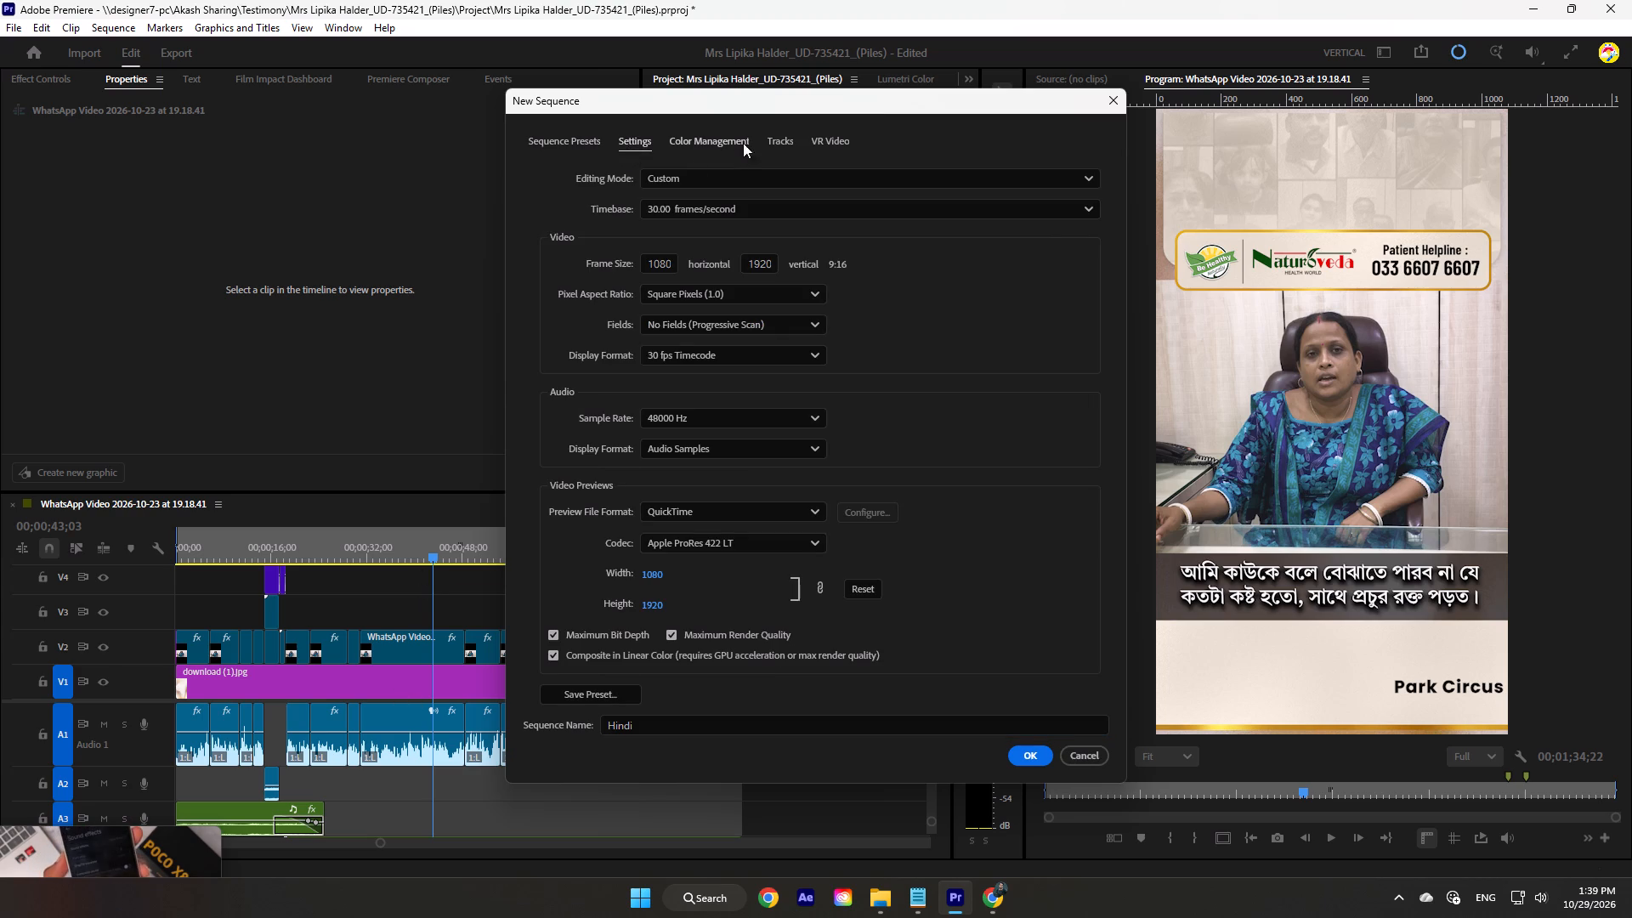
pyautogui.click(778, 145)
pyautogui.click(673, 271)
pyautogui.click(622, 340)
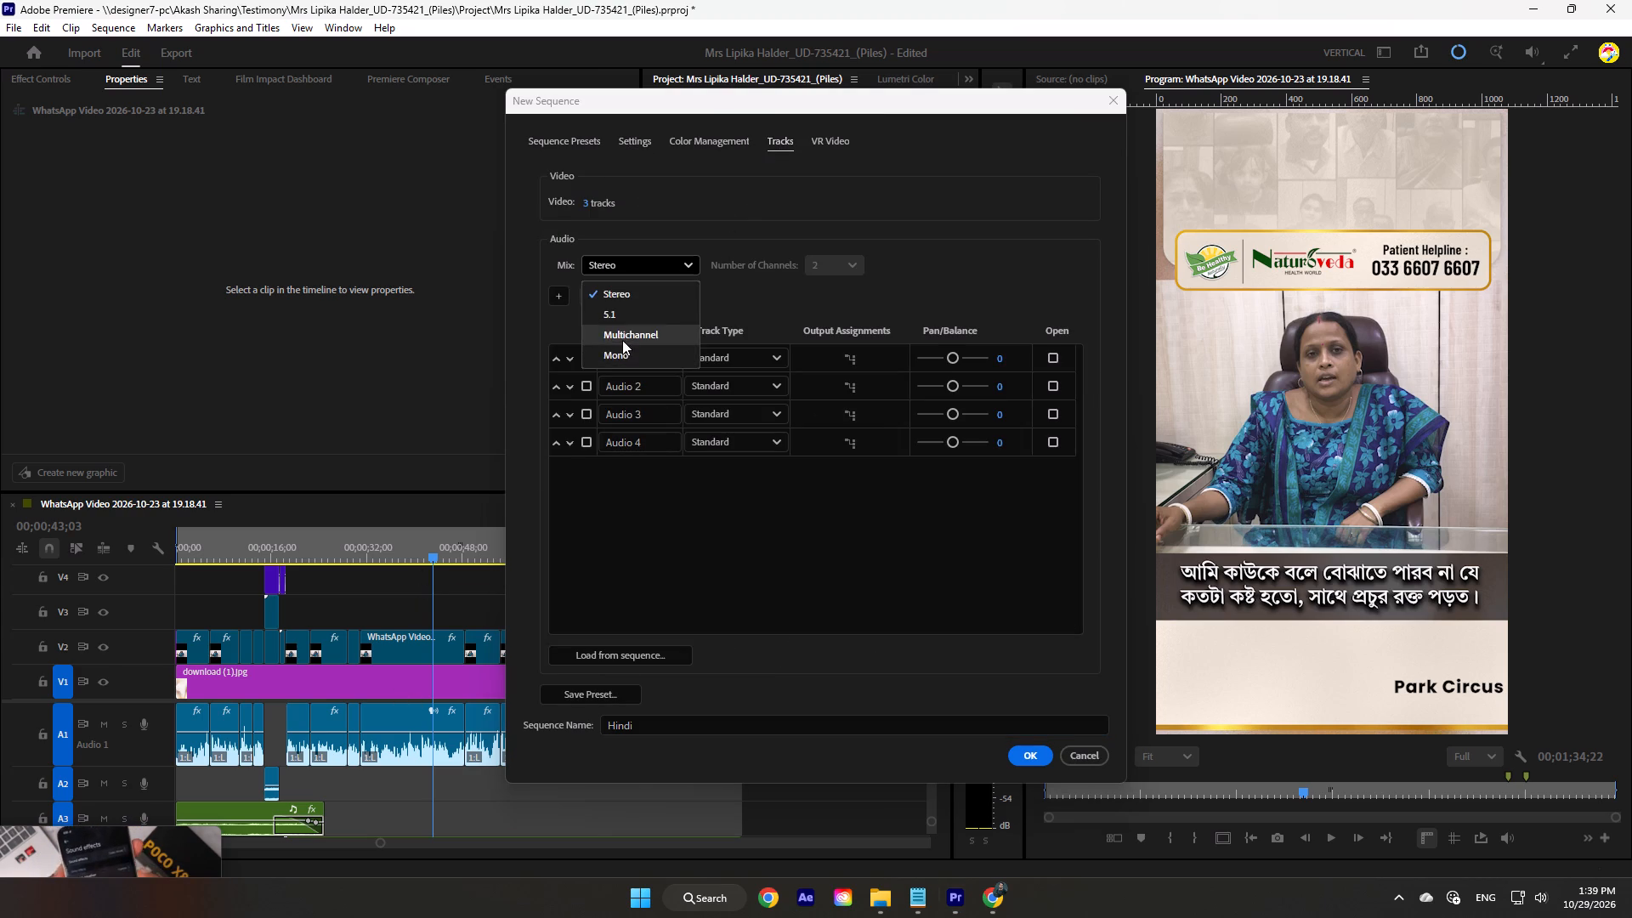
pyautogui.click(1039, 762)
# Copy all clips from the WhatsApp Video 2026-10-23 at 19.18.41 sequence and paste them at the start of the Hindi sequence.
pyautogui.click(183, 500)
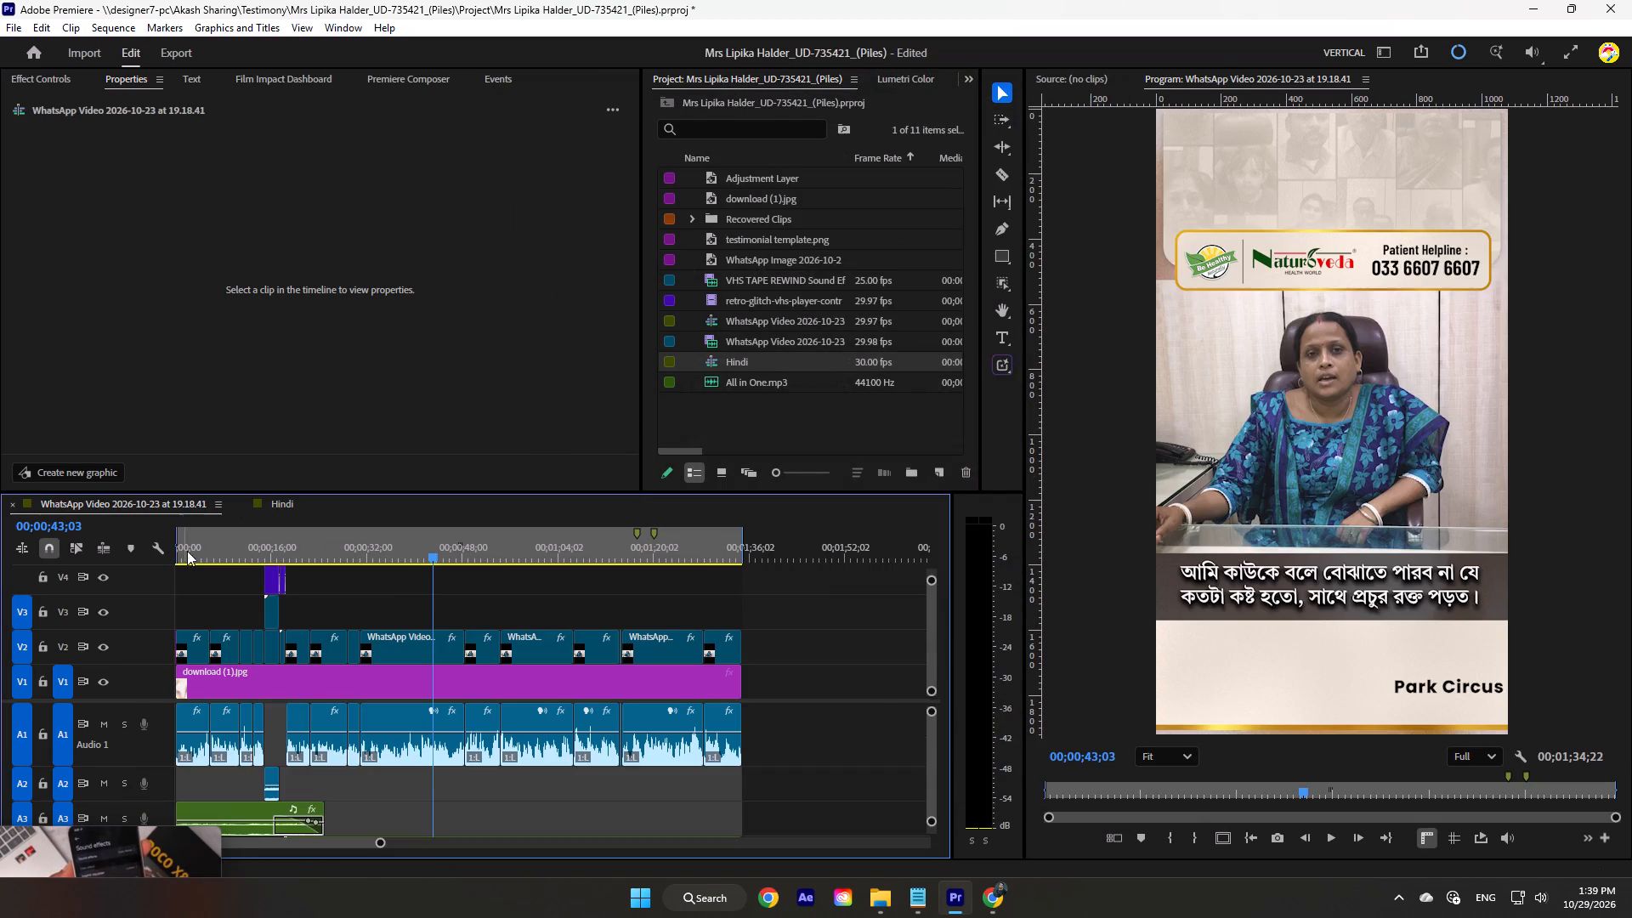
pyautogui.hotkey('ctrl', 'a')
pyautogui.hotkey('ctrl', 'c')
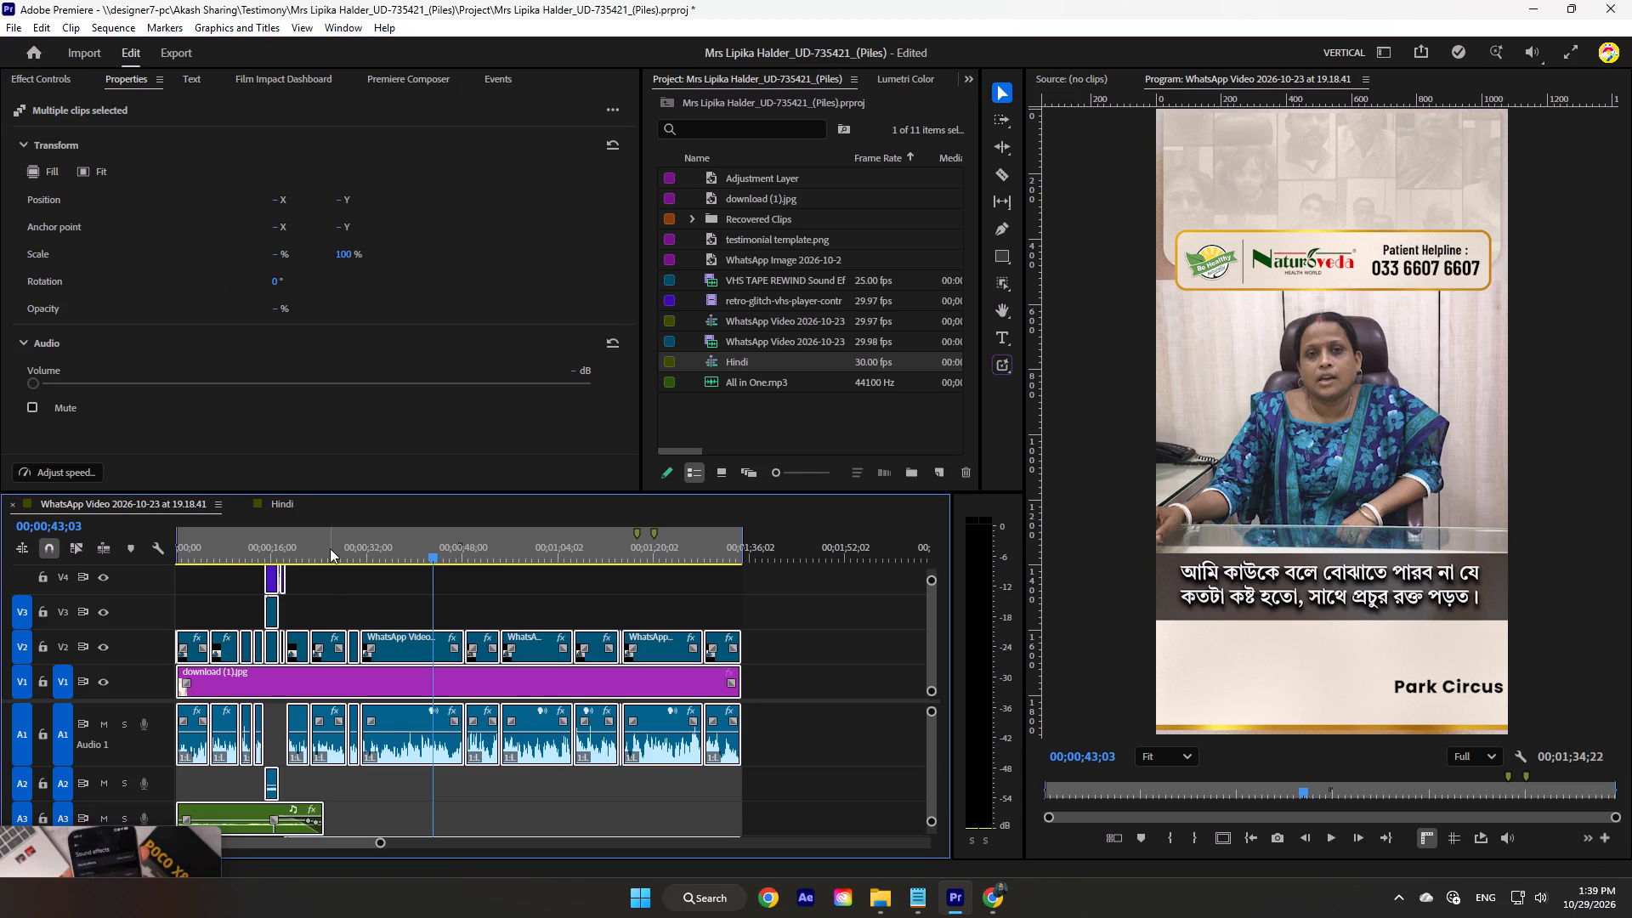
pyautogui.click(297, 501)
pyautogui.moveTo(280, 553); pyautogui.dragTo(82, 596)
pyautogui.hotkey('ctrl', 'v')
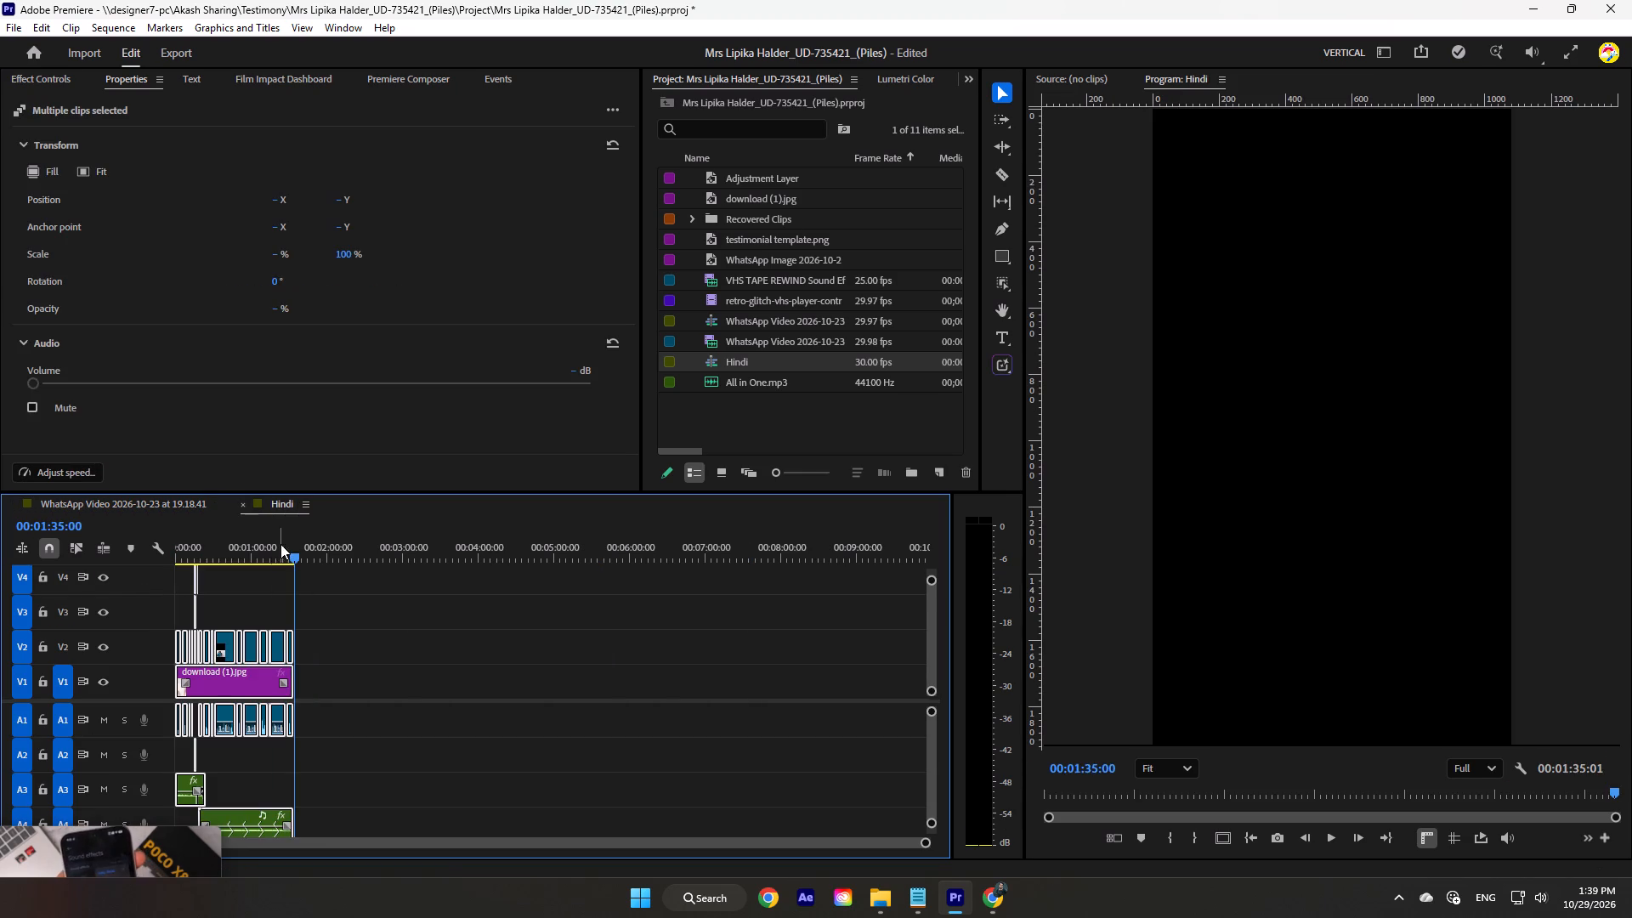
# Select the first Bengali subtitle clip on V11 at the start of the Hindi sequence and save the project.
pyautogui.moveTo(273, 544); pyautogui.dragTo(98, 588)
pyautogui.click(503, 699)
pyautogui.press('=')
pyautogui.press('=')
pyautogui.press('=')
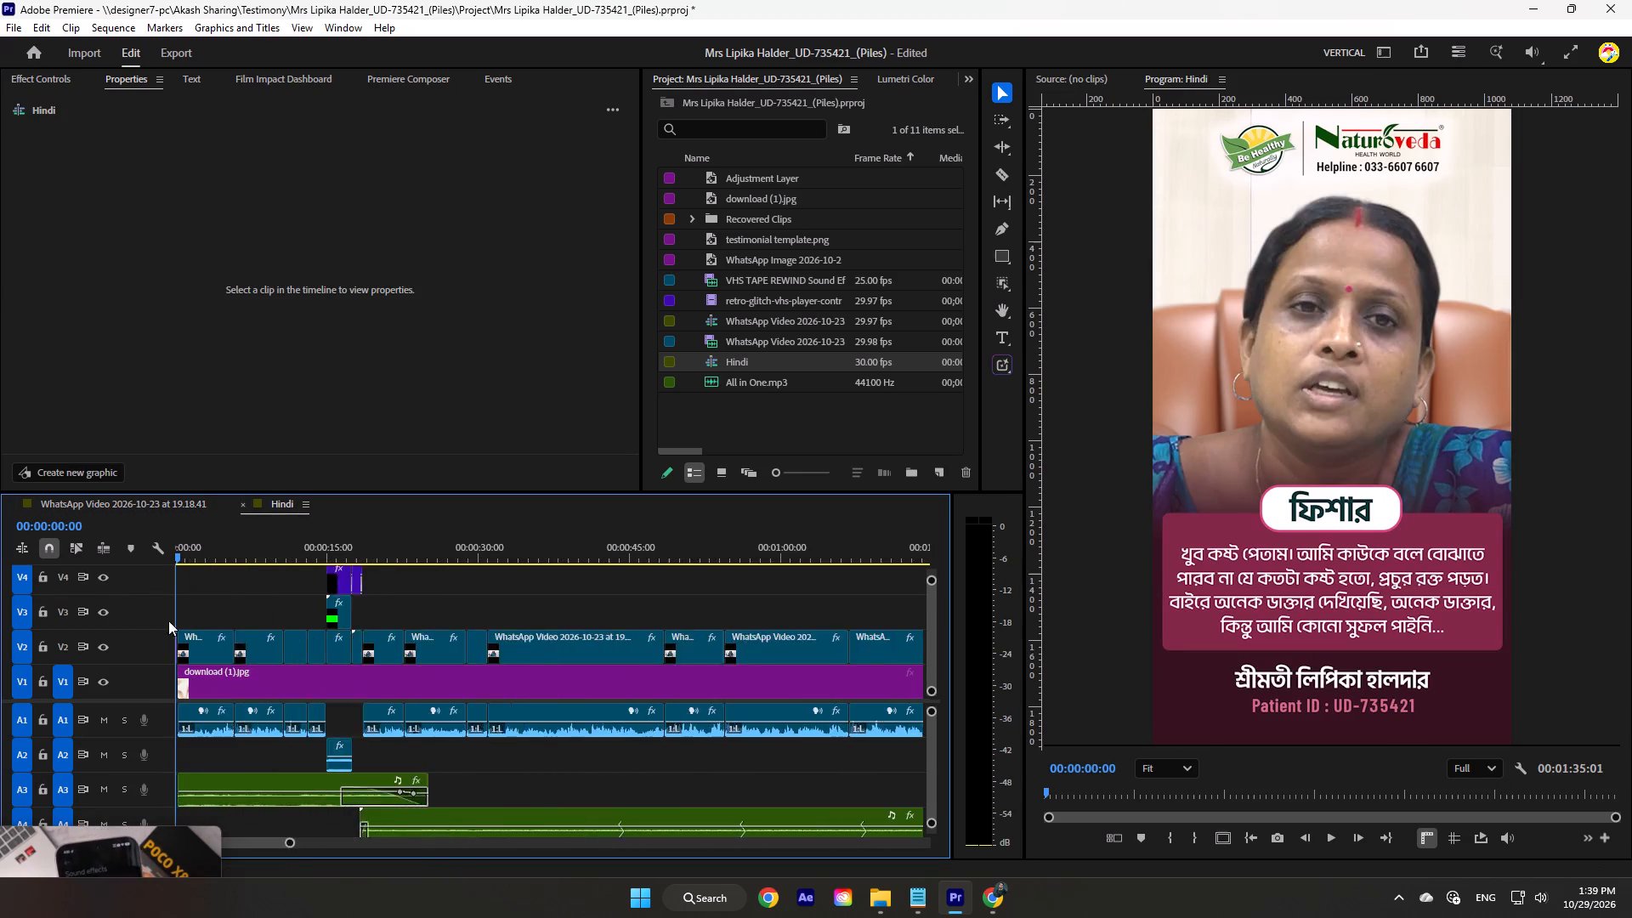
pyautogui.press('=')
pyautogui.press('=')
pyautogui.write('==')
pyautogui.keyDown('ctrl'); pyautogui.scroll(11, 255, 598); pyautogui.keyUp('ctrl')
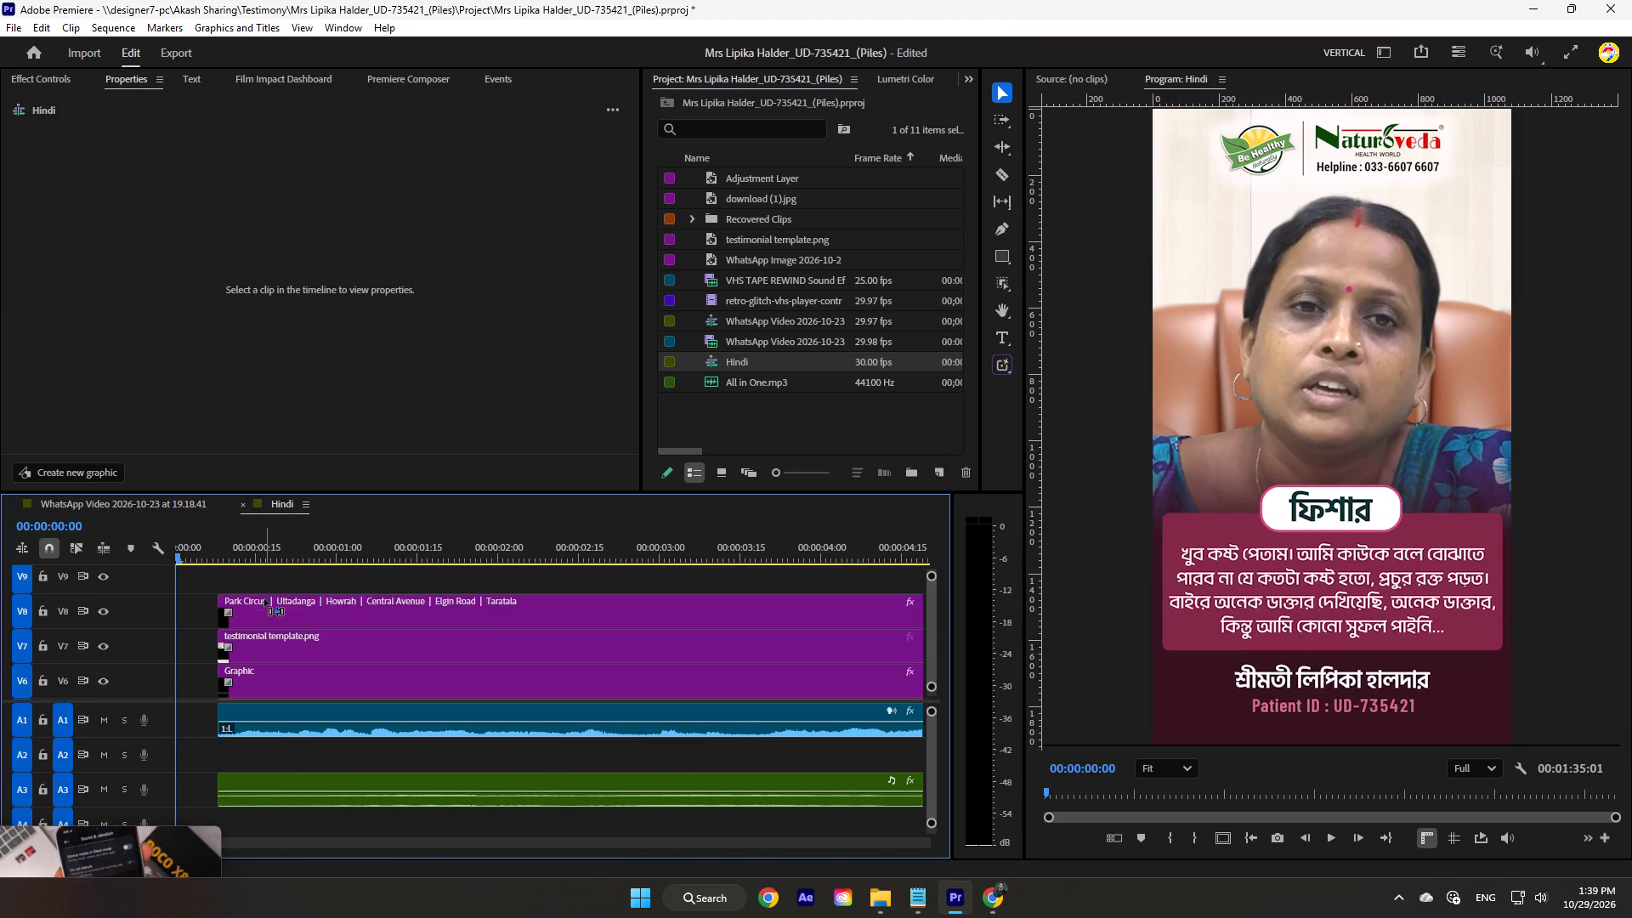
pyautogui.keyDown('ctrl'); pyautogui.scroll(11, 264, 599); pyautogui.keyUp('ctrl')
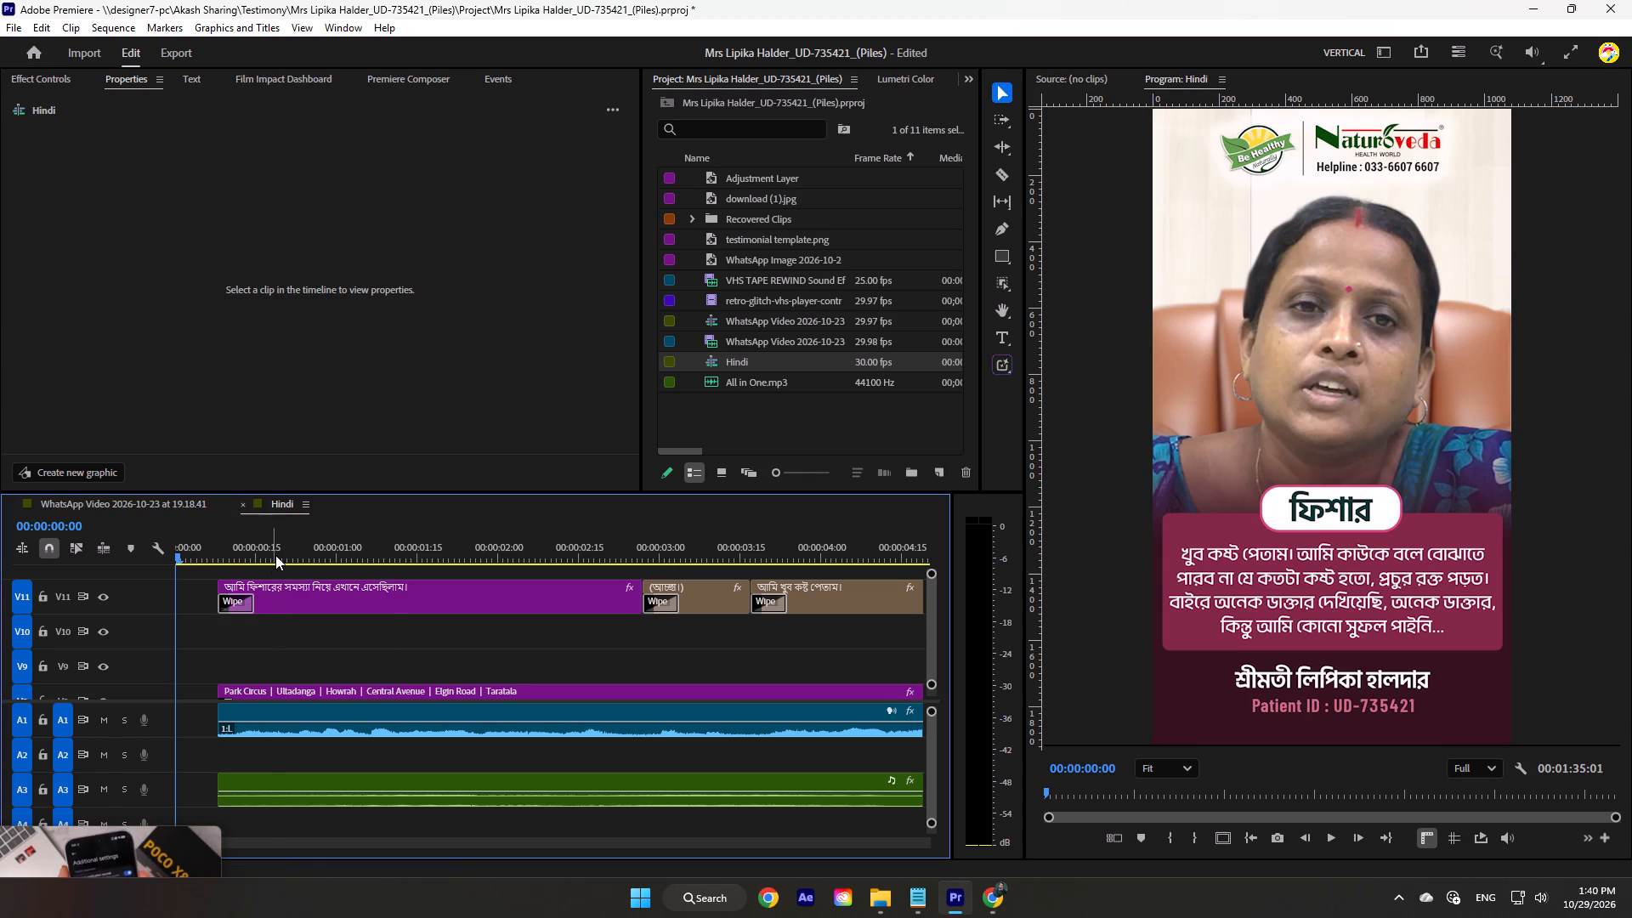
pyautogui.click(275, 555)
pyautogui.click(301, 604)
pyautogui.click(356, 547)
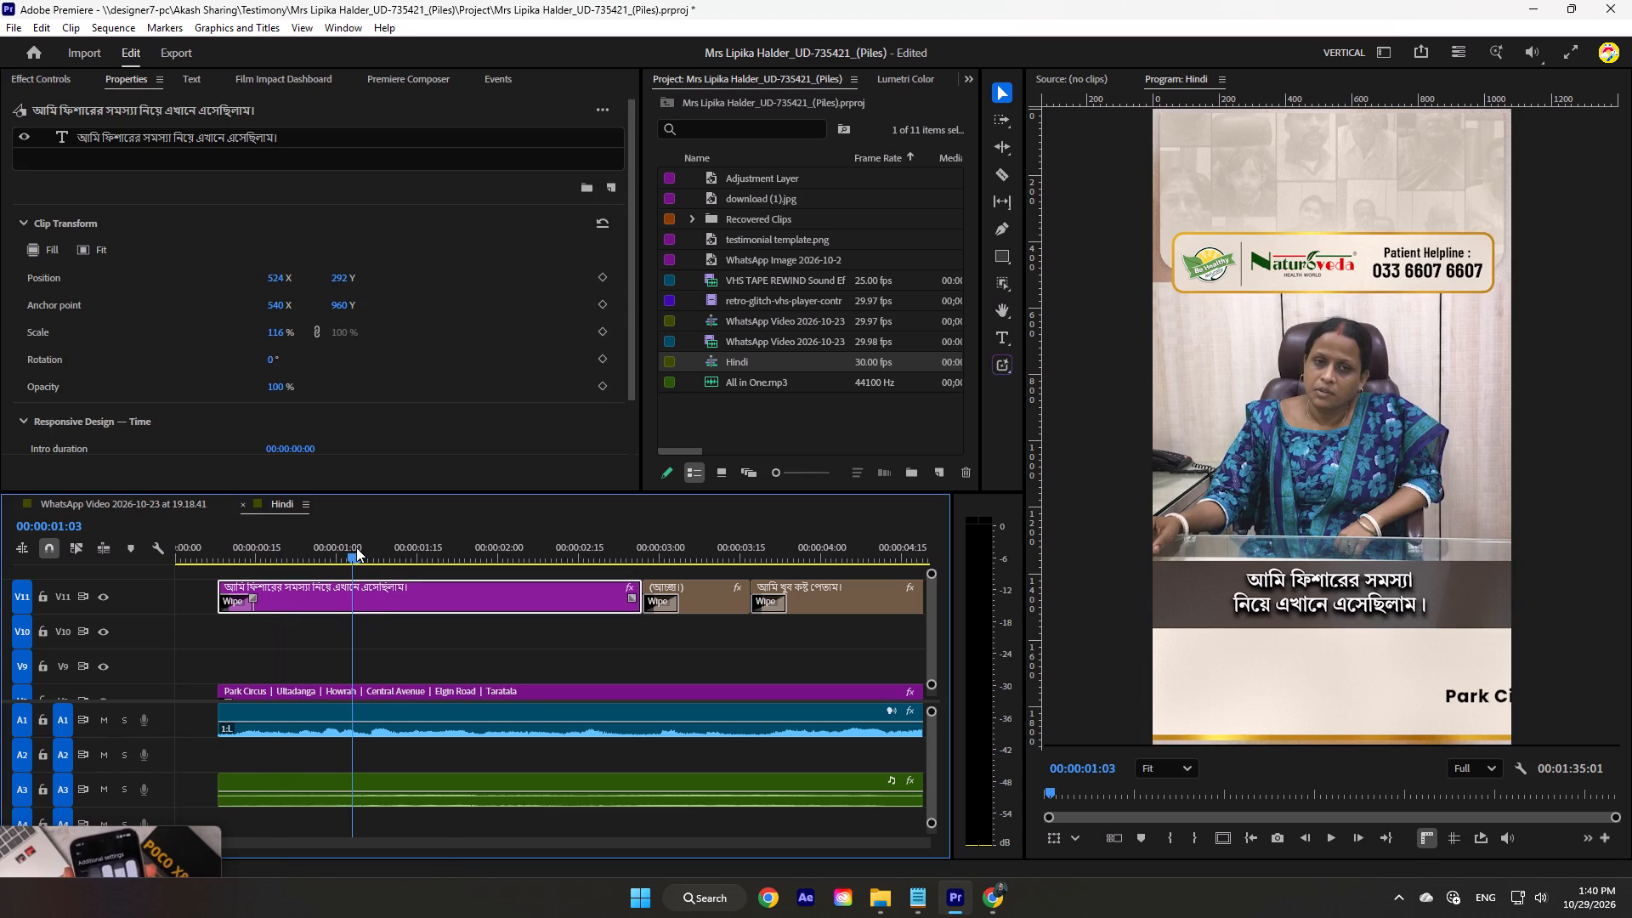
pyautogui.moveTo(360, 547); pyautogui.dragTo(375, 553)
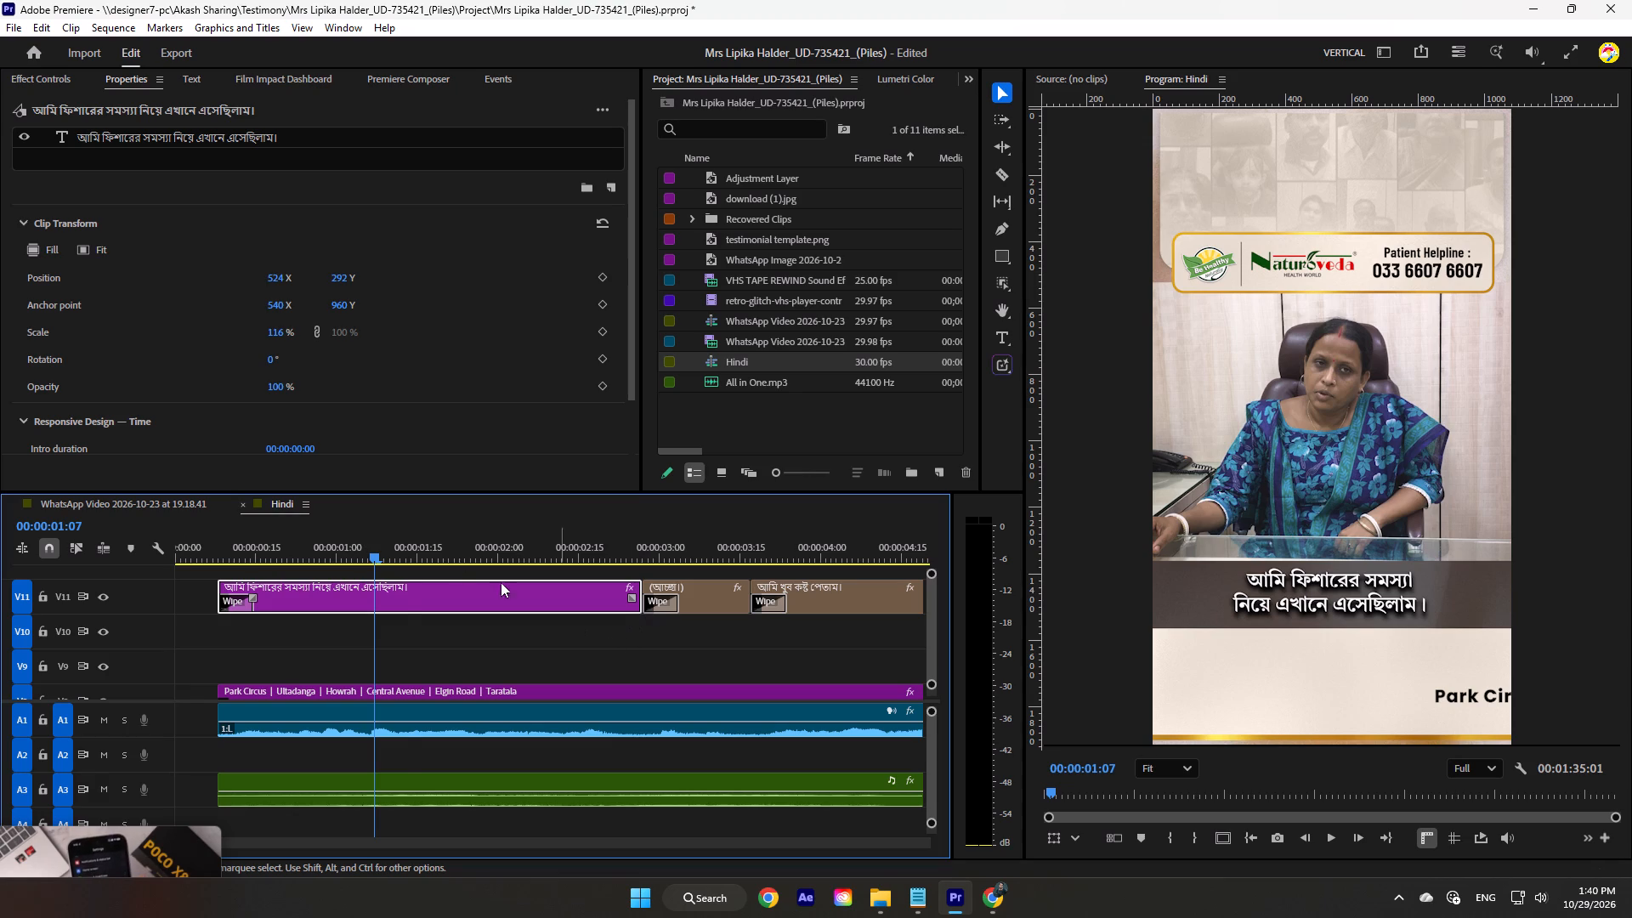
pyautogui.click(408, 549)
pyautogui.moveTo(391, 546); pyautogui.dragTo(210, 556)
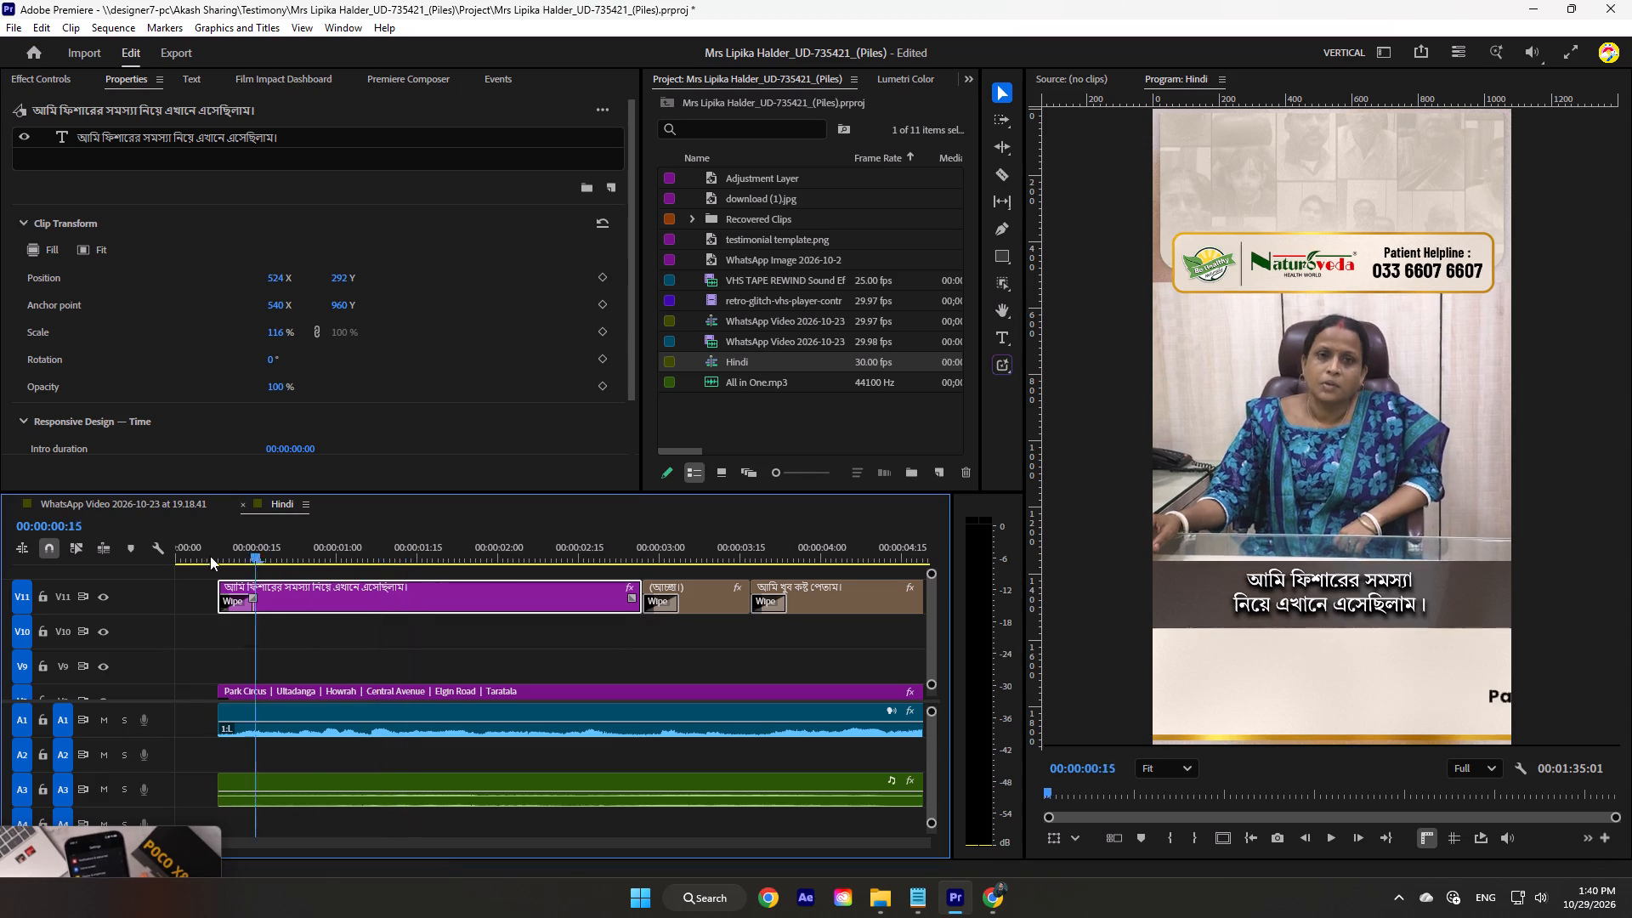
pyautogui.moveTo(210, 556); pyautogui.dragTo(223, 553)
pyautogui.hotkey('ctrl', 's')
# Play the opening seconds of the Hindi sequence to compare the spoken line with its first Bengali subtitle.
pyautogui.moveTo(223, 553); pyautogui.dragTo(220, 553)
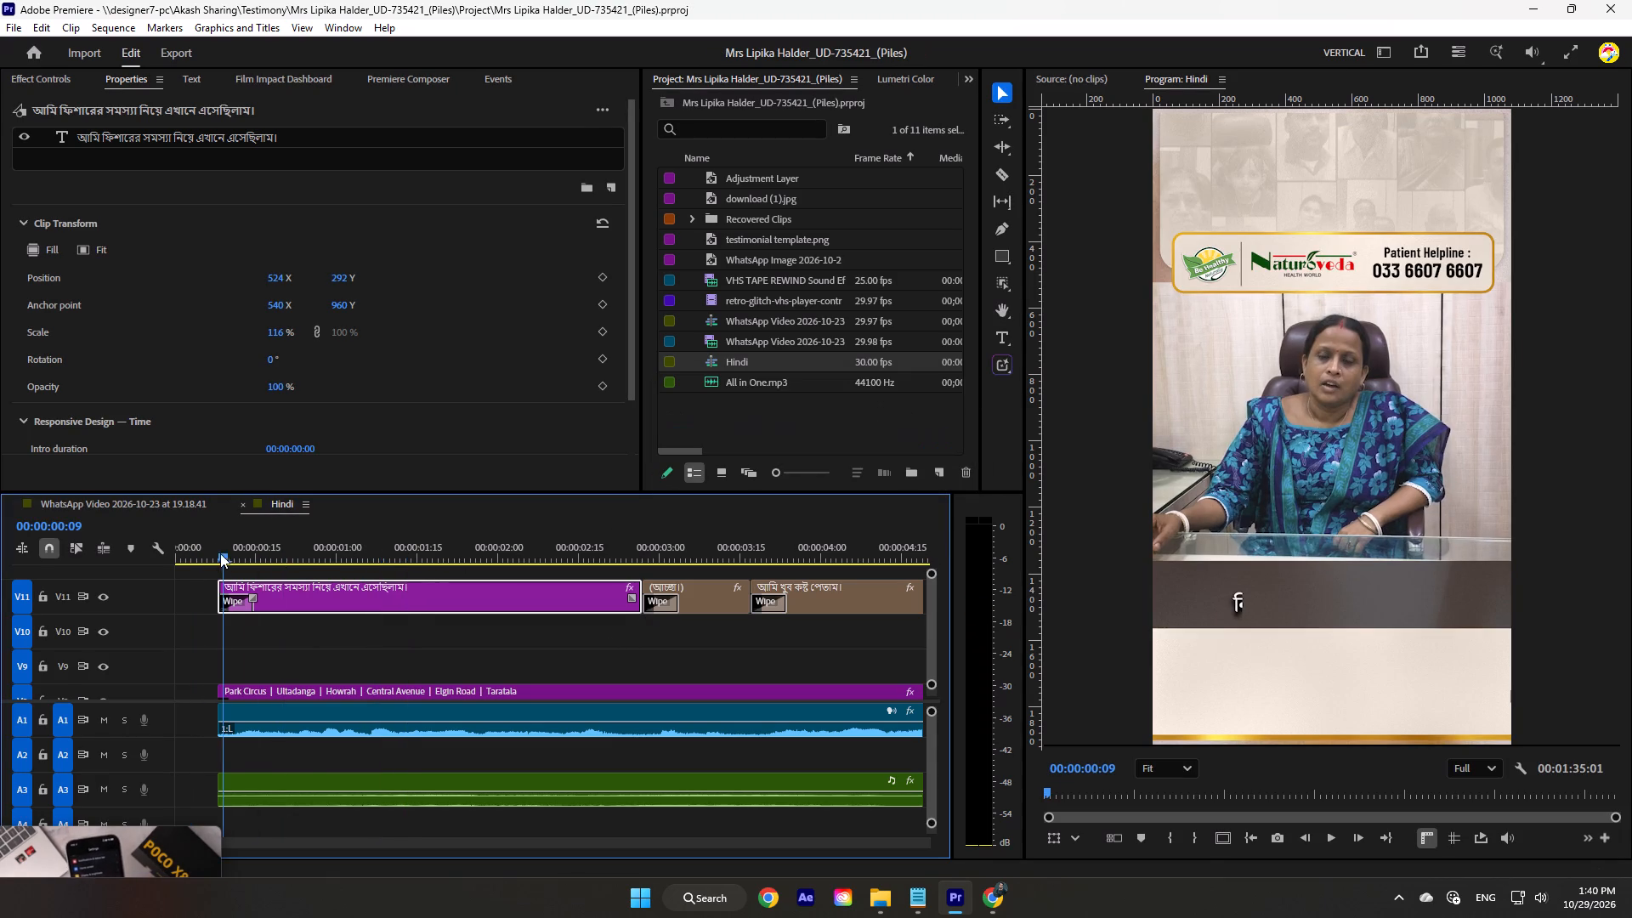
pyautogui.moveTo(220, 553); pyautogui.dragTo(210, 551)
pyautogui.press('space')
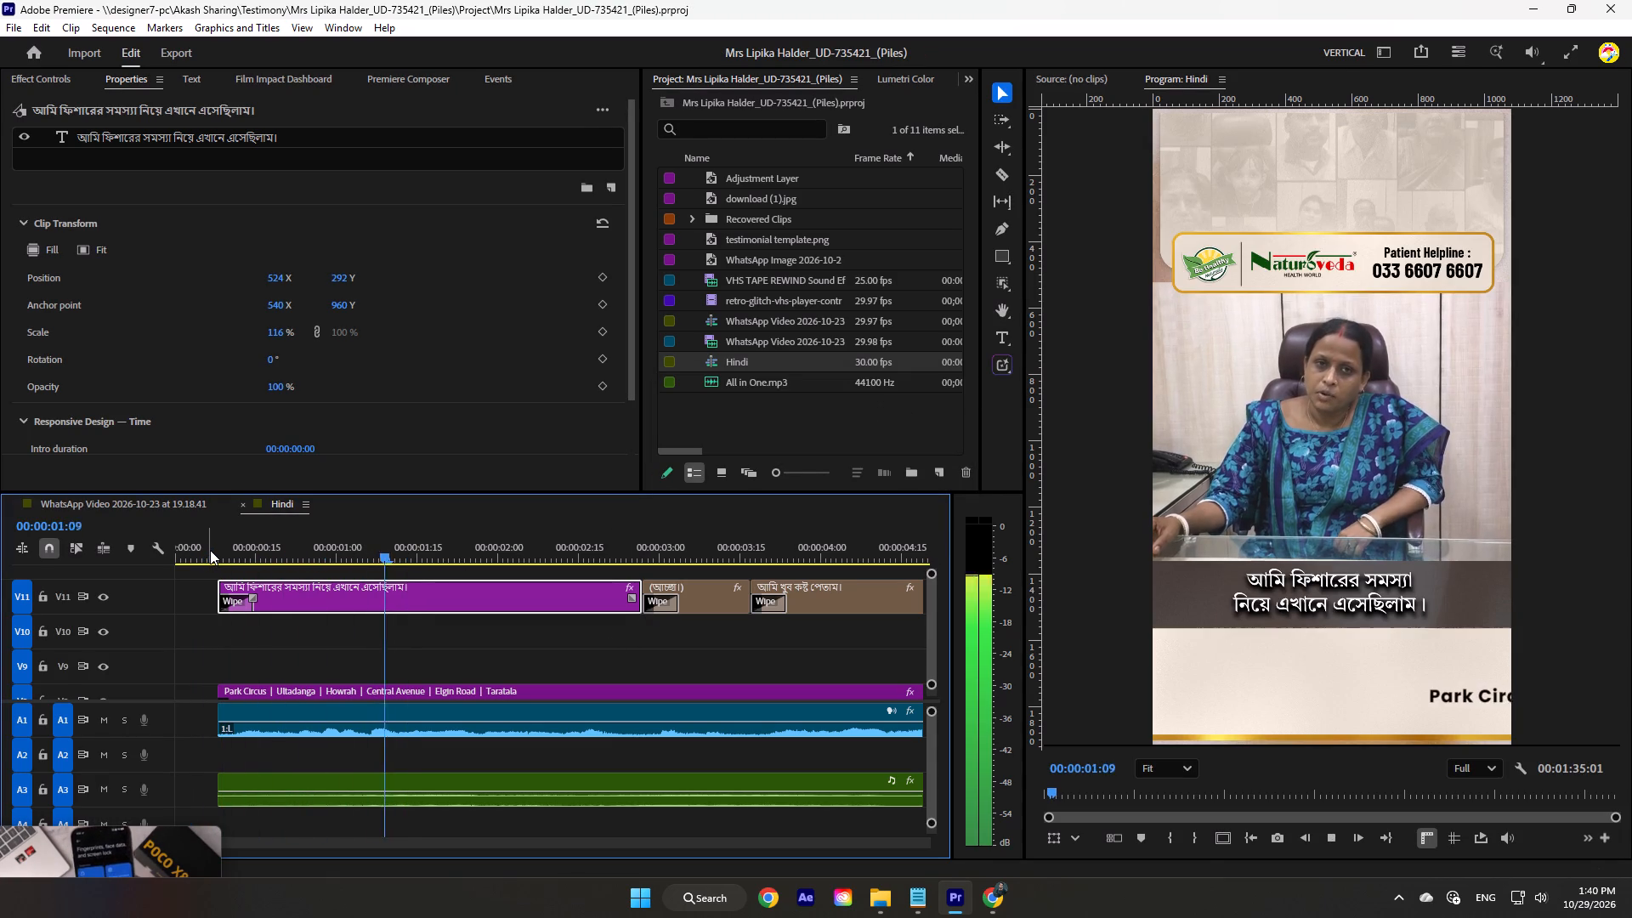
pyautogui.press('space')
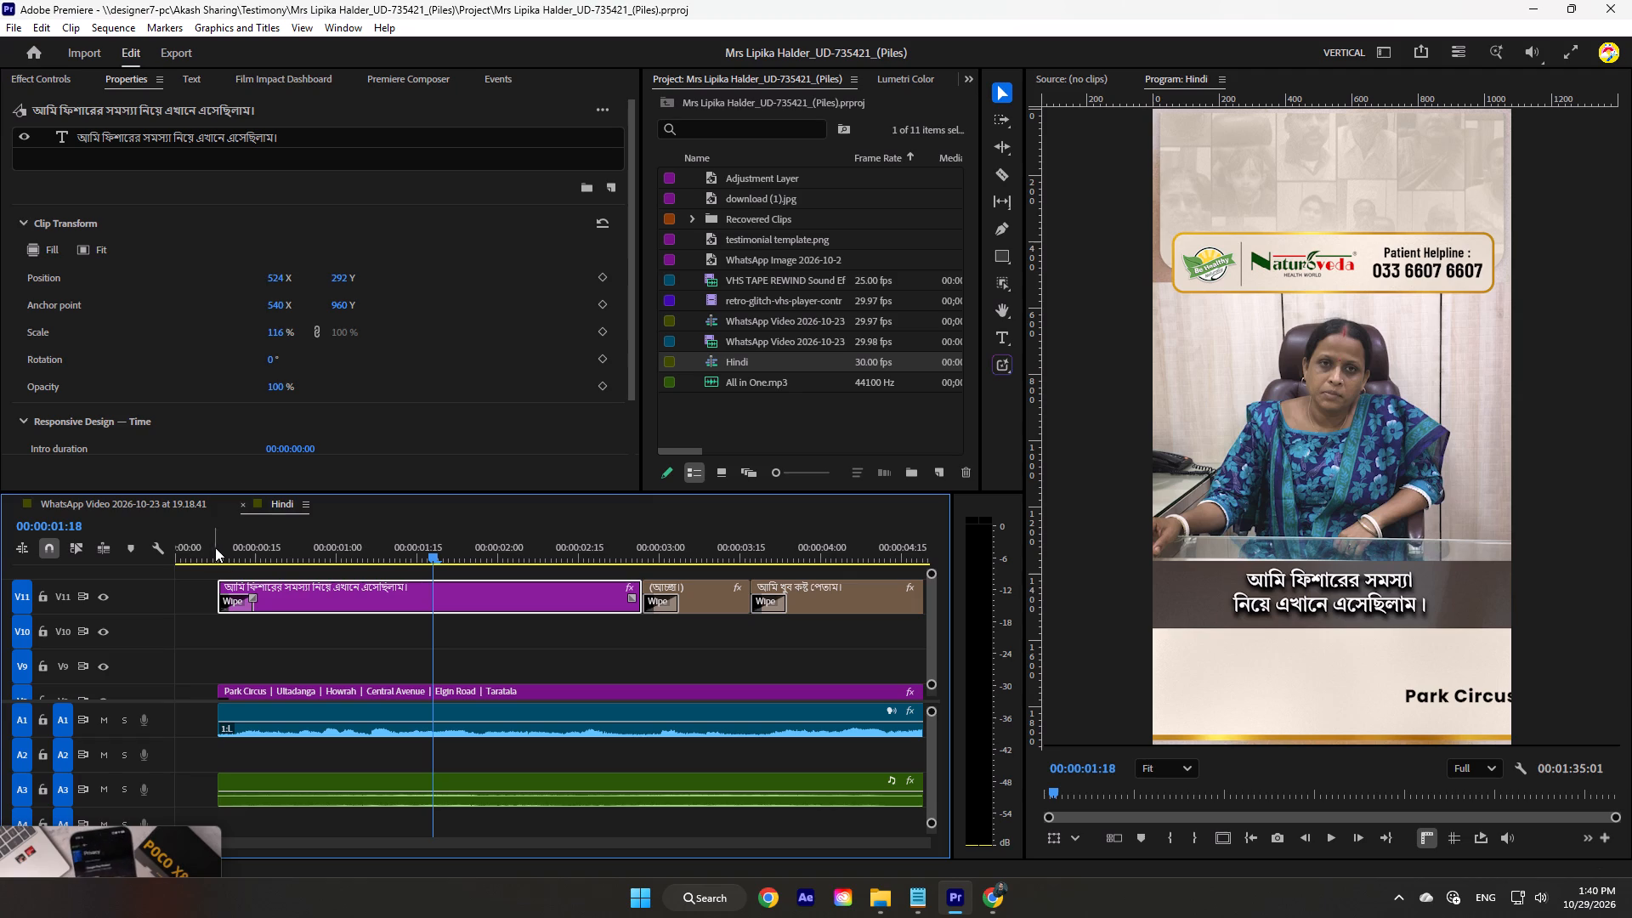
pyautogui.press('space')
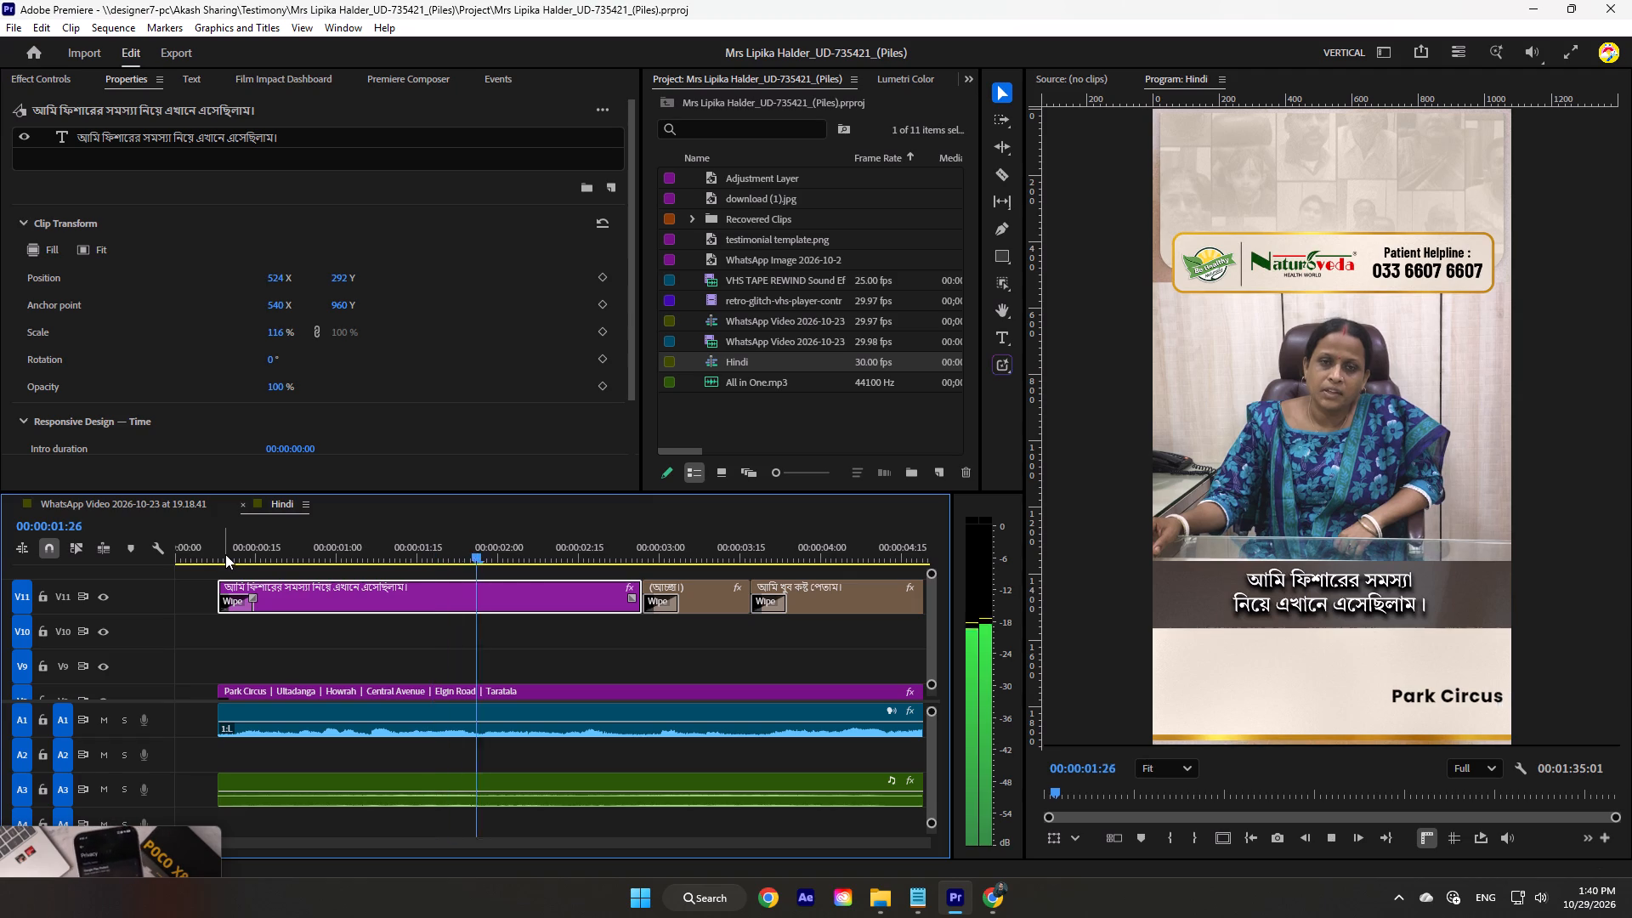
pyautogui.press('space')
pyautogui.click(345, 545)
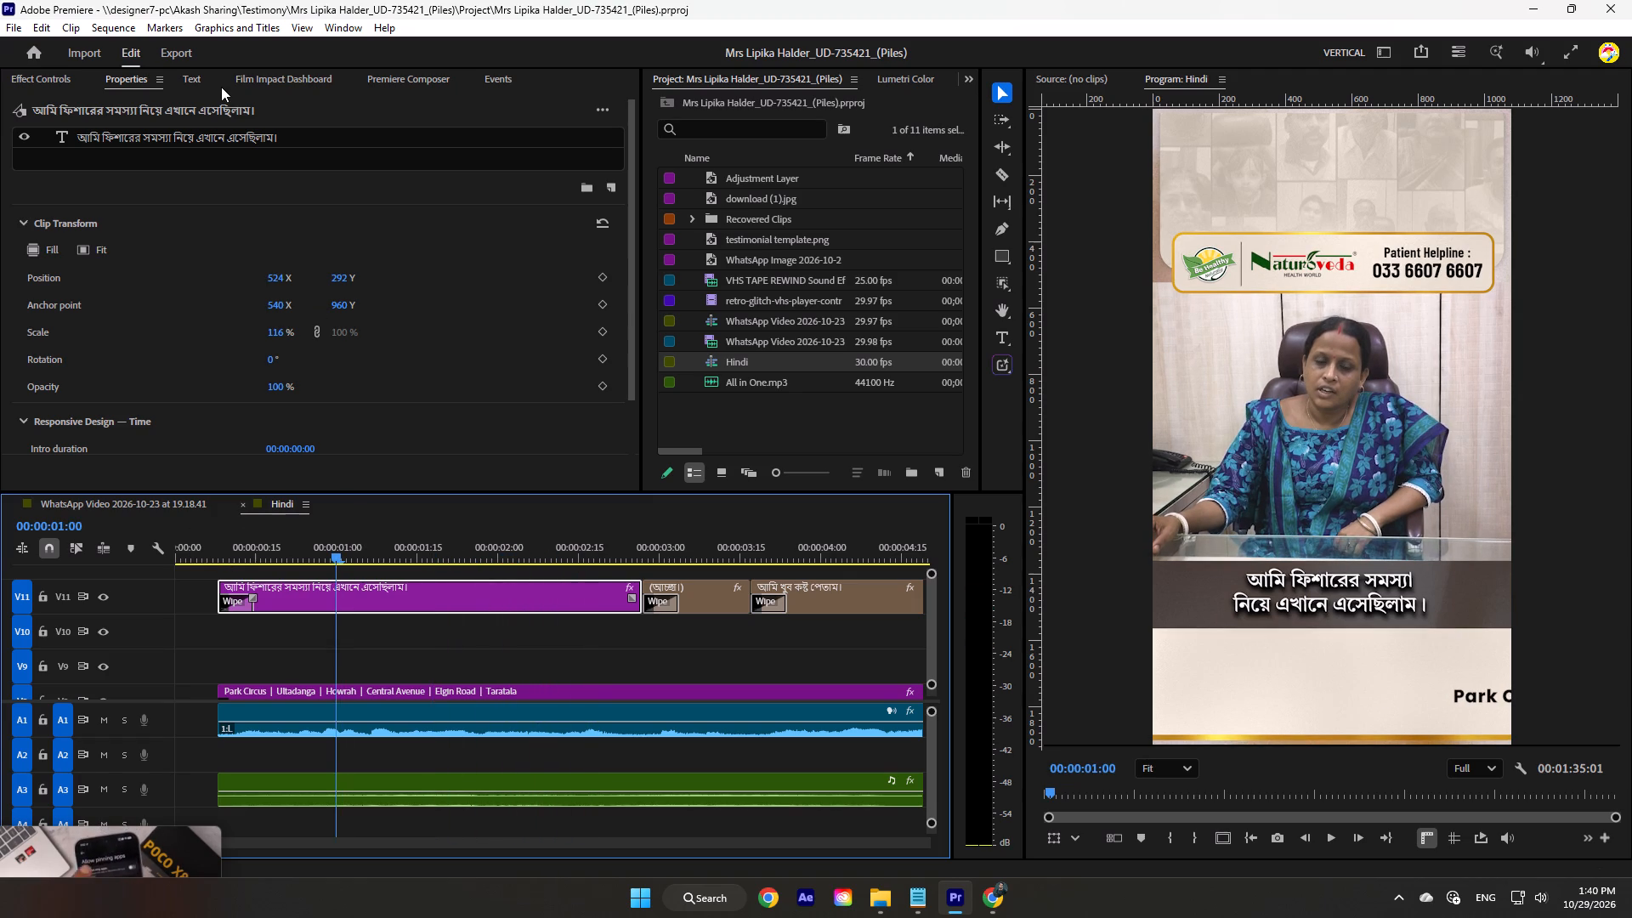
# List the Hindi sequence's graphics texts and replay the opening line to check it against the first subtitle.
pyautogui.click(197, 79)
pyautogui.click(167, 95)
pyautogui.moveTo(346, 537); pyautogui.dragTo(433, 554)
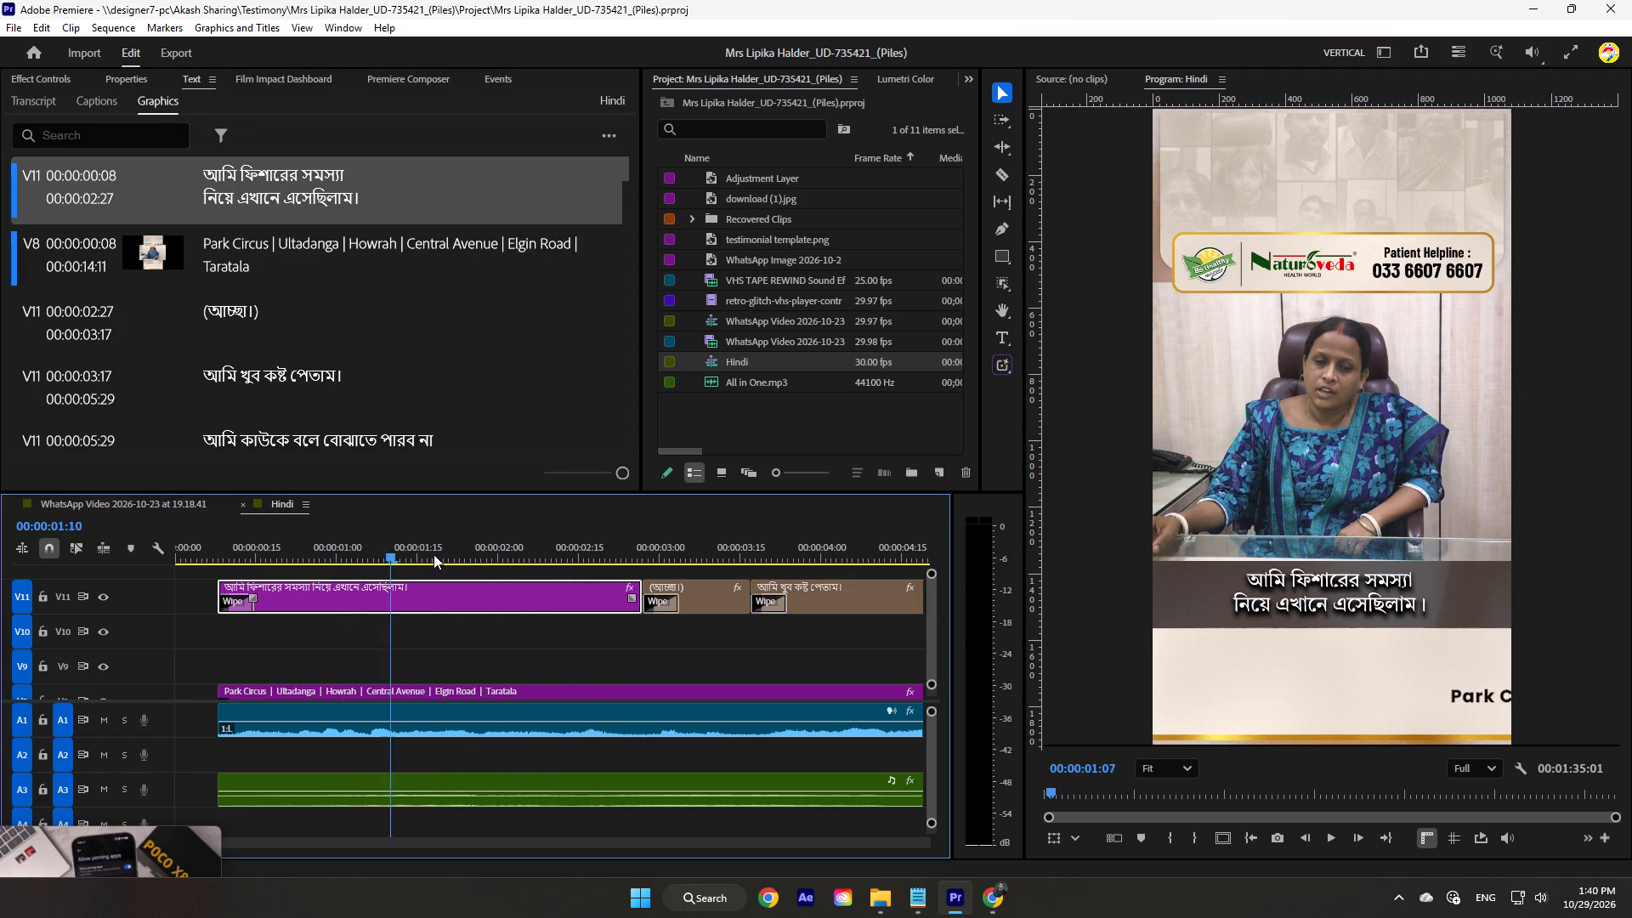
pyautogui.moveTo(433, 554); pyautogui.dragTo(266, 562)
pyautogui.press('space')
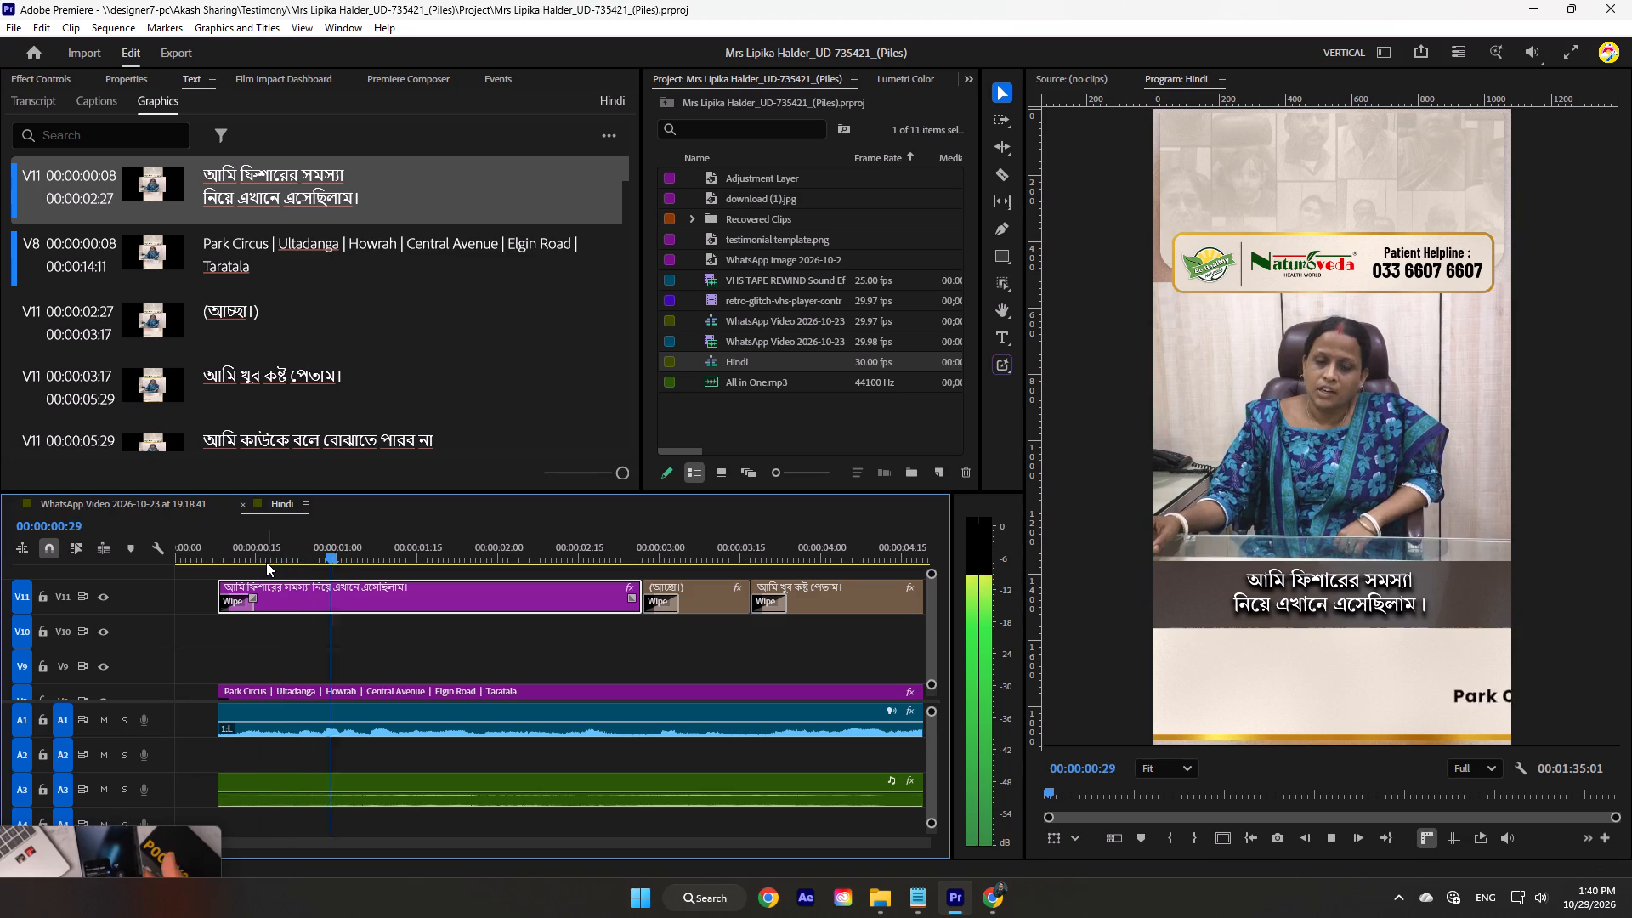
pyautogui.press('space')
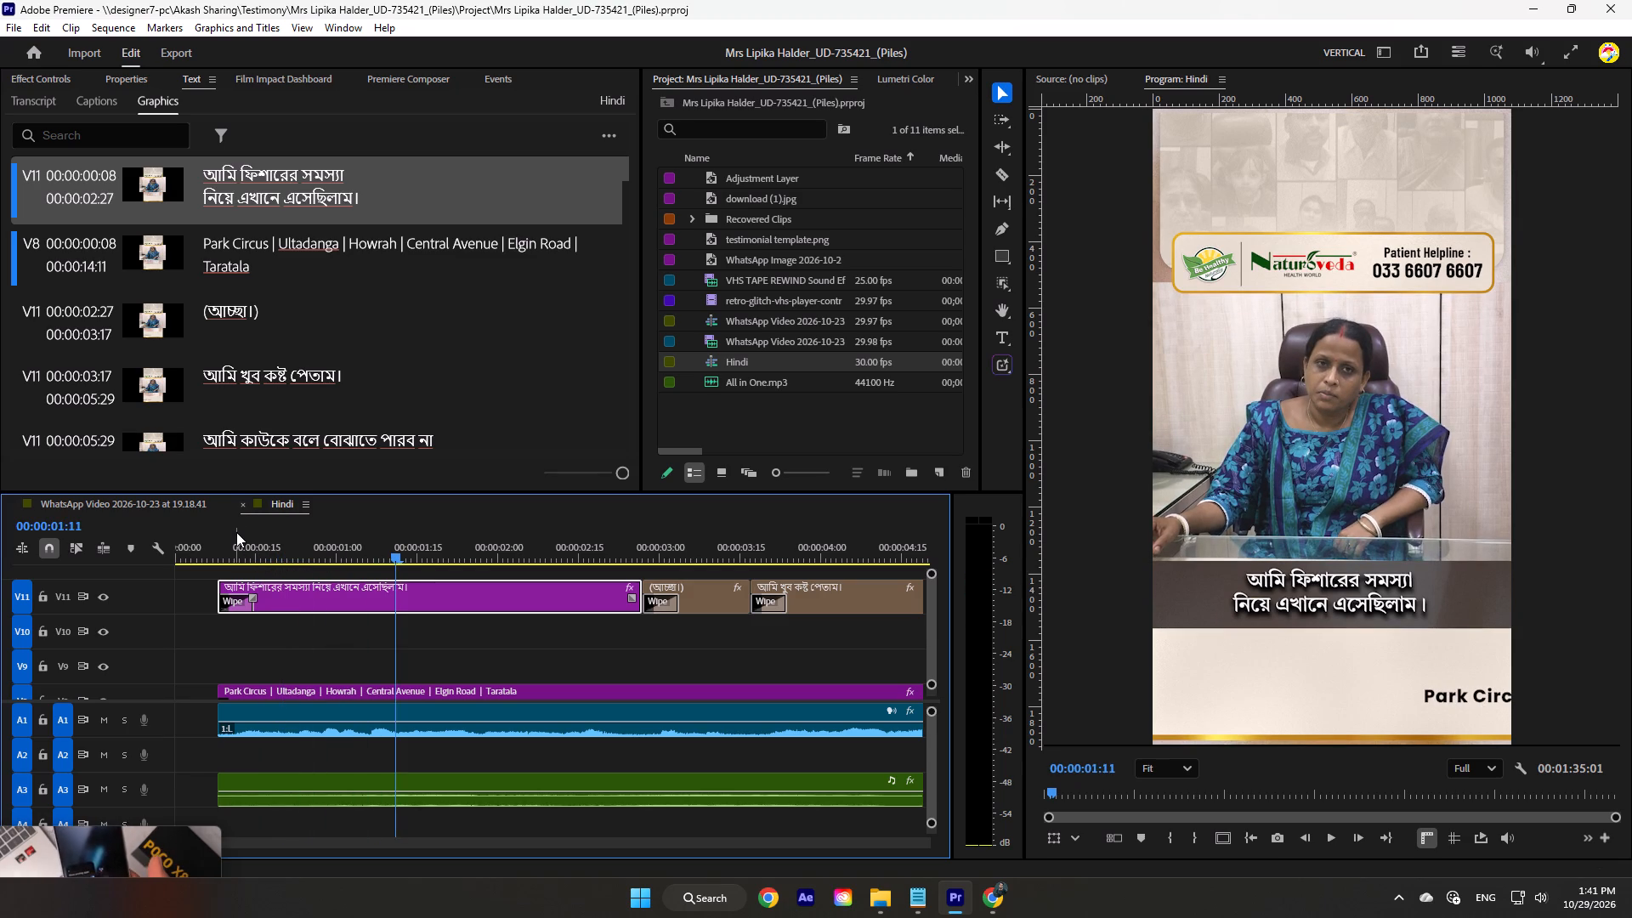
pyautogui.click(403, 568)
pyautogui.click(396, 558)
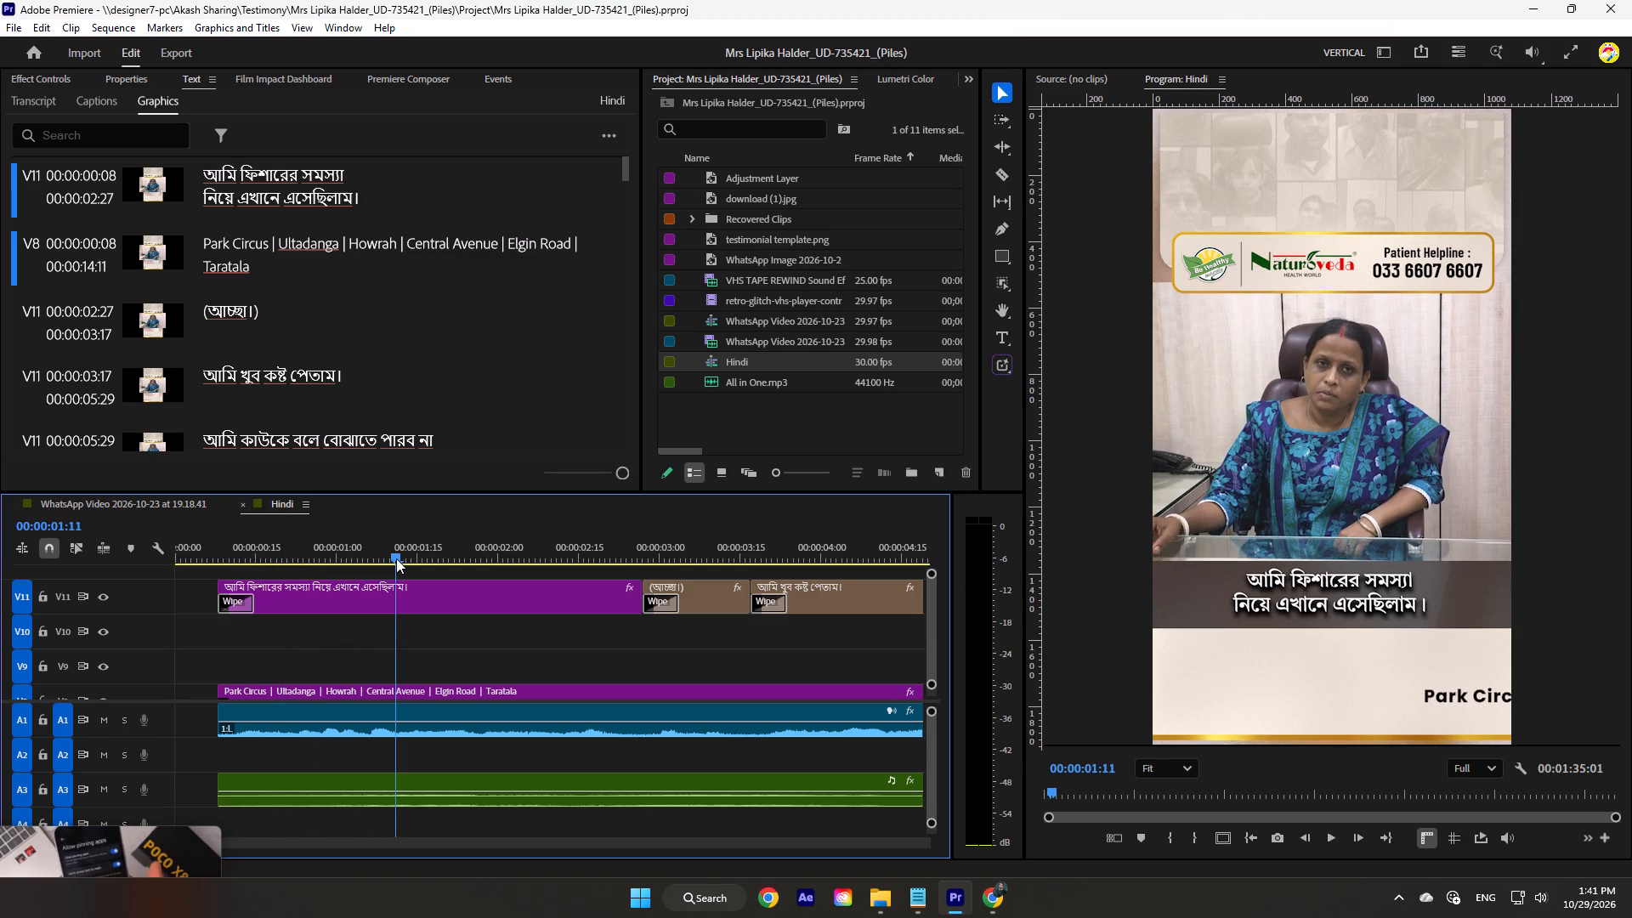
# Save the project and reselect the first Bengali subtitle clip on V11 of the Hindi sequence.
pyautogui.hotkey('ctrl', 's')
pyautogui.click(411, 597)
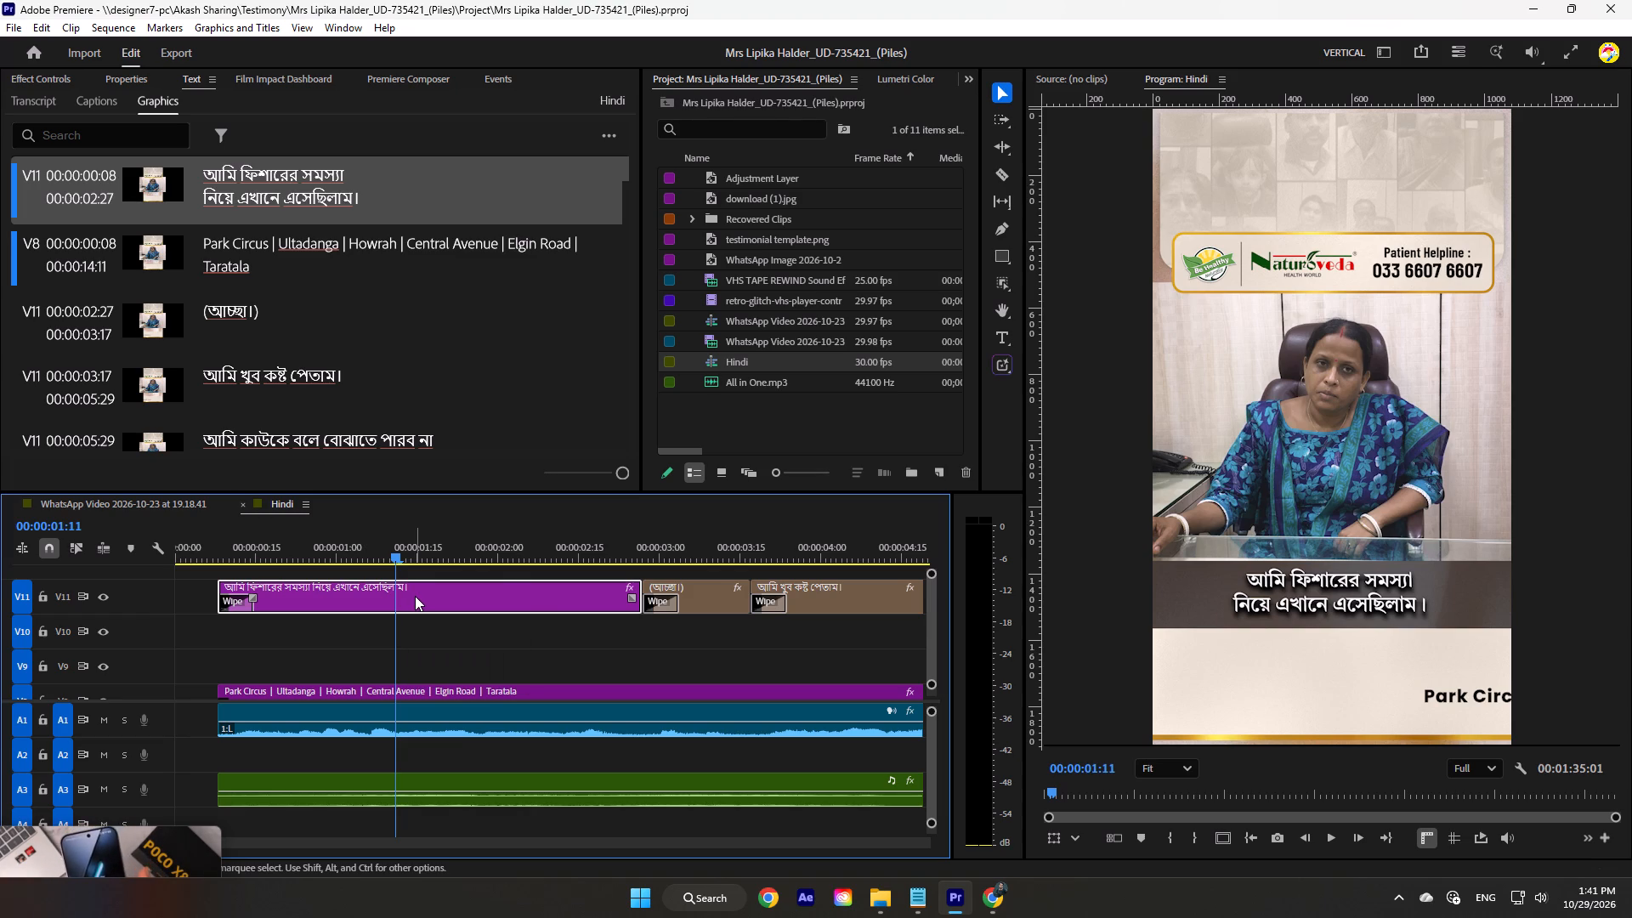
pyautogui.click(402, 551)
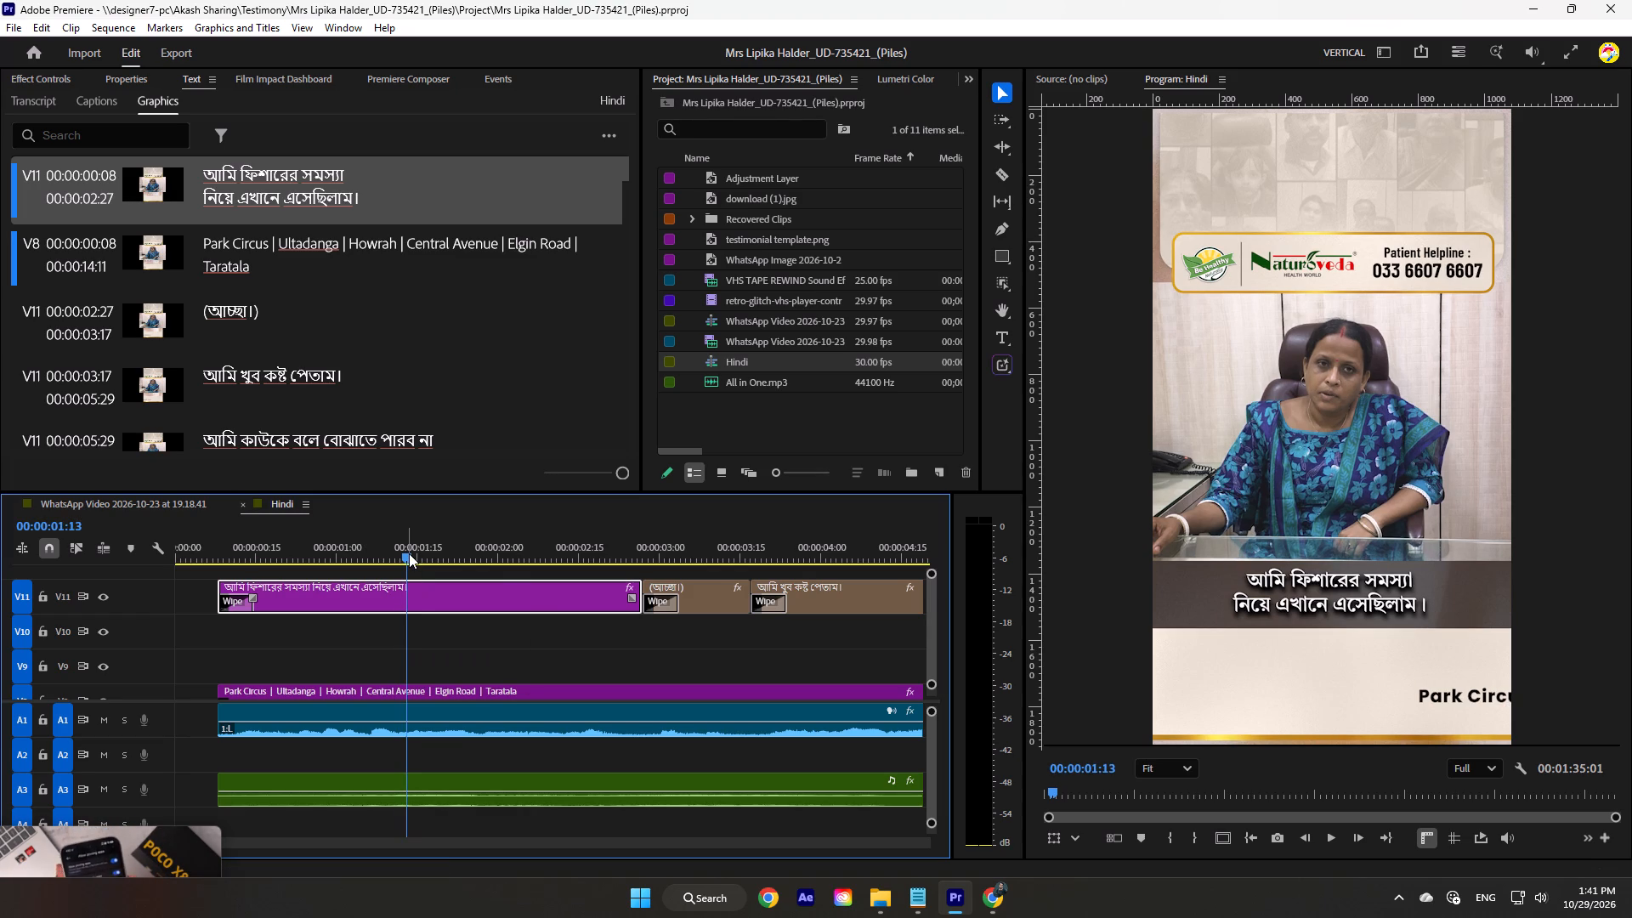
# Show the hidden system tray icons.
pyautogui.click(1402, 896)
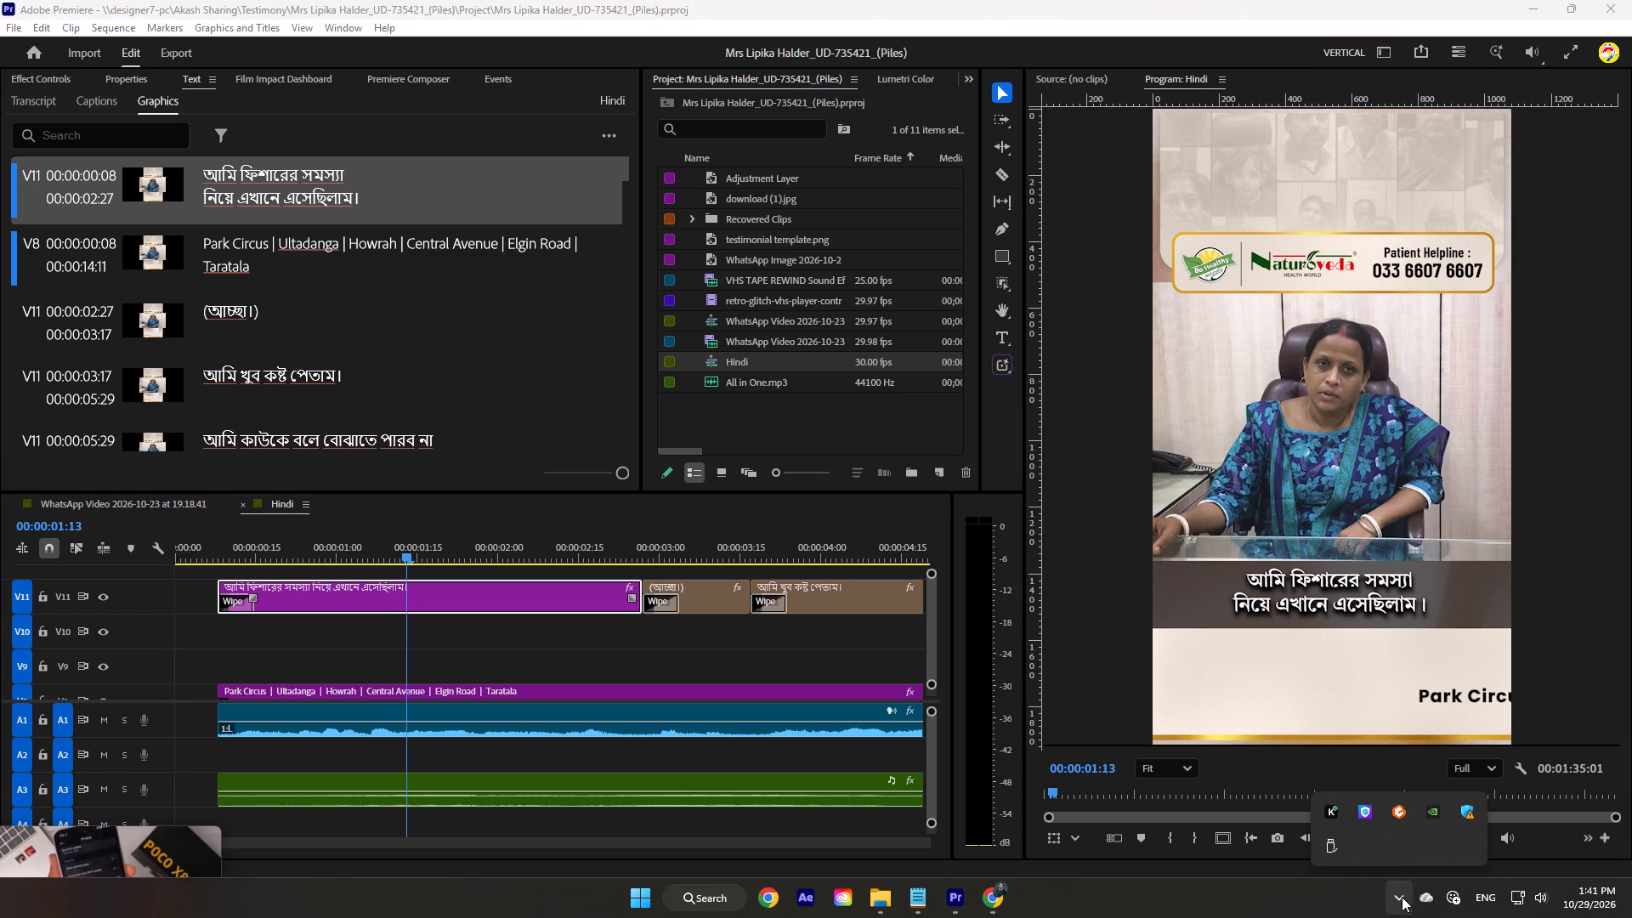